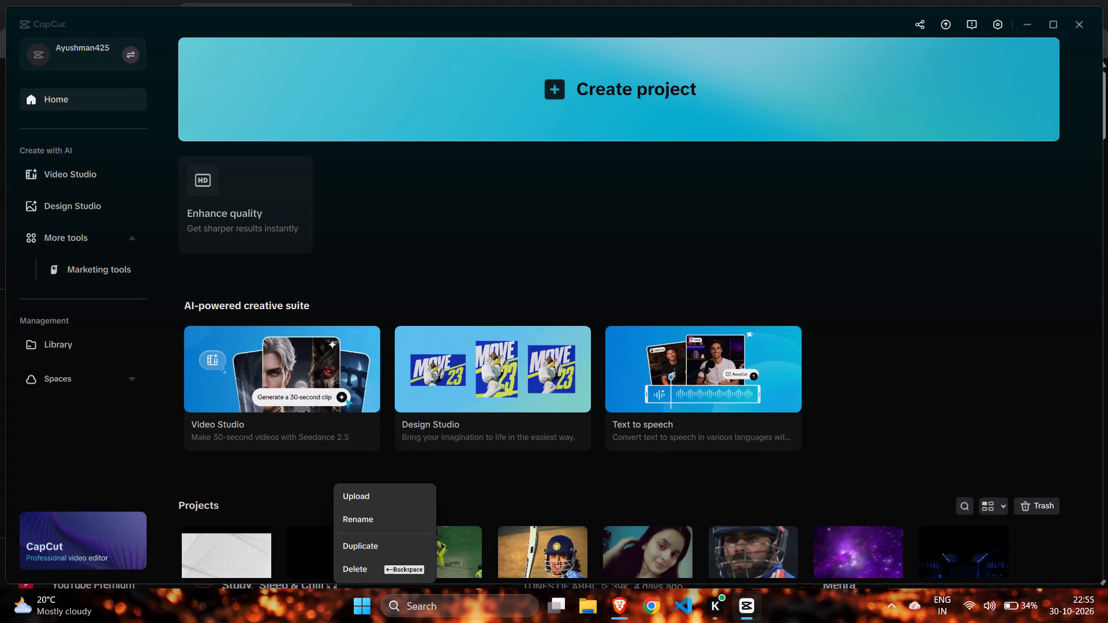
Switch to the Brave browser, check the progress of the videoplayback.mp4 download, and close the browser.
{"action": "left_click", "coordinate": [623, 612]}
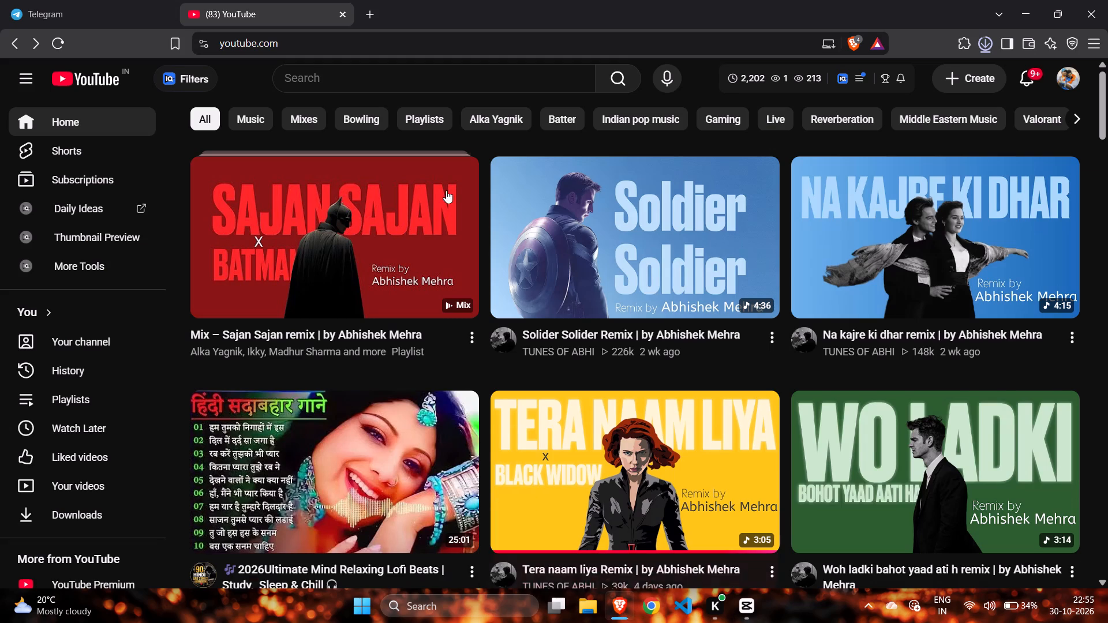
{"action": "left_click", "coordinate": [984, 39]}
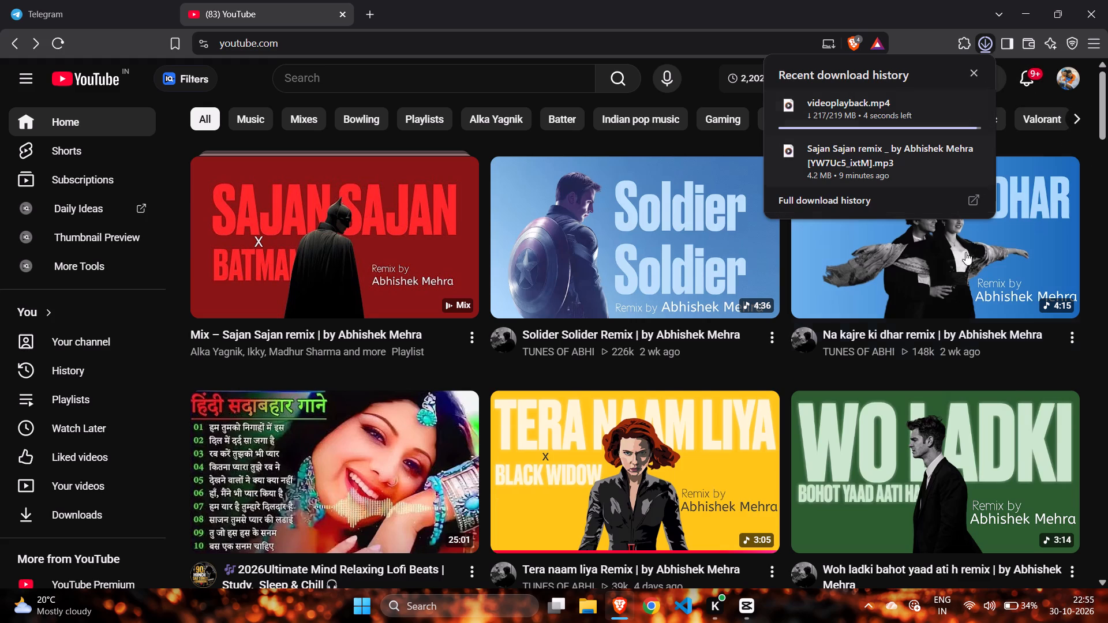
{"action": "scroll", "coordinate": [529, 354], "scroll_direction": "down", "scroll_amount": 3}
{"action": "scroll", "coordinate": [528, 352], "scroll_direction": "up", "scroll_amount": 4}
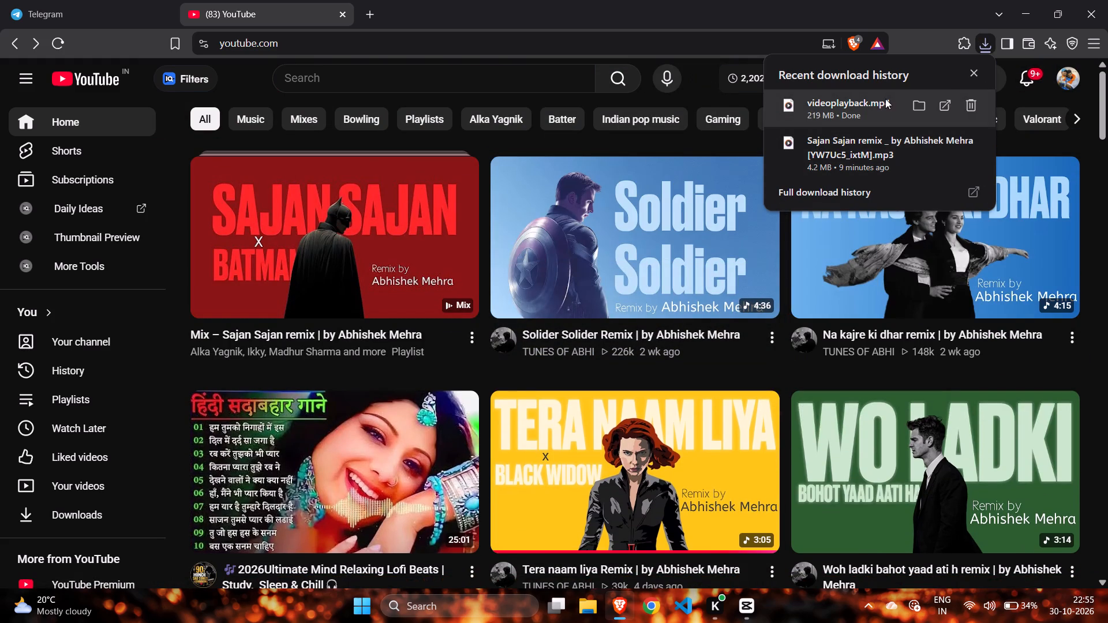
{"action": "left_click", "coordinate": [1096, 9]}
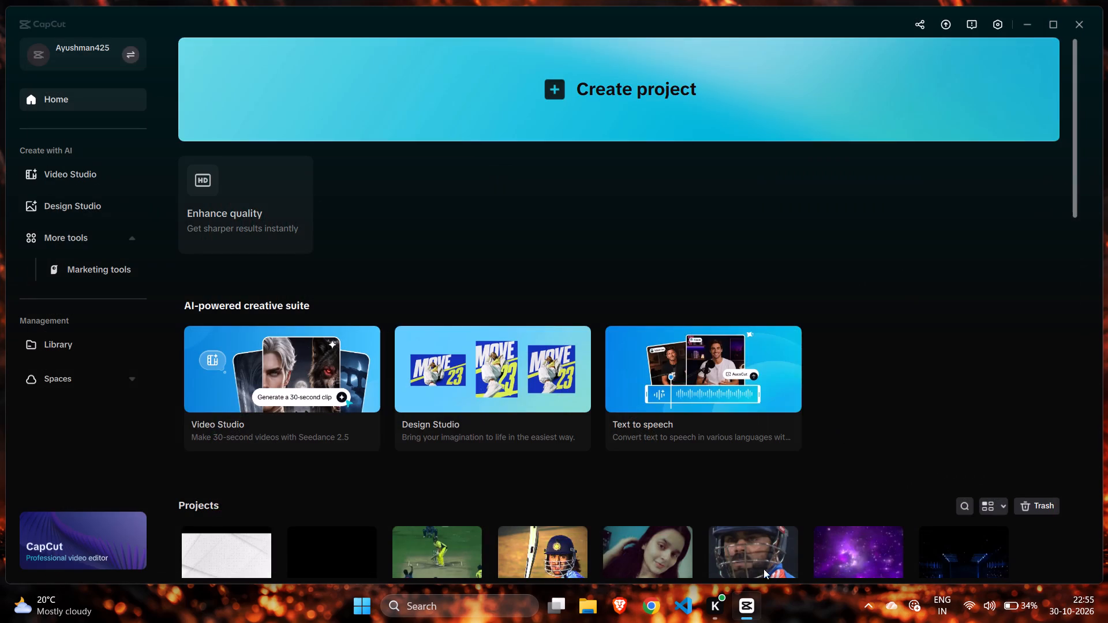
Look through the existing projects on the CapCut home page.
{"action": "scroll", "coordinate": [380, 459], "scroll_direction": "down", "scroll_amount": 1}
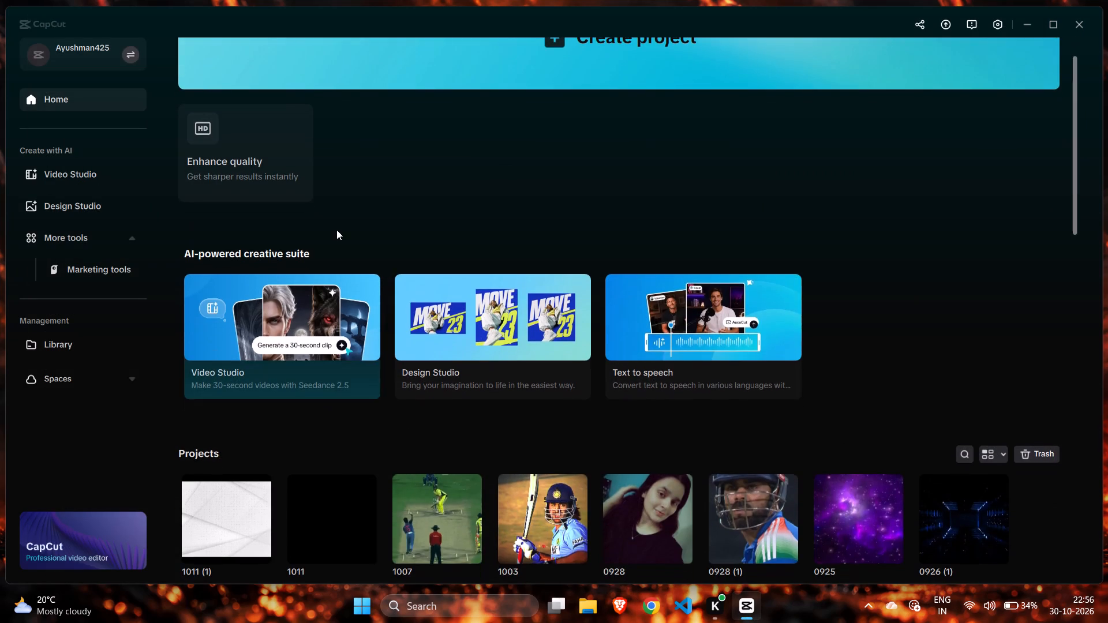
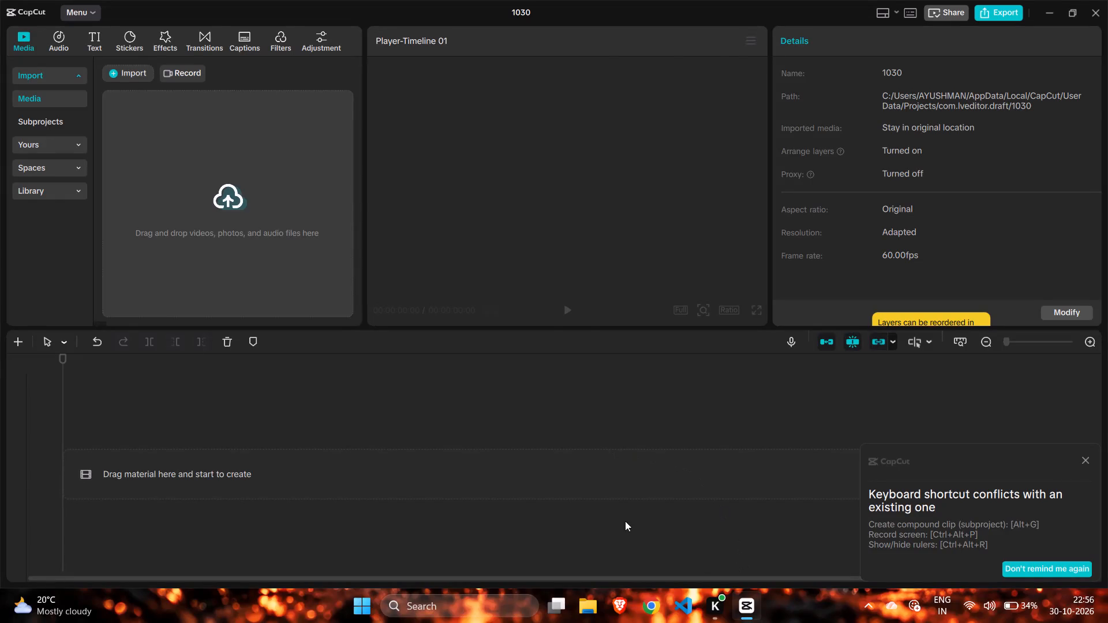
Import videoplayback.mp4 and the Sajan Sajan remix MP3 from the Downloads folder into the project media.
{"action": "left_click", "coordinate": [131, 77]}
{"action": "left_click", "coordinate": [148, 109]}
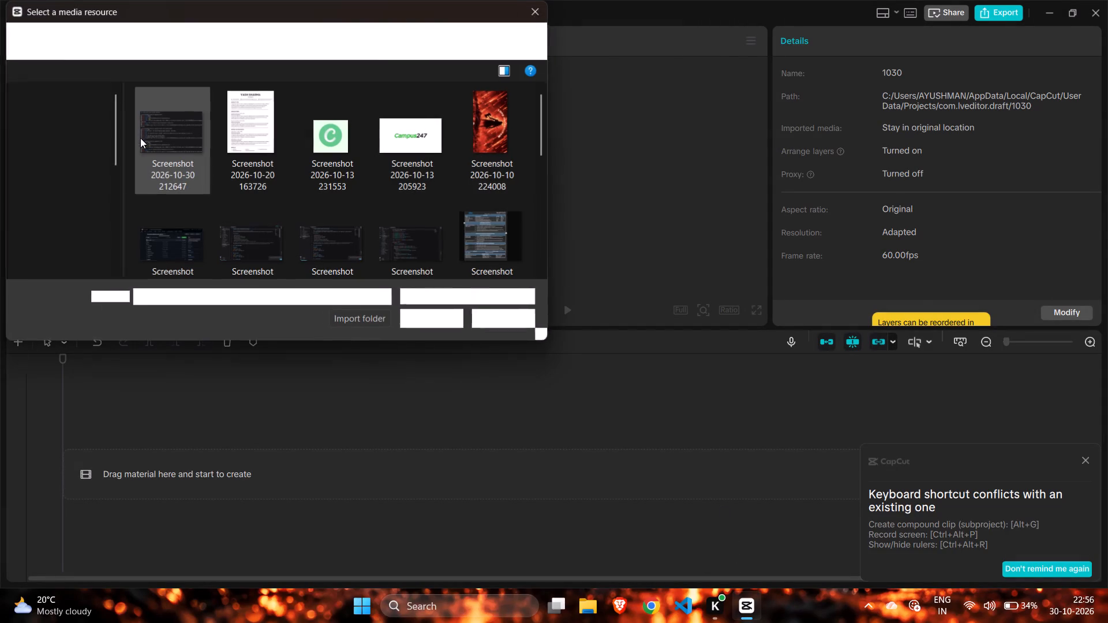
{"action": "left_click", "coordinate": [74, 164]}
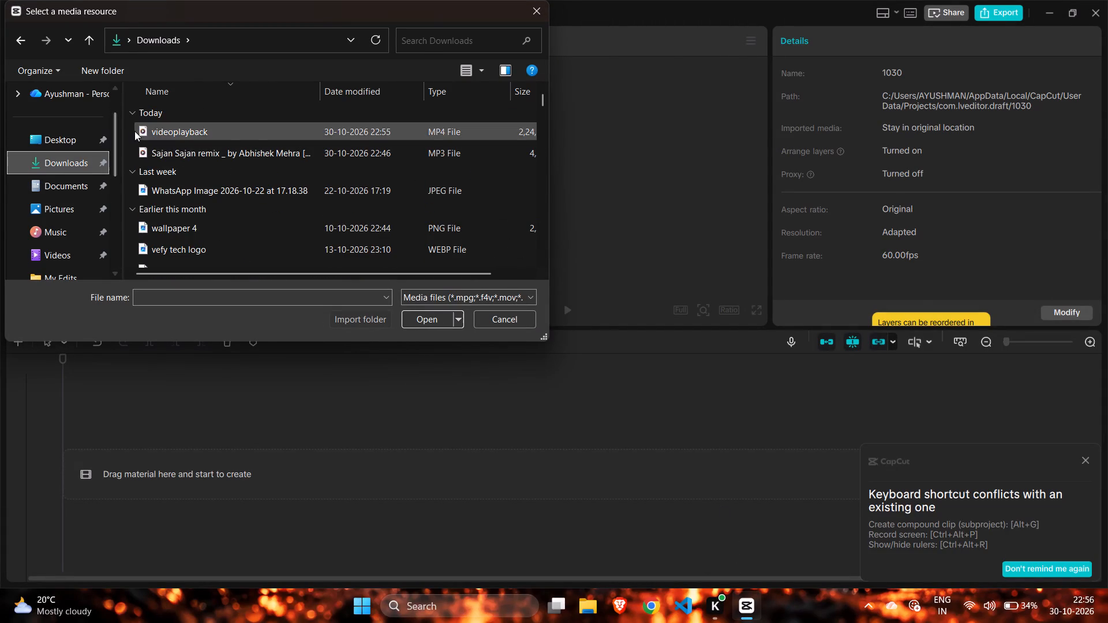
{"action": "left_click_drag", "start_coordinate": [132, 128], "coordinate": [145, 149]}
{"action": "left_click", "coordinate": [413, 320]}
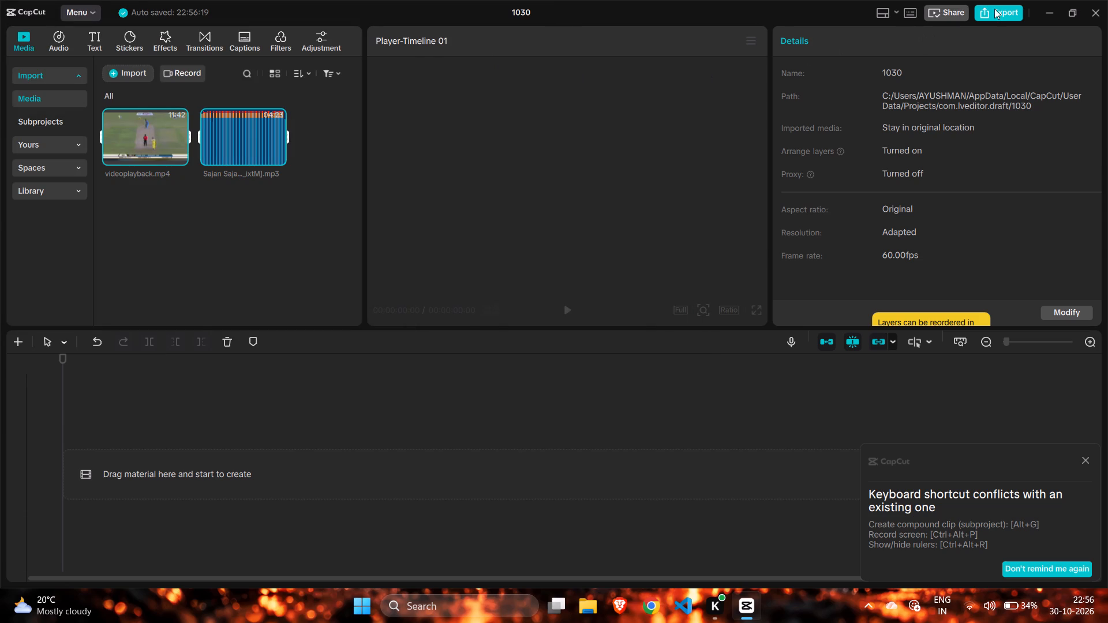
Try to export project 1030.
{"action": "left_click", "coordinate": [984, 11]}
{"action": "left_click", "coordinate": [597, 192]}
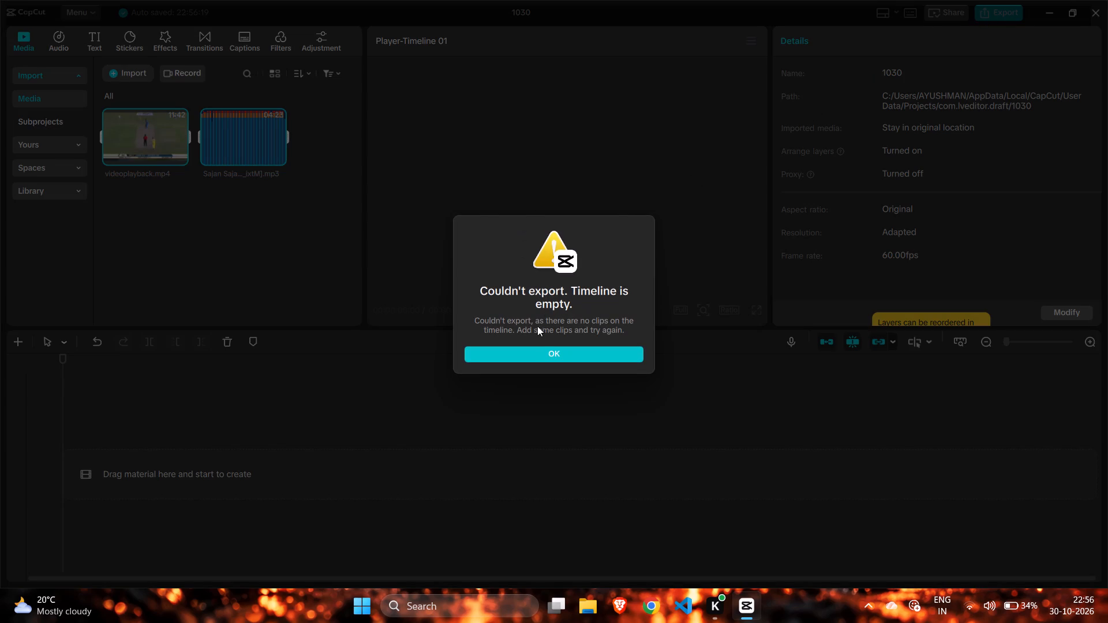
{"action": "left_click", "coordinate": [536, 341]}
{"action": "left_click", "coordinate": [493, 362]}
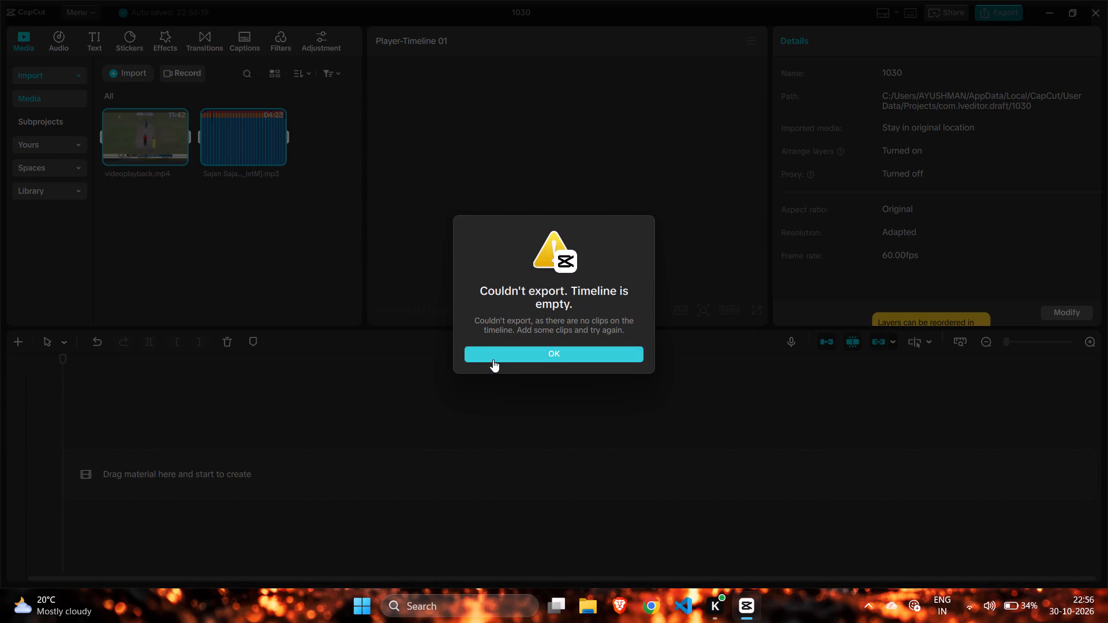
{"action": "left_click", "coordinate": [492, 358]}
Search Downloads for "virat" and import the Virat Kohli All Sixes in T20I Cricket batting compilation.
{"action": "left_click_drag", "start_coordinate": [137, 73], "coordinate": [142, 74]}
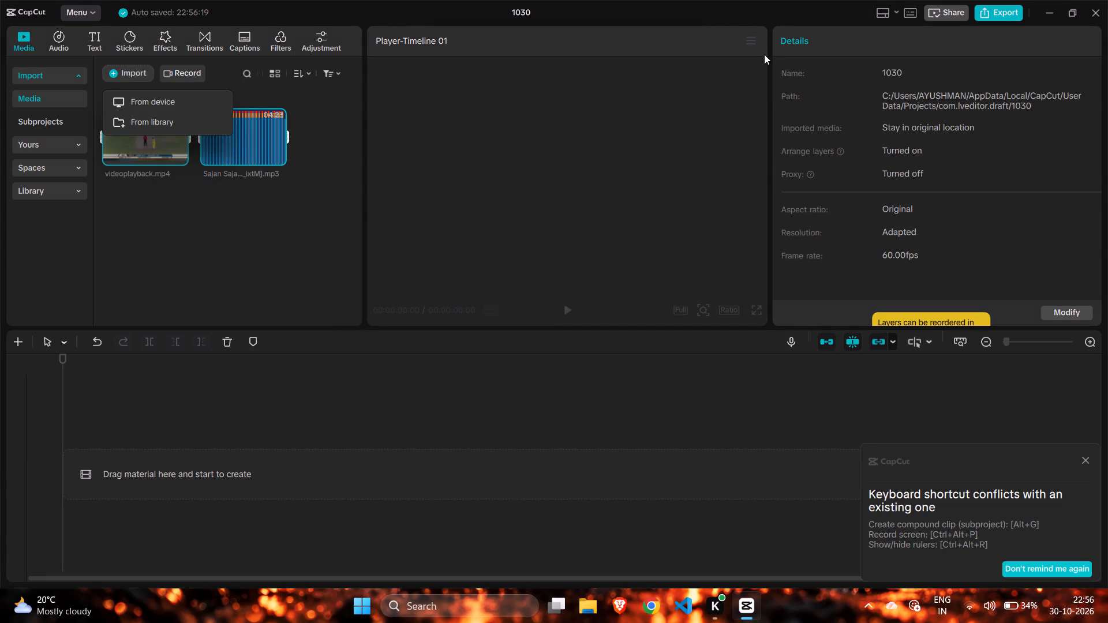
{"action": "left_click", "coordinate": [167, 108]}
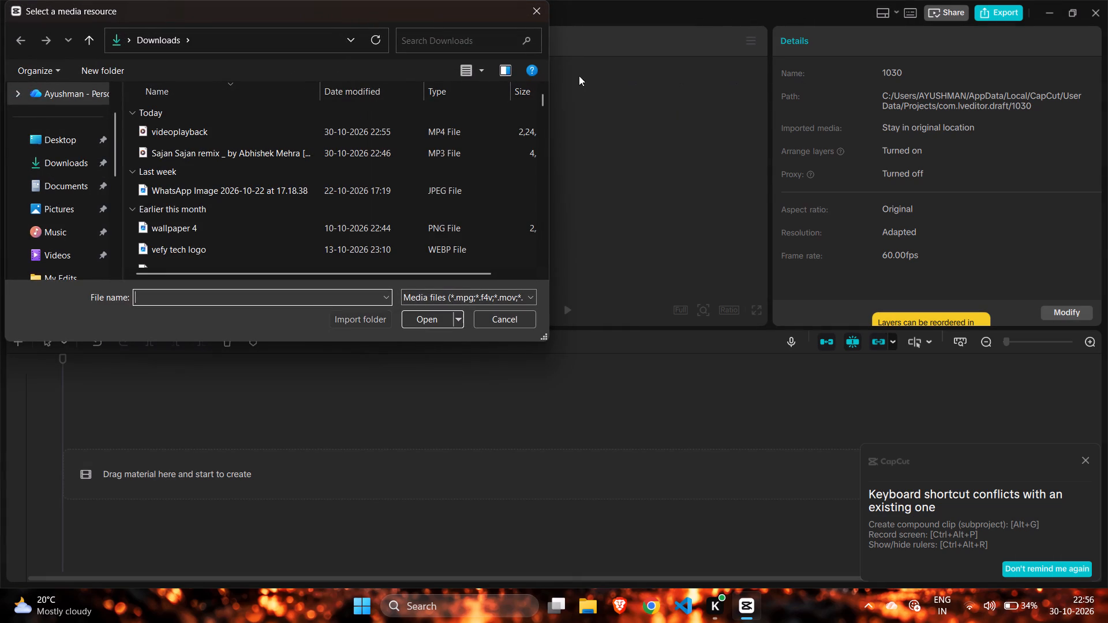
{"action": "left_click", "coordinate": [436, 42]}
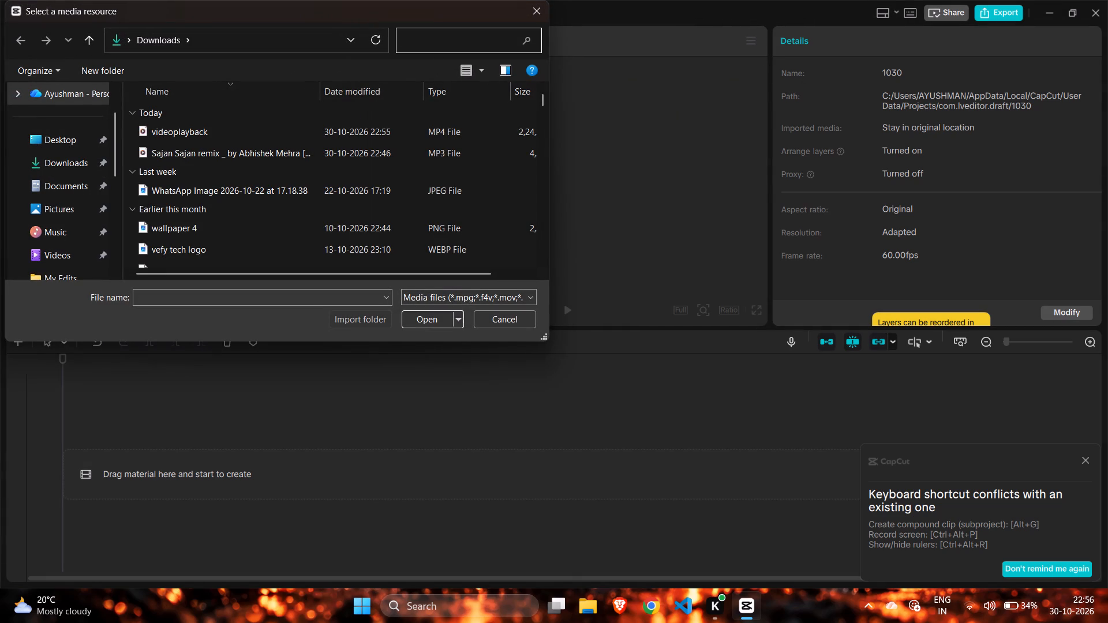
{"action": "type", "text": "virat"}
{"action": "key", "text": "space"}
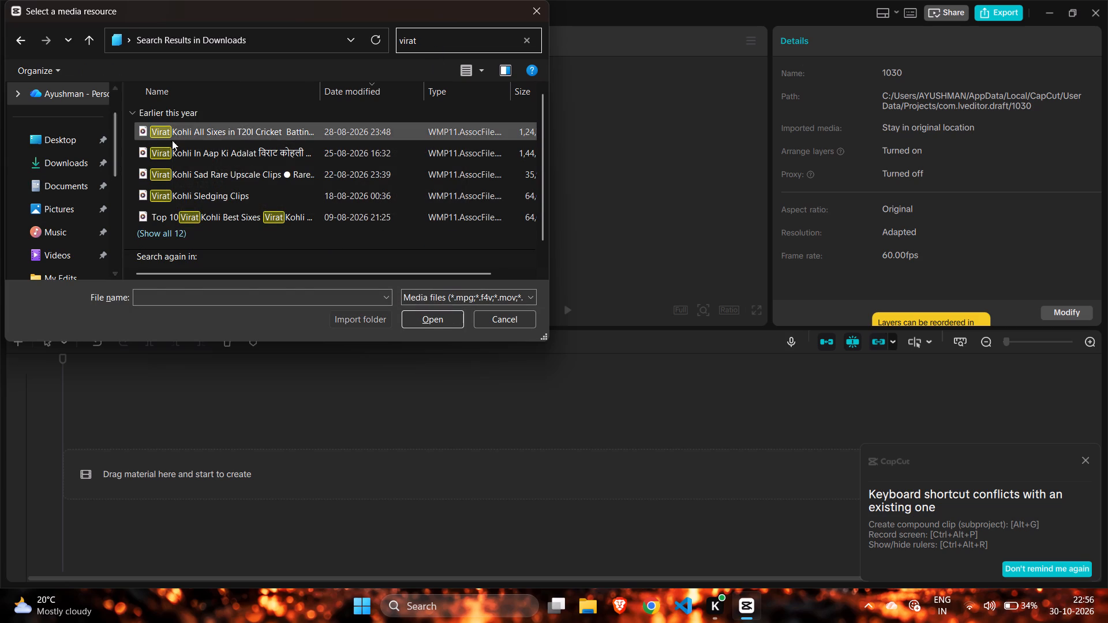
{"action": "left_click", "coordinate": [197, 136]}
{"action": "left_click", "coordinate": [430, 322]}
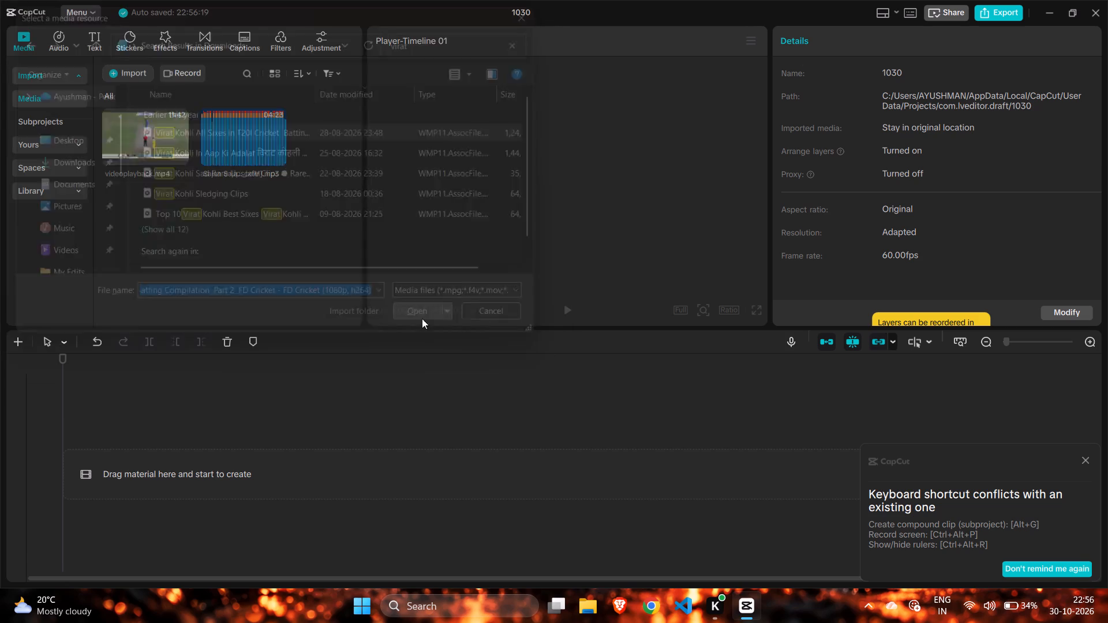
Search Downloads for "virat" and import both Virat Kohli Sledging Clips and Top 10 Virat Kohli Best Sixes.
{"action": "left_click", "coordinate": [124, 70]}
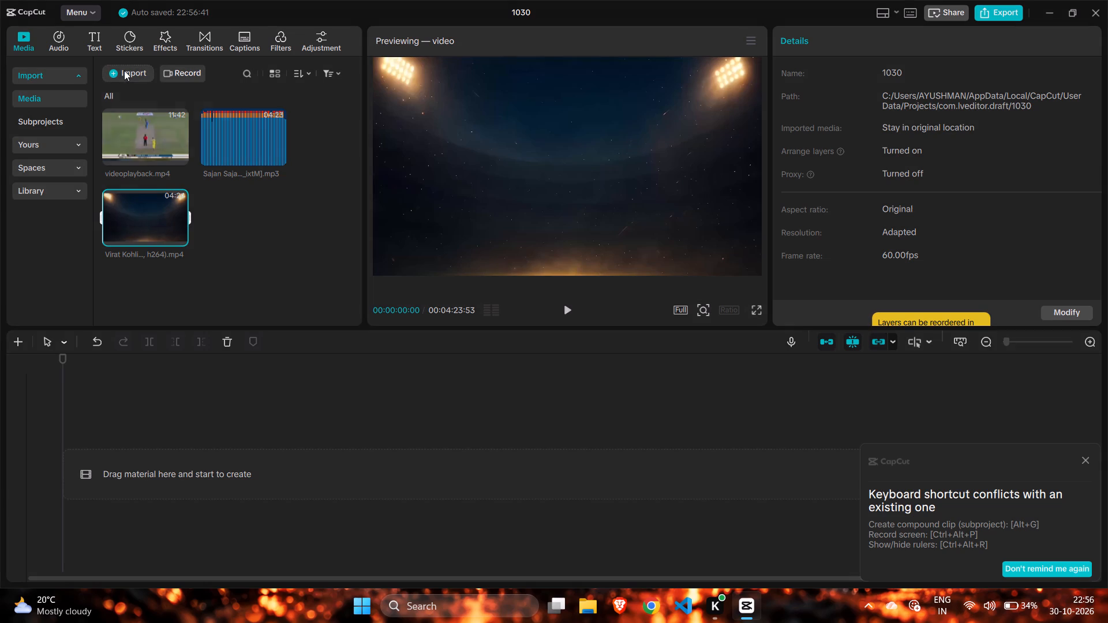
{"action": "left_click", "coordinate": [190, 100]}
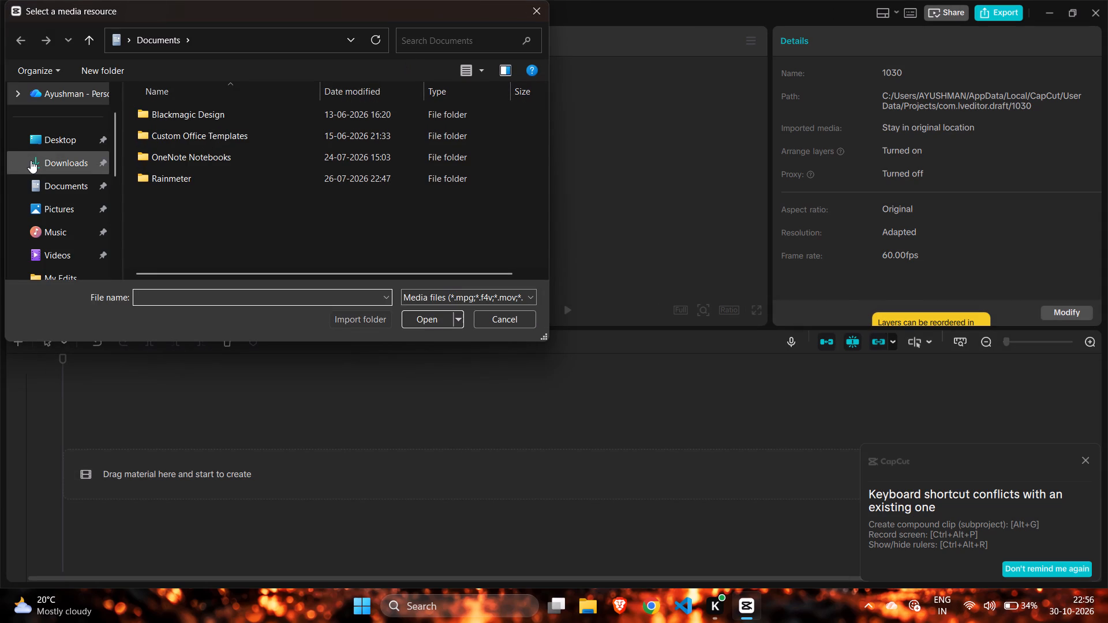
{"action": "left_click", "coordinate": [31, 160]}
{"action": "left_click", "coordinate": [427, 38]}
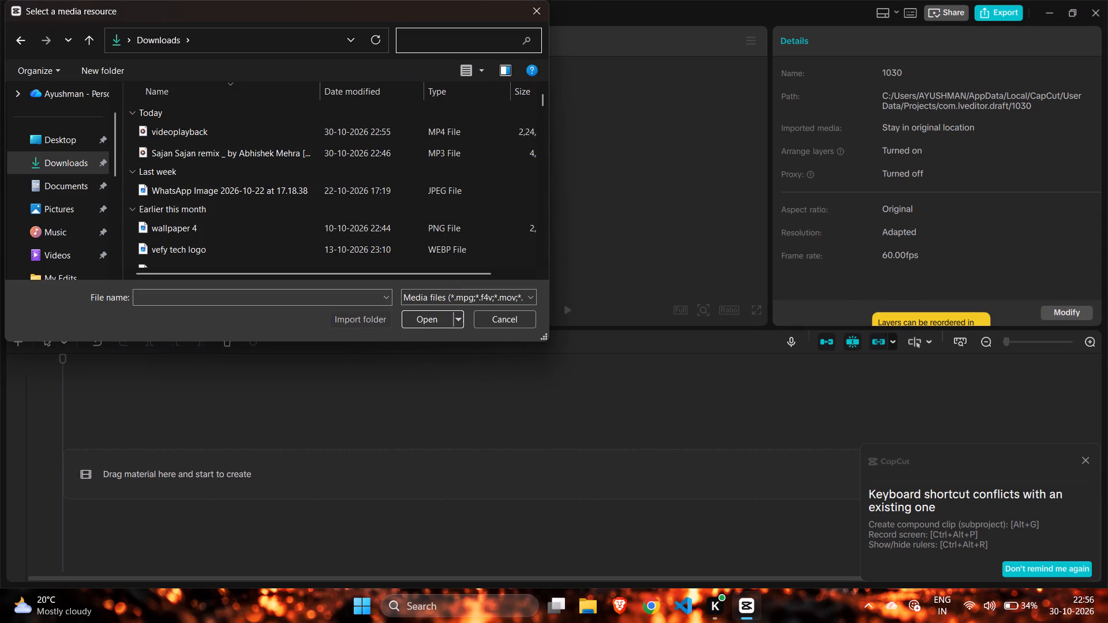
{"action": "type", "text": "vu"}
{"action": "key", "text": "BackSpace"}
{"action": "type", "text": "irat"}
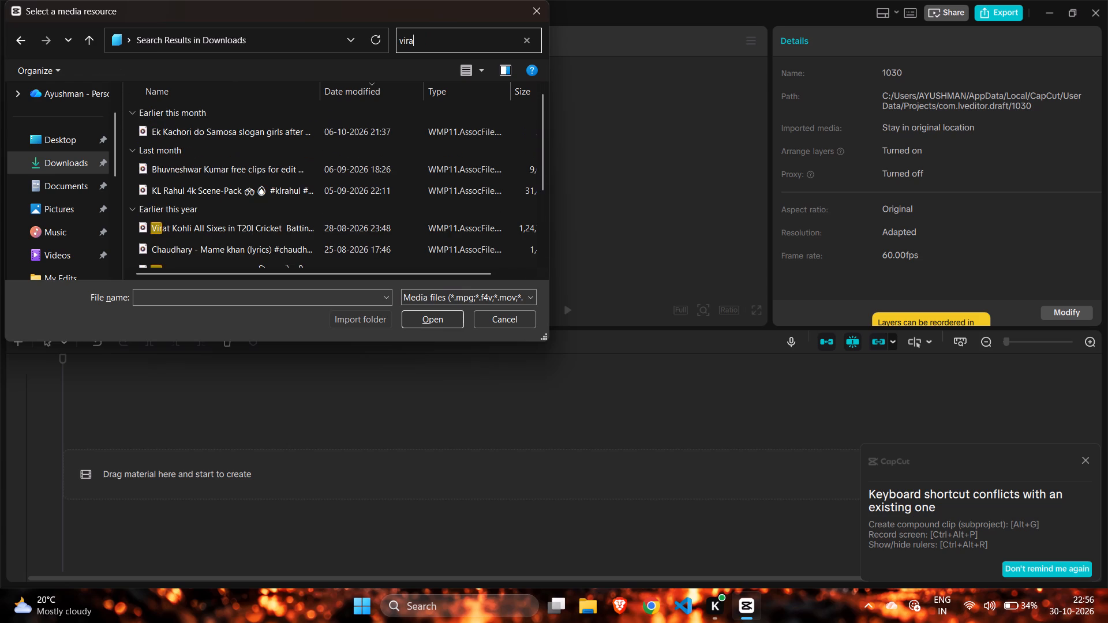
{"action": "left_click", "coordinate": [145, 237]}
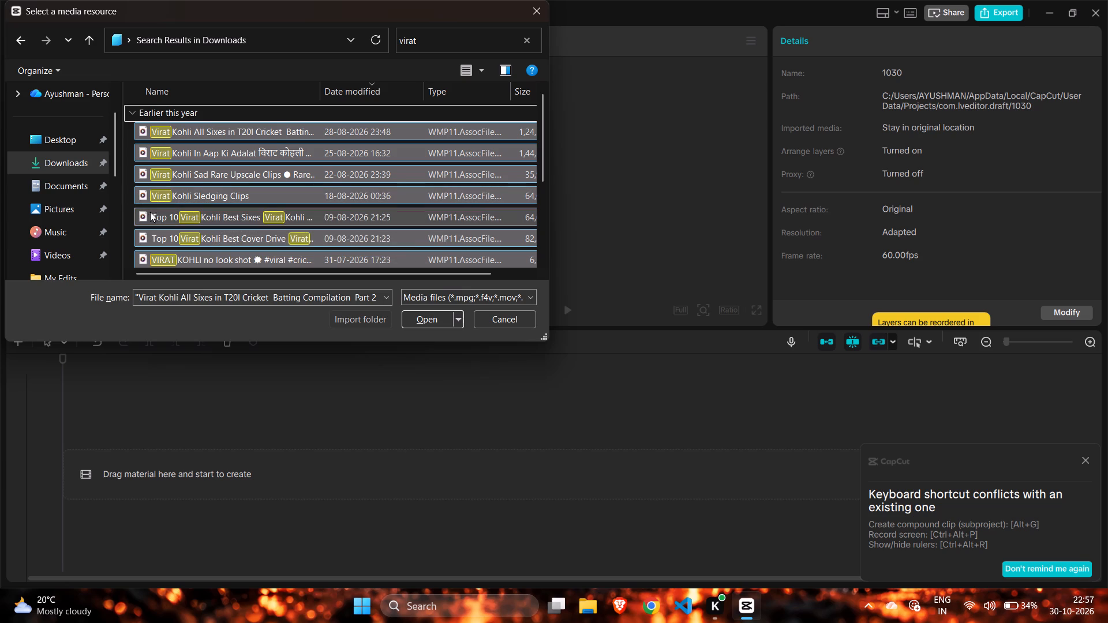
{"action": "left_click_drag", "start_coordinate": [129, 195], "coordinate": [143, 213]}
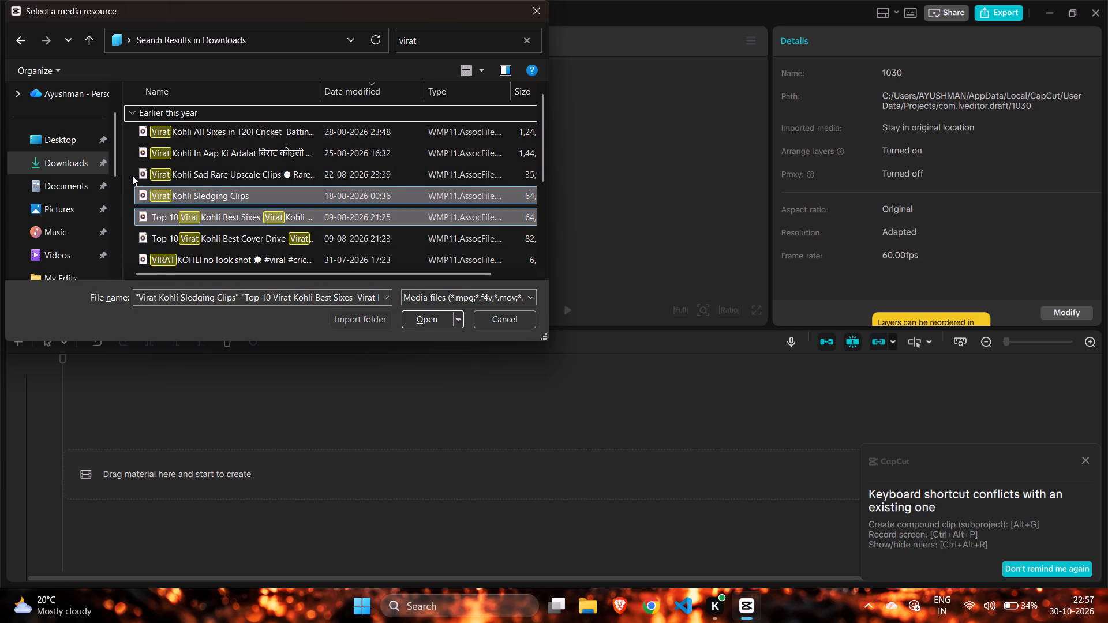
{"action": "left_click", "coordinate": [435, 316]}
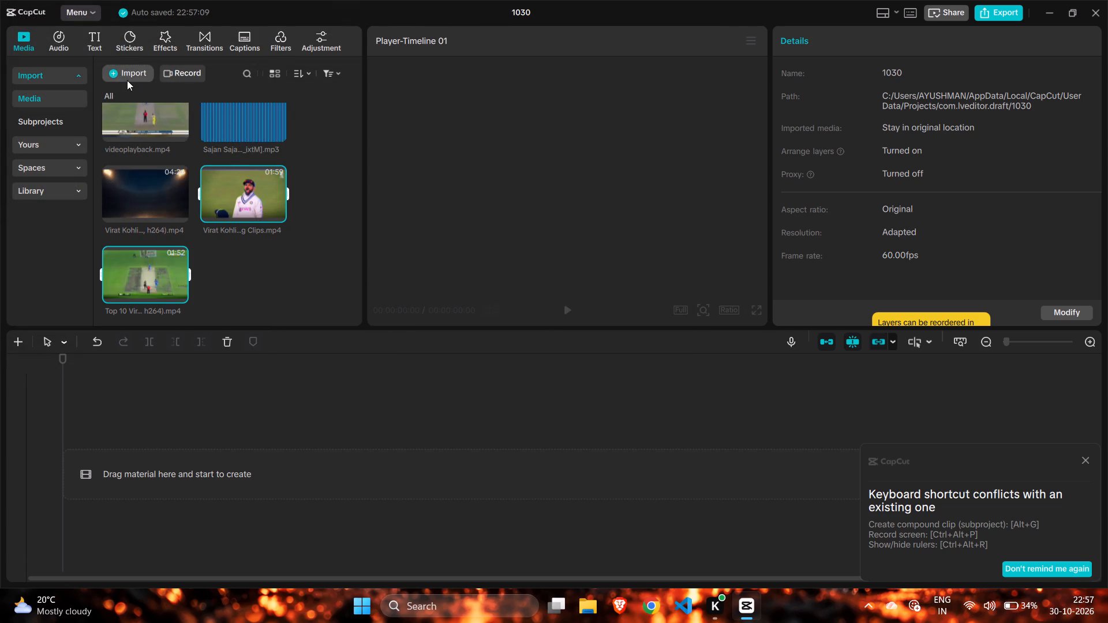
Search Downloads for "virat" and import the VIRAT, ROHIT, DHONI 4K scenespack and the Virat Kohli 4k scenepack.
{"action": "left_click", "coordinate": [127, 80]}
{"action": "left_click", "coordinate": [164, 99]}
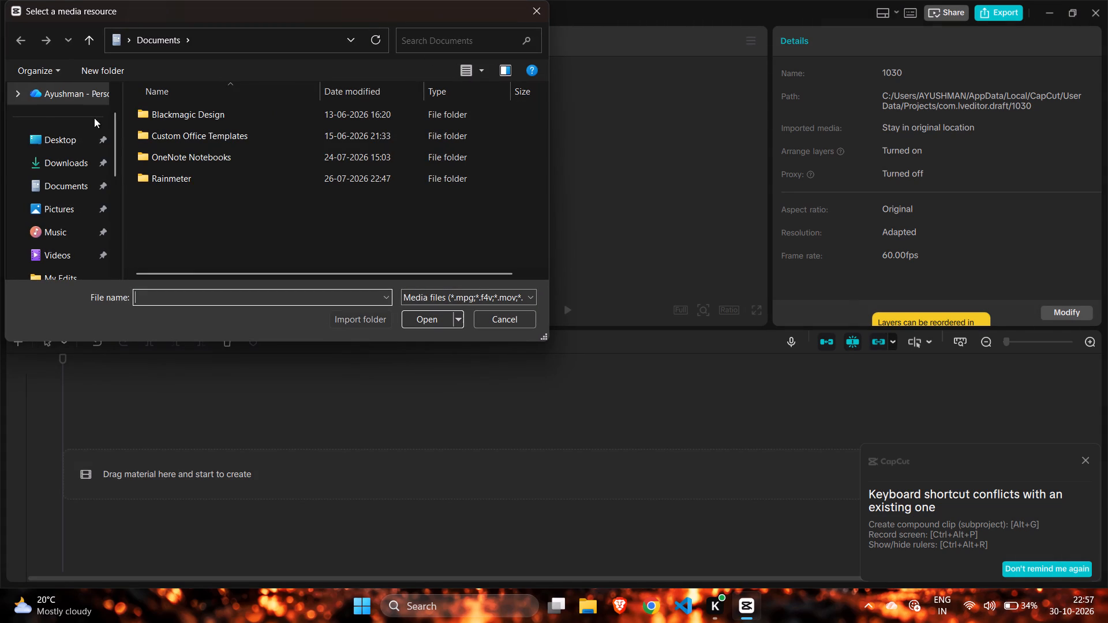
{"action": "left_click", "coordinate": [66, 152]}
{"action": "left_click", "coordinate": [439, 42]}
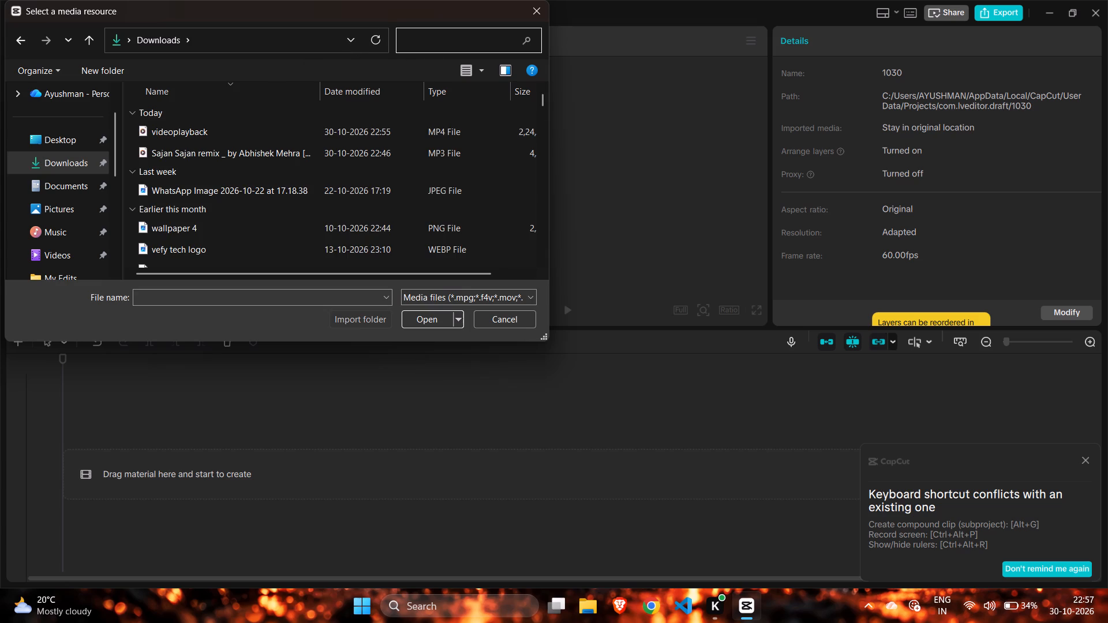
{"action": "type", "text": "virat"}
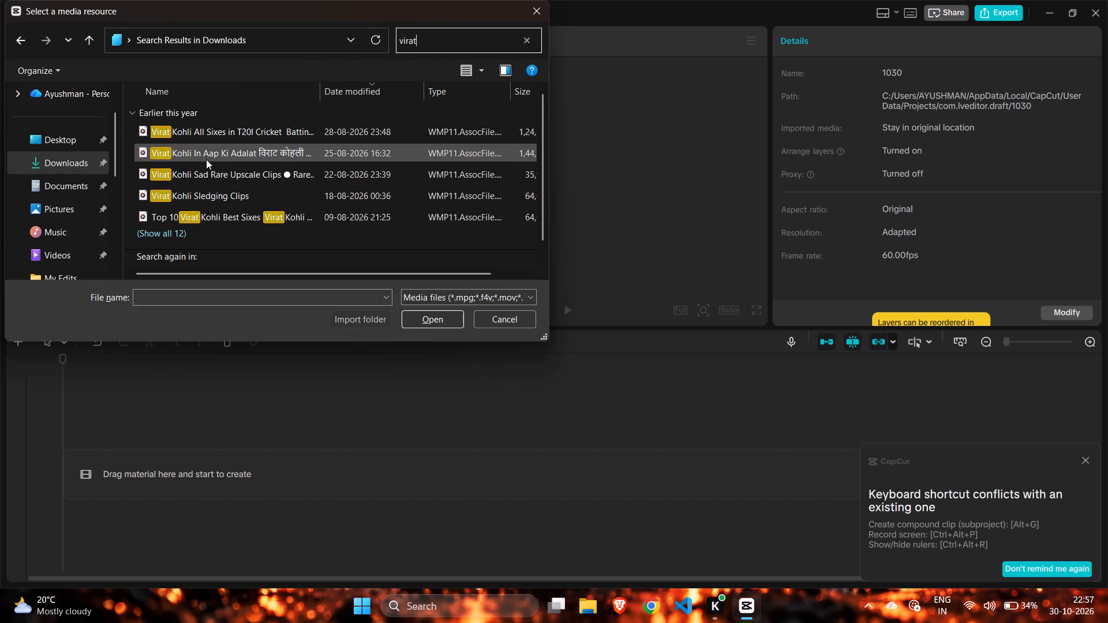
{"action": "left_click", "coordinate": [180, 235]}
{"action": "scroll", "coordinate": [200, 223], "scroll_direction": "down", "scroll_amount": 2}
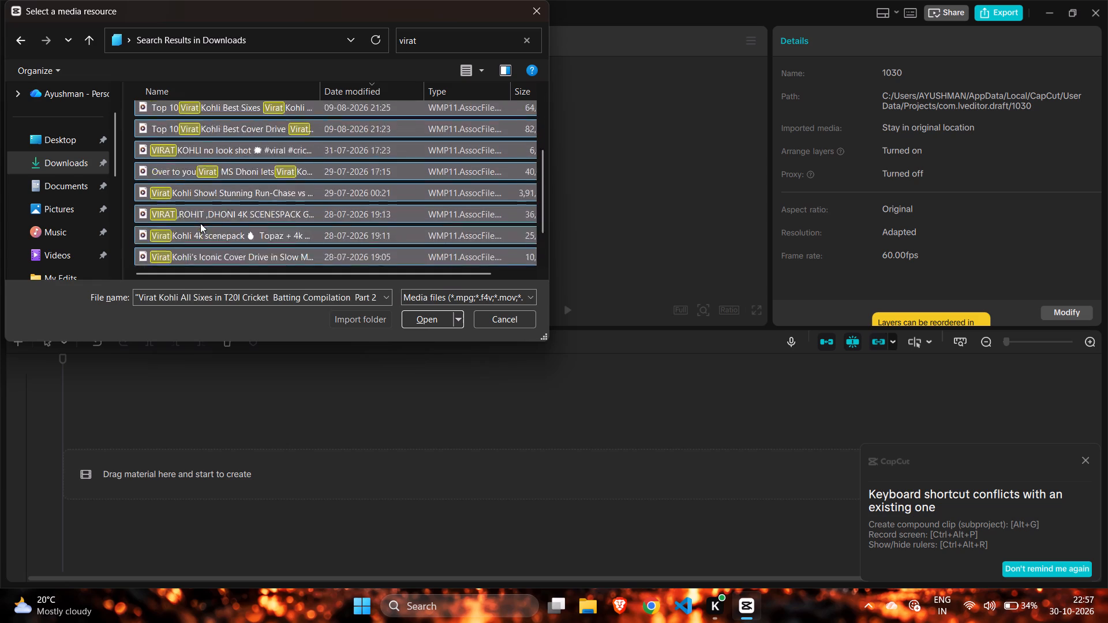
{"action": "scroll", "coordinate": [200, 223], "scroll_direction": "down", "scroll_amount": 4}
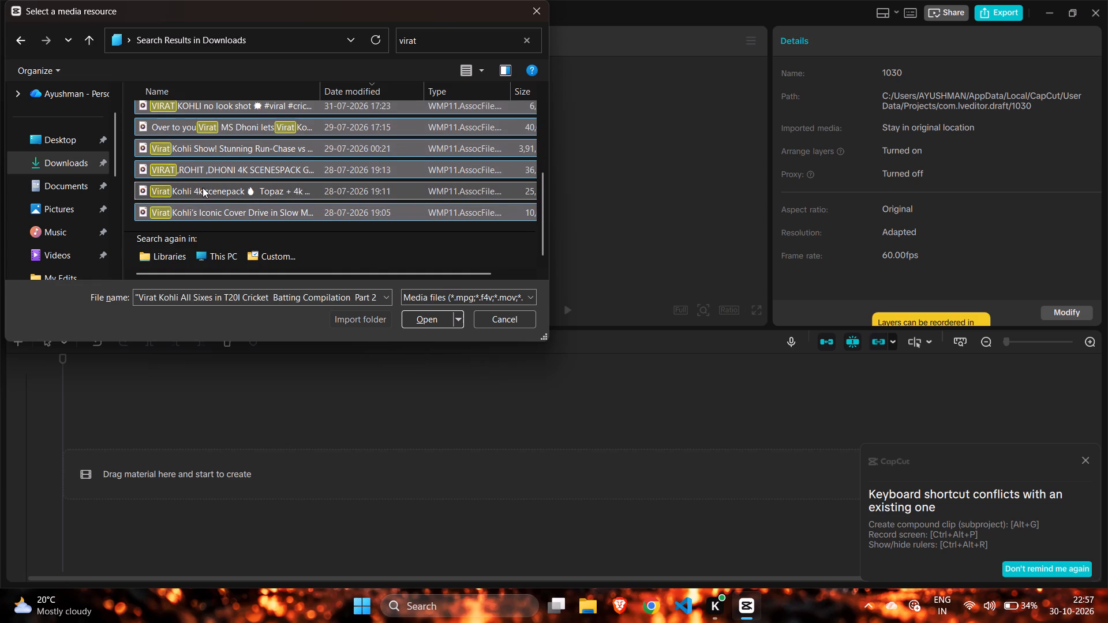
{"action": "left_click", "coordinate": [203, 187]}
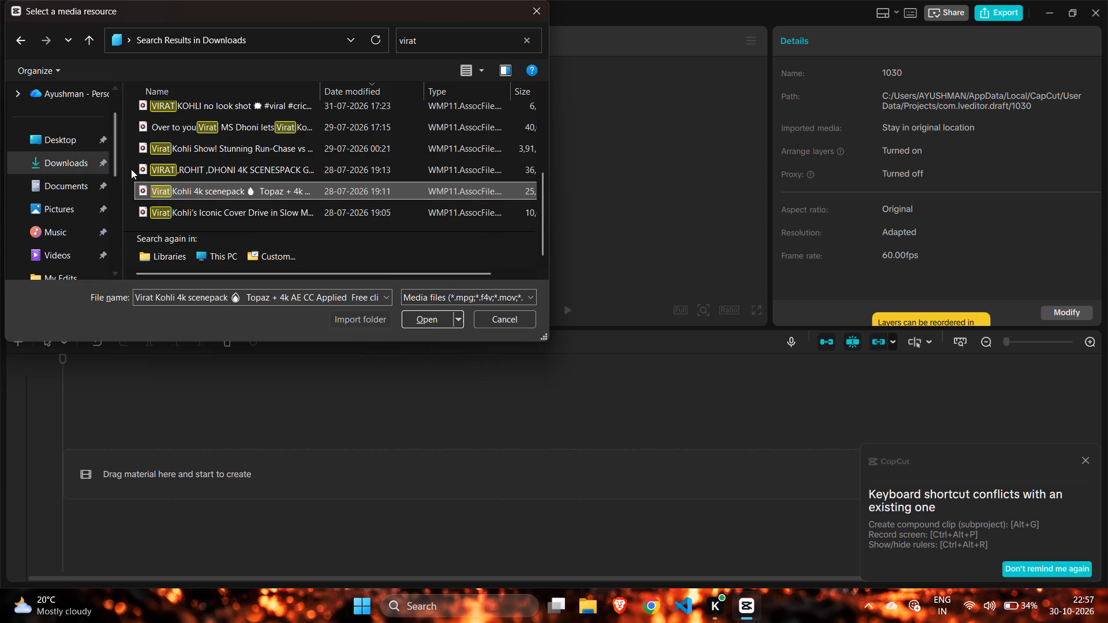
{"action": "left_click_drag", "start_coordinate": [131, 169], "coordinate": [147, 187]}
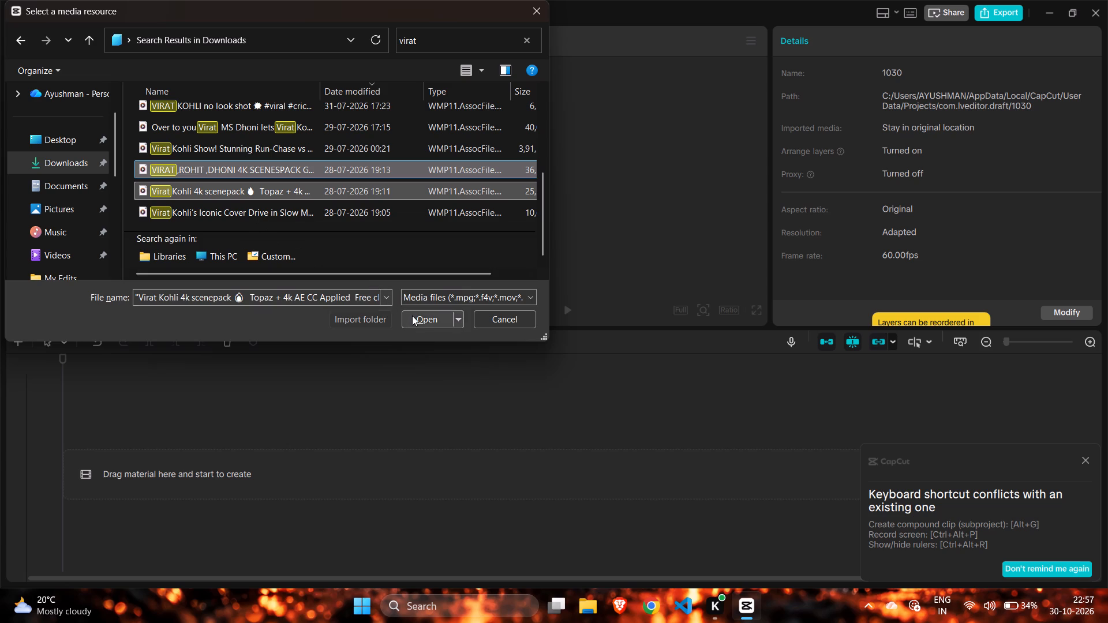
{"action": "left_click", "coordinate": [414, 317]}
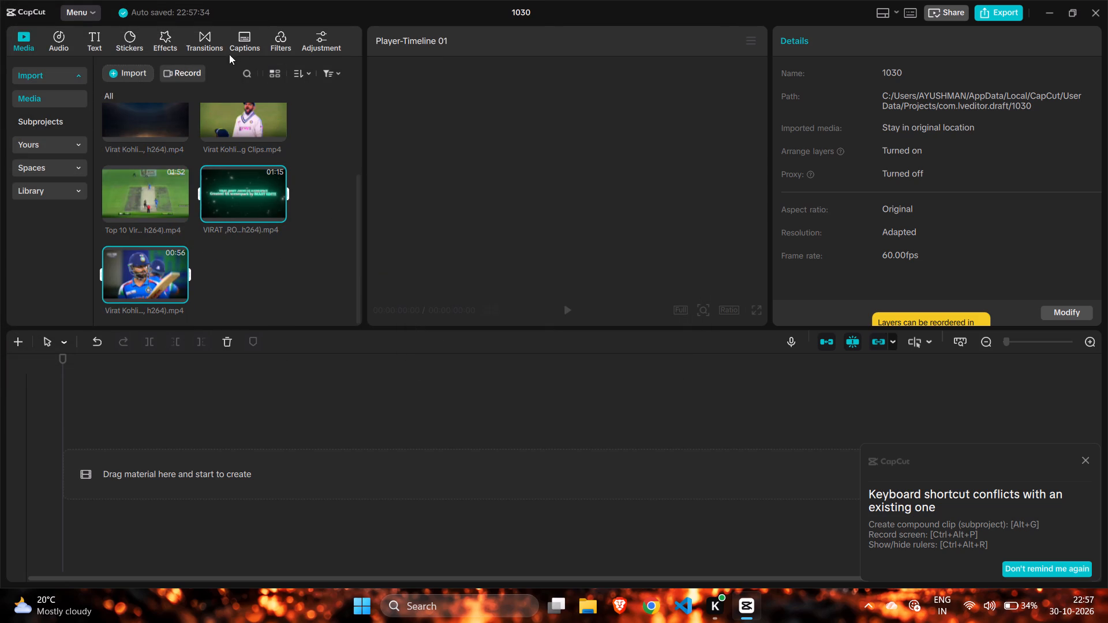
Search Downloads for "ms dhoni" and import the Ms dhoni rare & unseen clips and MS DHONI CLIPS 4K SCENEPACK videos.
{"action": "left_click", "coordinate": [136, 74]}
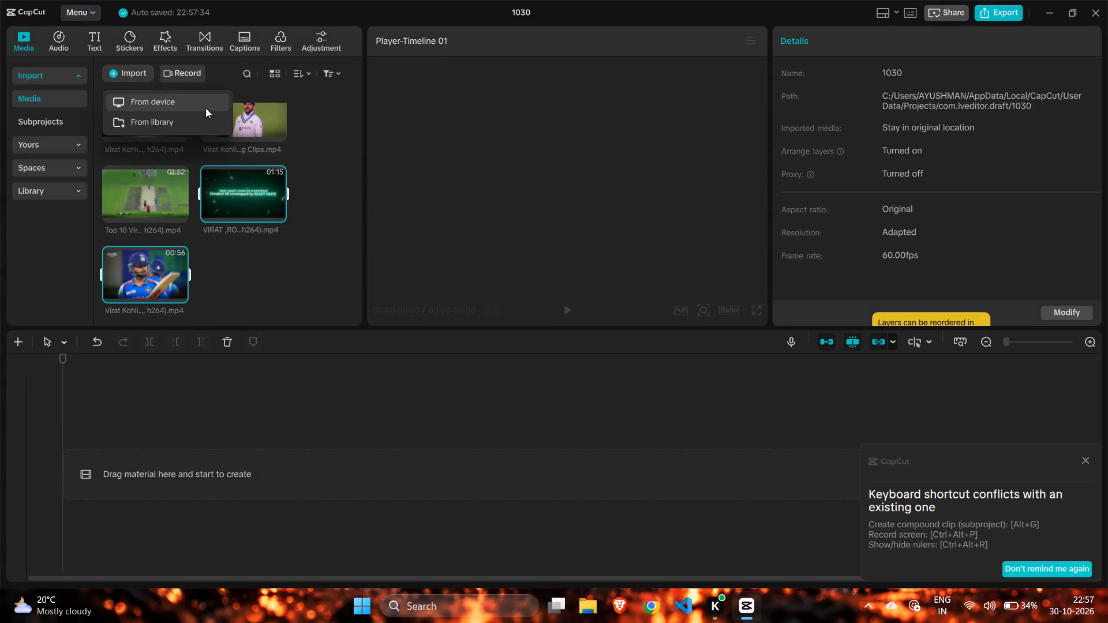
{"action": "left_click", "coordinate": [205, 108]}
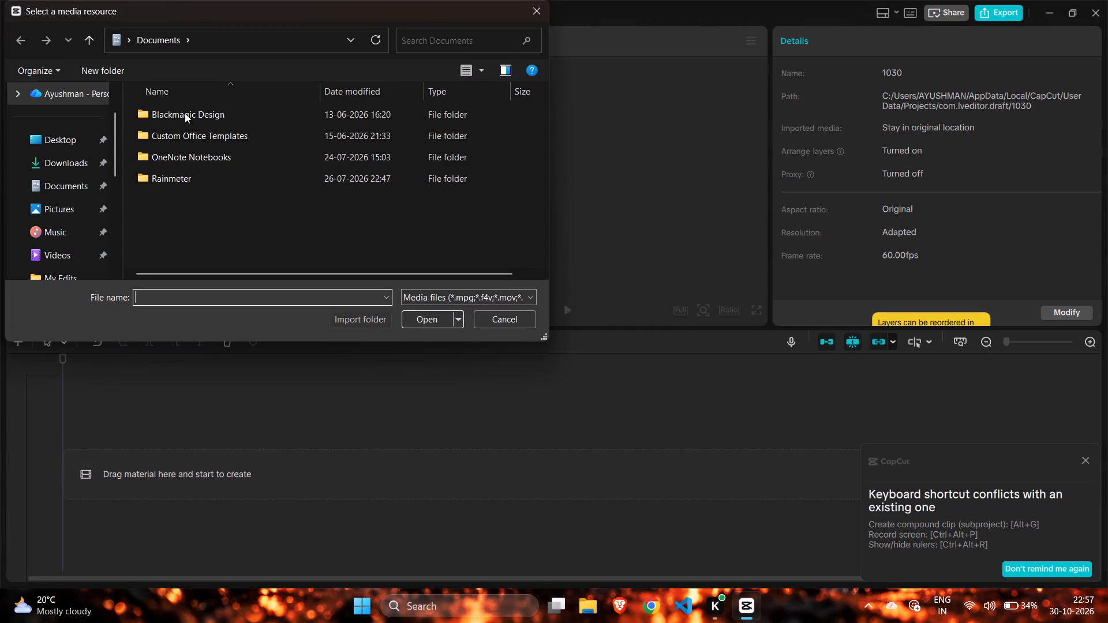
{"action": "left_click", "coordinate": [76, 157]}
{"action": "left_click", "coordinate": [426, 28]}
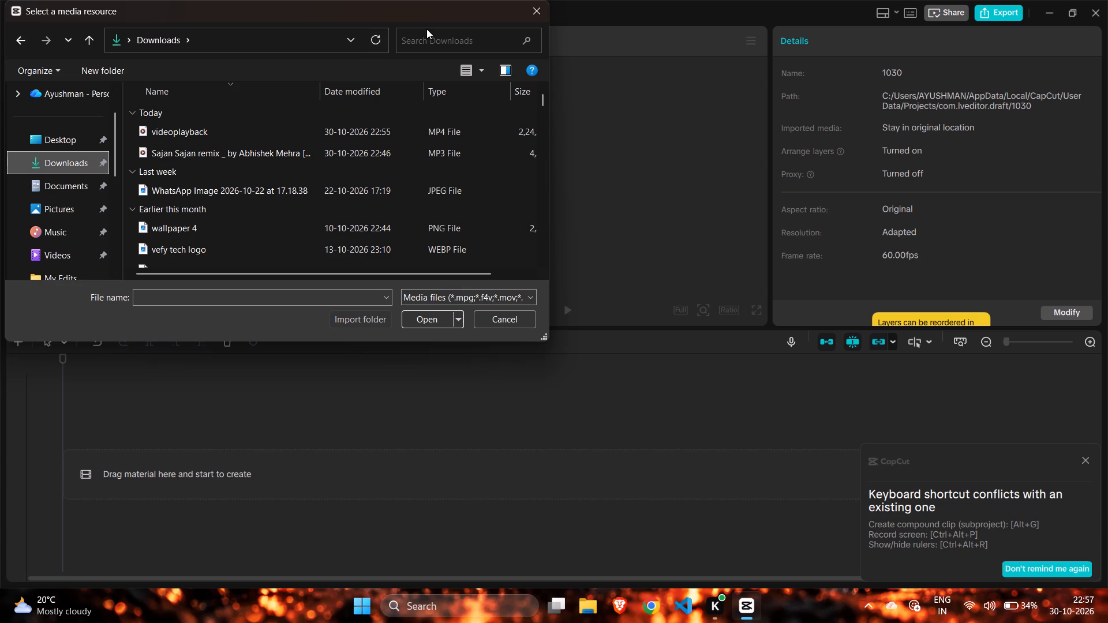
{"action": "left_click", "coordinate": [418, 39]}
{"action": "type", "text": "ms dhoni"}
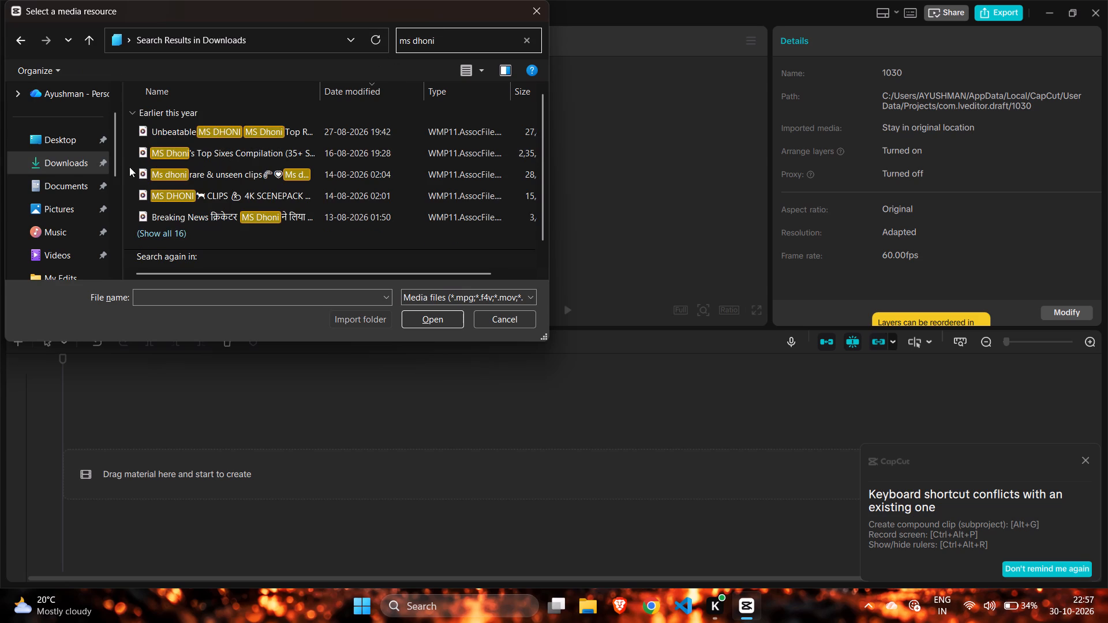
{"action": "left_click_drag", "start_coordinate": [130, 173], "coordinate": [143, 192]}
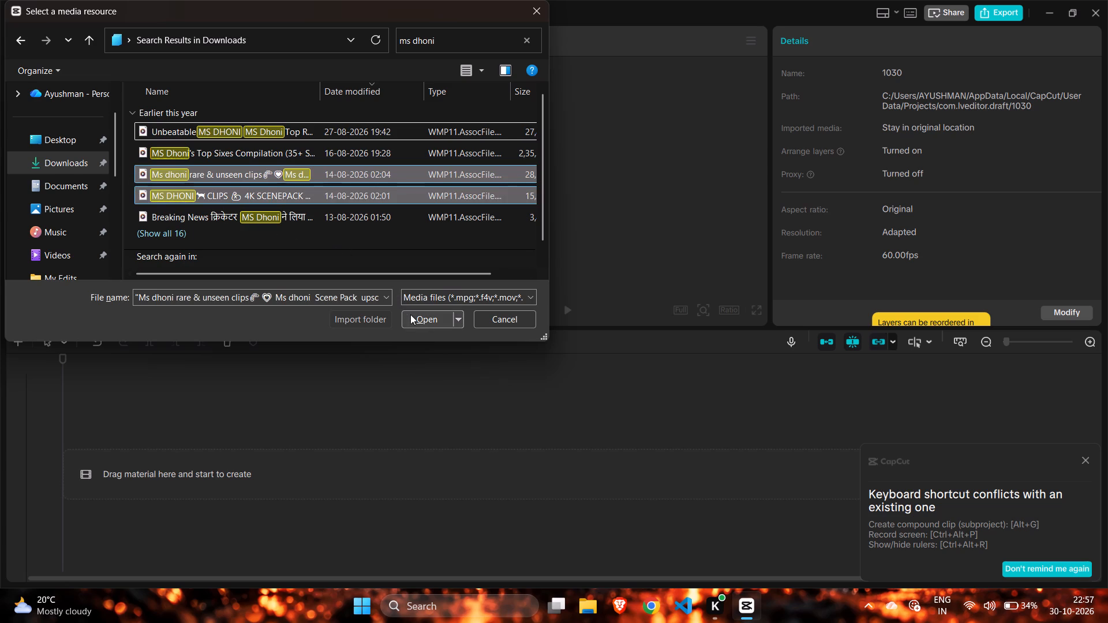
{"action": "left_click", "coordinate": [410, 314]}
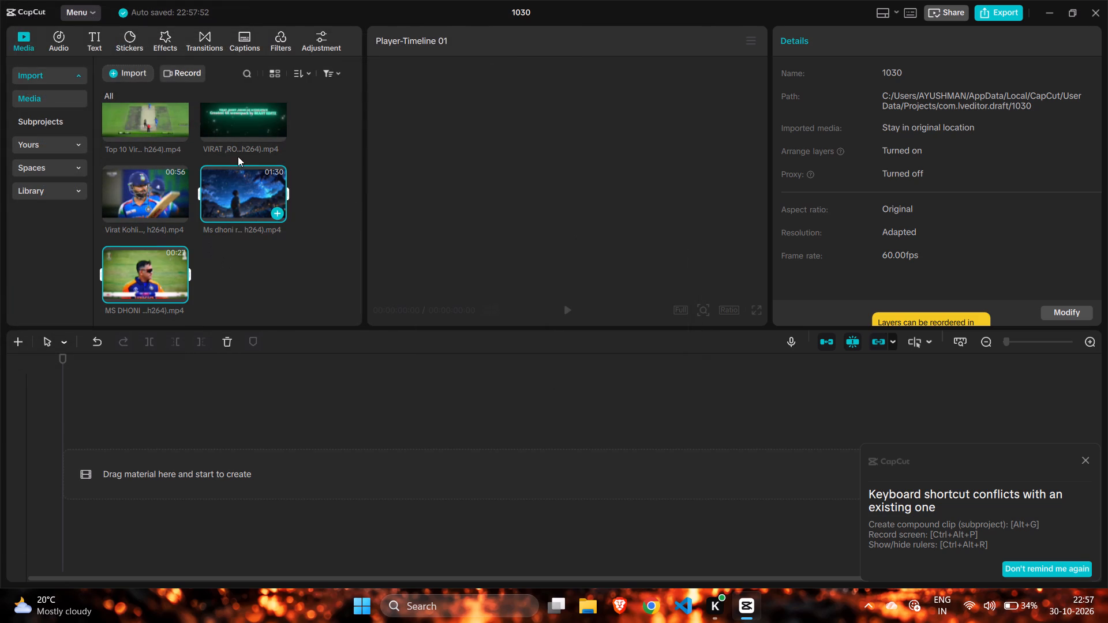
Place the Virat Kohli Sledging Clips video at the start of the empty timeline.
{"action": "scroll", "coordinate": [219, 196], "scroll_direction": "up", "scroll_amount": 8}
{"action": "scroll", "coordinate": [192, 239], "scroll_direction": "down", "scroll_amount": 1}
{"action": "scroll", "coordinate": [185, 226], "scroll_direction": "up", "scroll_amount": 3}
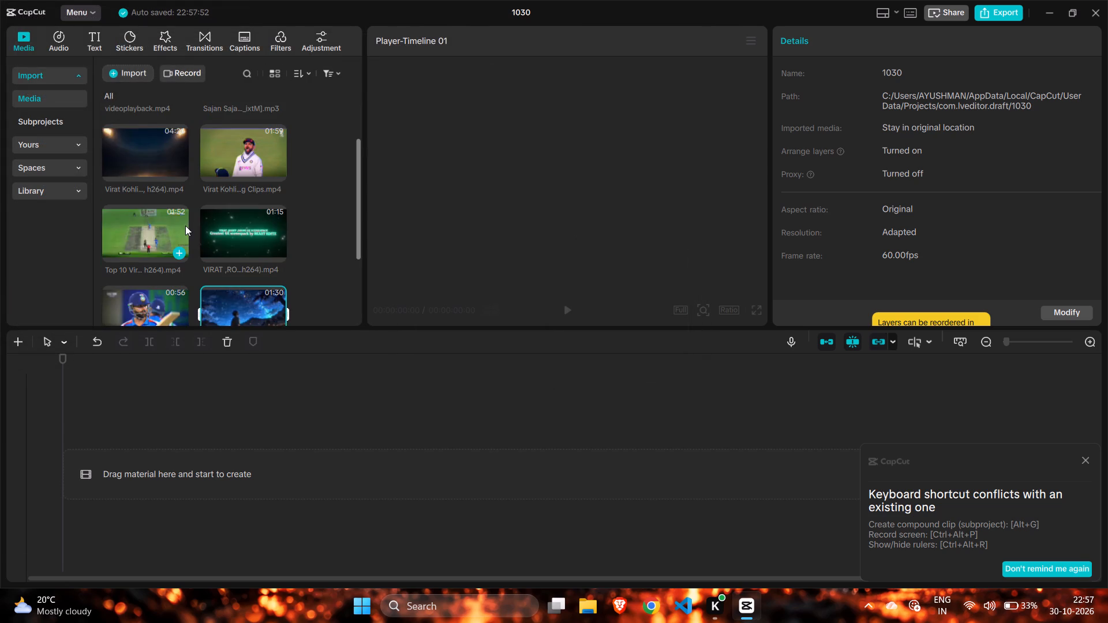
{"action": "left_click_drag", "start_coordinate": [235, 215], "coordinate": [124, 444]}
{"action": "left_click", "coordinate": [152, 188]}
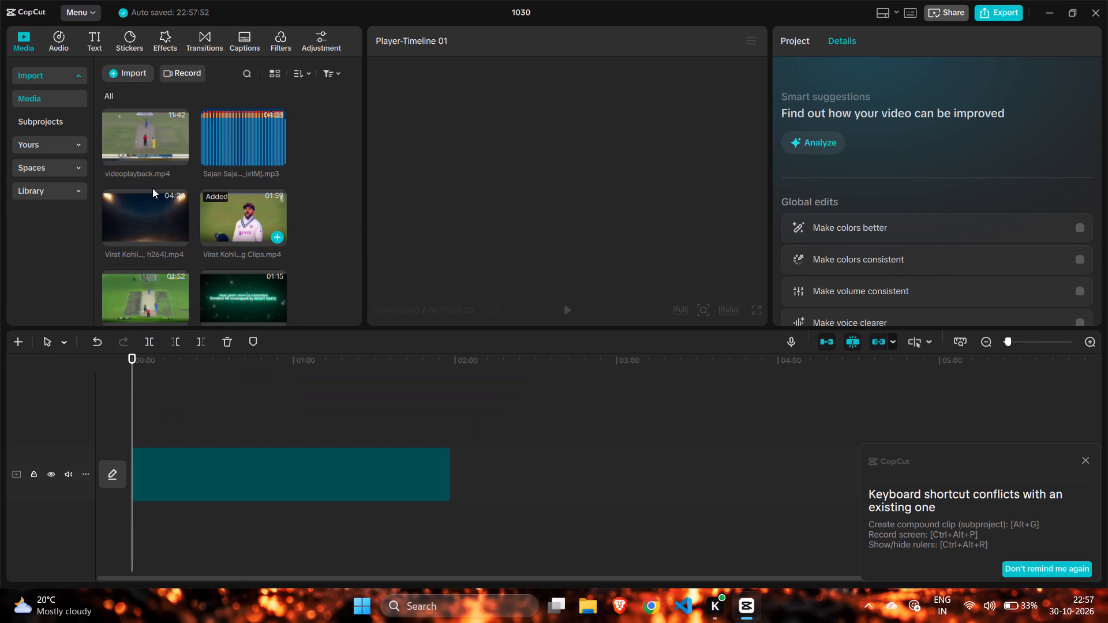
Preview the remaining footage and append the VIRAT, ROHIT, DHONI 4K scenespack directly after the Virat Kohli Sledging Clips.
{"action": "left_click", "coordinate": [148, 219]}
{"action": "left_click", "coordinate": [148, 222]}
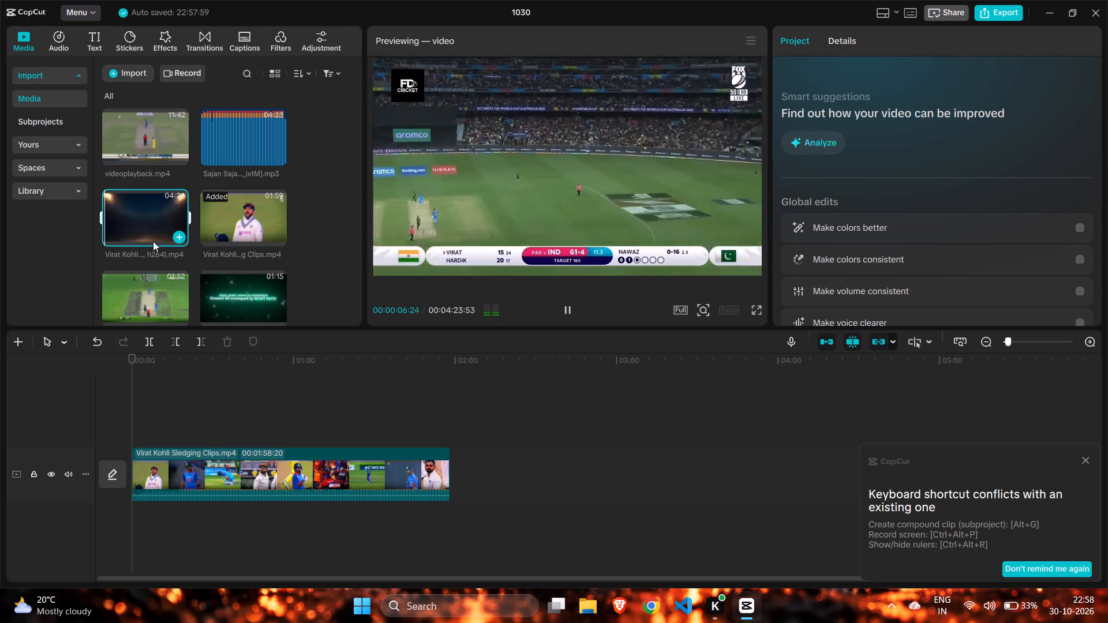
{"action": "scroll", "coordinate": [153, 241], "scroll_direction": "down", "scroll_amount": 1}
{"action": "left_click", "coordinate": [267, 230]}
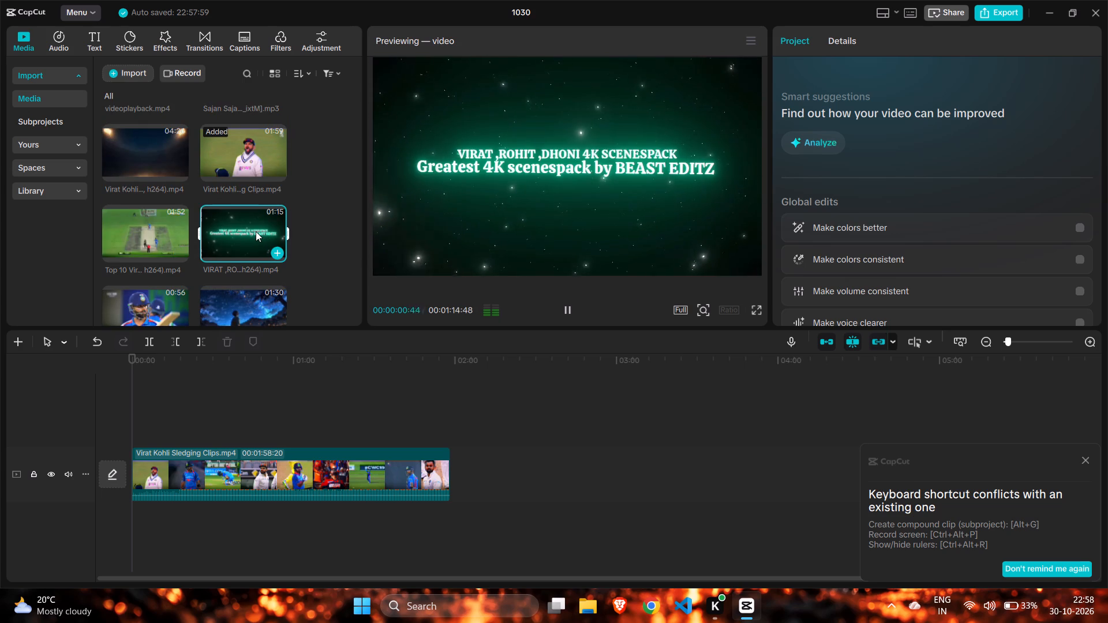
{"action": "left_click_drag", "start_coordinate": [246, 229], "coordinate": [462, 490]}
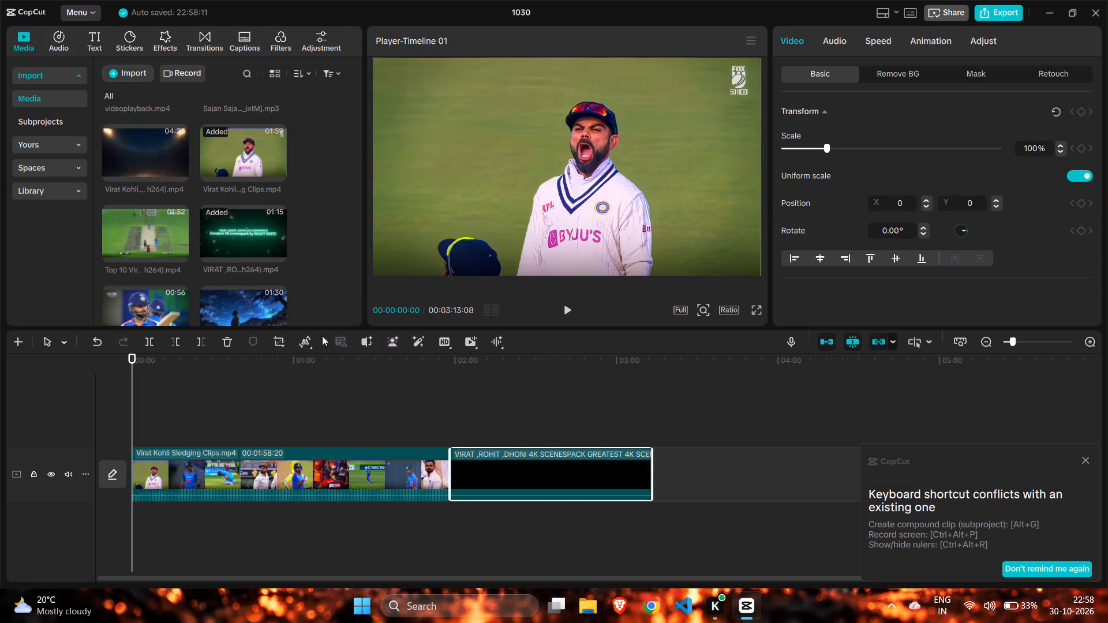
Append the Virat Kohli 4k scenepack and then the Ms dhoni rare & unseen clips to the end of the main track.
{"action": "scroll", "coordinate": [246, 252], "scroll_direction": "down", "scroll_amount": 3}
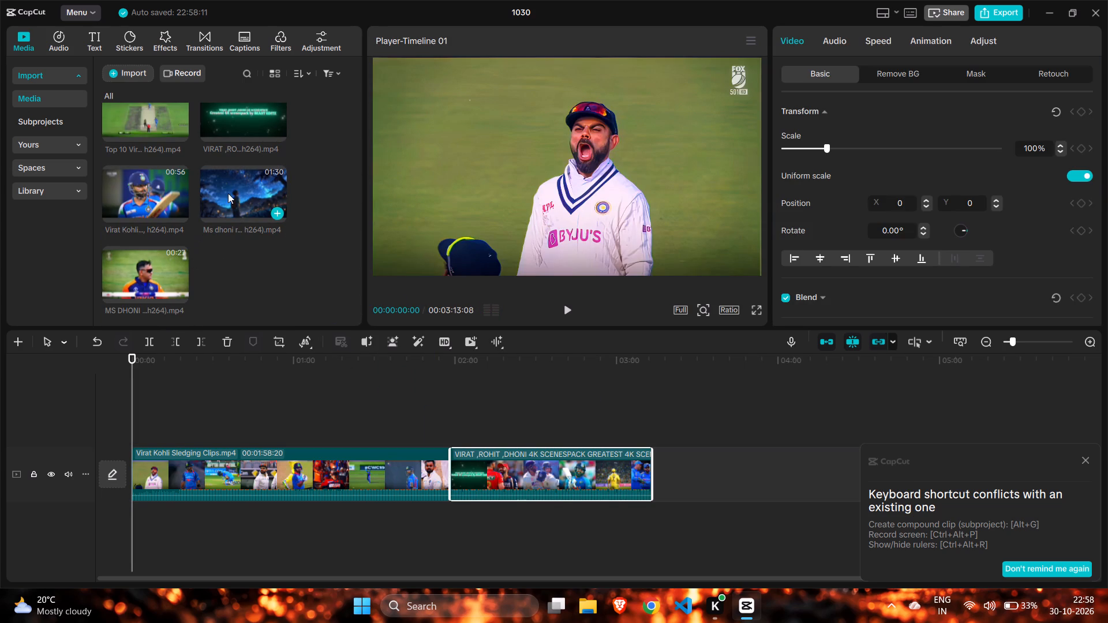
{"action": "left_click_drag", "start_coordinate": [228, 193], "coordinate": [675, 448]}
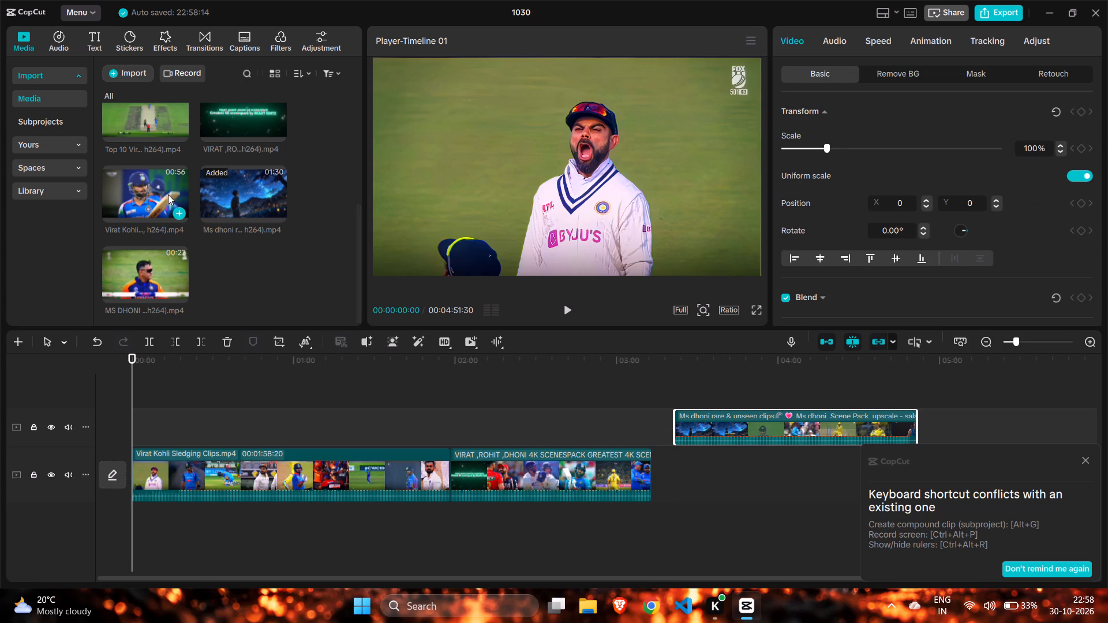
{"action": "left_click_drag", "start_coordinate": [164, 191], "coordinate": [672, 470]}
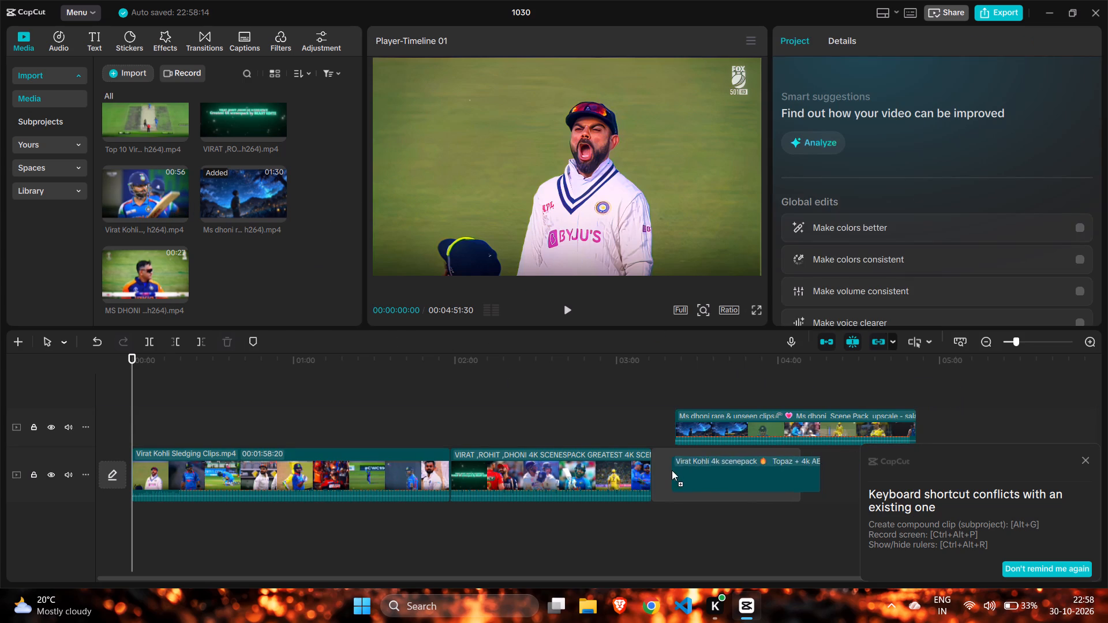
{"action": "left_click_drag", "start_coordinate": [672, 470], "coordinate": [672, 473]}
{"action": "left_click_drag", "start_coordinate": [729, 422], "coordinate": [856, 466]}
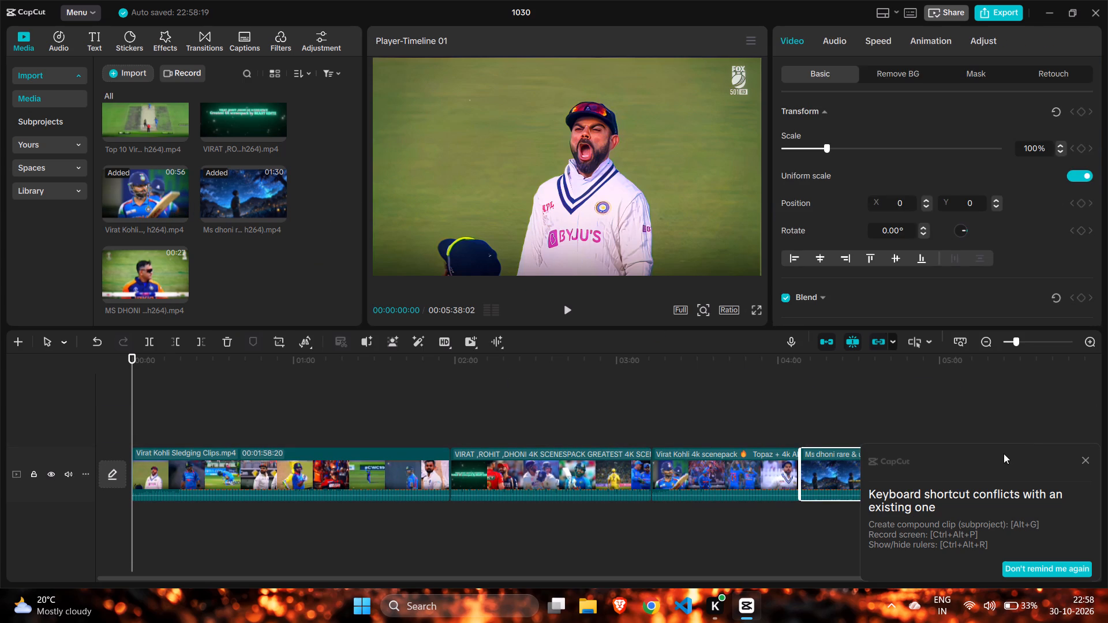
{"action": "left_click", "coordinate": [1089, 462]}
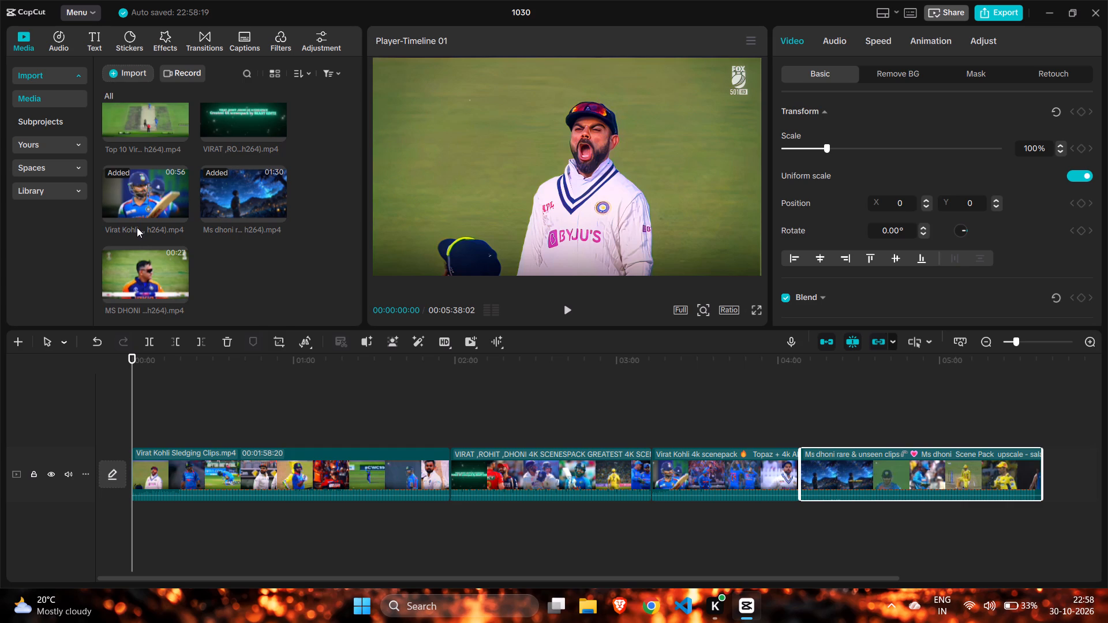
Append videoplayback.mp4 to the main track directly after the Ms dhoni rare & unseen clips.
{"action": "scroll", "coordinate": [137, 227], "scroll_direction": "up", "scroll_amount": 4}
{"action": "left_click_drag", "start_coordinate": [165, 128], "coordinate": [1066, 440]}
{"action": "left_click_drag", "start_coordinate": [1088, 426], "coordinate": [942, 492]}
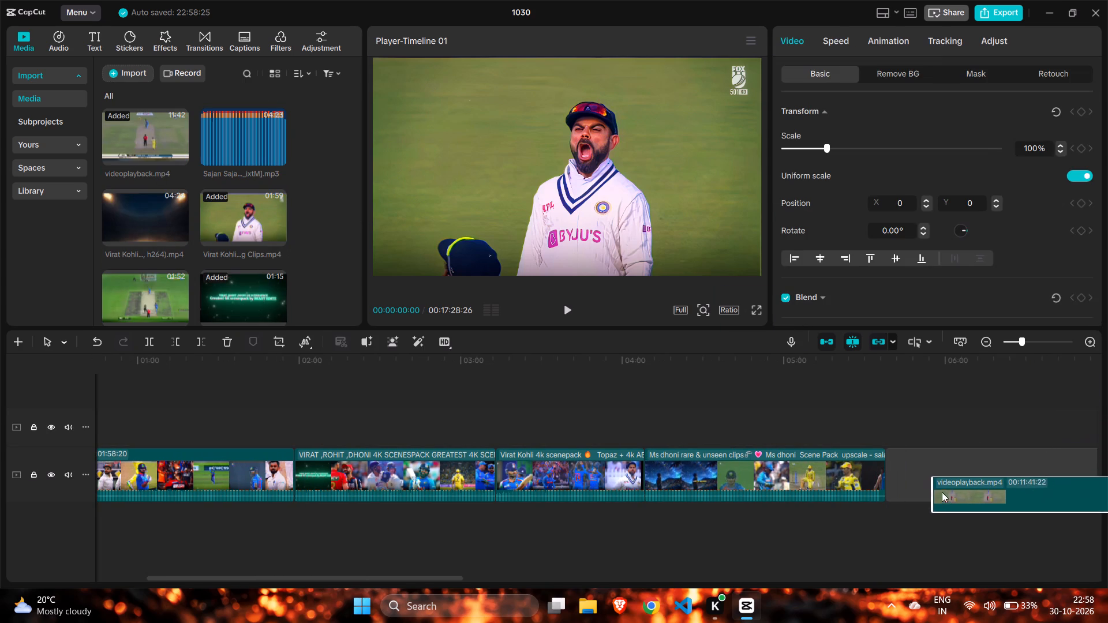
{"action": "left_click_drag", "start_coordinate": [942, 492], "coordinate": [900, 479]}
{"action": "left_click", "coordinate": [697, 401]}
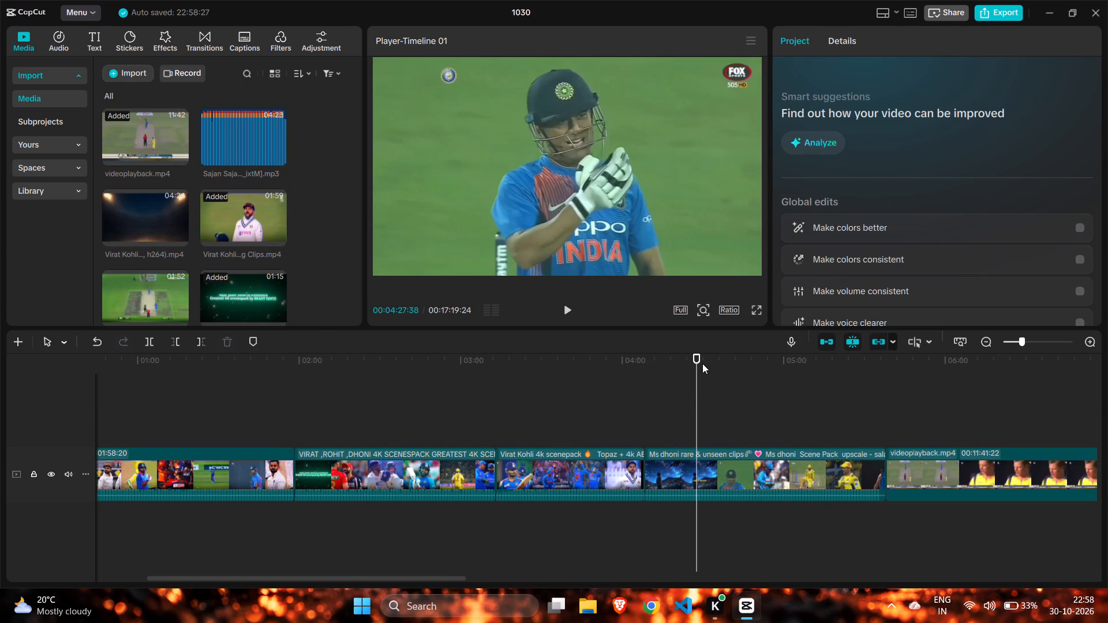
Append the Top 10 Virat Kohli Best Sixes video to the main track directly after videoplayback.mp4.
{"action": "scroll", "coordinate": [702, 363], "scroll_direction": "down", "scroll_amount": 10, "text": "ctrl"}
{"action": "scroll", "coordinate": [610, 425], "scroll_direction": "down", "scroll_amount": 10, "text": "ctrl"}
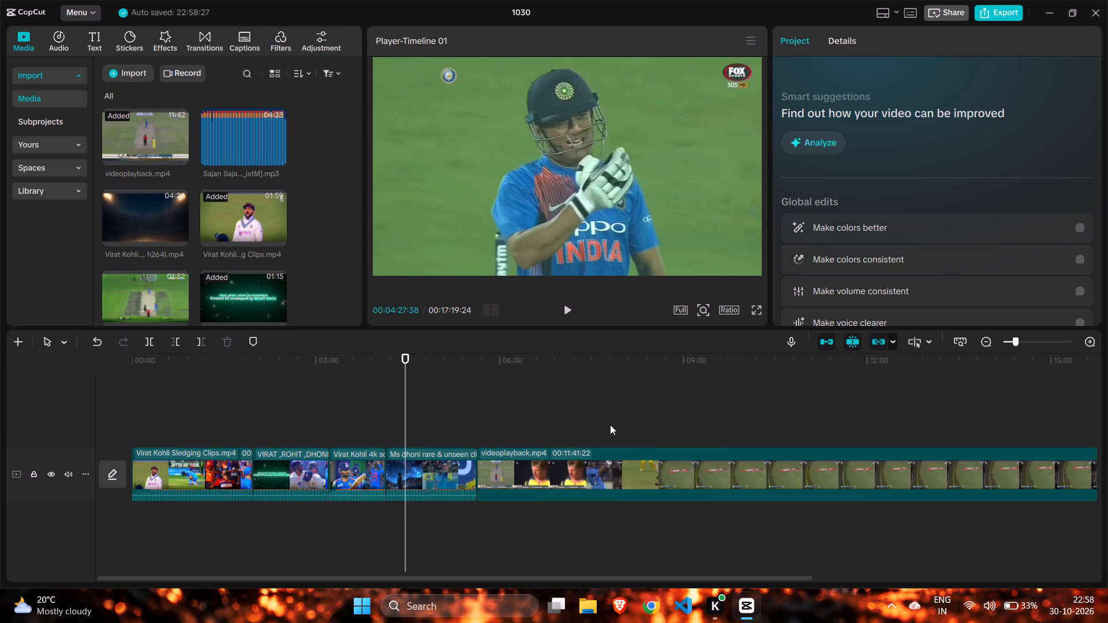
{"action": "scroll", "coordinate": [610, 425], "scroll_direction": "down", "scroll_amount": 10, "text": "ctrl"}
{"action": "scroll", "coordinate": [163, 275], "scroll_direction": "down", "scroll_amount": 2}
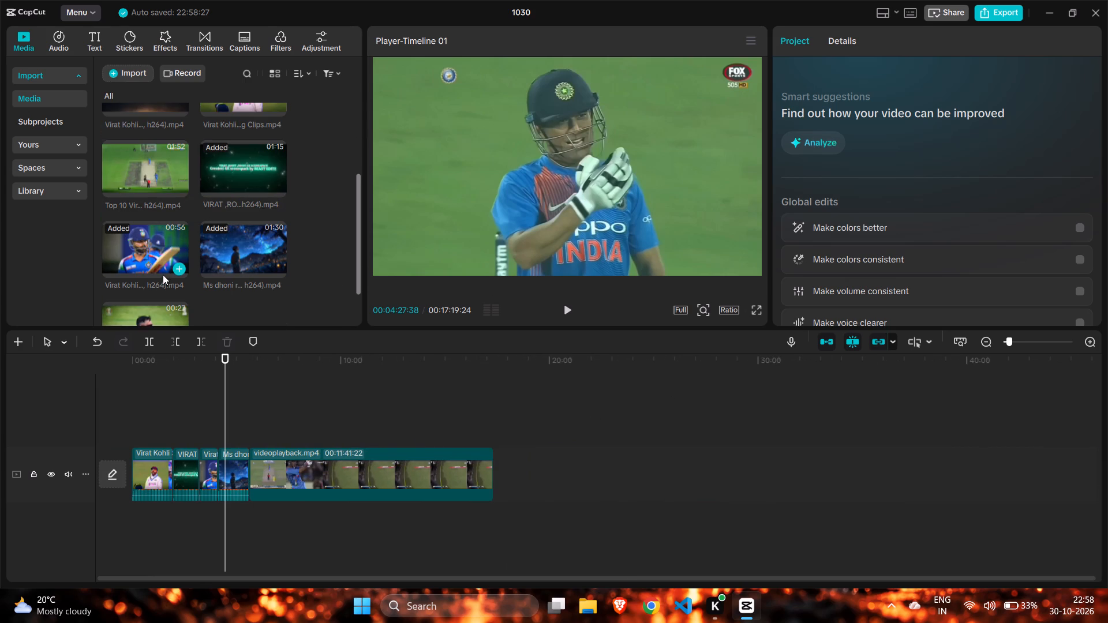
{"action": "left_click_drag", "start_coordinate": [149, 172], "coordinate": [499, 453]}
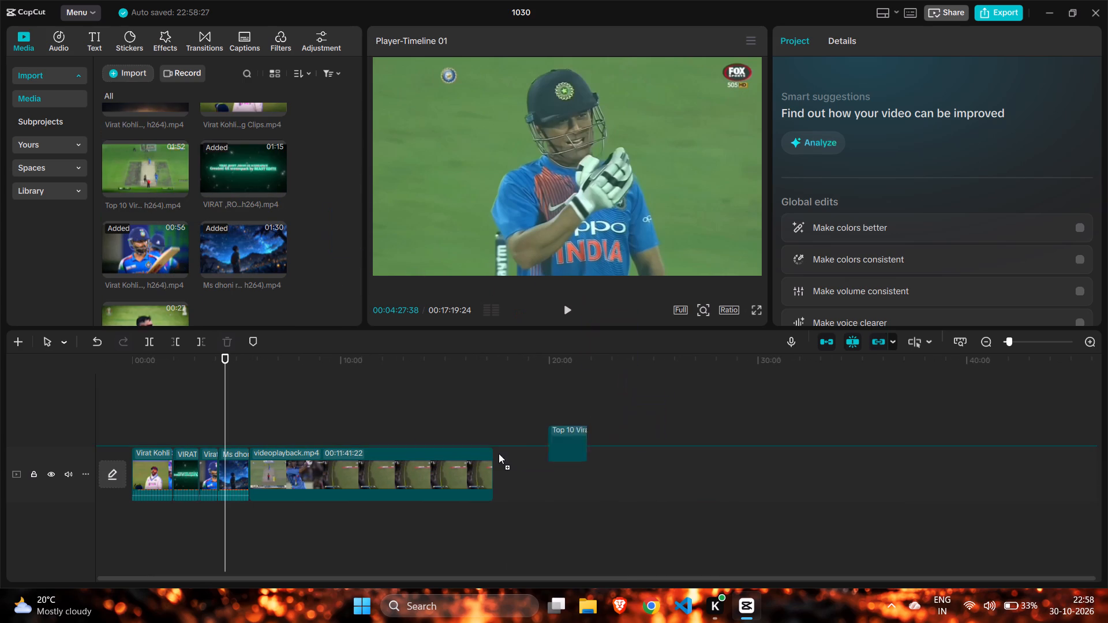
{"action": "left_click_drag", "start_coordinate": [499, 453], "coordinate": [497, 453]}
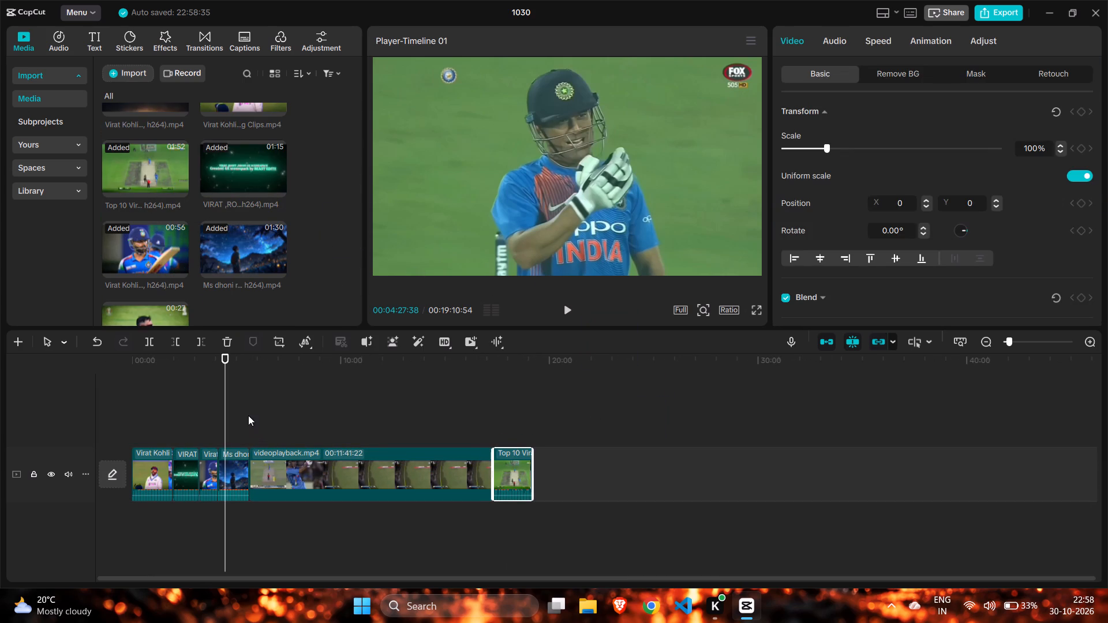
Skim the assembled clips and append the Virat Kohli All Sixes in T20I video after the Top 10 Virat Kohli Best Sixes clip.
{"action": "left_click", "coordinate": [248, 415]}
{"action": "left_click_drag", "start_coordinate": [247, 415], "coordinate": [188, 440]}
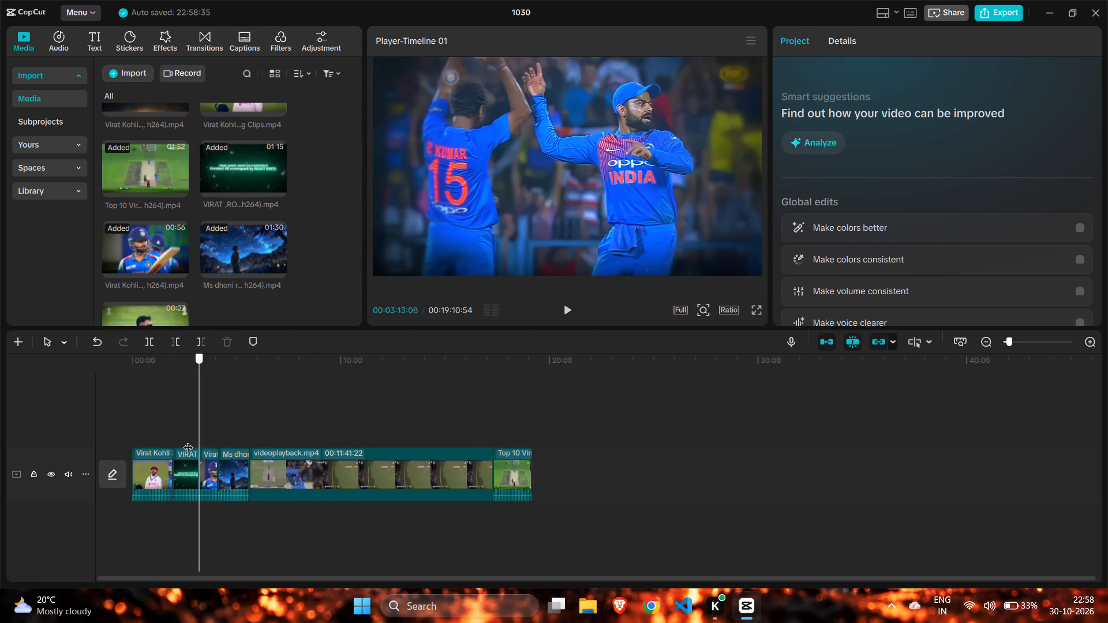
{"action": "left_click_drag", "start_coordinate": [188, 440], "coordinate": [211, 448]}
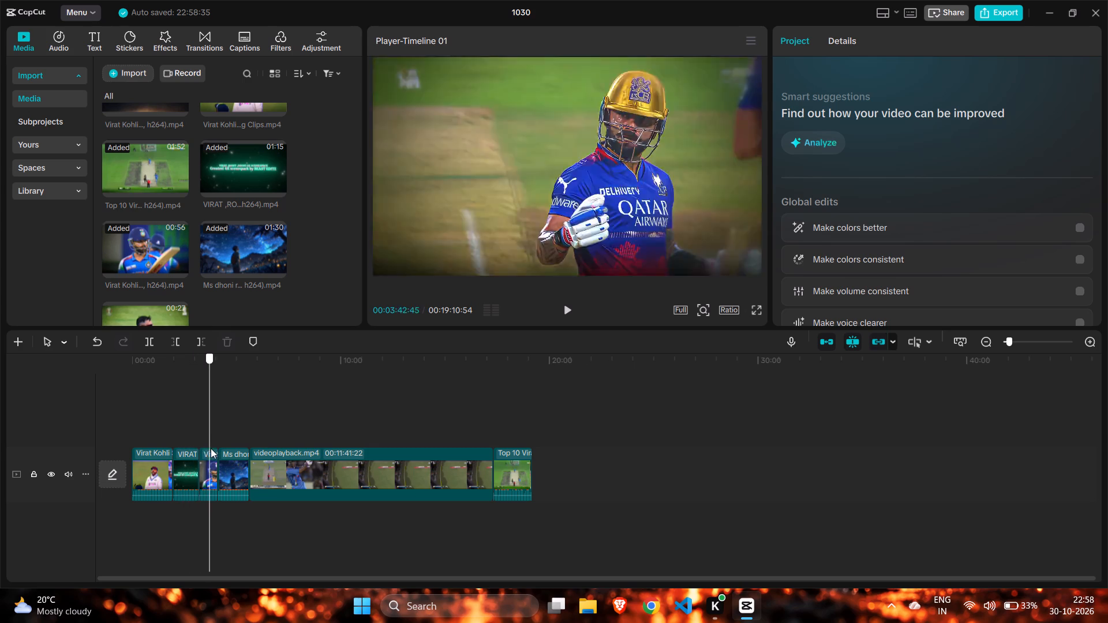
{"action": "left_click_drag", "start_coordinate": [211, 448], "coordinate": [279, 476]}
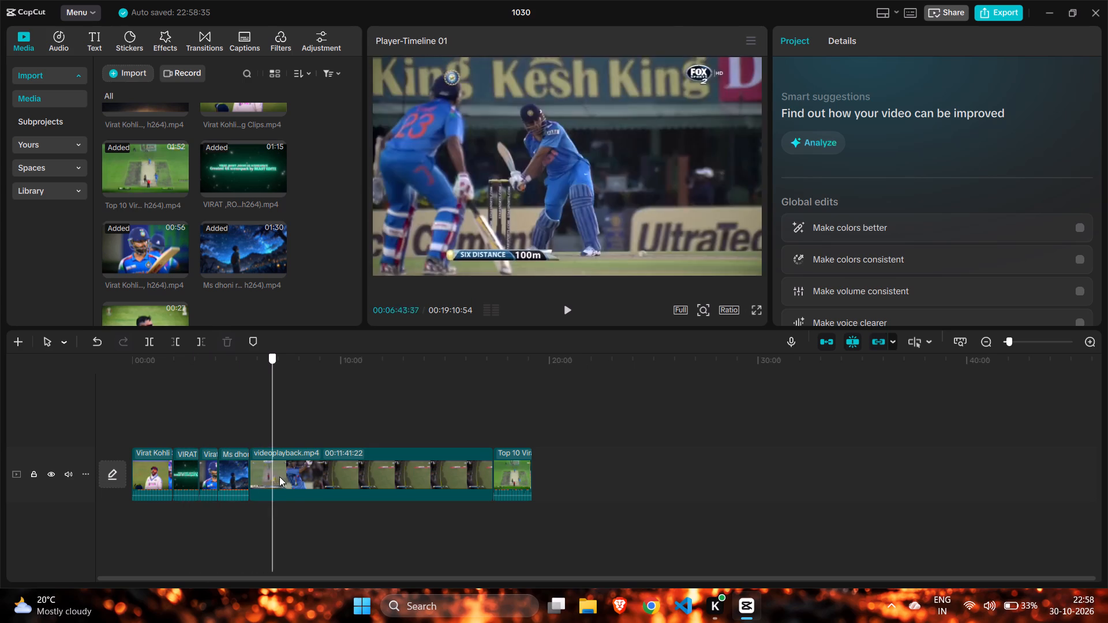
{"action": "left_click_drag", "start_coordinate": [279, 476], "coordinate": [345, 470]}
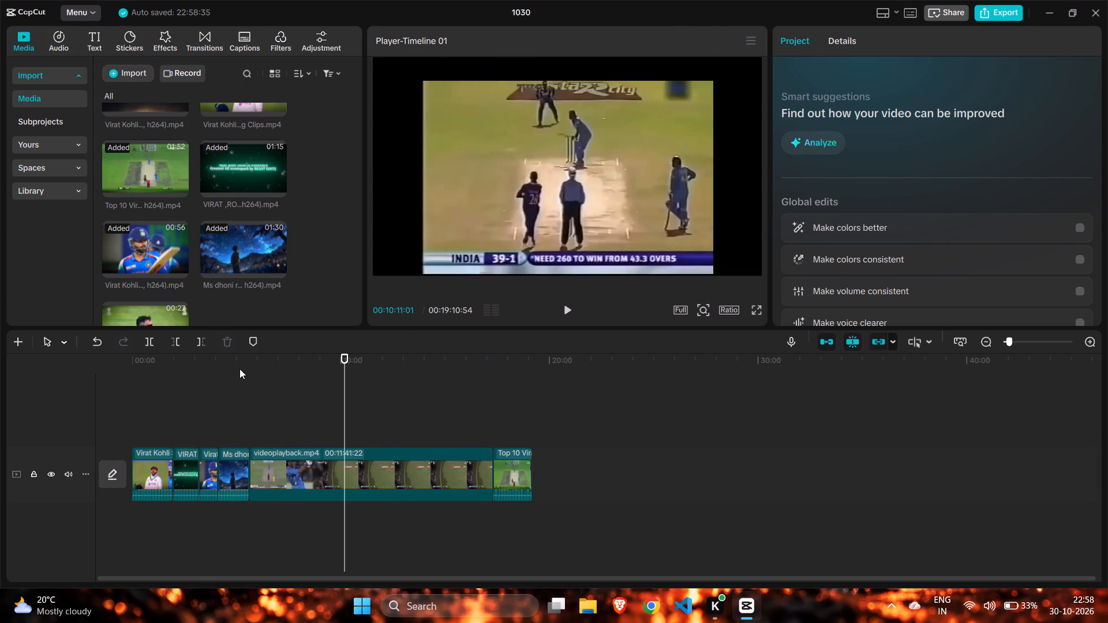
{"action": "left_click", "coordinate": [246, 177]}
{"action": "scroll", "coordinate": [241, 179], "scroll_direction": "up", "scroll_amount": 1}
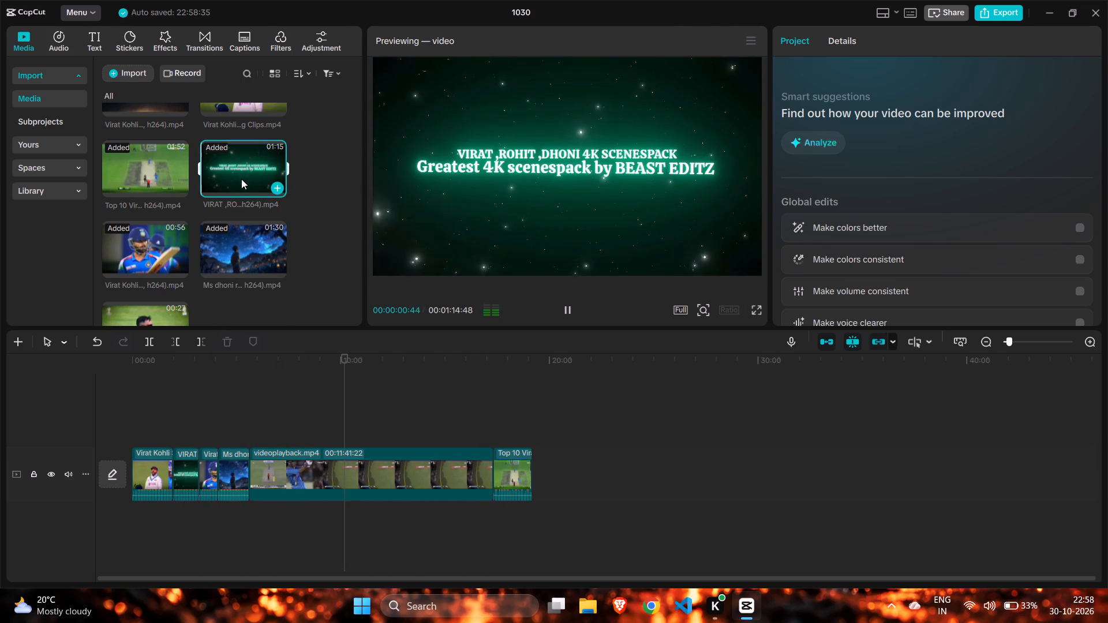
{"action": "scroll", "coordinate": [241, 179], "scroll_direction": "up", "scroll_amount": 2}
{"action": "left_click", "coordinate": [148, 214]}
{"action": "left_click_drag", "start_coordinate": [148, 214], "coordinate": [529, 434]}
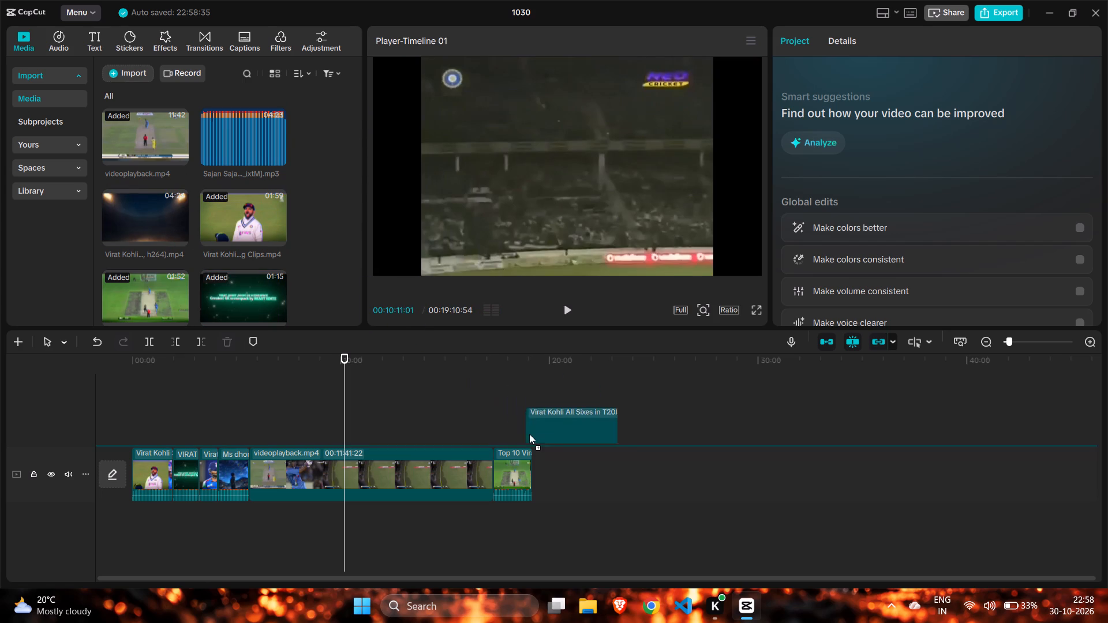
{"action": "left_click_drag", "start_coordinate": [529, 434], "coordinate": [537, 460]}
Skim the whole assembled timeline from the Virat Kohli All Sixes clip back to the Sledging Clips to review the footage.
{"action": "left_click", "coordinate": [487, 403]}
{"action": "left_click_drag", "start_coordinate": [487, 403], "coordinate": [578, 429]}
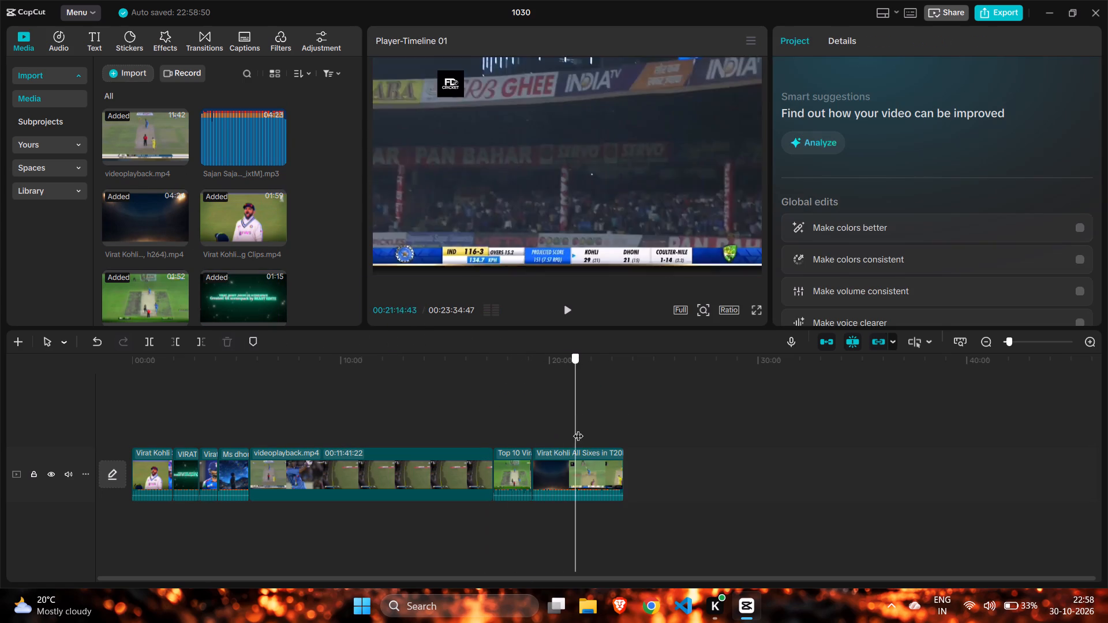
{"action": "left_click_drag", "start_coordinate": [578, 429], "coordinate": [503, 436]}
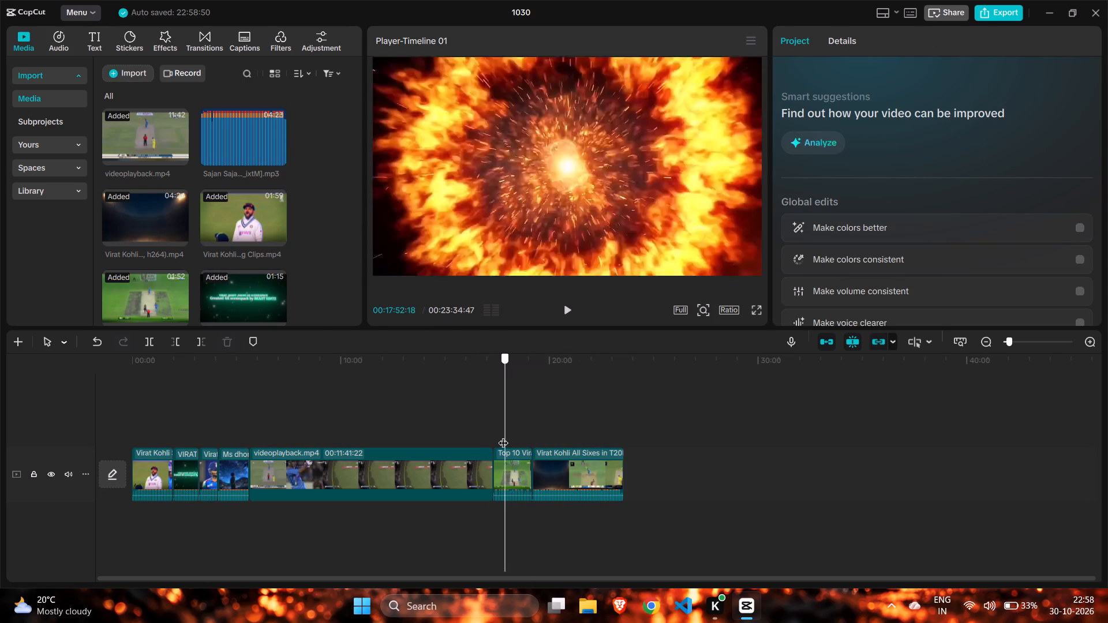
{"action": "left_click_drag", "start_coordinate": [503, 436], "coordinate": [526, 440]}
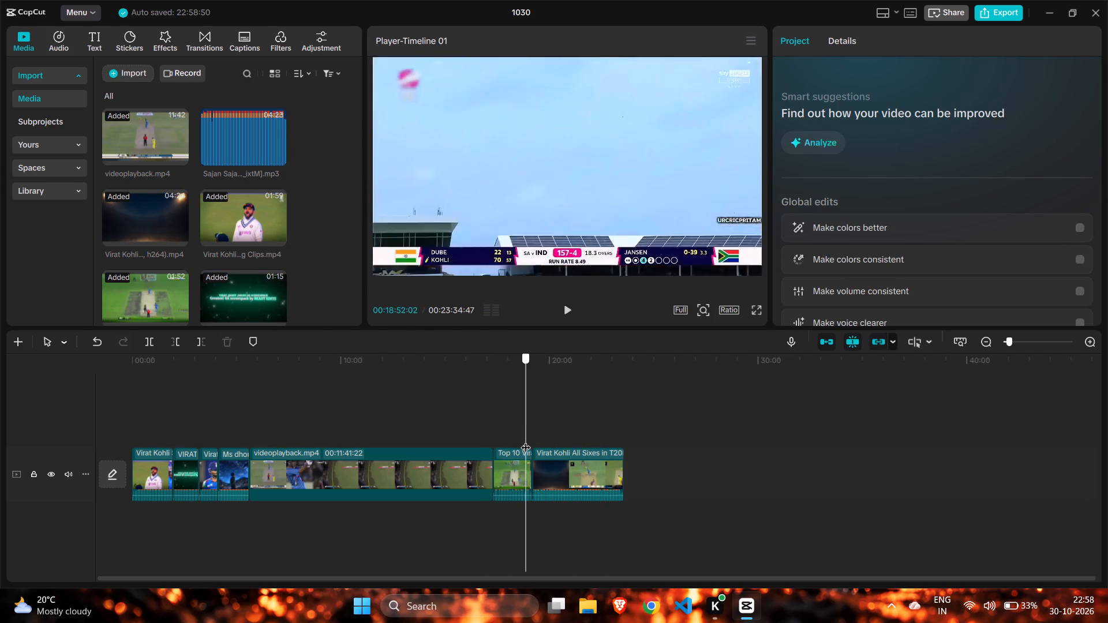
{"action": "left_click_drag", "start_coordinate": [526, 440], "coordinate": [441, 475]}
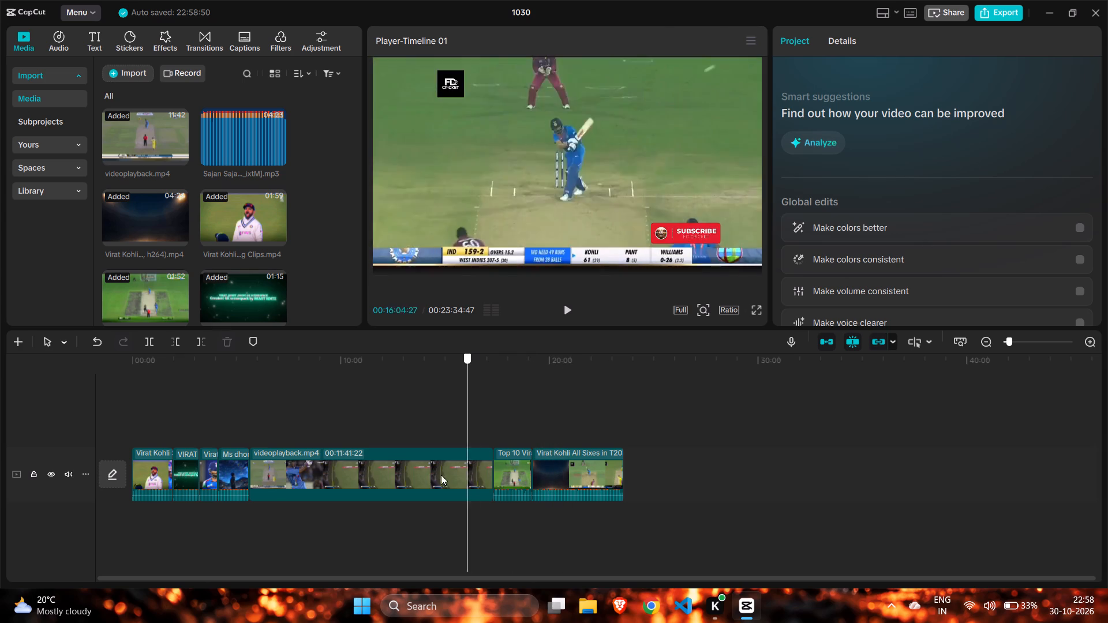
{"action": "left_click_drag", "start_coordinate": [441, 475], "coordinate": [252, 475]}
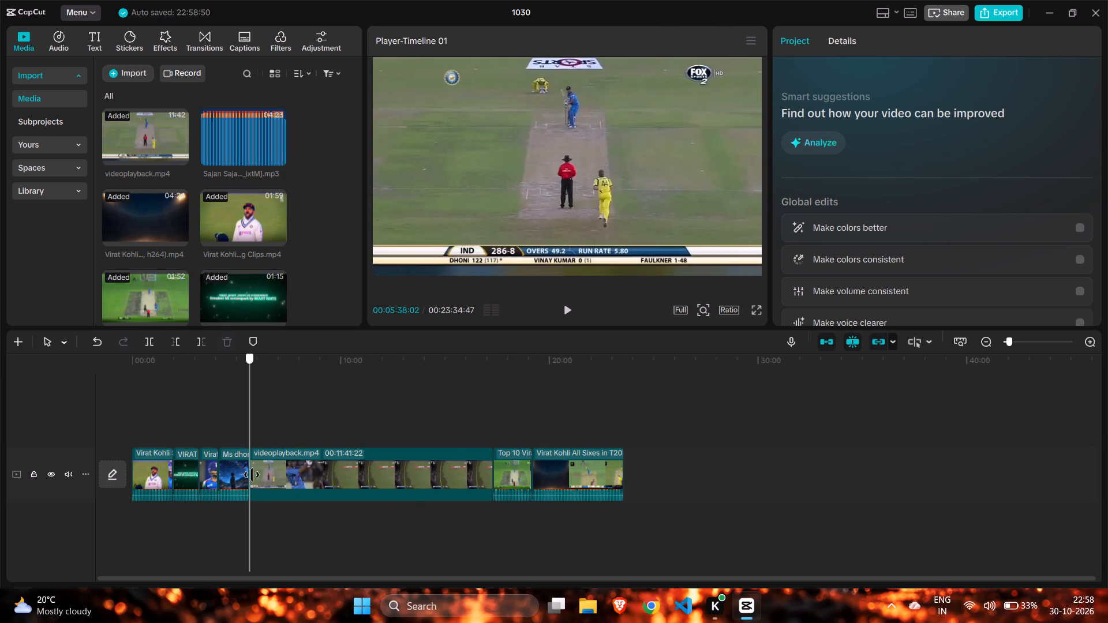
{"action": "left_click_drag", "start_coordinate": [252, 475], "coordinate": [134, 472]}
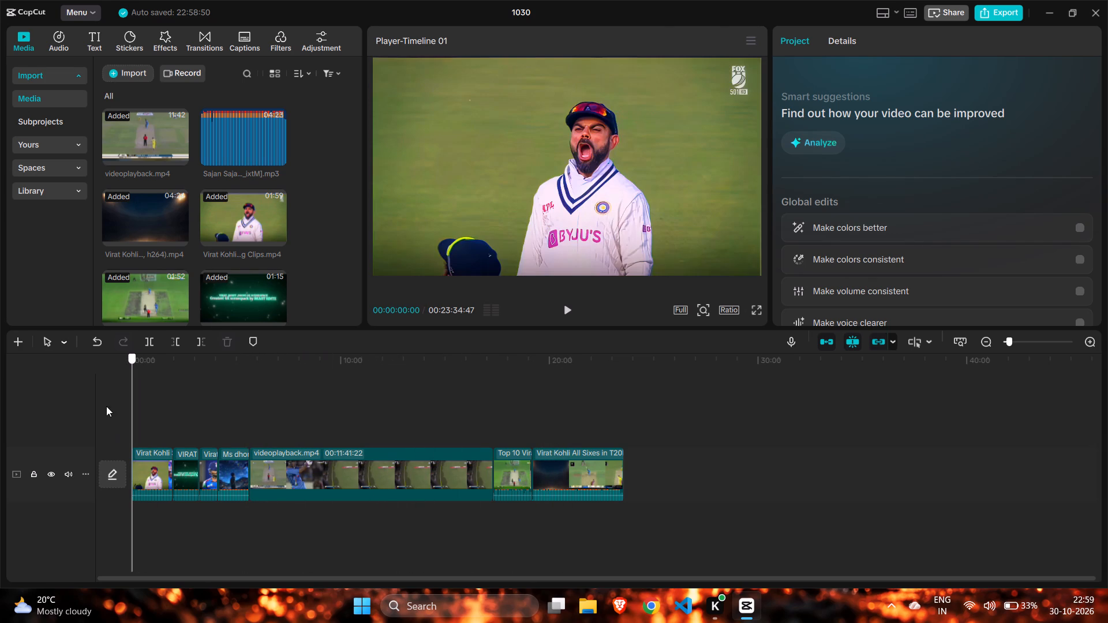
{"action": "left_click_drag", "start_coordinate": [134, 407], "coordinate": [155, 413]}
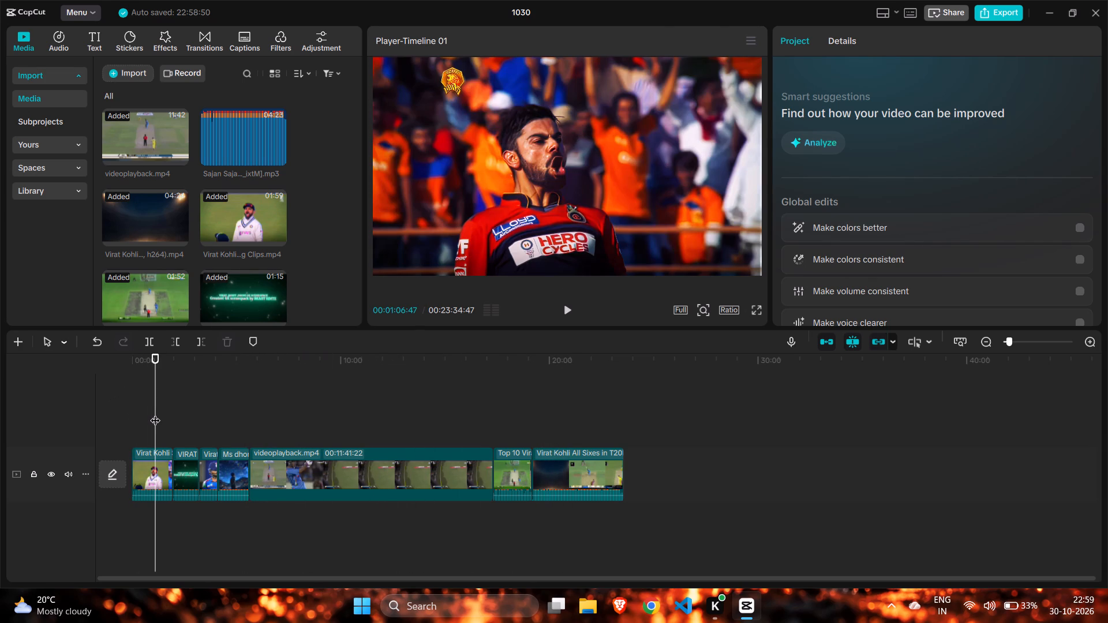
Split the Virat Kohli 4k scenepack clip at 00:03:17:22, near the start of the purple-background Kohli portrait shot.
{"action": "scroll", "coordinate": [155, 413], "scroll_direction": "up", "scroll_amount": 12, "text": "ctrl"}
{"action": "scroll", "coordinate": [159, 413], "scroll_direction": "right", "scroll_amount": 5}
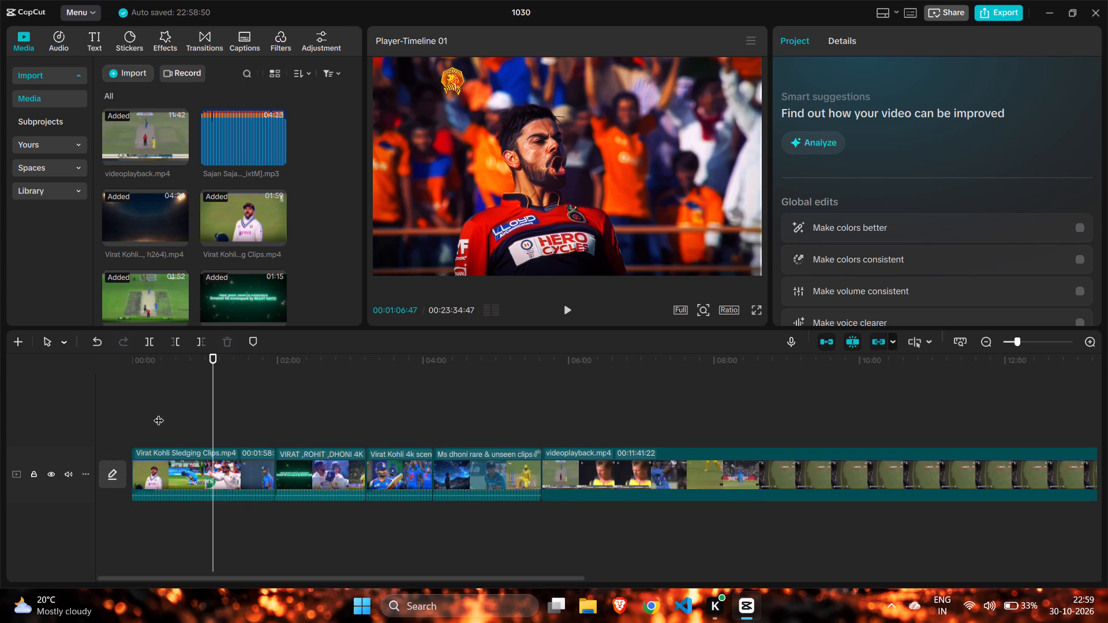
{"action": "scroll", "coordinate": [159, 413], "scroll_direction": "right", "scroll_amount": 2}
{"action": "left_click", "coordinate": [370, 410]}
{"action": "left_click_drag", "start_coordinate": [368, 407], "coordinate": [369, 408]}
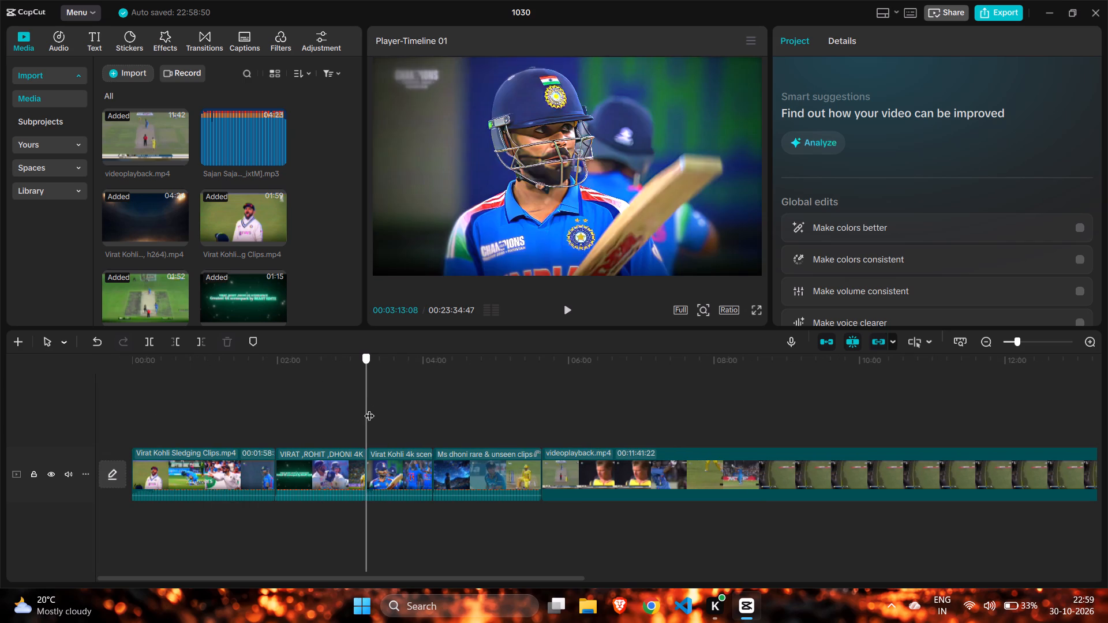
{"action": "left_click_drag", "start_coordinate": [369, 408], "coordinate": [376, 417]}
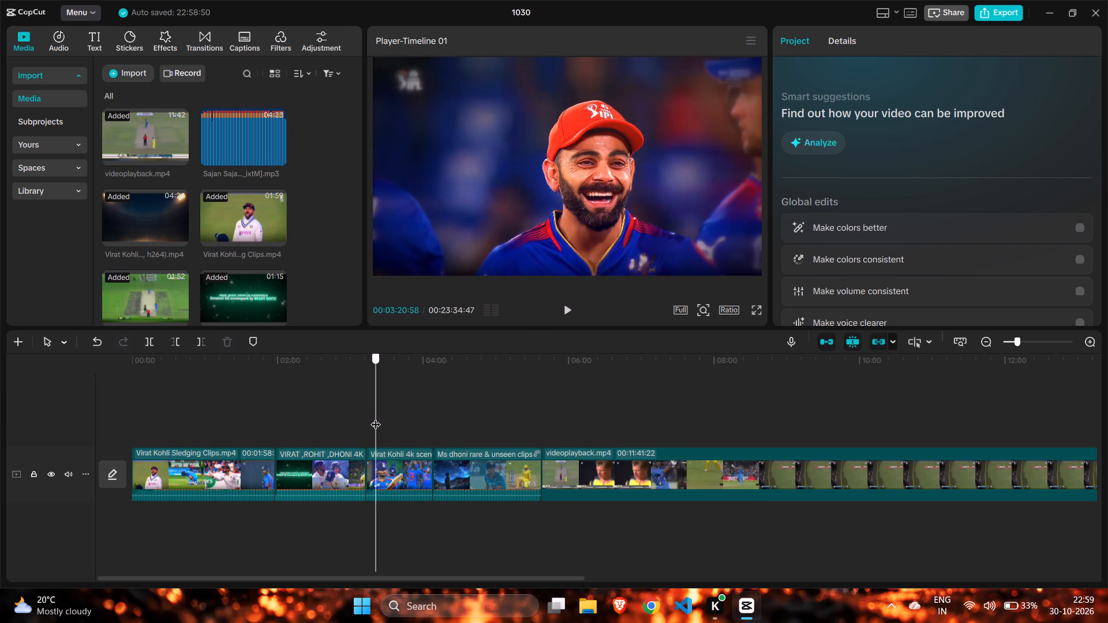
{"action": "left_click_drag", "start_coordinate": [376, 417], "coordinate": [374, 418]}
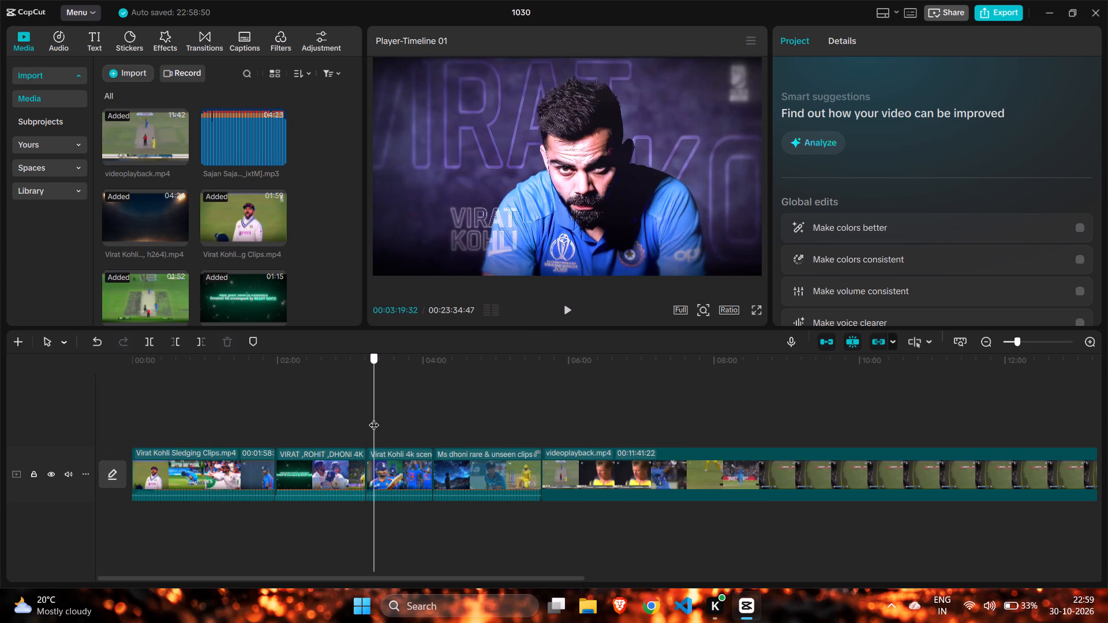
{"action": "left_click_drag", "start_coordinate": [374, 418], "coordinate": [372, 418]}
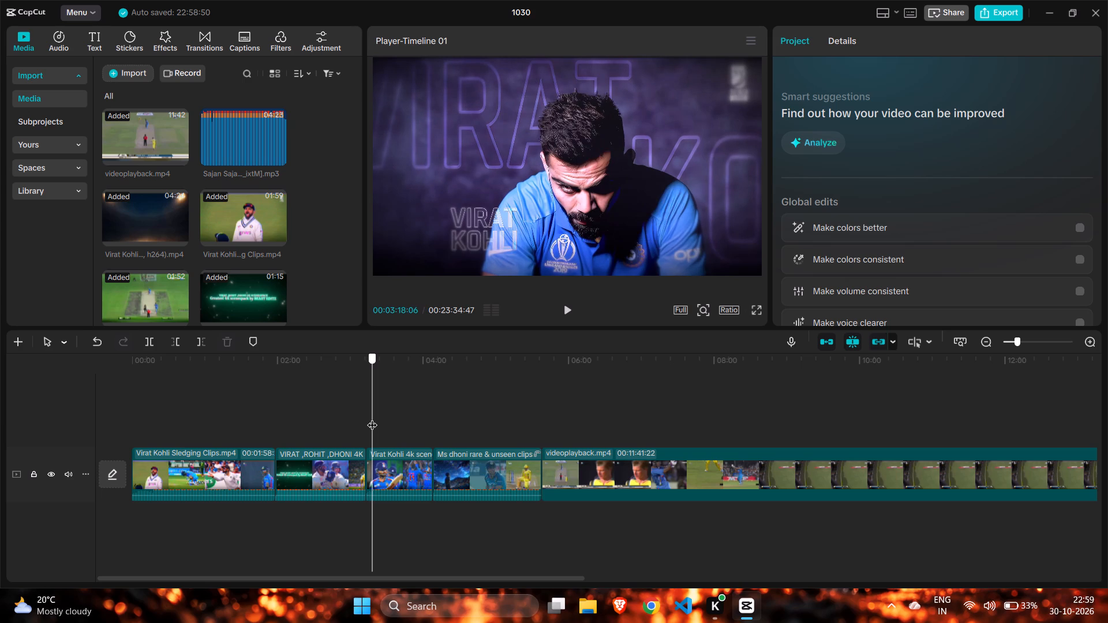
{"action": "left_click_drag", "start_coordinate": [372, 418], "coordinate": [370, 418]}
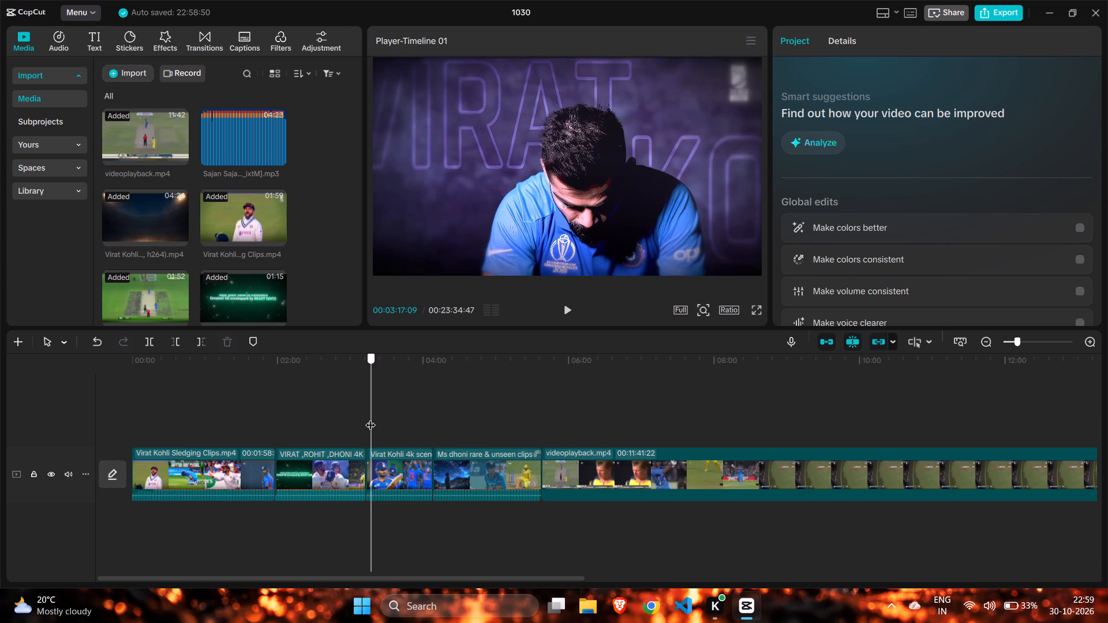
{"action": "left_click_drag", "start_coordinate": [370, 418], "coordinate": [372, 418]}
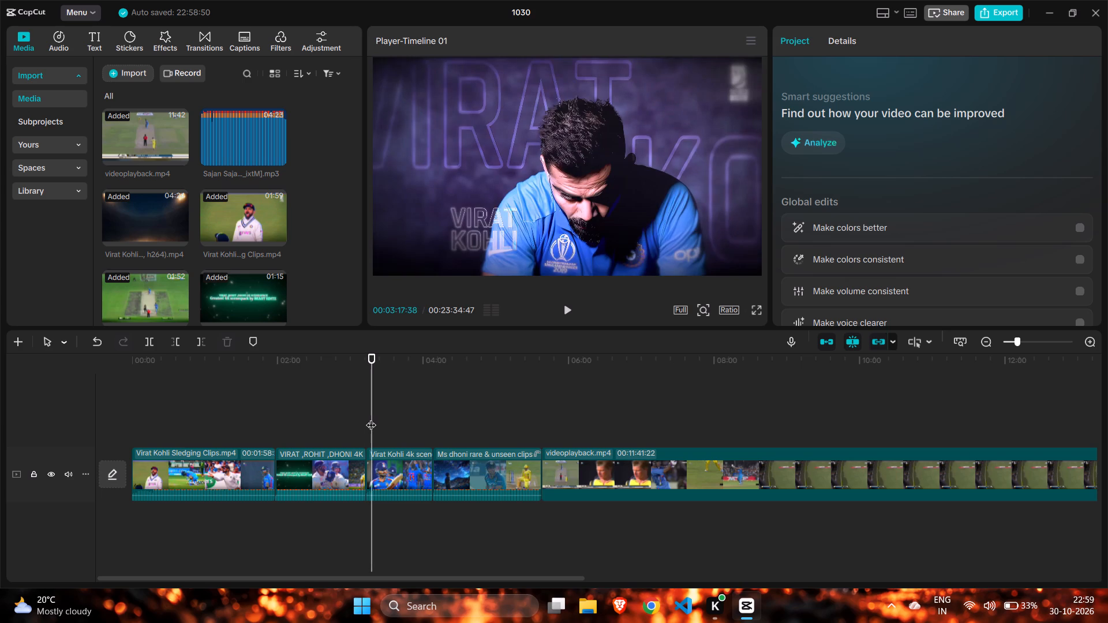
{"action": "scroll", "coordinate": [371, 418], "scroll_direction": "up", "scroll_amount": 15, "text": "ctrl"}
{"action": "left_click", "coordinate": [365, 408]}
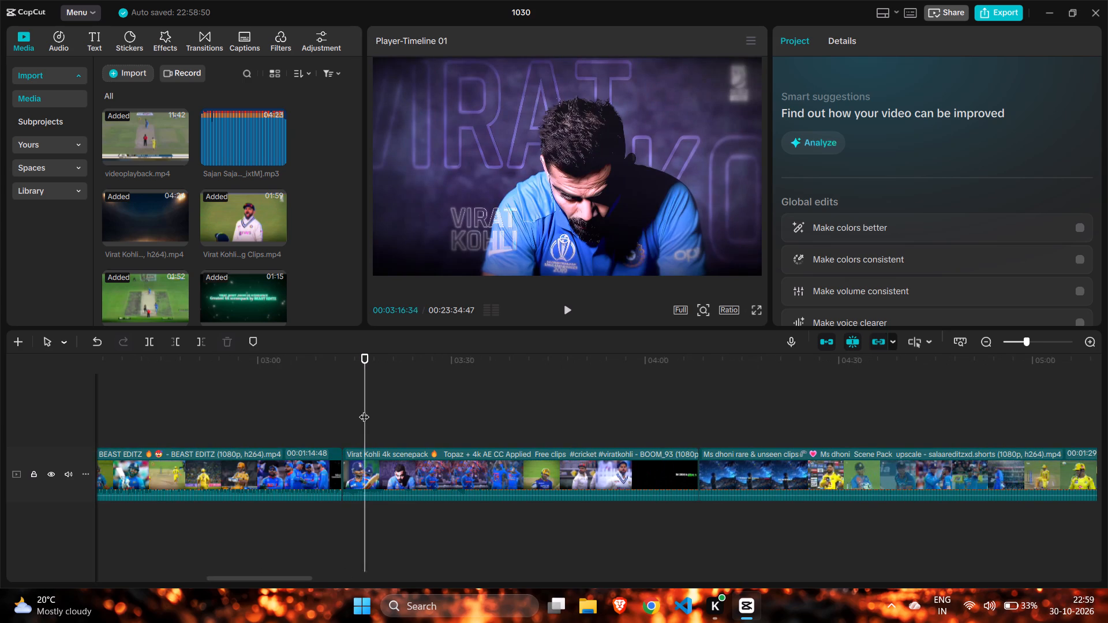
{"action": "left_click_drag", "start_coordinate": [364, 410], "coordinate": [365, 415]}
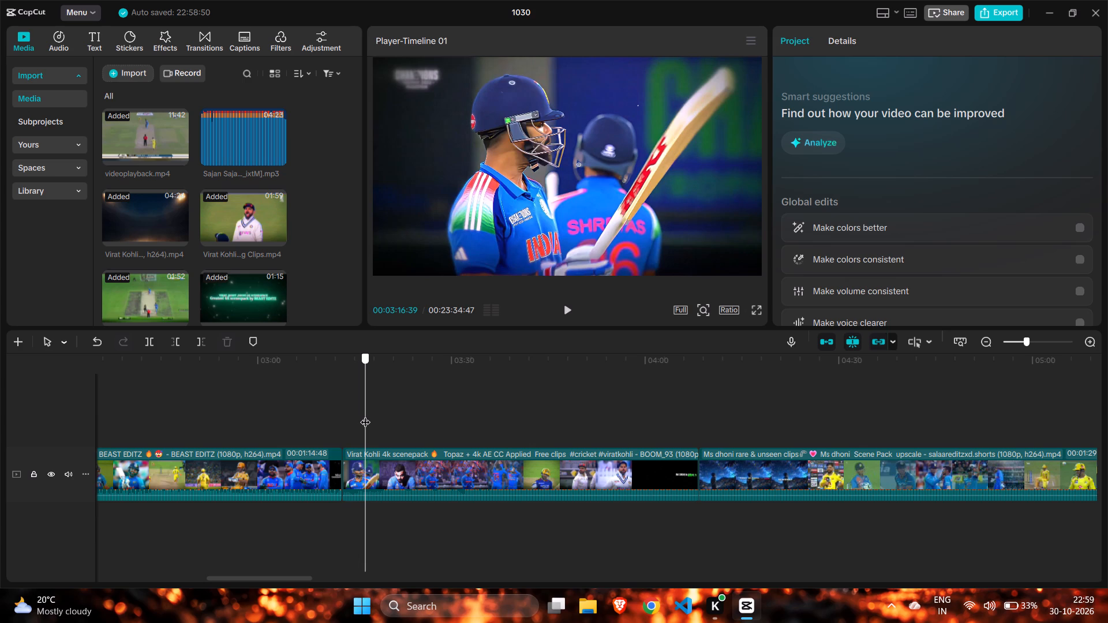
{"action": "left_click_drag", "start_coordinate": [365, 415], "coordinate": [370, 416]}
{"action": "left_click", "coordinate": [138, 338]}
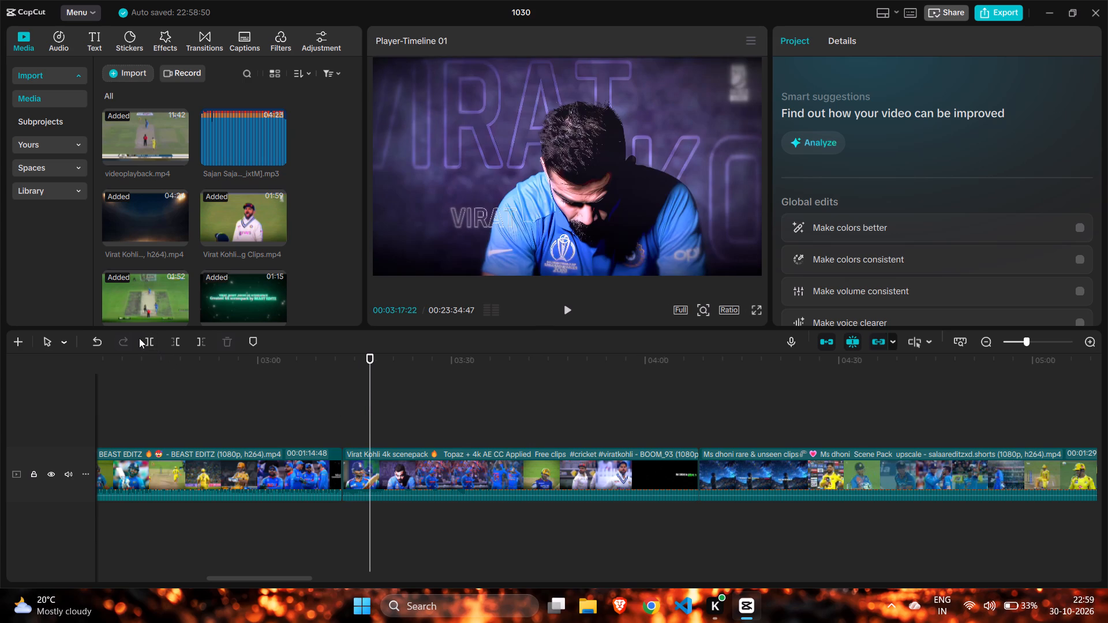
{"action": "left_click", "coordinate": [147, 340]}
Split the Virat Kohli 4k scenepack again at 00:03:19:36, at the end of the purple-background portrait shot.
{"action": "left_click_drag", "start_coordinate": [369, 414], "coordinate": [378, 416]}
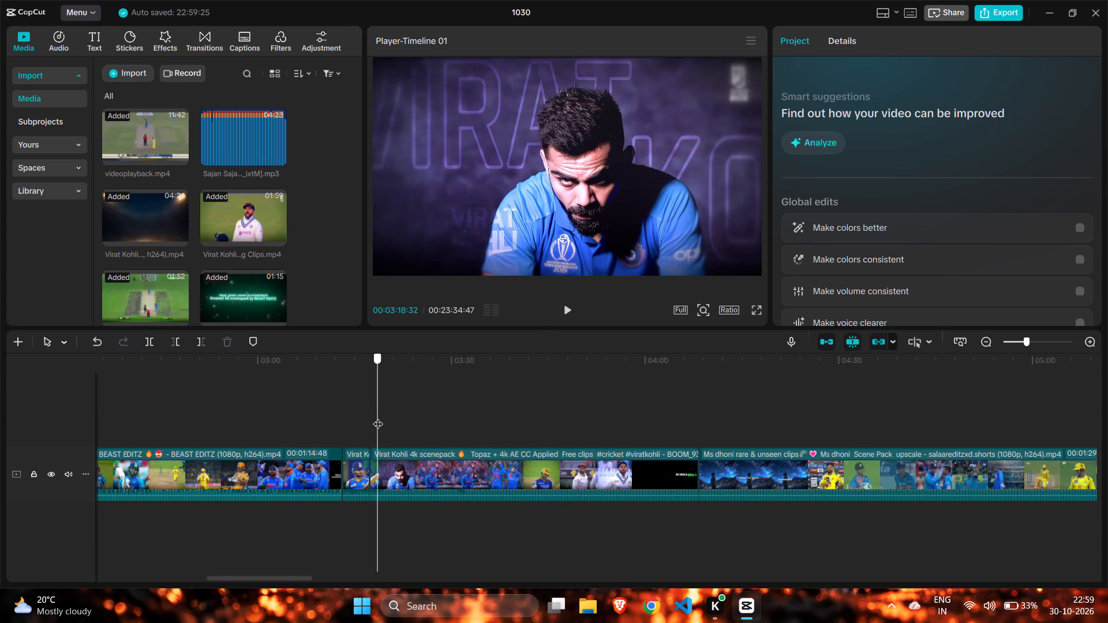
{"action": "left_click_drag", "start_coordinate": [378, 416], "coordinate": [387, 419]}
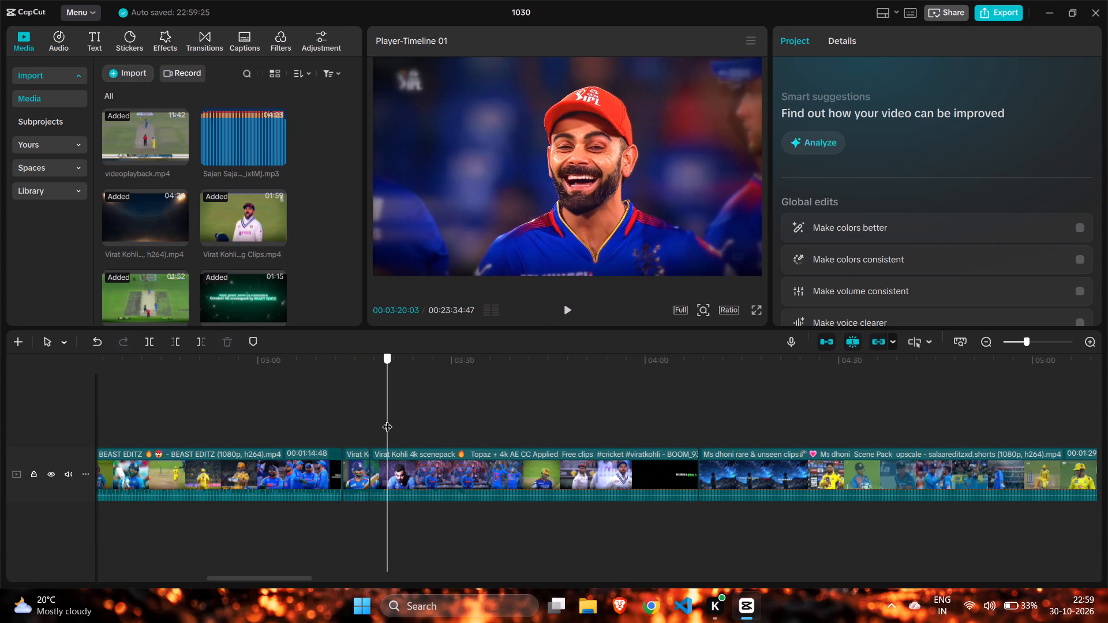
{"action": "left_click_drag", "start_coordinate": [387, 419], "coordinate": [385, 419]}
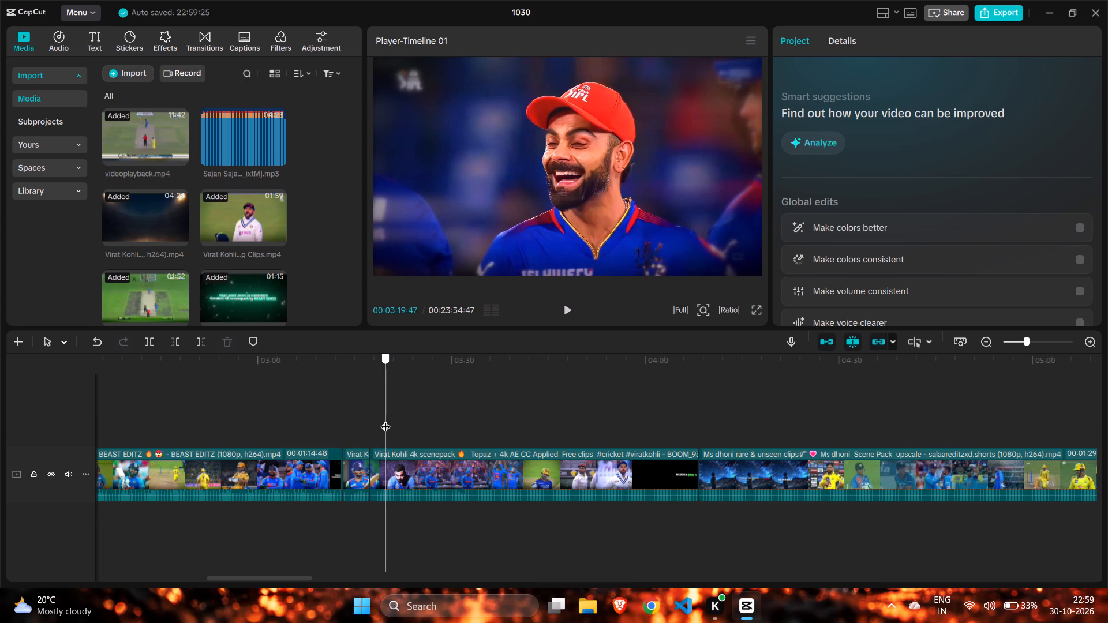
{"action": "left_click_drag", "start_coordinate": [385, 419], "coordinate": [384, 419]}
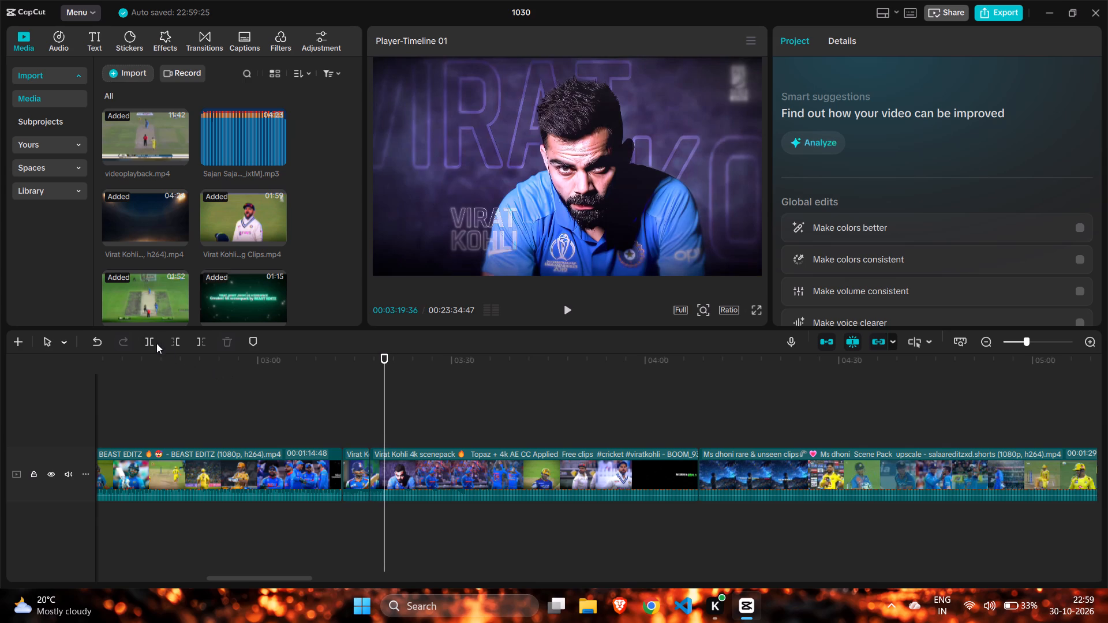
{"action": "left_click", "coordinate": [153, 341]}
Delete the opening piece of the Virat Kohli 4k scenepack that precedes the isolated portrait shot.
{"action": "left_click", "coordinate": [338, 471]}
{"action": "left_click", "coordinate": [351, 467]}
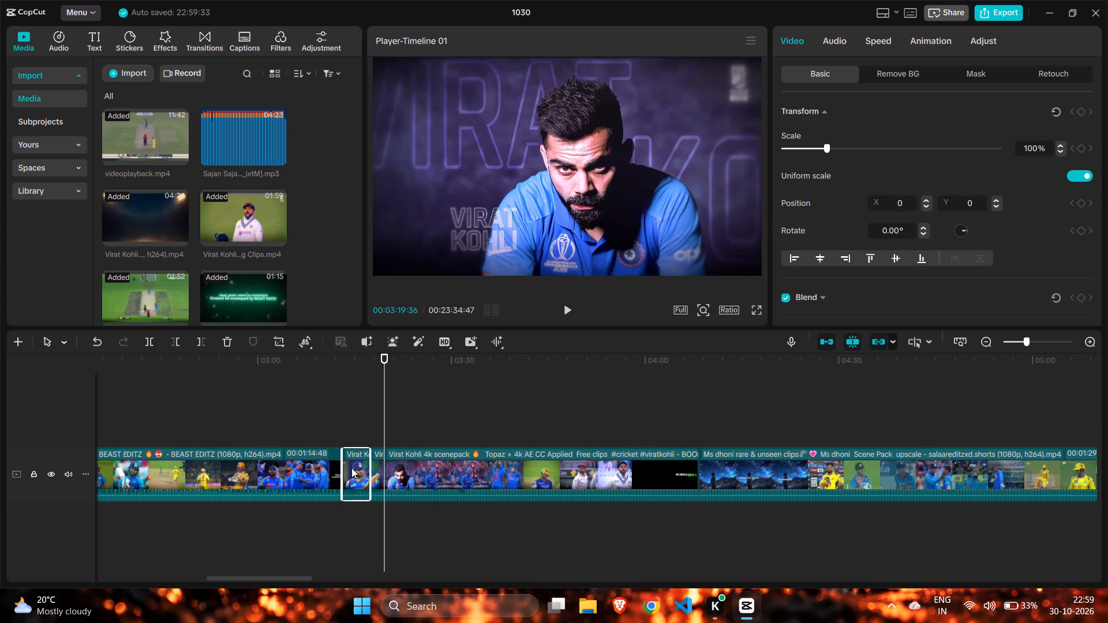
{"action": "left_click", "coordinate": [227, 343]}
Review the shots in the VIRAT ,ROHIT ,DHONI 4K SCENESPACK clip and delete the whole clip from the main track.
{"action": "left_click", "coordinate": [242, 394]}
{"action": "left_click_drag", "start_coordinate": [242, 394], "coordinate": [264, 406]}
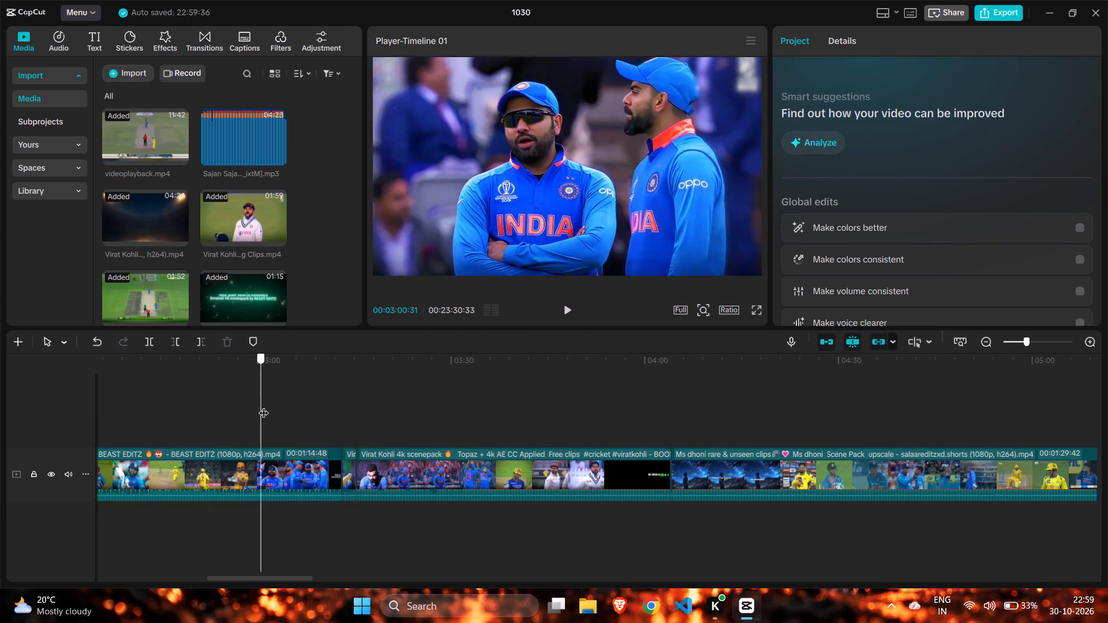
{"action": "left_click_drag", "start_coordinate": [264, 406], "coordinate": [293, 418]}
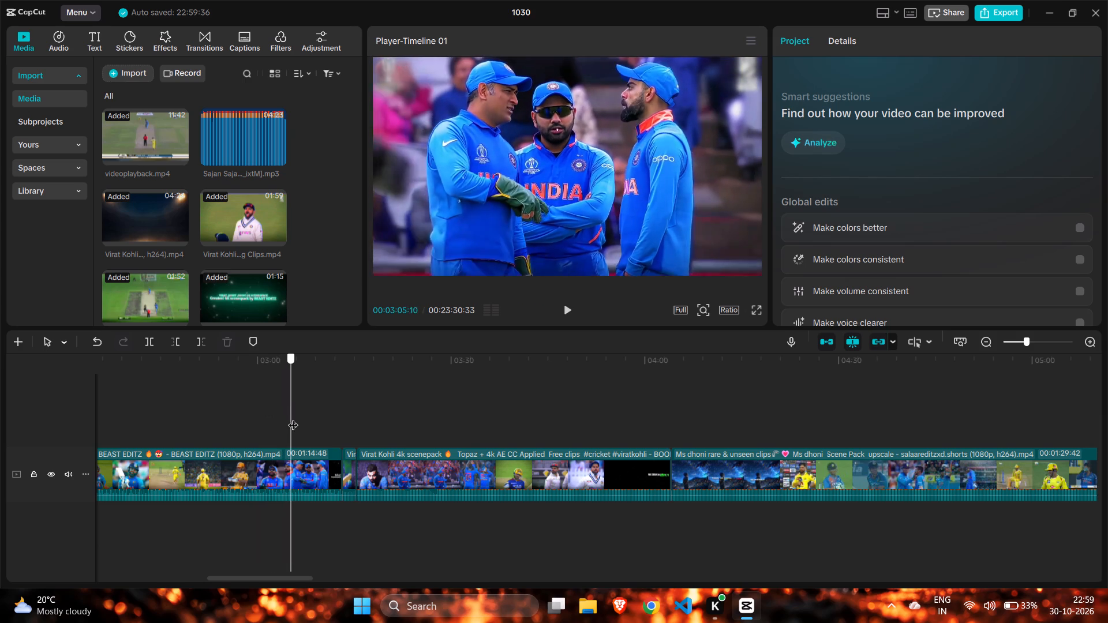
{"action": "left_click_drag", "start_coordinate": [293, 418], "coordinate": [324, 427]}
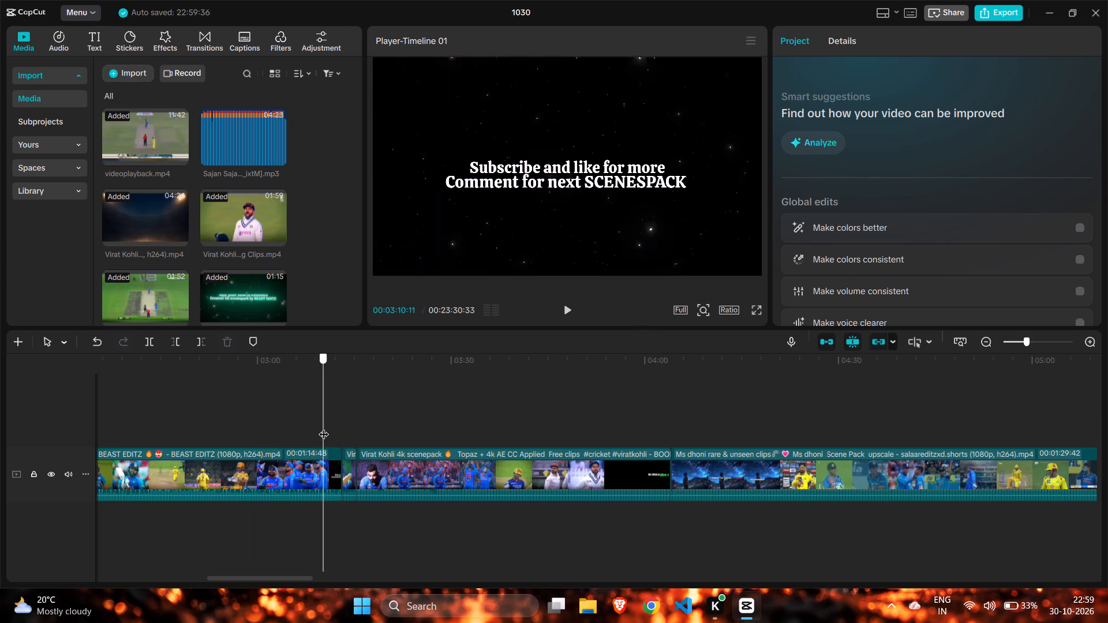
{"action": "left_click_drag", "start_coordinate": [324, 427], "coordinate": [122, 441]}
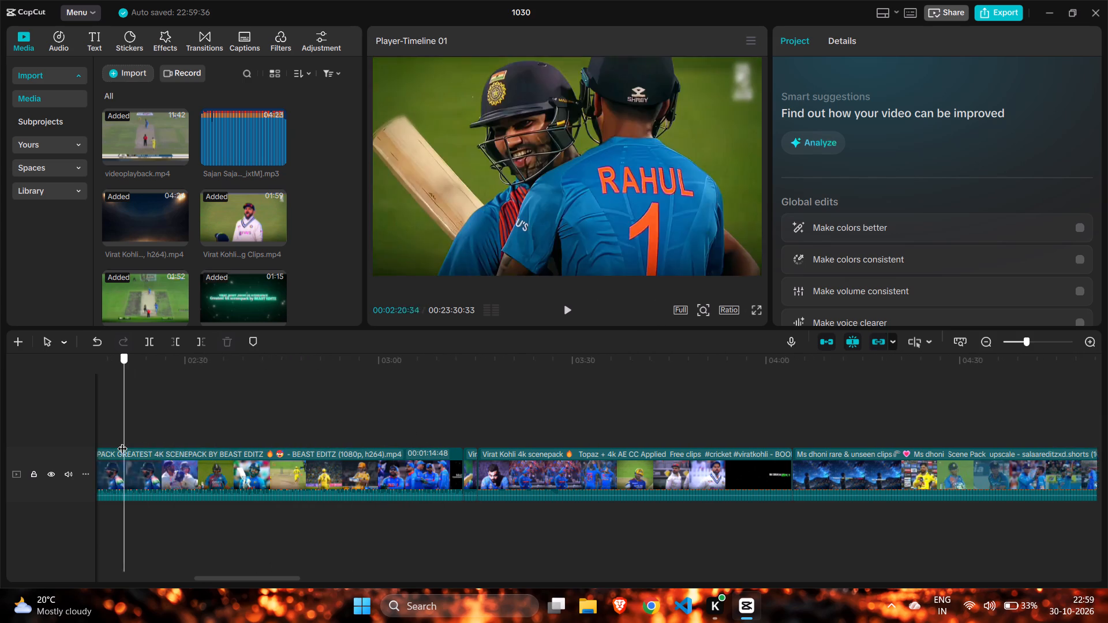
{"action": "left_click_drag", "start_coordinate": [122, 441], "coordinate": [429, 449]}
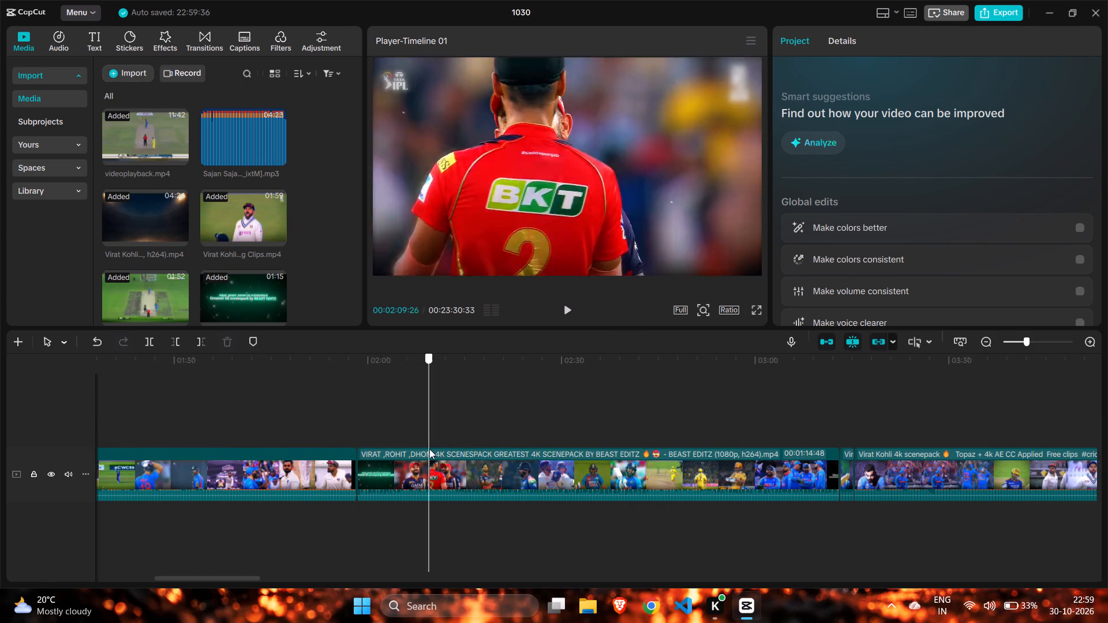
{"action": "left_click_drag", "start_coordinate": [429, 449], "coordinate": [538, 459]}
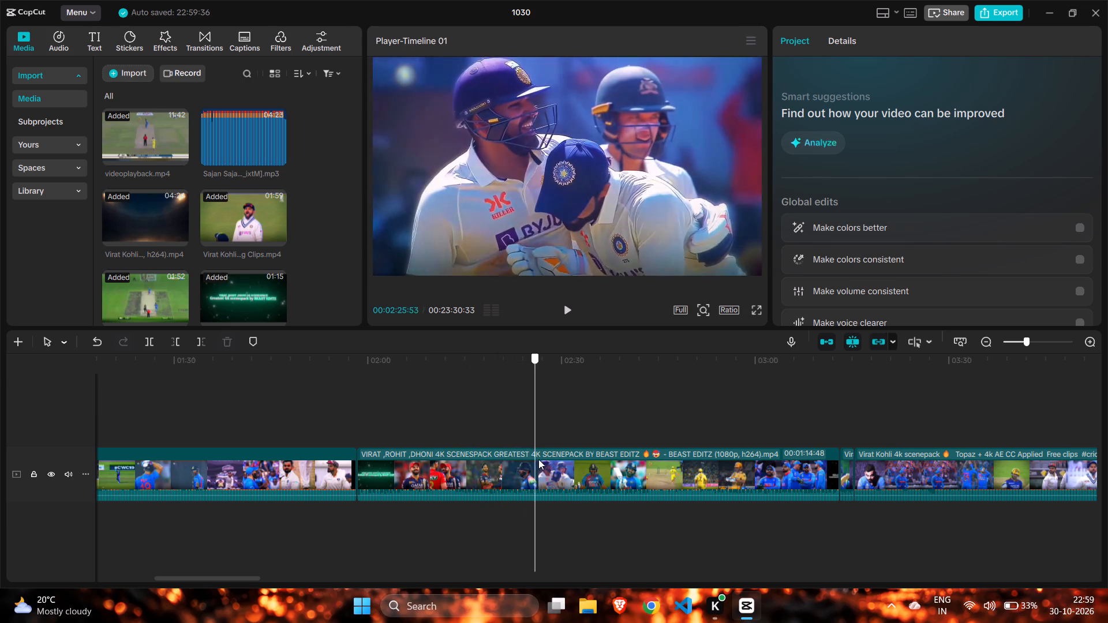
{"action": "left_click_drag", "start_coordinate": [538, 459], "coordinate": [638, 459]}
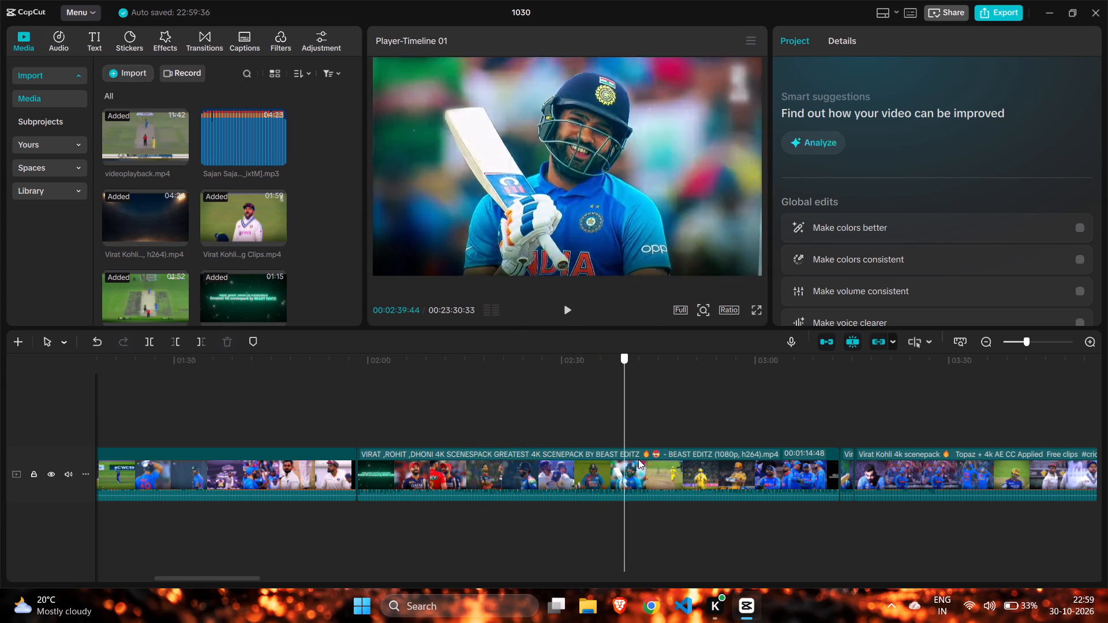
{"action": "left_click_drag", "start_coordinate": [638, 459], "coordinate": [740, 453]}
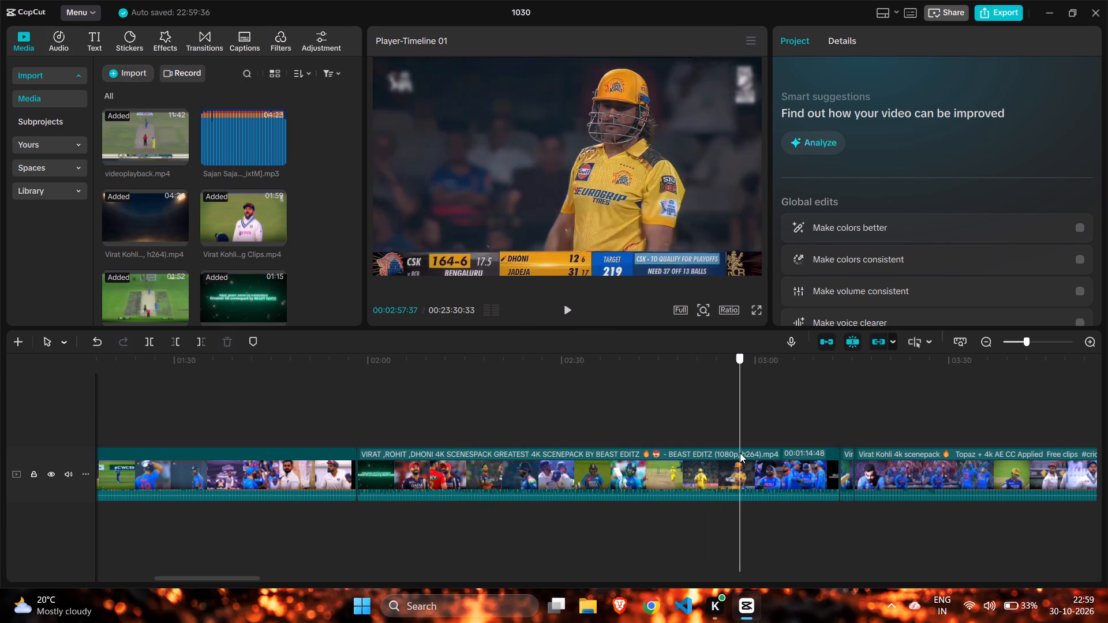
{"action": "left_click_drag", "start_coordinate": [740, 453], "coordinate": [400, 456]}
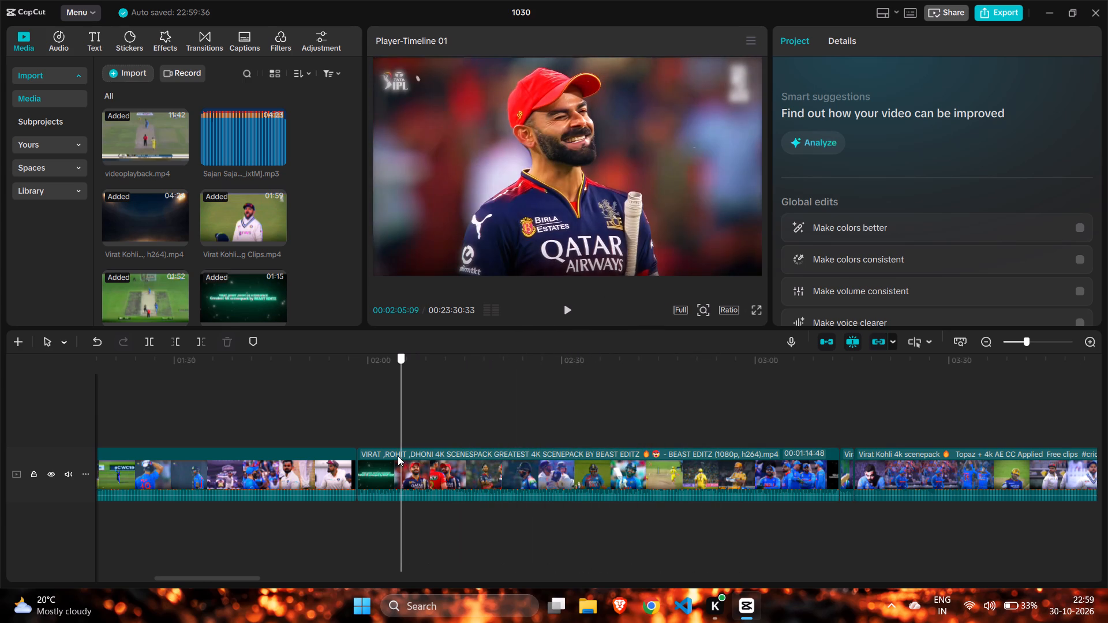
{"action": "left_click", "coordinate": [398, 456]}
{"action": "left_click", "coordinate": [234, 346]}
Skim the Virat Kohli Sledging Clips from about 35 seconds to about 1:46 to review its shots.
{"action": "left_click", "coordinate": [217, 385]}
{"action": "left_click_drag", "start_coordinate": [217, 386], "coordinate": [380, 418]}
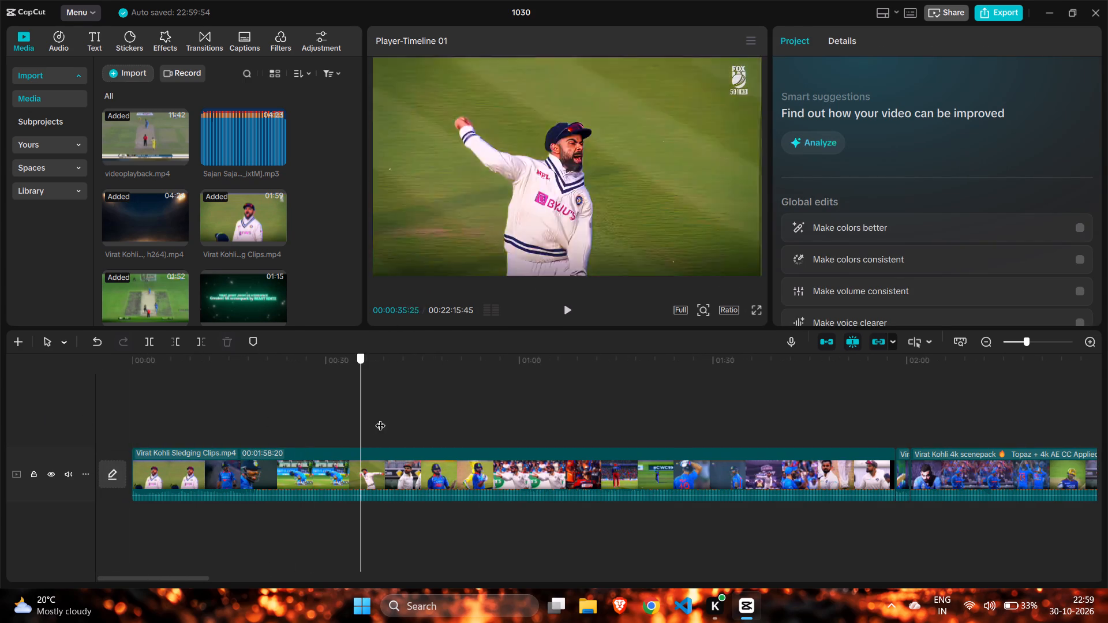
{"action": "left_click_drag", "start_coordinate": [380, 418], "coordinate": [459, 422]}
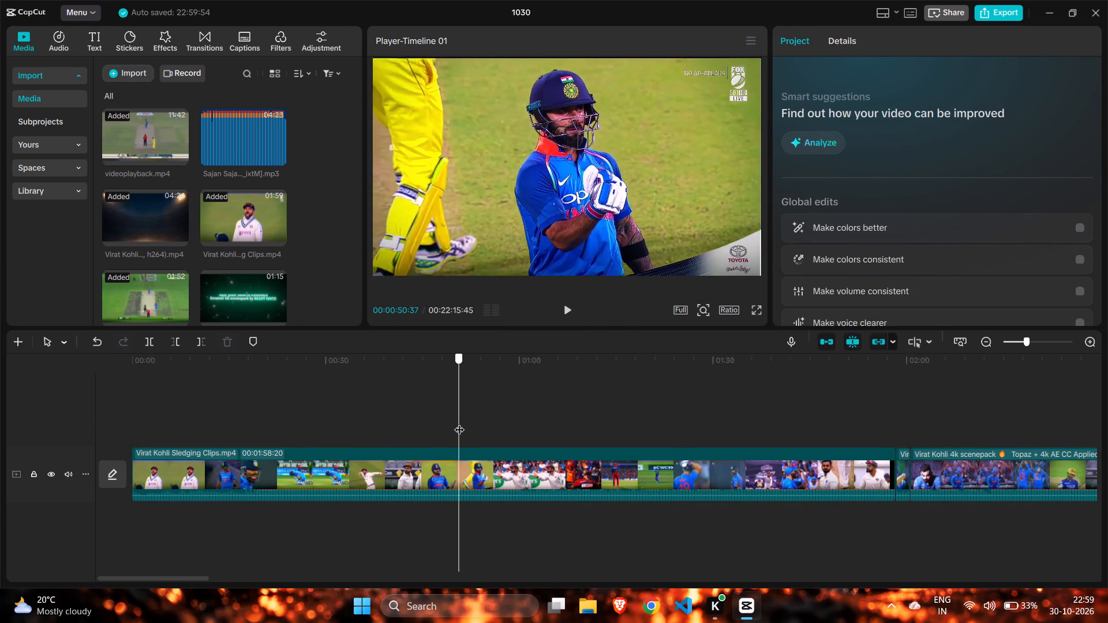
{"action": "left_click_drag", "start_coordinate": [459, 422], "coordinate": [556, 430]}
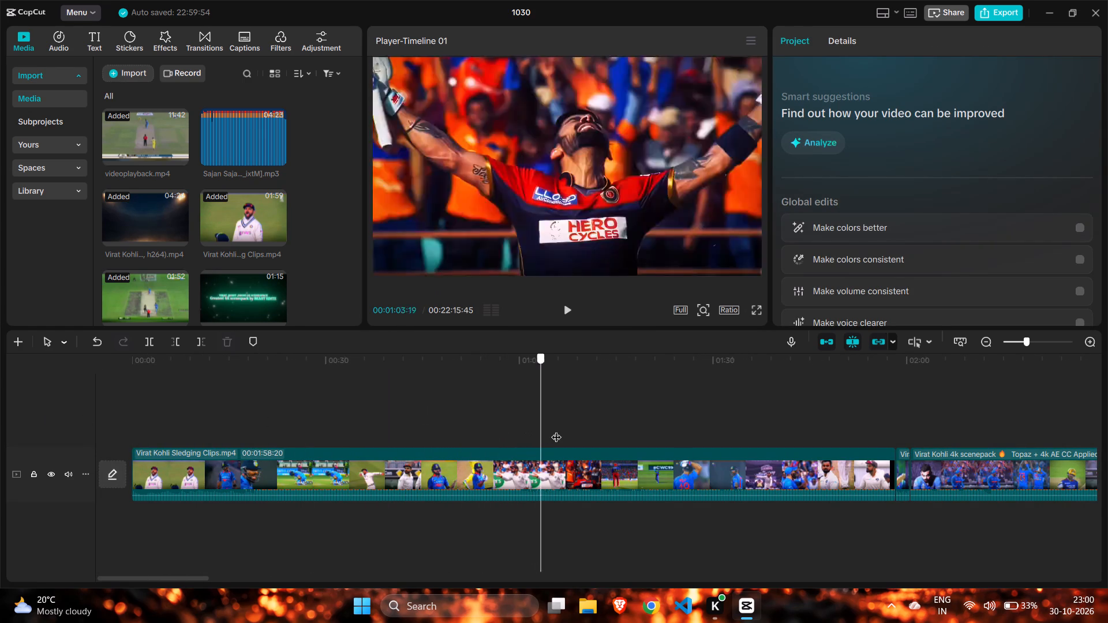
{"action": "left_click_drag", "start_coordinate": [556, 430], "coordinate": [646, 438]}
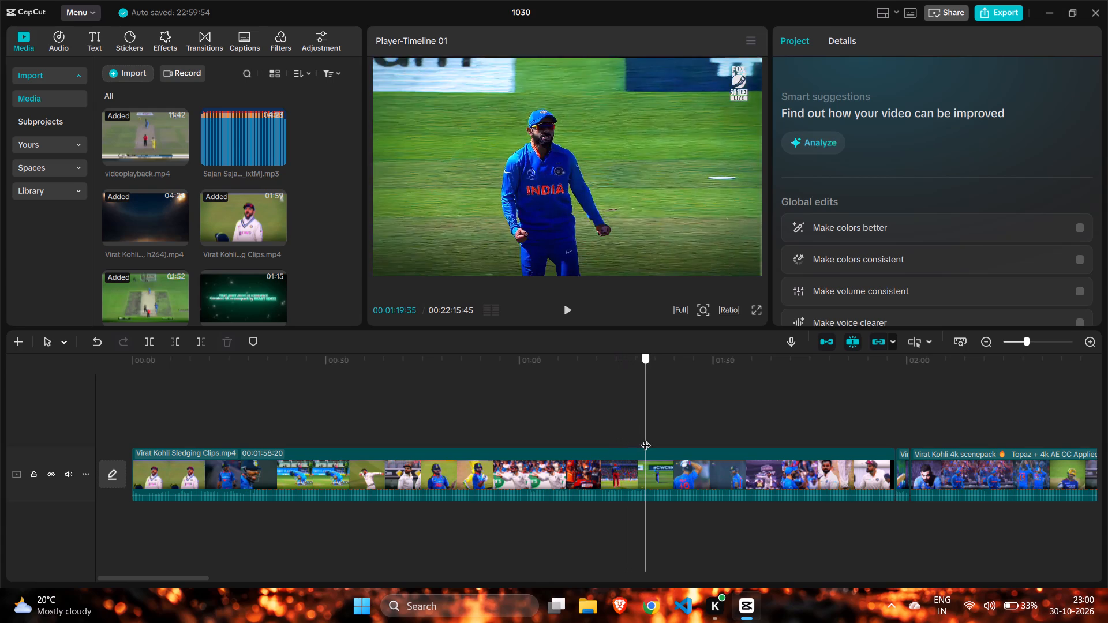
{"action": "left_click_drag", "start_coordinate": [646, 438], "coordinate": [701, 438]}
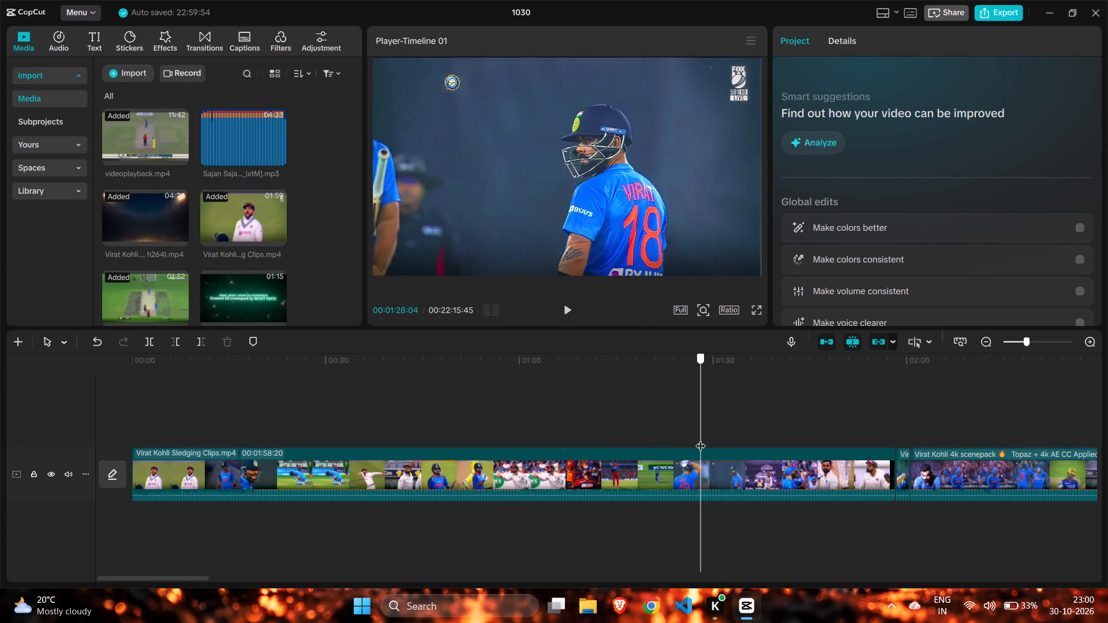
{"action": "left_click_drag", "start_coordinate": [701, 438], "coordinate": [788, 442]}
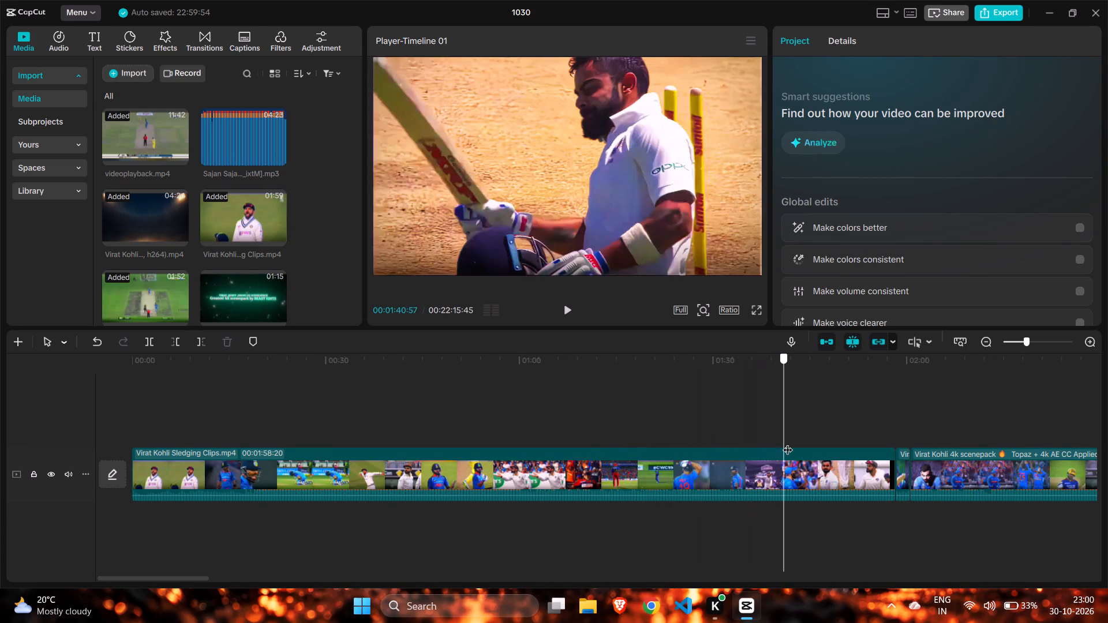
{"action": "left_click_drag", "start_coordinate": [788, 442], "coordinate": [818, 443]}
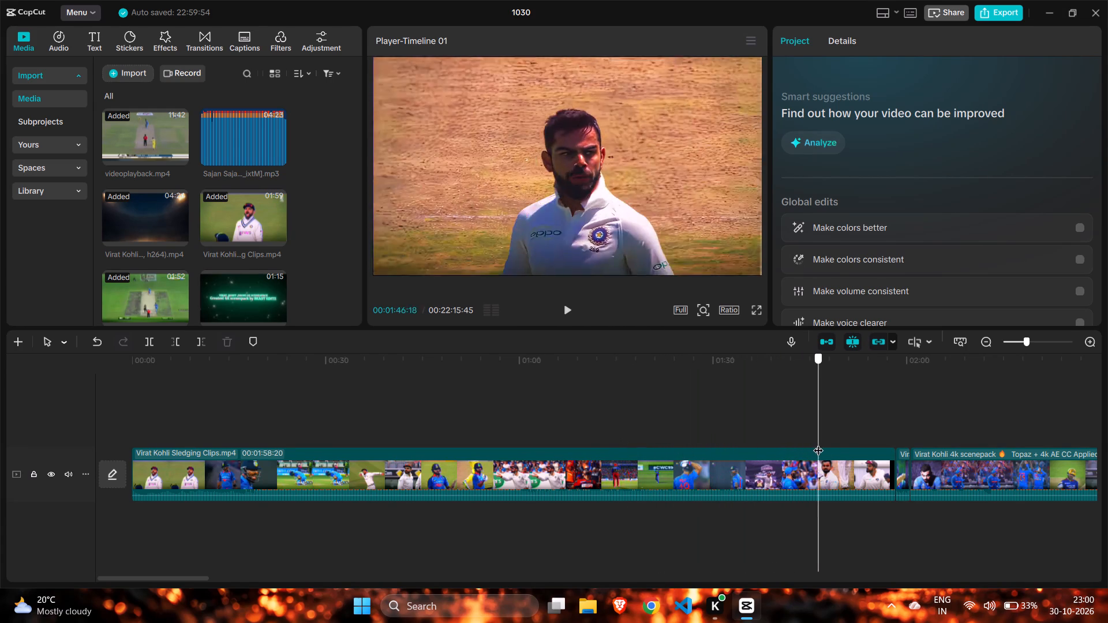
Split the Virat Kohli Sledging Clips at about 7 seconds, within the blue India jersey and helmet shot.
{"action": "left_click_drag", "start_coordinate": [818, 443], "coordinate": [224, 440]}
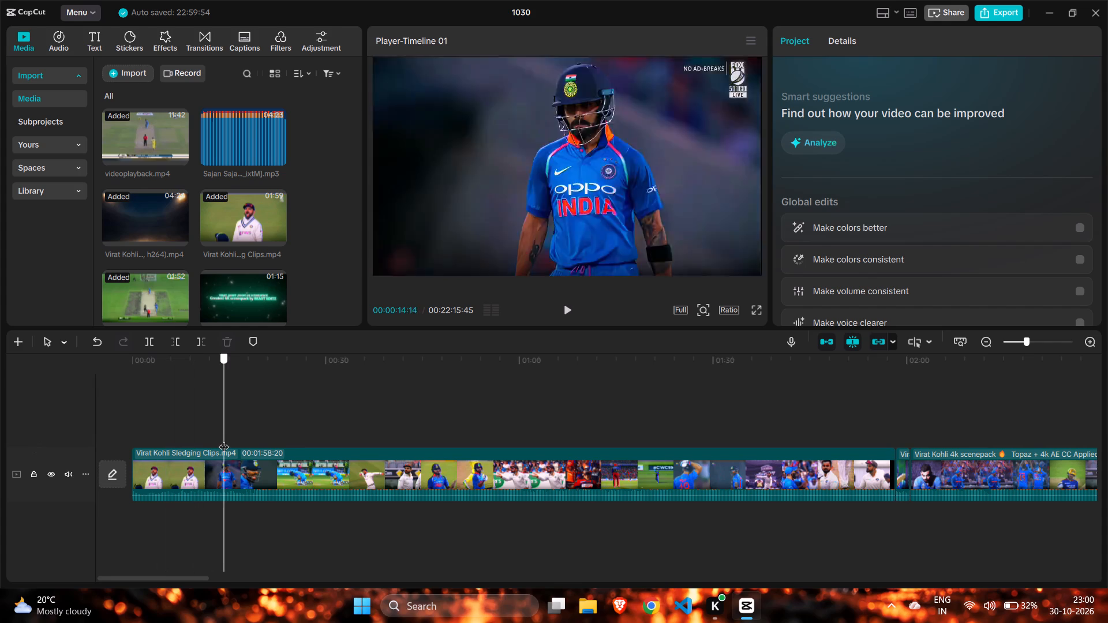
{"action": "left_click_drag", "start_coordinate": [224, 440], "coordinate": [293, 440]}
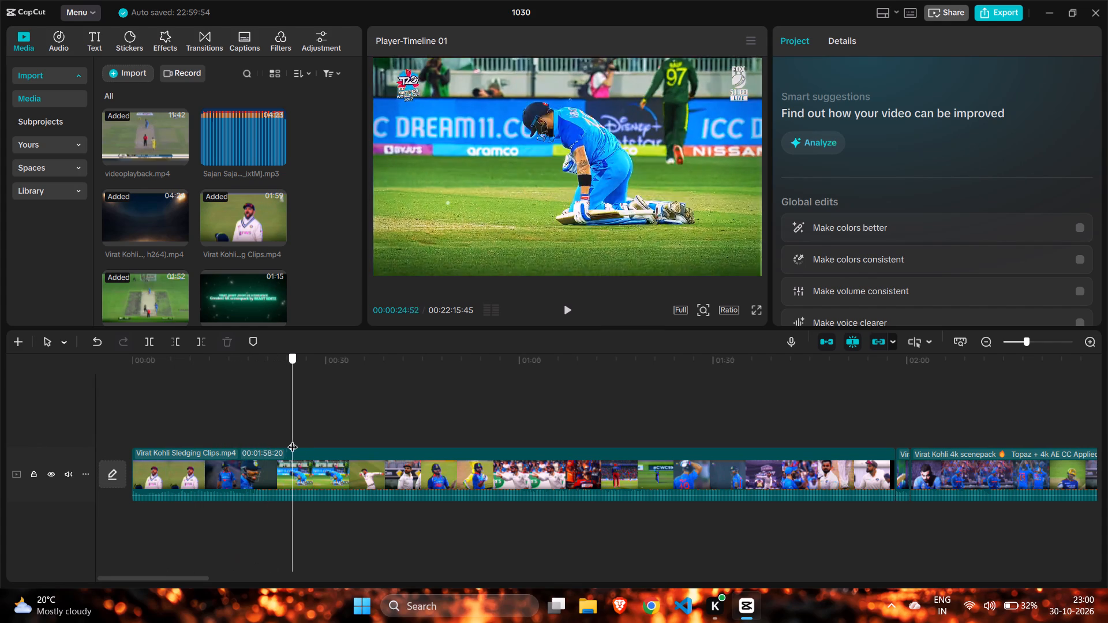
{"action": "left_click_drag", "start_coordinate": [293, 440], "coordinate": [167, 448]}
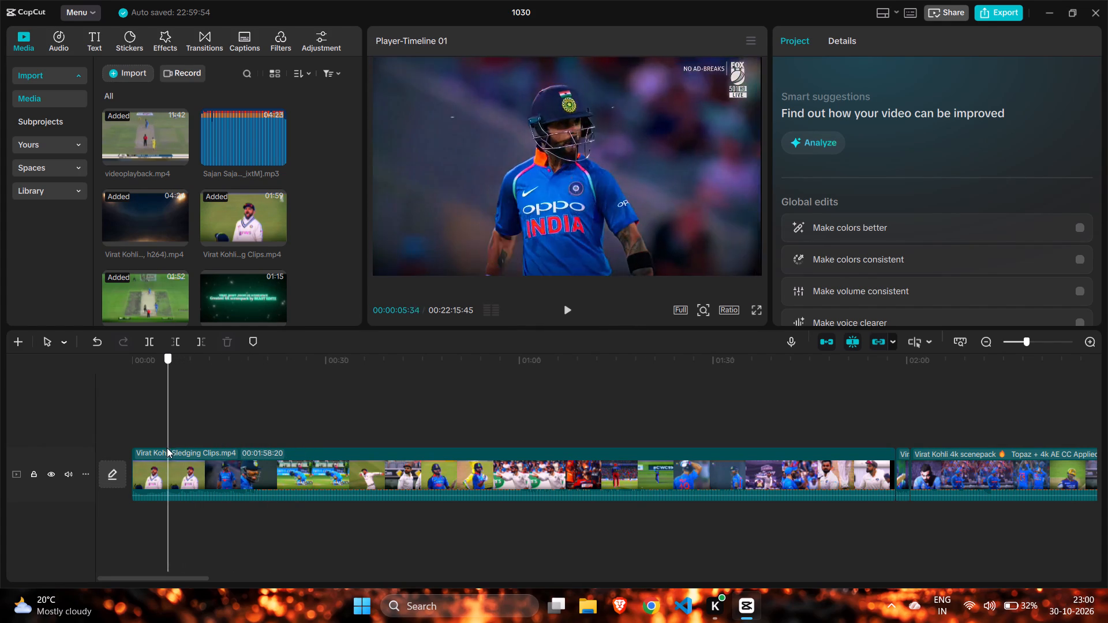
{"action": "left_click_drag", "start_coordinate": [167, 448], "coordinate": [176, 451]}
{"action": "left_click", "coordinate": [152, 345]}
Split the Virat Kohli Sledging Clips at 00:00:46:52, at the start of the blue India jersey shot on the green outfield.
{"action": "left_click_drag", "start_coordinate": [180, 400], "coordinate": [181, 401]}
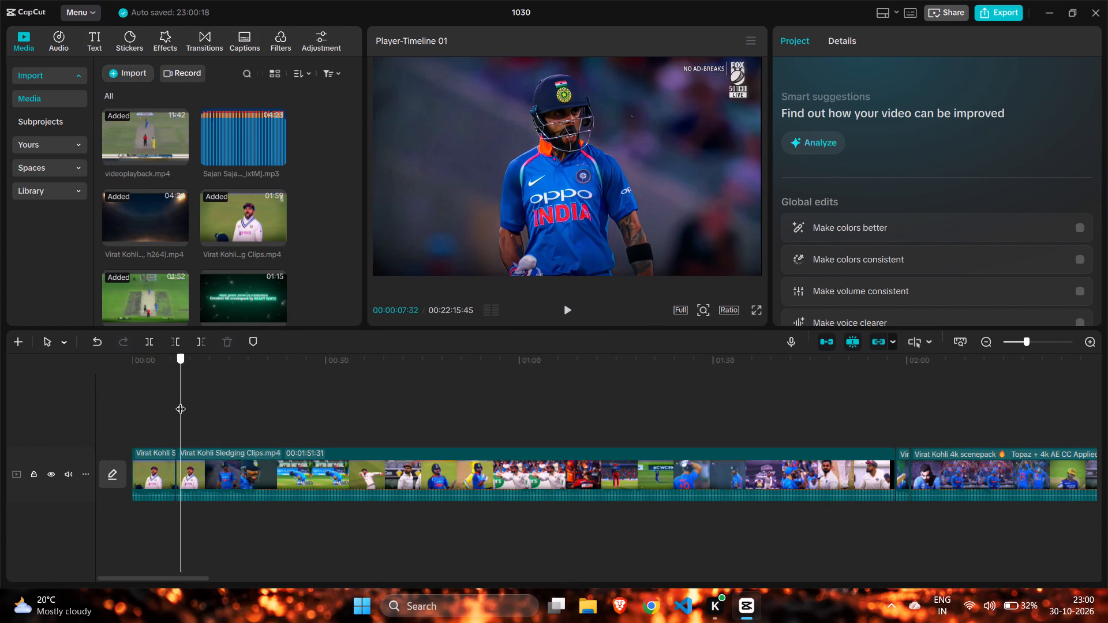
{"action": "left_click_drag", "start_coordinate": [181, 401], "coordinate": [200, 410]}
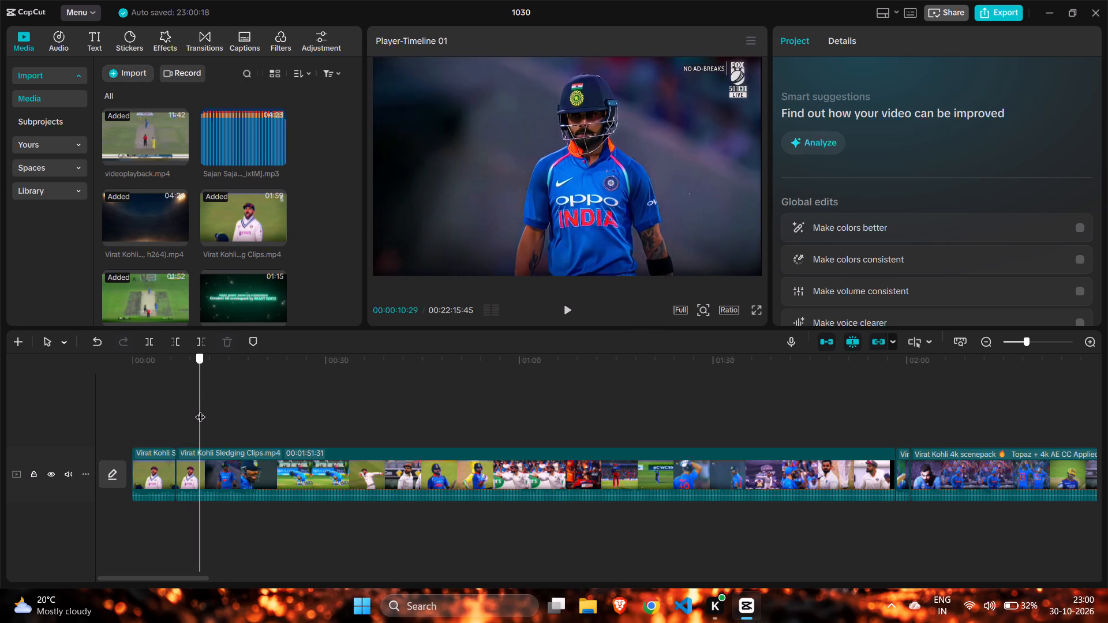
{"action": "left_click_drag", "start_coordinate": [200, 410], "coordinate": [218, 418]}
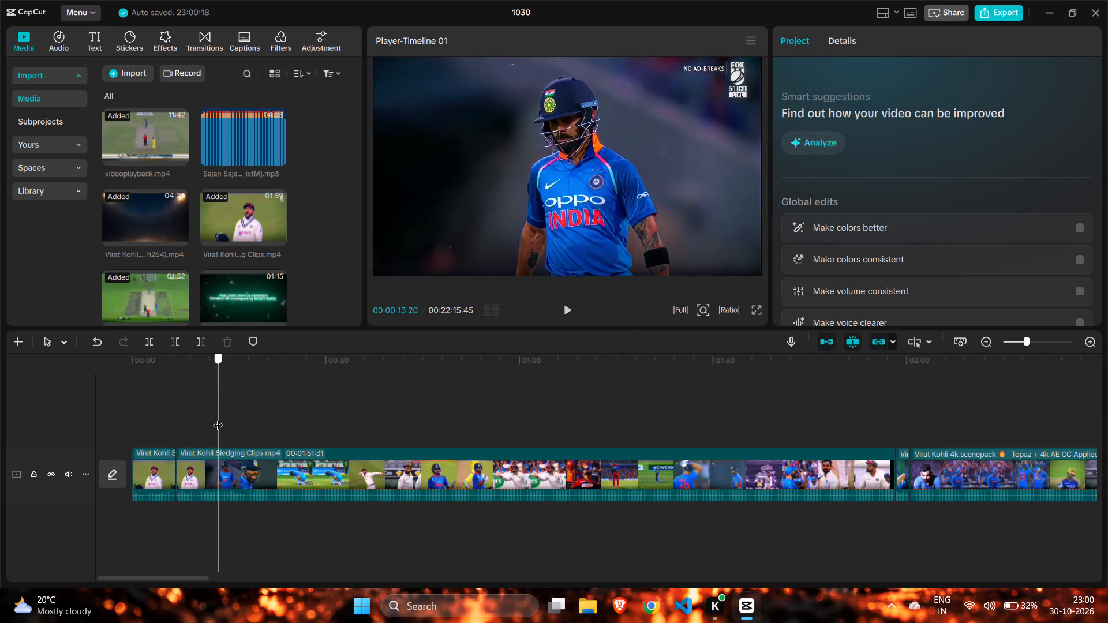
{"action": "left_click_drag", "start_coordinate": [218, 418], "coordinate": [400, 447]}
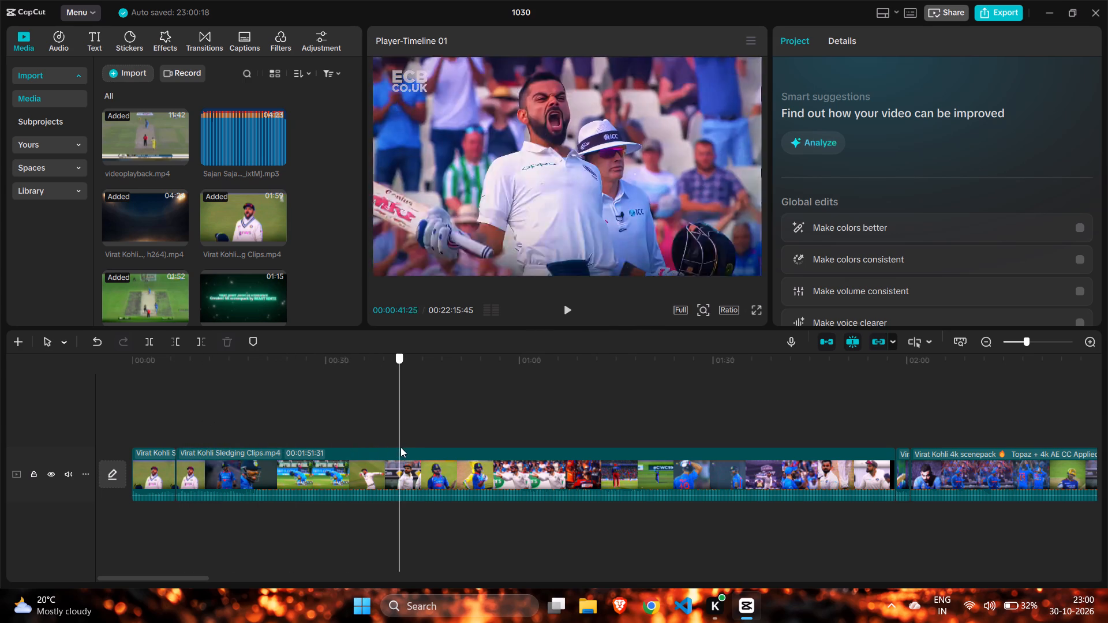
{"action": "left_click_drag", "start_coordinate": [400, 447], "coordinate": [418, 453]}
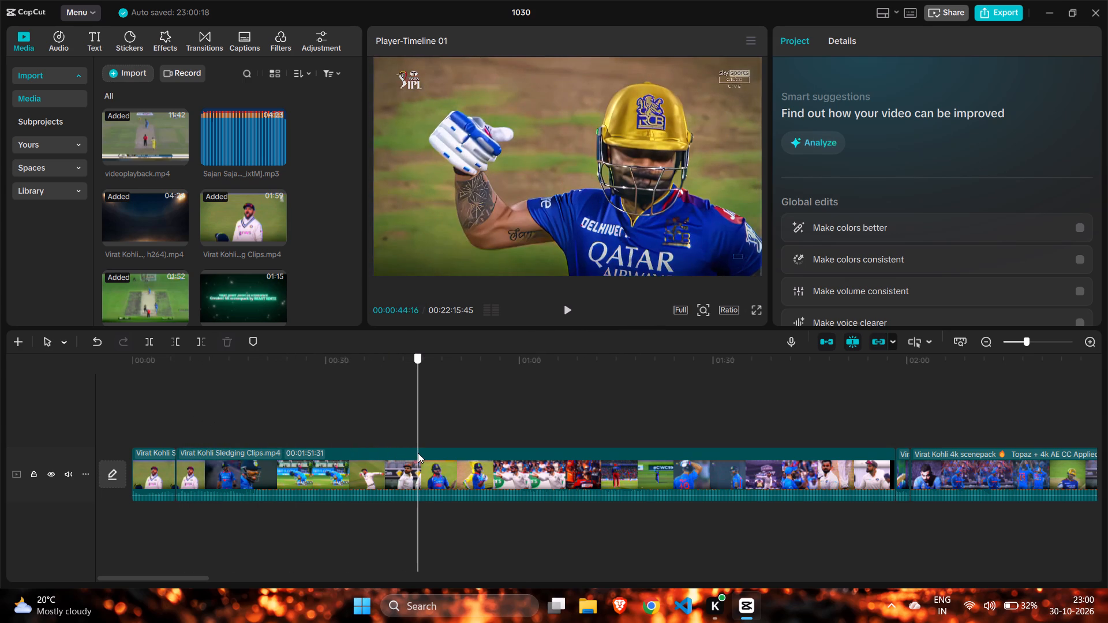
{"action": "left_click_drag", "start_coordinate": [418, 453], "coordinate": [431, 459]}
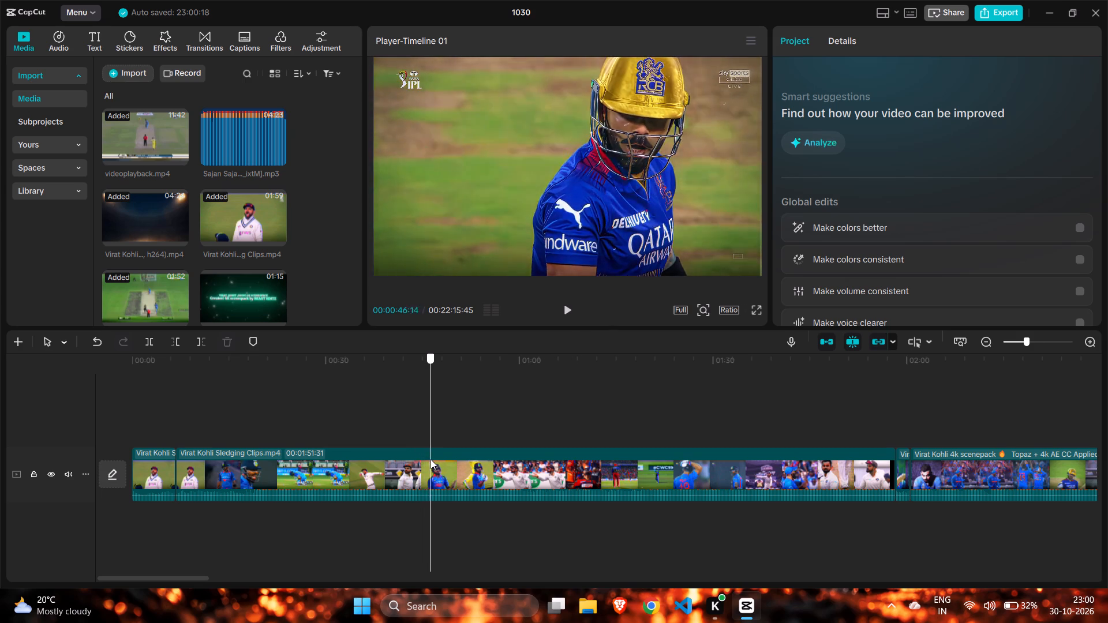
{"action": "left_click_drag", "start_coordinate": [431, 459], "coordinate": [435, 460]}
{"action": "left_click", "coordinate": [435, 460]}
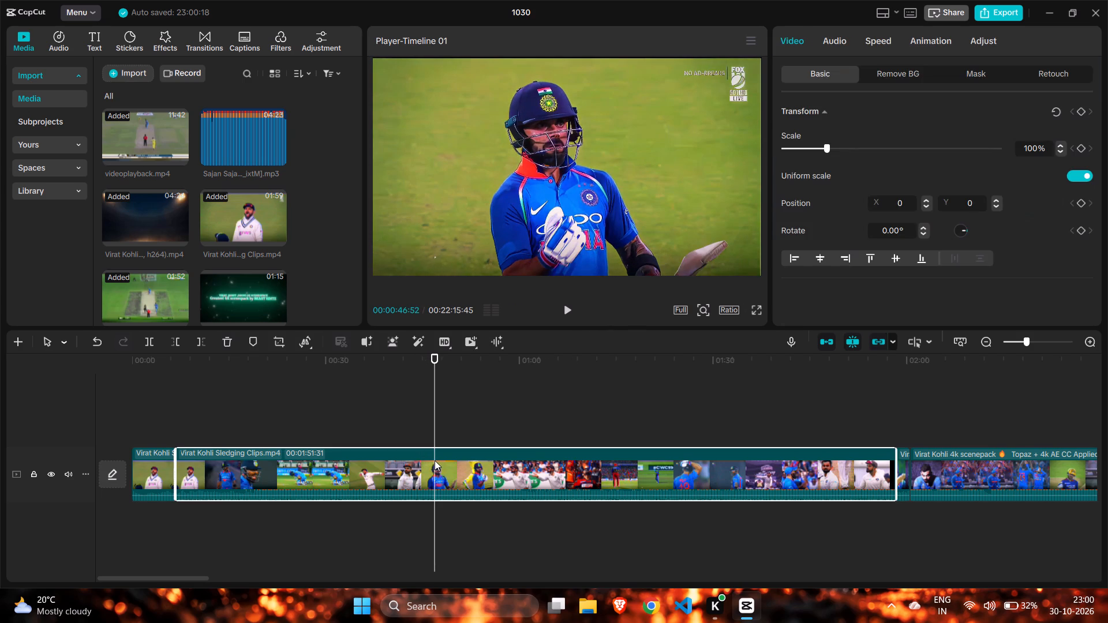
{"action": "left_click", "coordinate": [149, 341]}
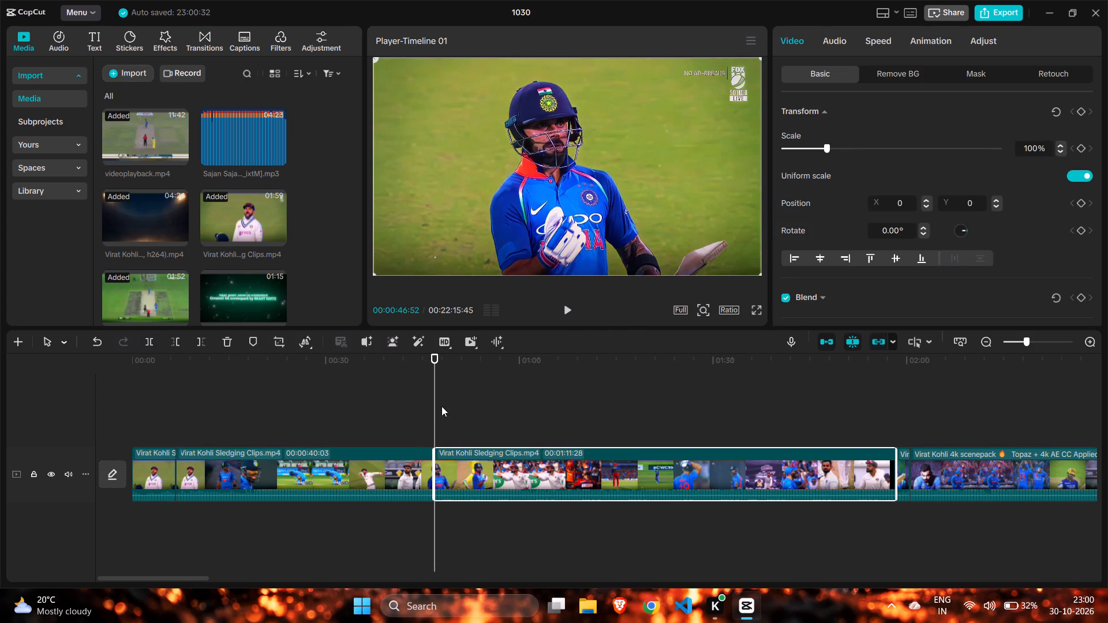
Split the Virat Kohli Sledging Clips again at 00:00:55:27, where the helmeted batsman in blue gestures with his glove.
{"action": "left_click_drag", "start_coordinate": [436, 404], "coordinate": [467, 414]}
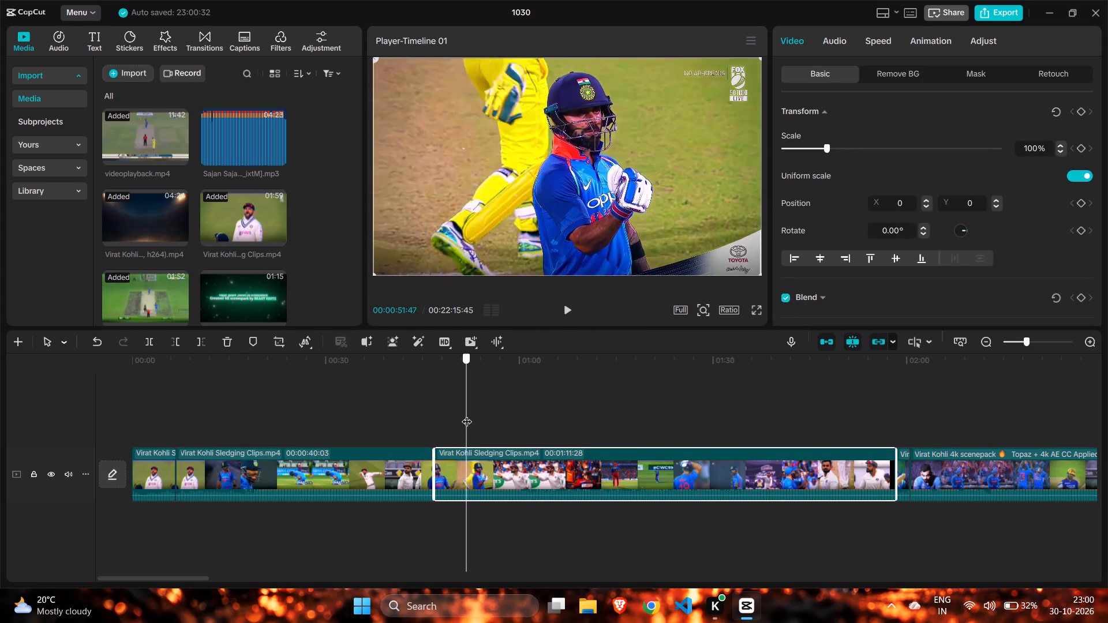
{"action": "left_click_drag", "start_coordinate": [467, 414], "coordinate": [488, 423]}
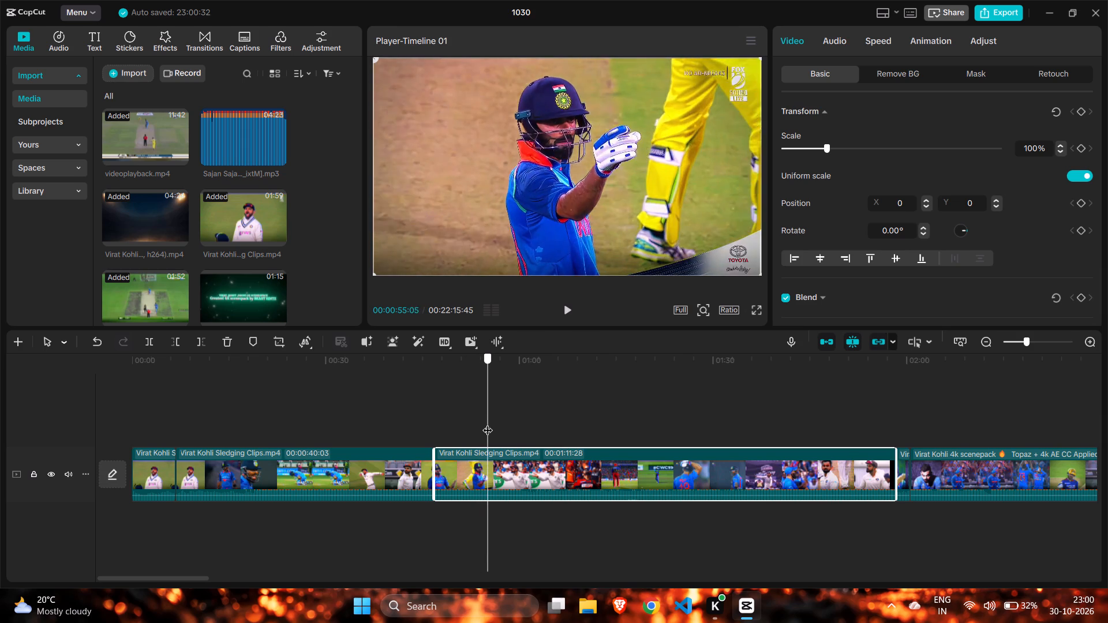
{"action": "left_click_drag", "start_coordinate": [488, 423], "coordinate": [490, 425]}
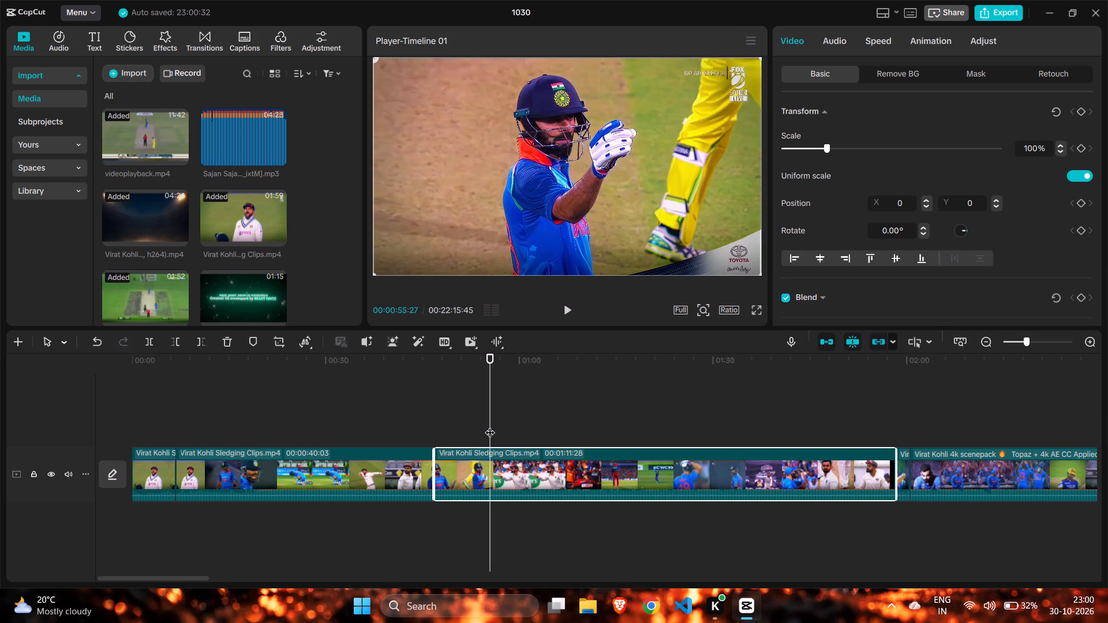
{"action": "left_click", "coordinate": [148, 341]}
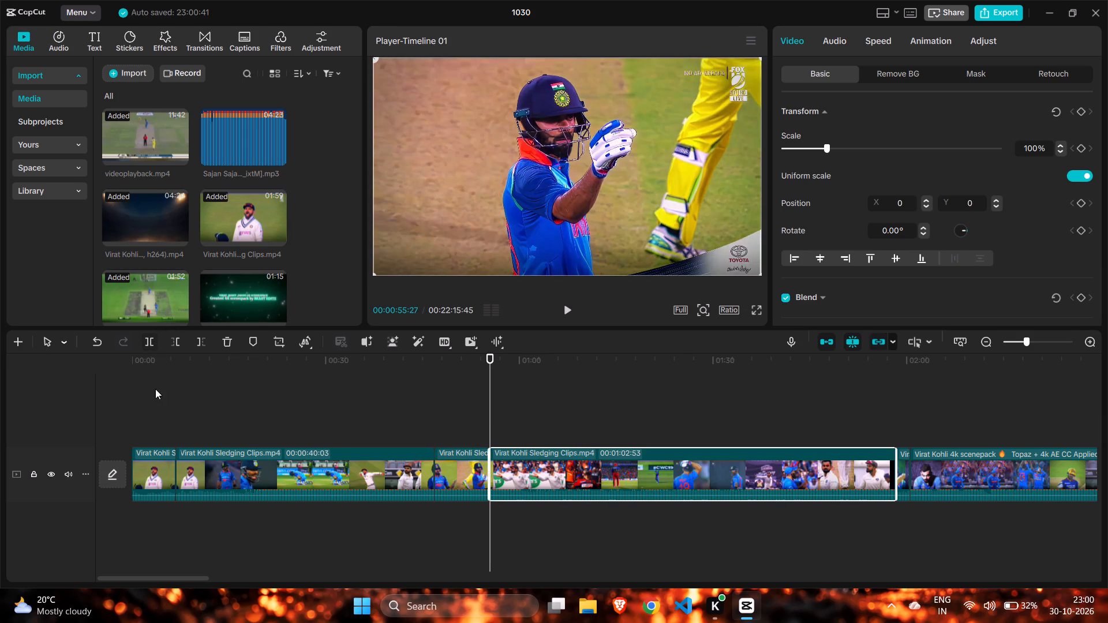
Skim the Virat Kohli Sledging Clips pieces from about 33 seconds to about 1:37 to review their celebration shots.
{"action": "left_click", "coordinate": [162, 393]}
{"action": "left_click_drag", "start_coordinate": [162, 393], "coordinate": [409, 437]}
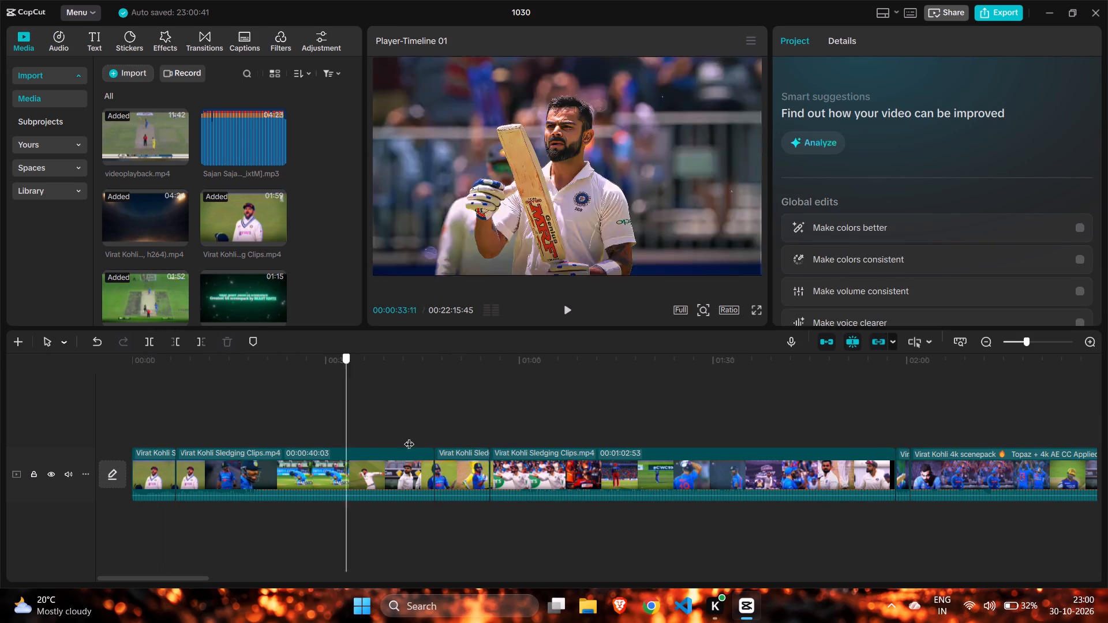
{"action": "left_click_drag", "start_coordinate": [409, 437], "coordinate": [587, 446]}
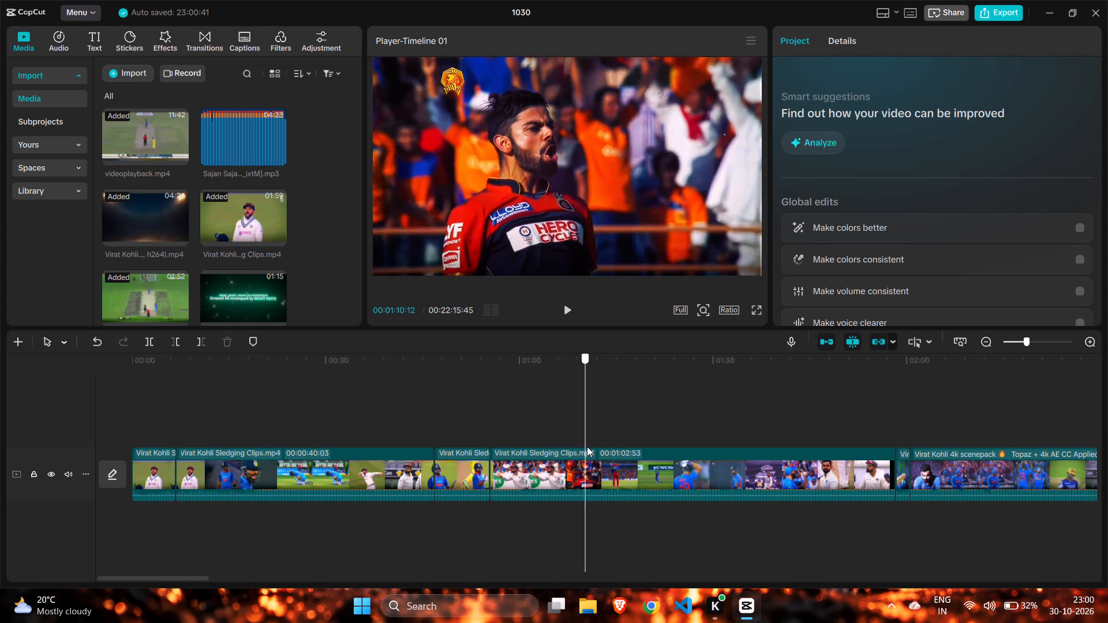
{"action": "left_click_drag", "start_coordinate": [587, 446], "coordinate": [653, 471]}
{"action": "right_click_drag", "start_coordinate": [660, 471], "coordinate": [654, 471]}
{"action": "left_click", "coordinate": [627, 411]}
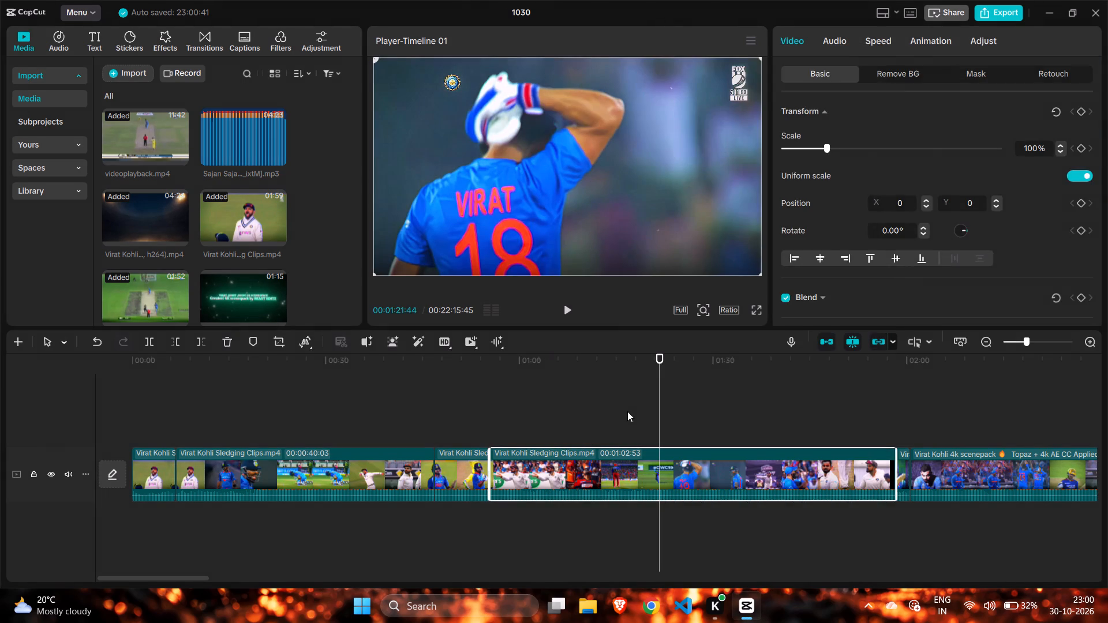
{"action": "left_click_drag", "start_coordinate": [628, 411], "coordinate": [641, 412]}
{"action": "left_click", "coordinate": [641, 412]}
{"action": "left_click_drag", "start_coordinate": [641, 412], "coordinate": [630, 417]}
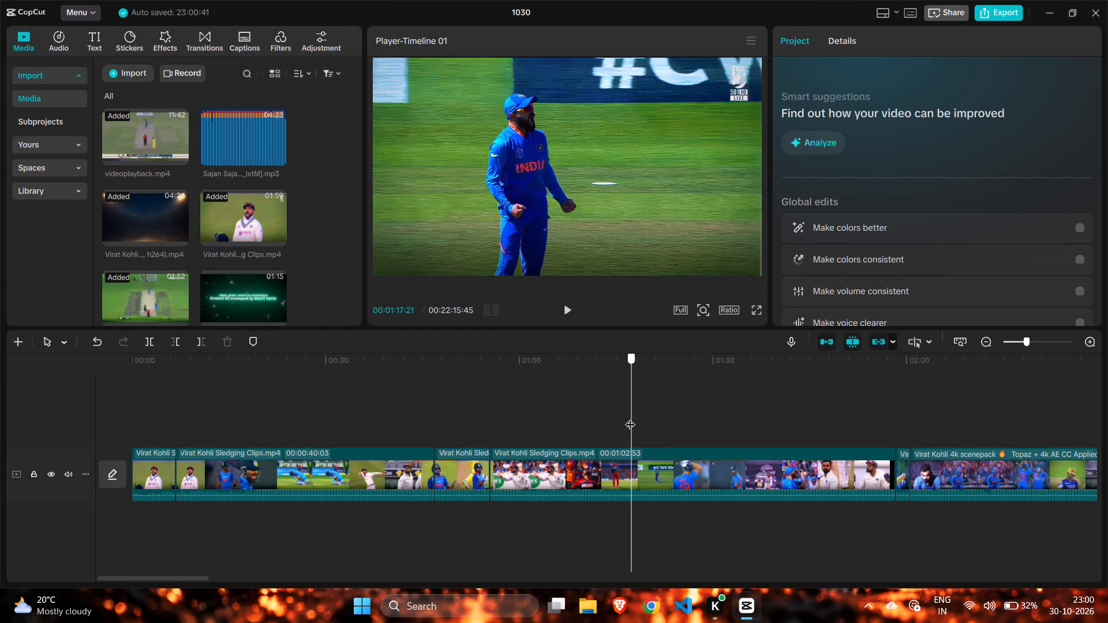
{"action": "left_click_drag", "start_coordinate": [630, 417], "coordinate": [639, 421]}
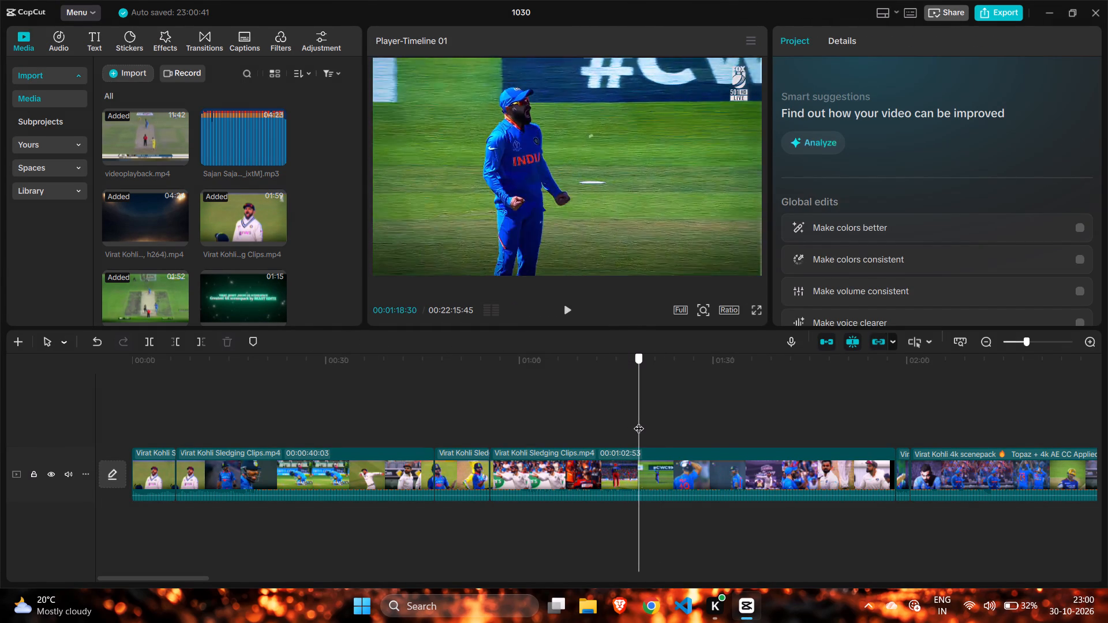
{"action": "left_click_drag", "start_coordinate": [639, 421], "coordinate": [659, 426]}
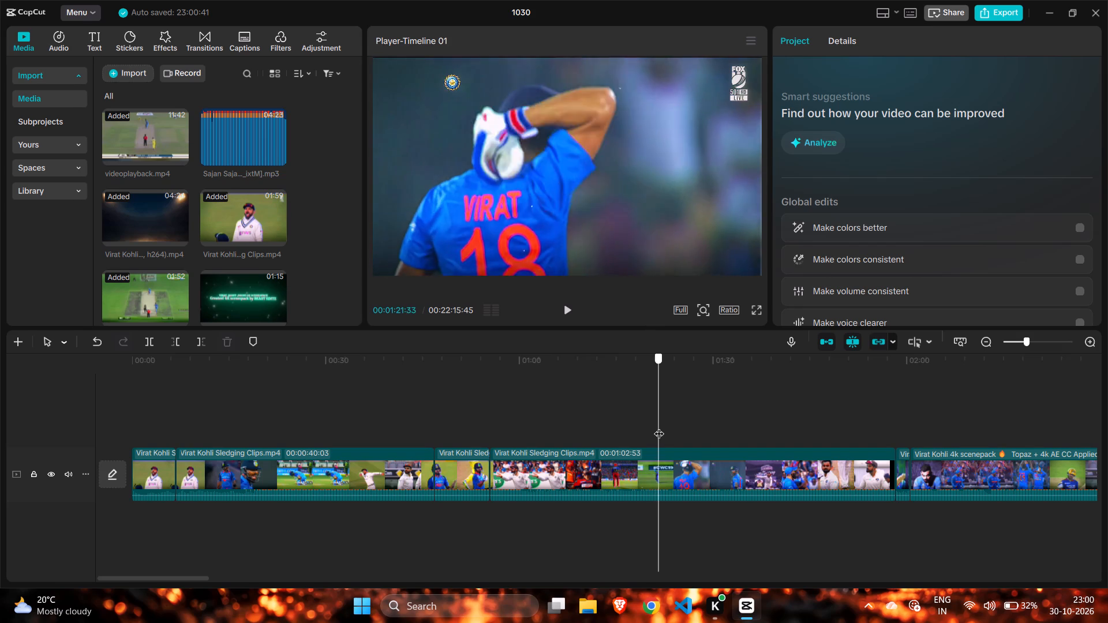
{"action": "left_click_drag", "start_coordinate": [659, 426], "coordinate": [679, 429]}
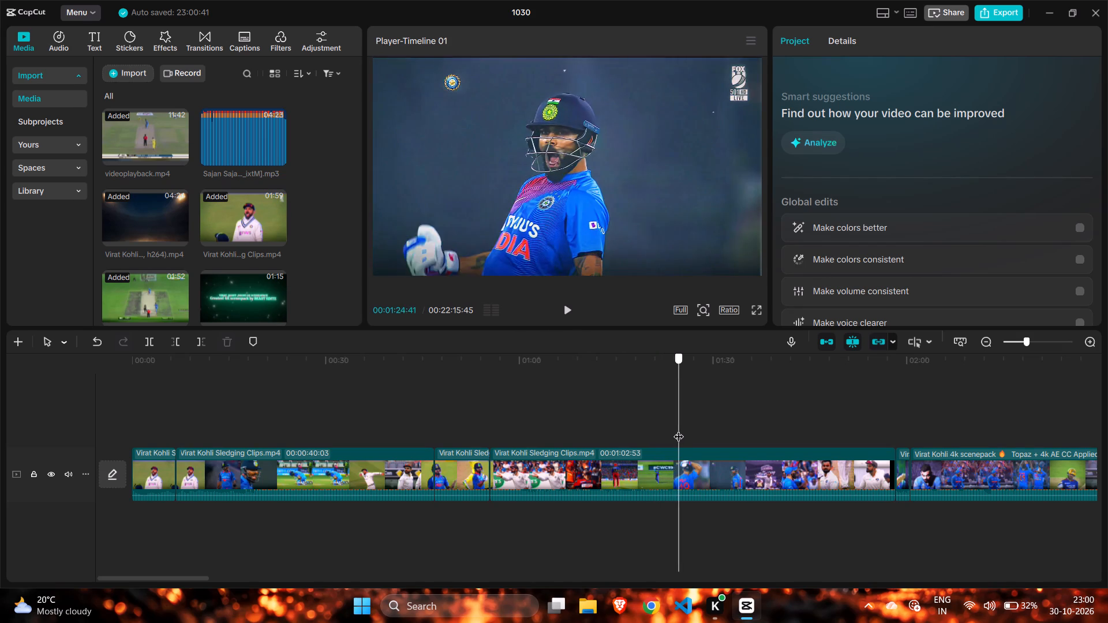
{"action": "left_click_drag", "start_coordinate": [679, 429], "coordinate": [726, 429]}
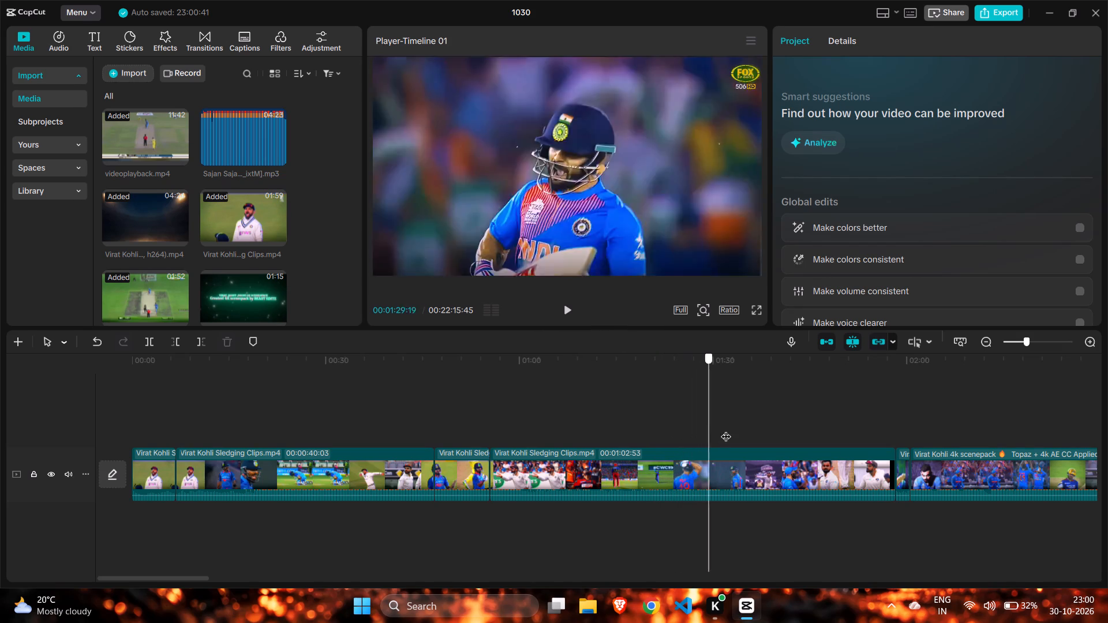
{"action": "left_click_drag", "start_coordinate": [726, 429], "coordinate": [763, 427]}
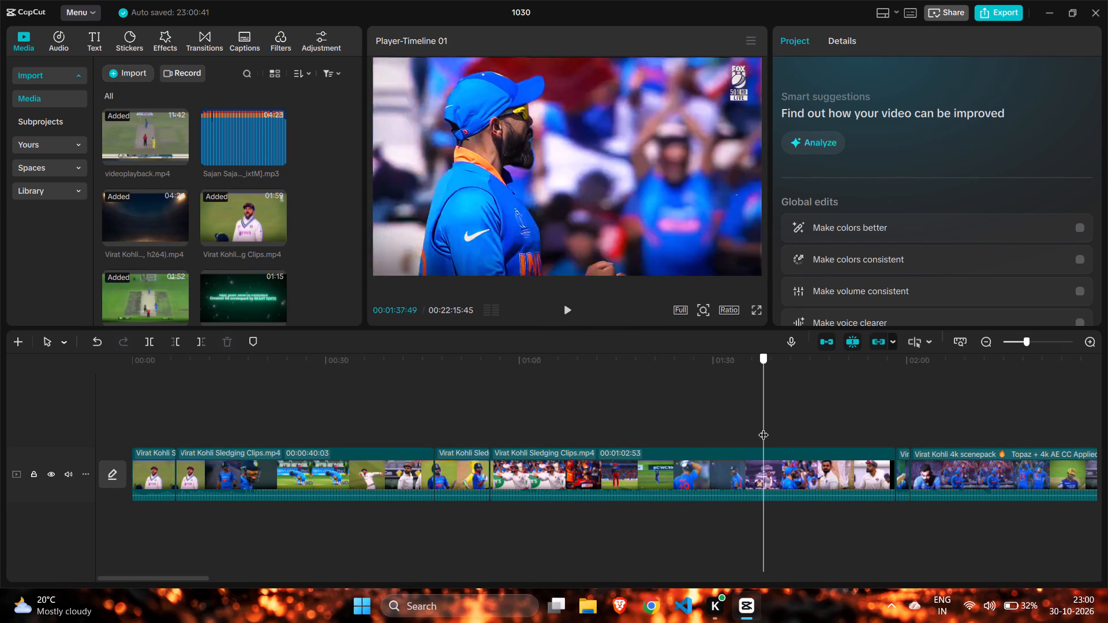
{"action": "left_click_drag", "start_coordinate": [763, 427], "coordinate": [375, 451]}
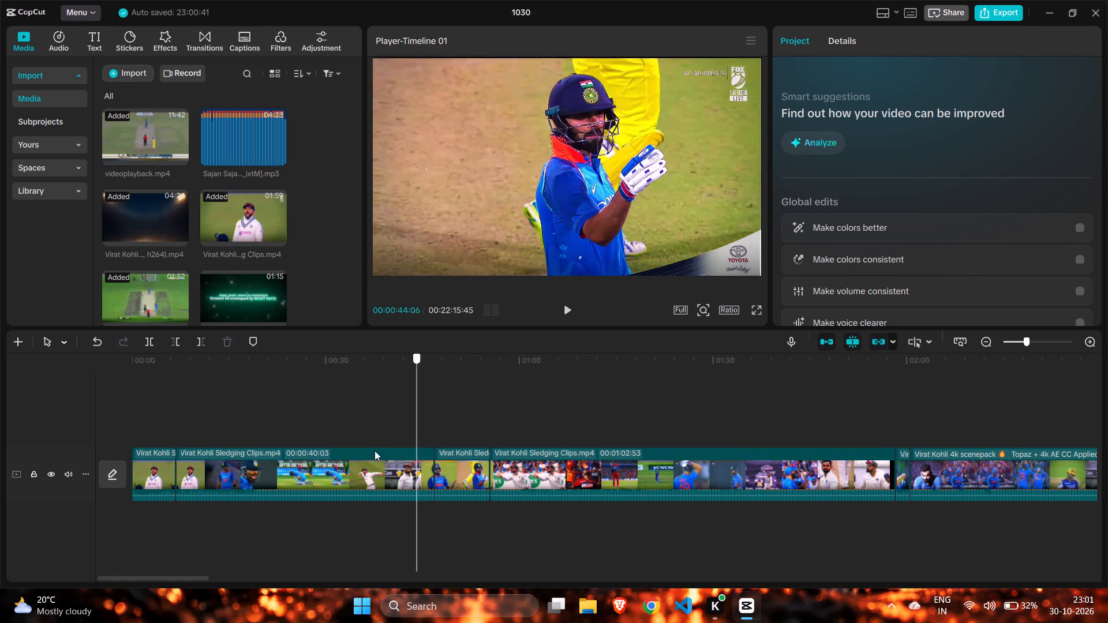
{"action": "left_click_drag", "start_coordinate": [375, 451], "coordinate": [559, 449]}
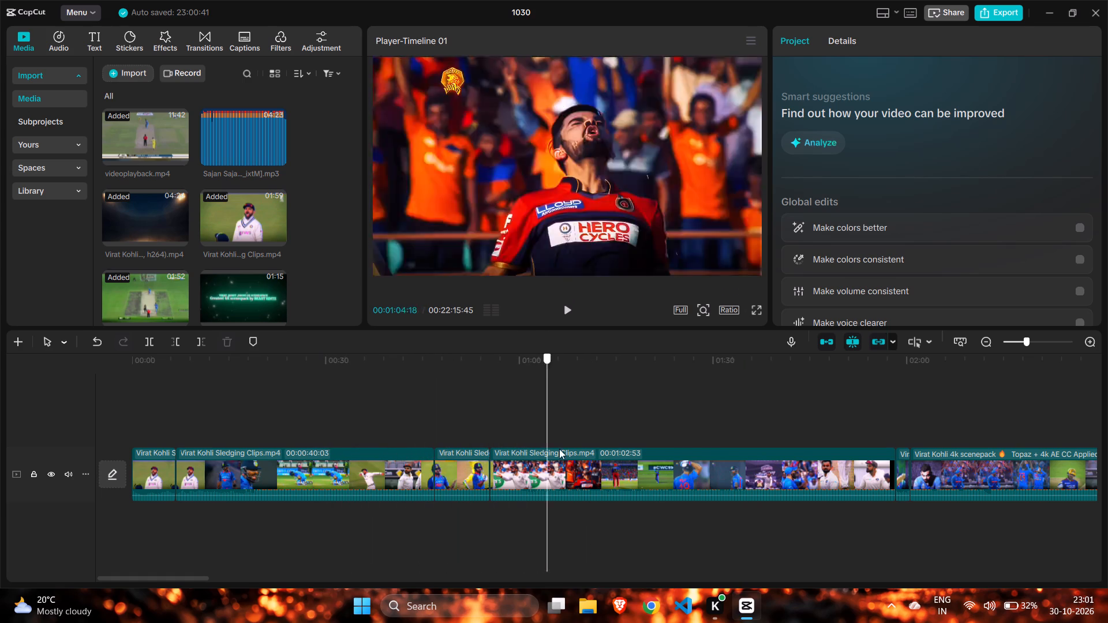
{"action": "left_click_drag", "start_coordinate": [559, 449], "coordinate": [642, 446]}
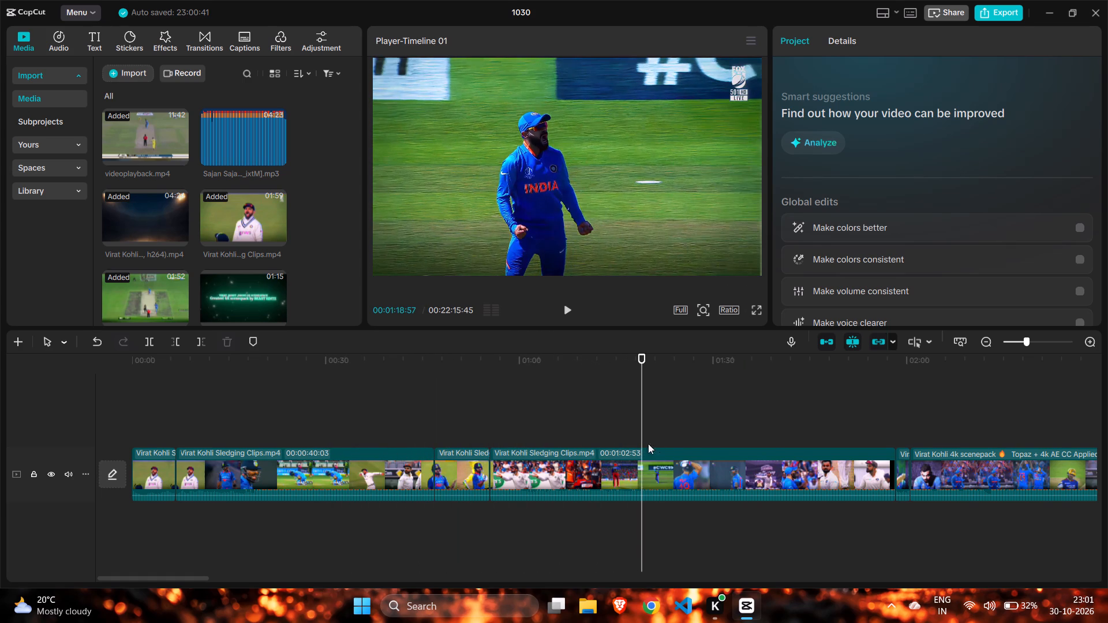
Skim the Virat Kohli 4k scenepack from about 1:58 to about 2:37 to review its shots.
{"action": "left_click", "coordinate": [908, 423]}
{"action": "left_click_drag", "start_coordinate": [908, 422], "coordinate": [893, 423]}
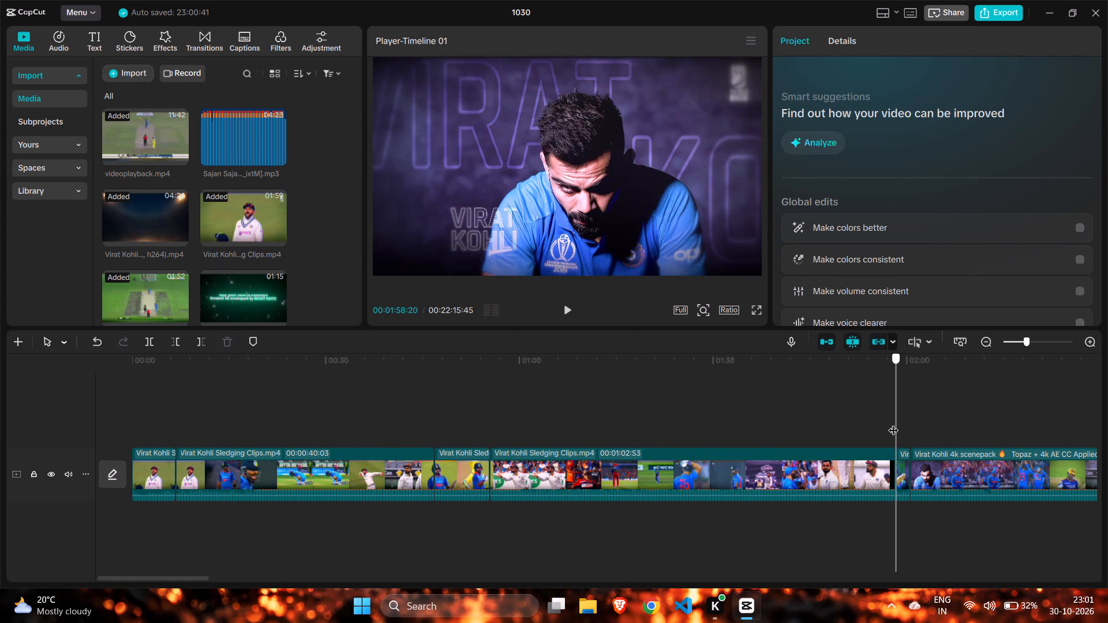
{"action": "left_click_drag", "start_coordinate": [893, 423], "coordinate": [908, 423]}
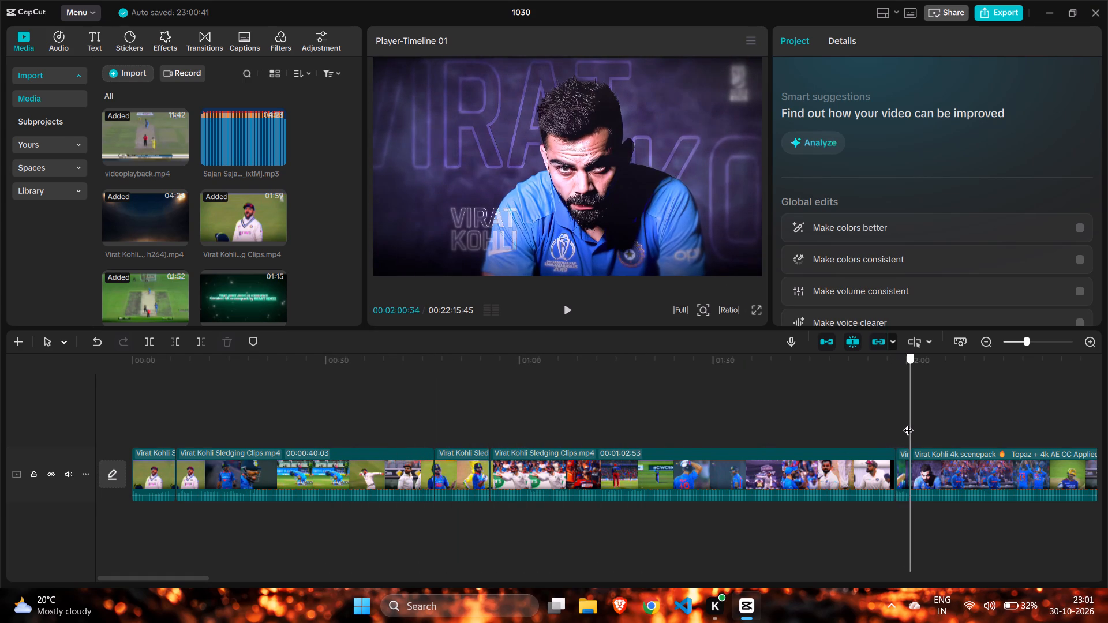
{"action": "left_click_drag", "start_coordinate": [908, 423], "coordinate": [926, 426]}
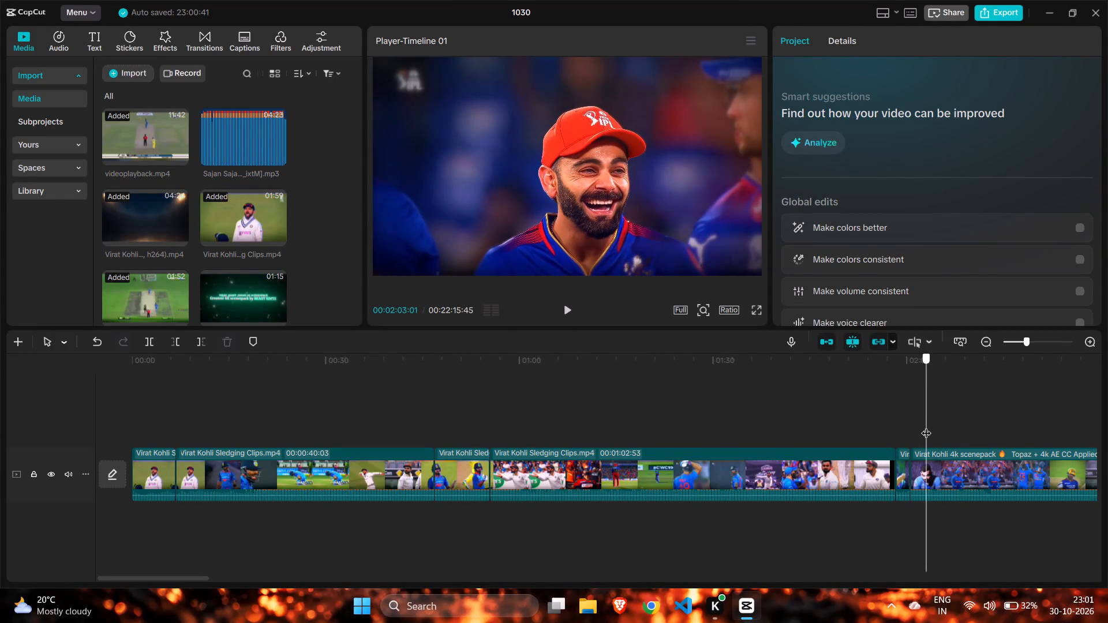
{"action": "left_click_drag", "start_coordinate": [926, 426], "coordinate": [933, 426]}
{"action": "scroll", "coordinate": [933, 426], "scroll_direction": "left", "scroll_amount": 2}
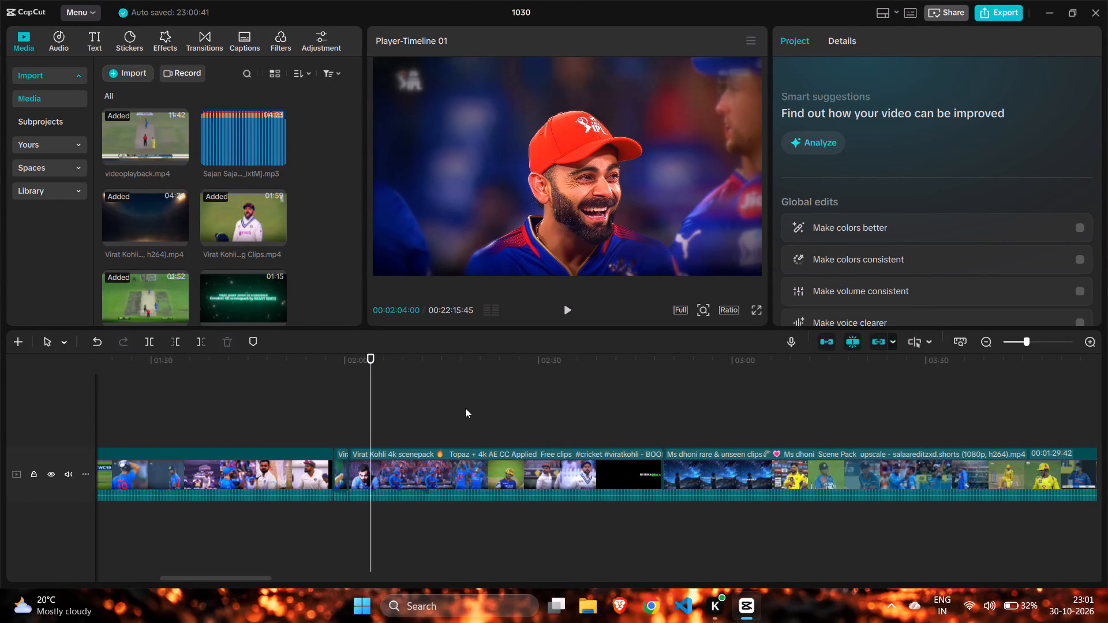
{"action": "left_click", "coordinate": [465, 408]}
{"action": "left_click_drag", "start_coordinate": [465, 408], "coordinate": [461, 418]}
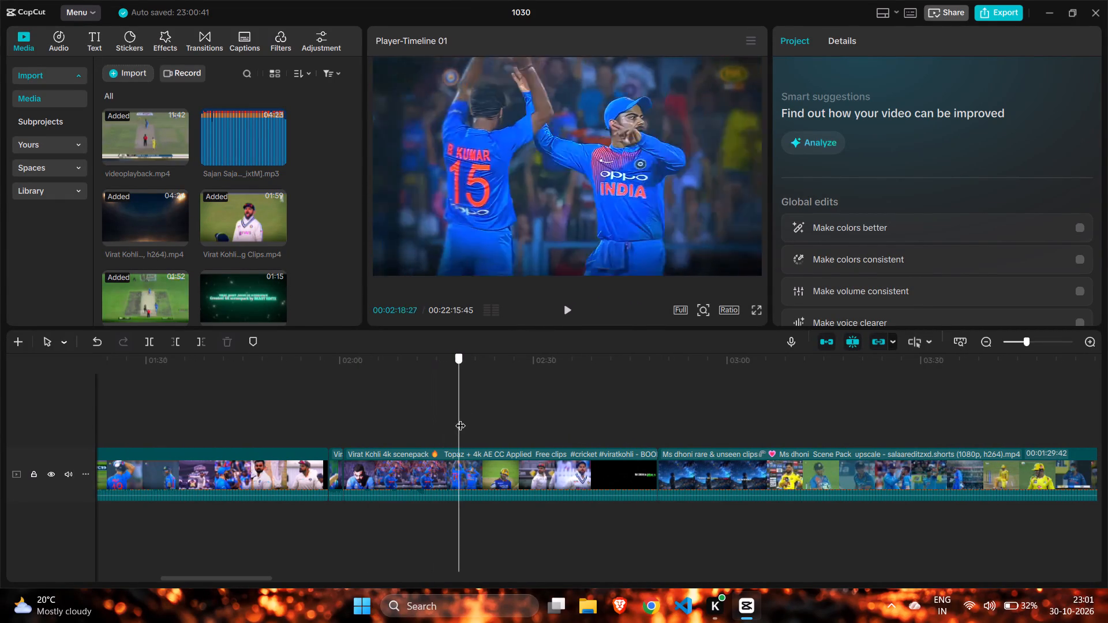
{"action": "left_click_drag", "start_coordinate": [461, 418], "coordinate": [497, 426]}
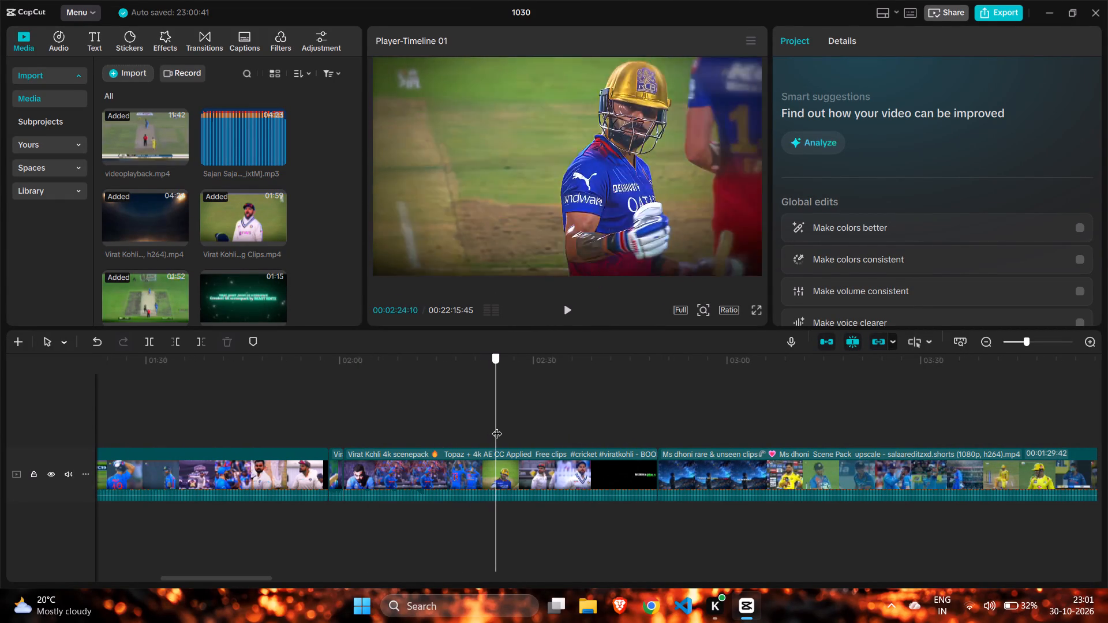
{"action": "left_click_drag", "start_coordinate": [497, 426], "coordinate": [559, 437]}
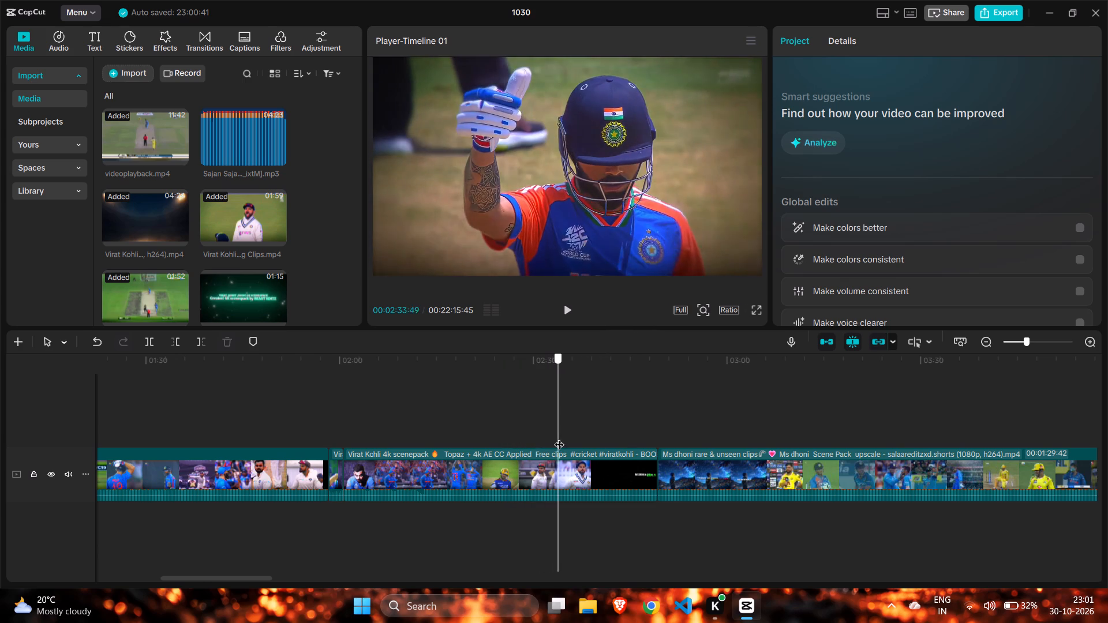
{"action": "left_click_drag", "start_coordinate": [559, 437], "coordinate": [570, 444]}
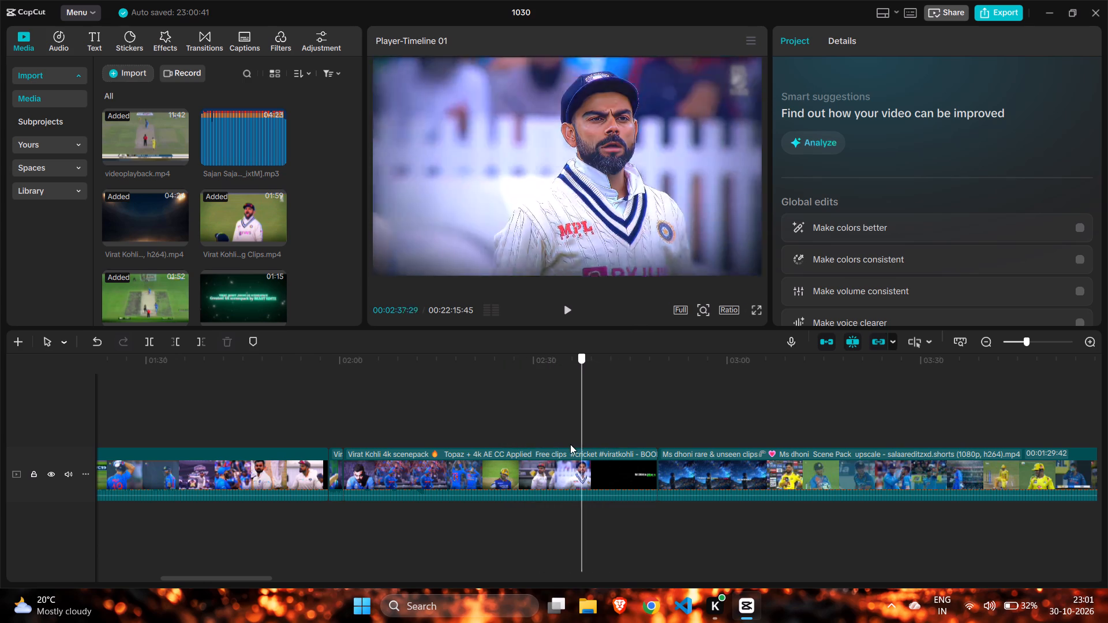
Split the Virat Kohli 4k scenepack at 00:02:21:56, at the start of the gold-helmet batsman shot.
{"action": "left_click_drag", "start_coordinate": [570, 444], "coordinate": [387, 446]}
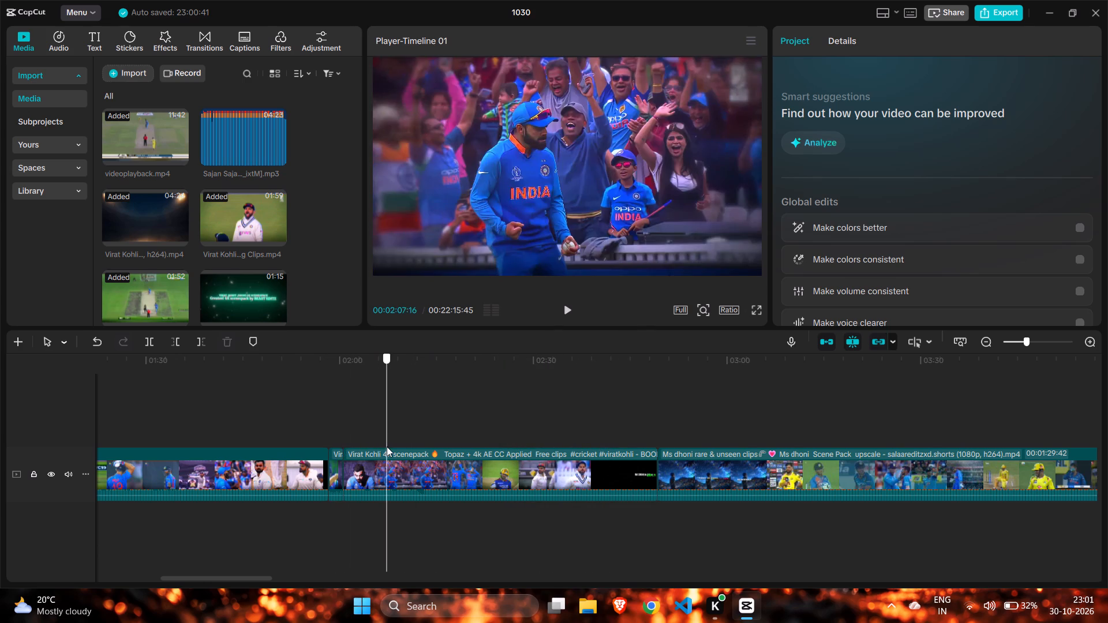
{"action": "left_click_drag", "start_coordinate": [387, 446], "coordinate": [405, 448]}
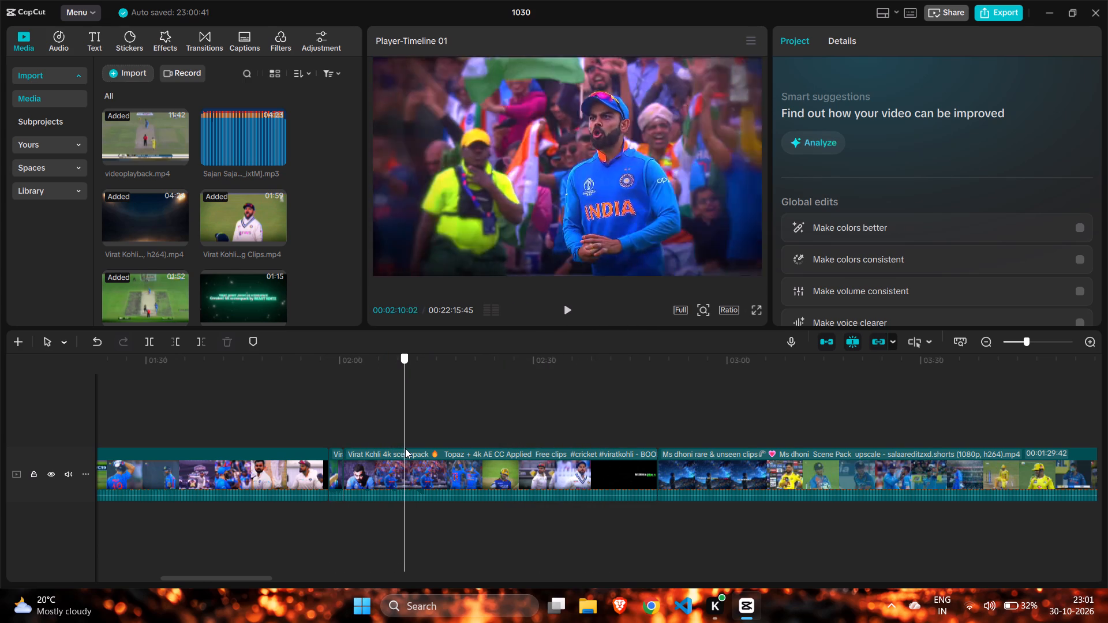
{"action": "left_click_drag", "start_coordinate": [405, 448], "coordinate": [431, 444]}
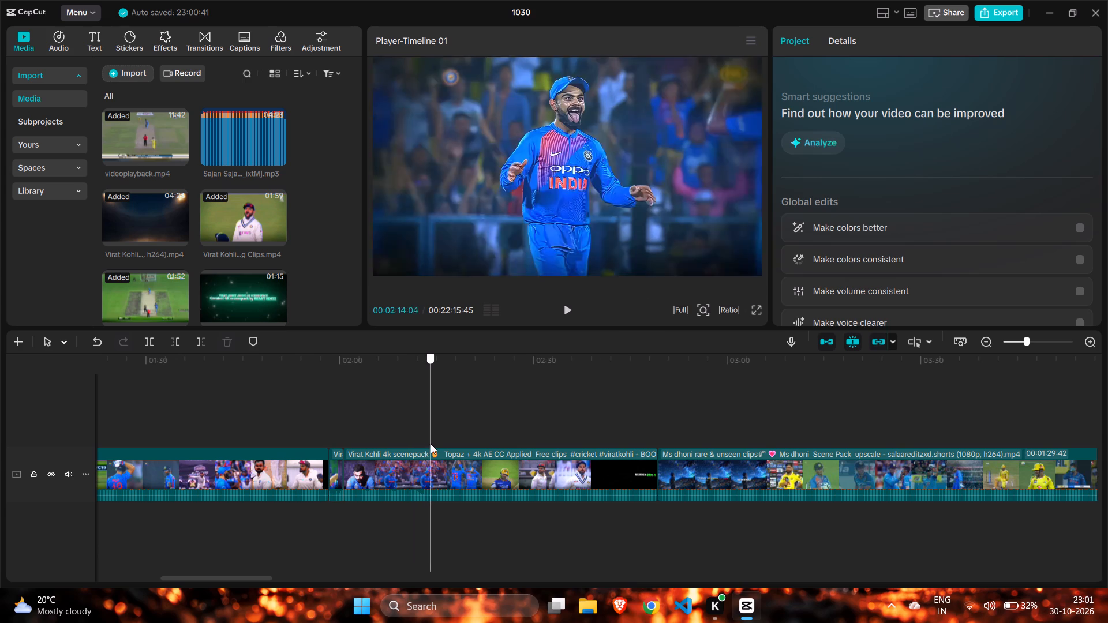
{"action": "left_click_drag", "start_coordinate": [431, 444], "coordinate": [454, 444]}
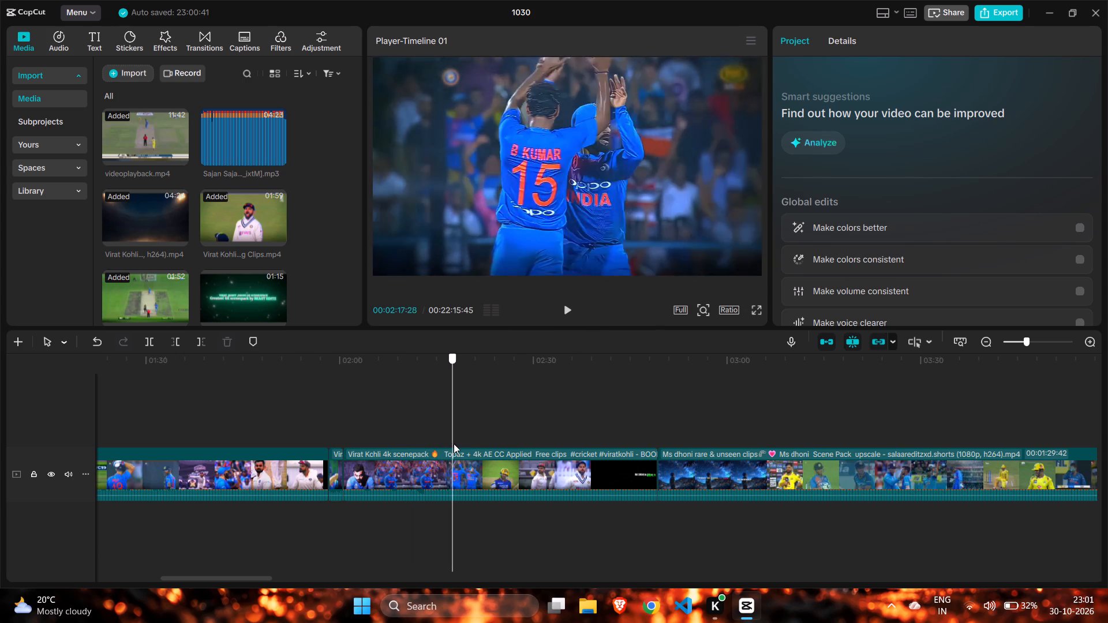
{"action": "left_click_drag", "start_coordinate": [454, 444], "coordinate": [478, 446]}
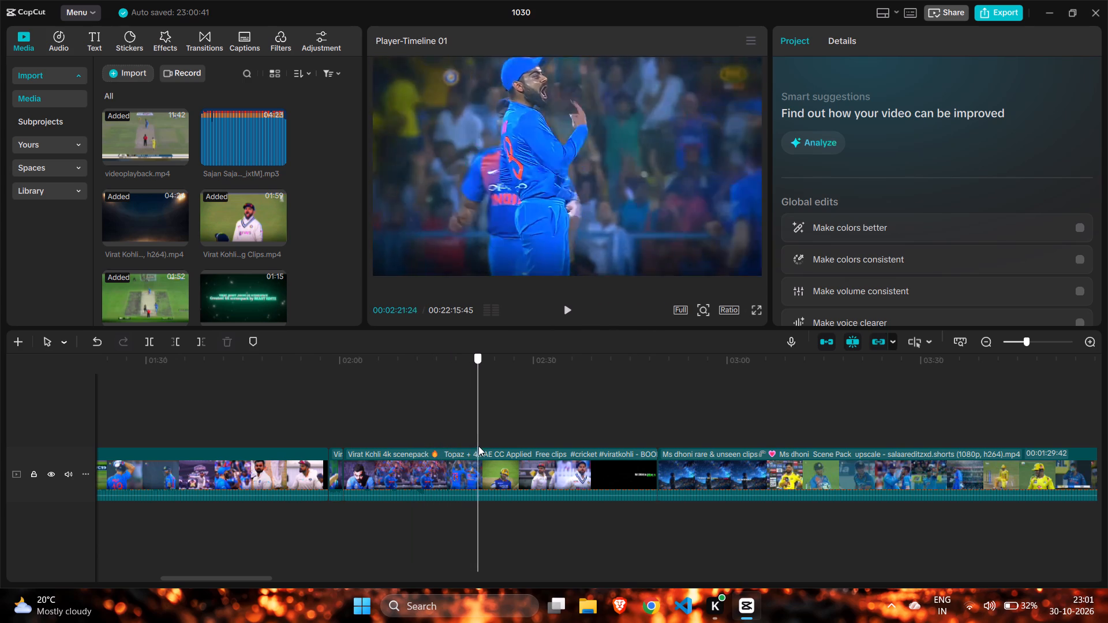
{"action": "left_click_drag", "start_coordinate": [478, 446], "coordinate": [485, 448]}
{"action": "left_click", "coordinate": [485, 448]}
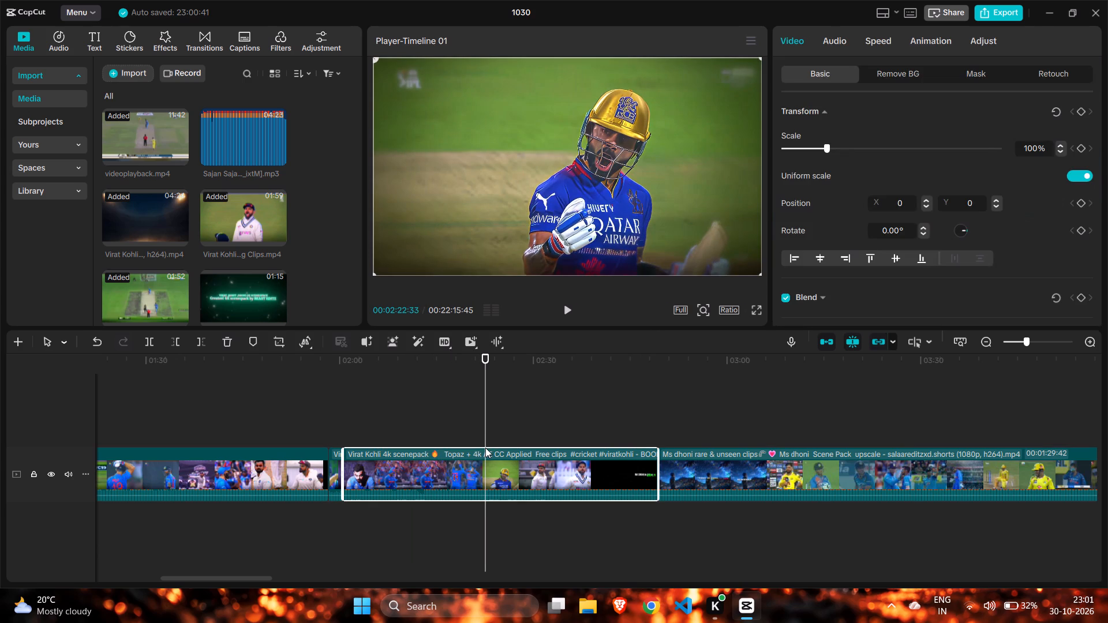
{"action": "left_click_drag", "start_coordinate": [487, 421], "coordinate": [479, 422]}
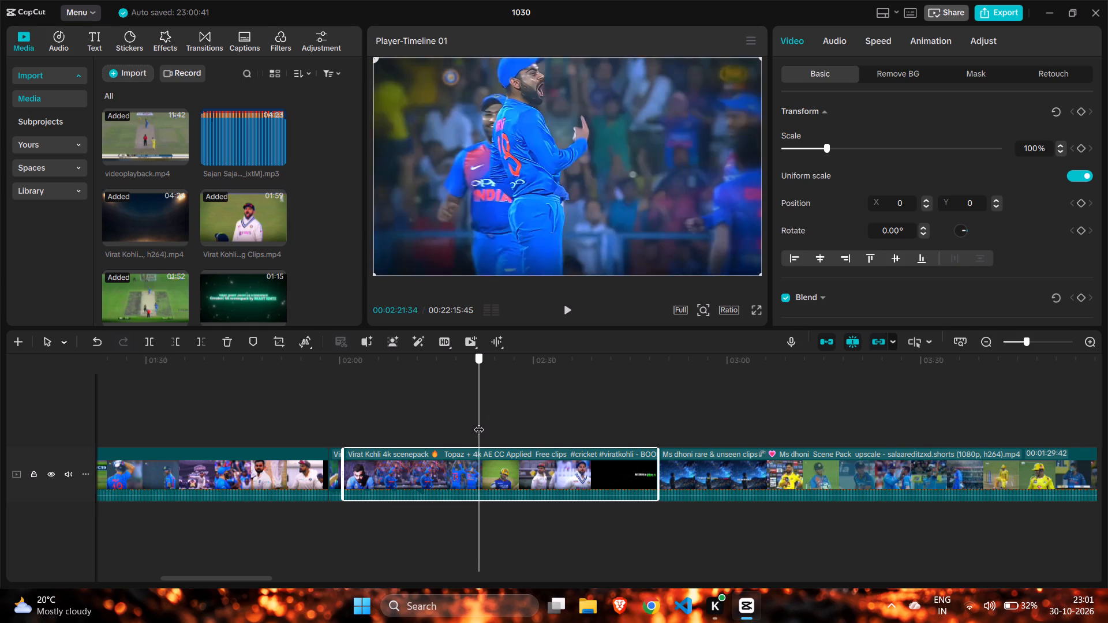
{"action": "left_click_drag", "start_coordinate": [479, 422], "coordinate": [481, 422]}
{"action": "left_click", "coordinate": [148, 343]}
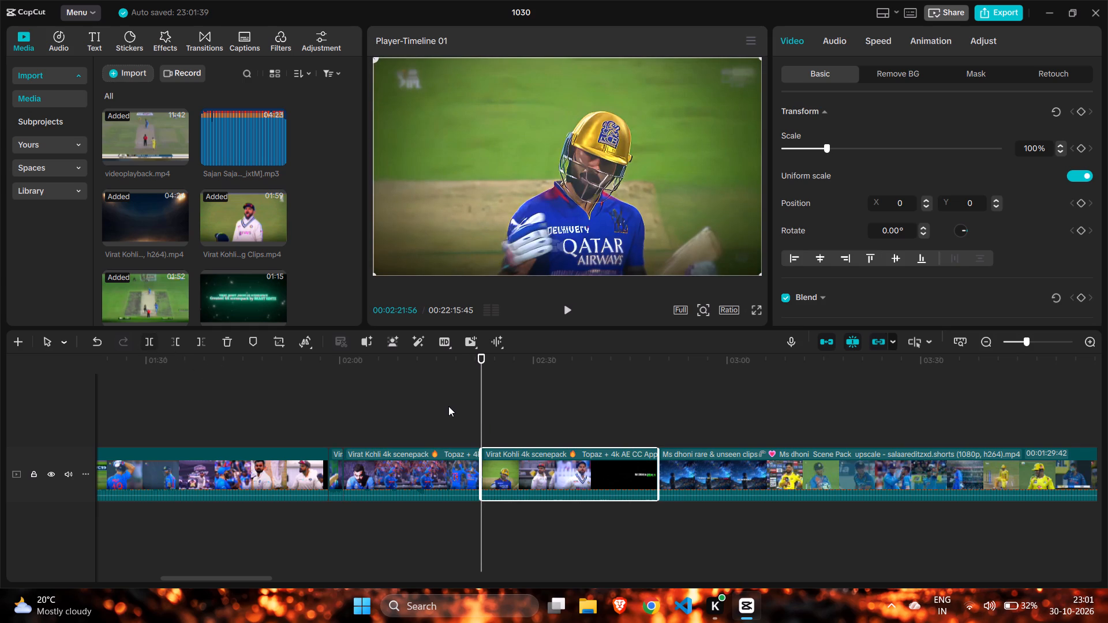
Split the Virat Kohli Sledging Clips at 00:01:41:37, where the batsman in whites holds his bat and helmet.
{"action": "left_click_drag", "start_coordinate": [485, 398], "coordinate": [501, 406]}
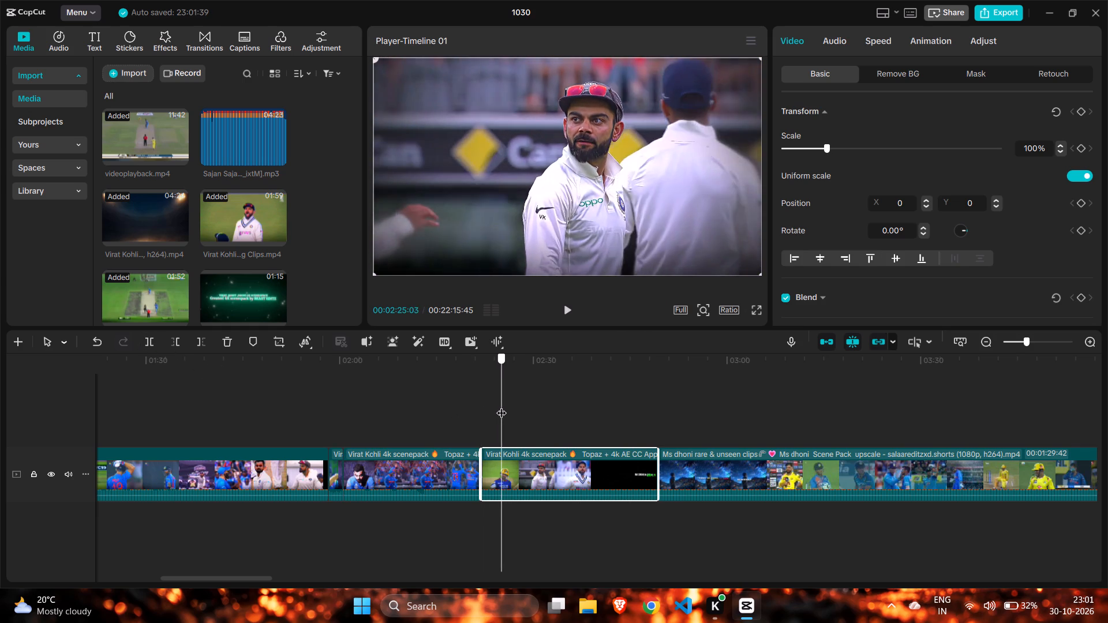
{"action": "left_click_drag", "start_coordinate": [501, 406], "coordinate": [496, 406]}
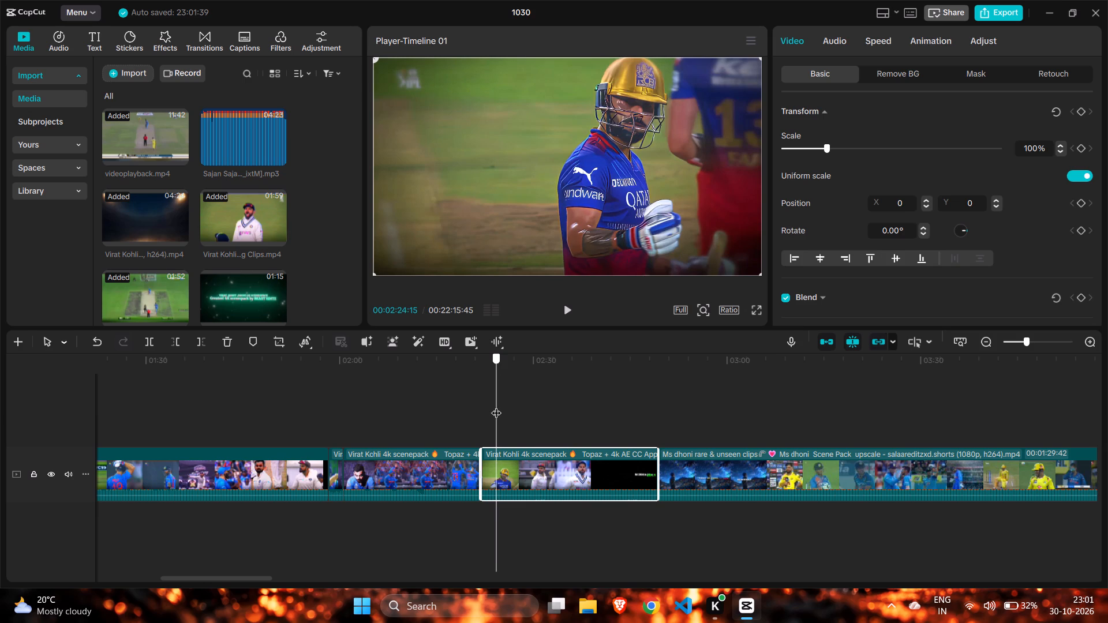
{"action": "left_click_drag", "start_coordinate": [496, 406], "coordinate": [523, 411]}
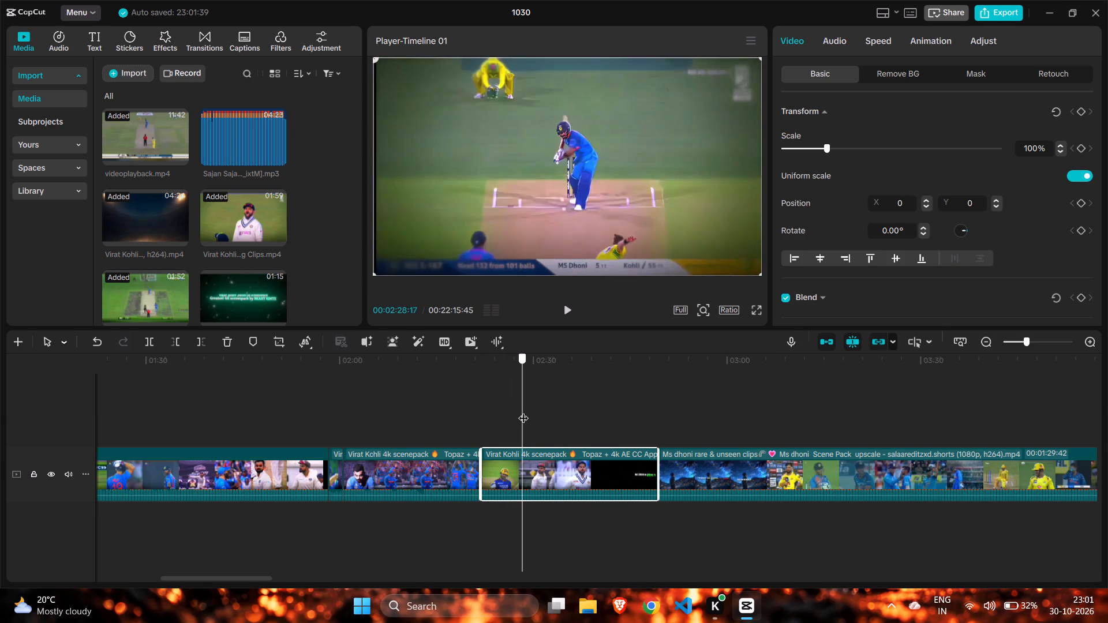
{"action": "left_click_drag", "start_coordinate": [523, 411], "coordinate": [544, 415]}
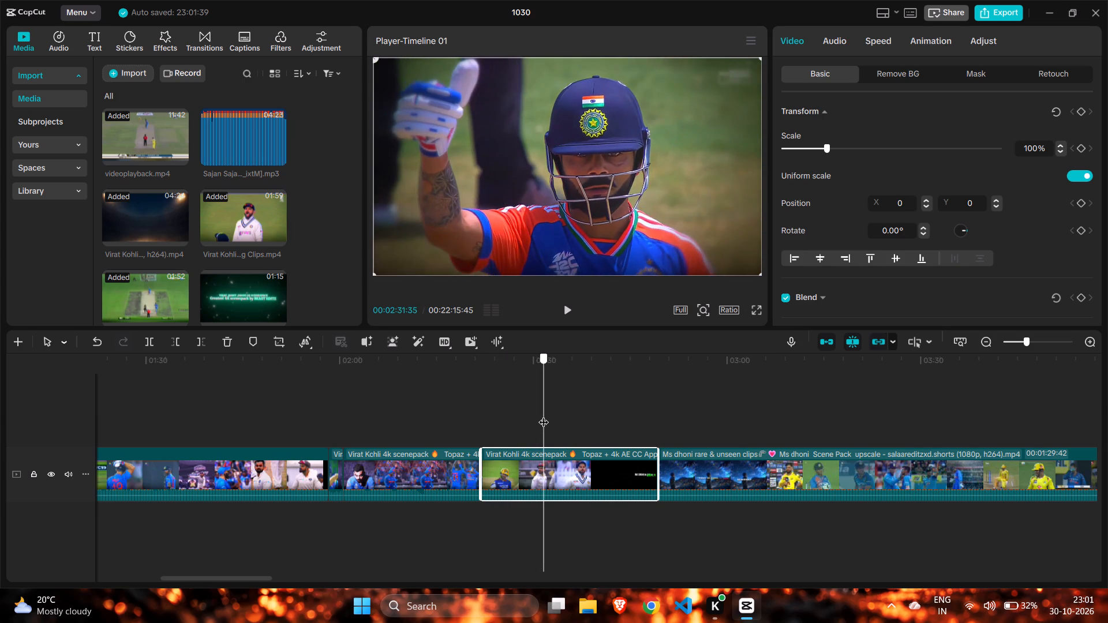
{"action": "left_click_drag", "start_coordinate": [544, 415], "coordinate": [579, 414]}
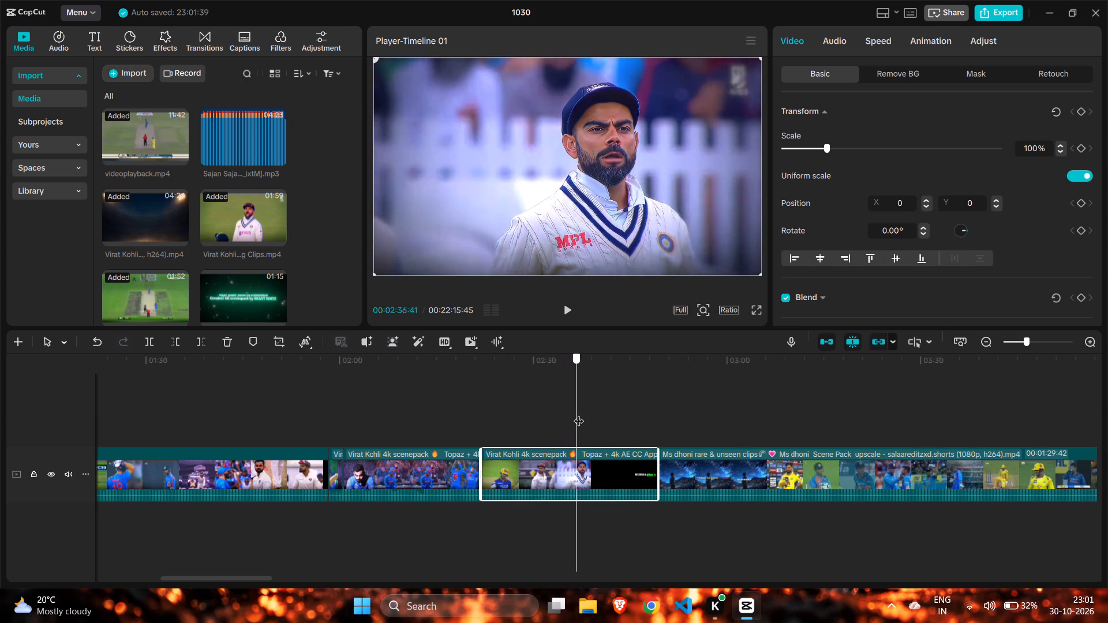
{"action": "left_click_drag", "start_coordinate": [579, 414], "coordinate": [615, 414]}
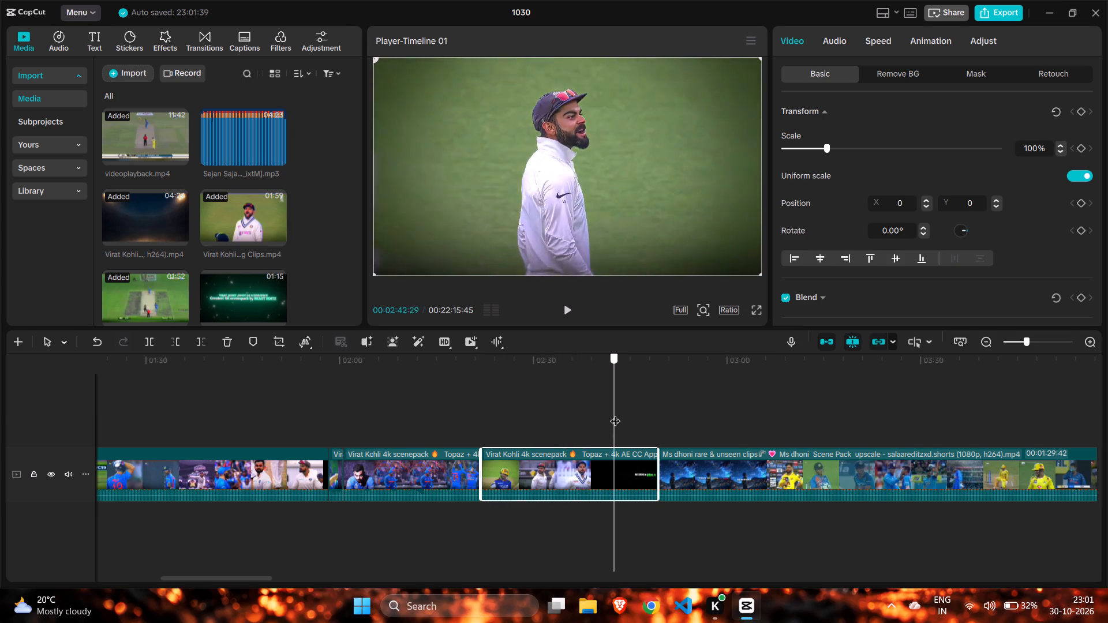
{"action": "left_click_drag", "start_coordinate": [615, 414], "coordinate": [359, 423]}
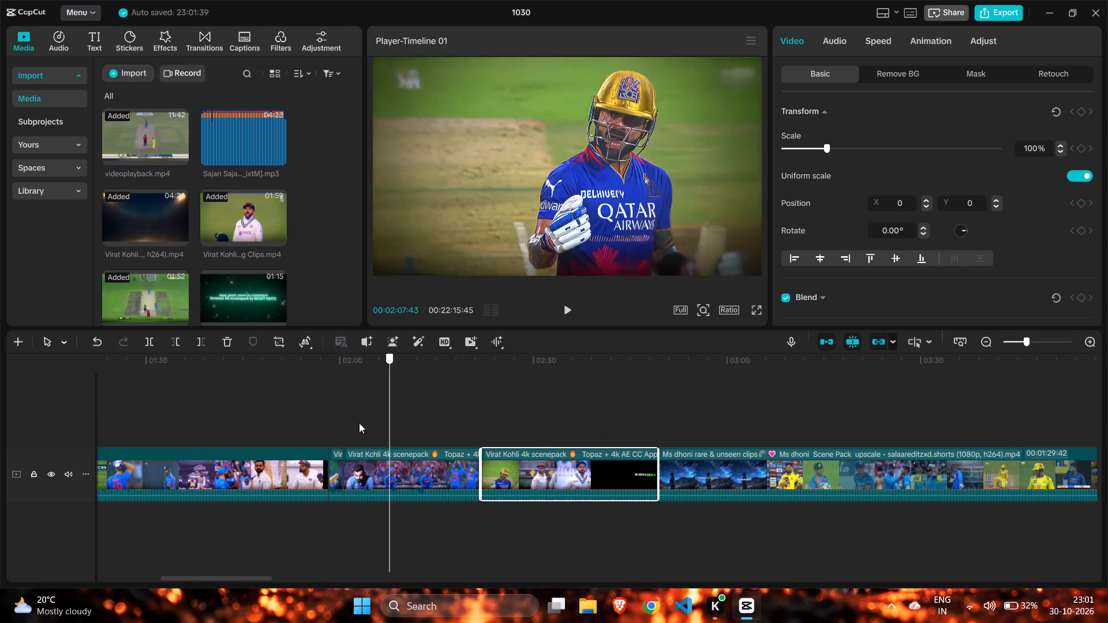
{"action": "left_click_drag", "start_coordinate": [359, 423], "coordinate": [220, 428]}
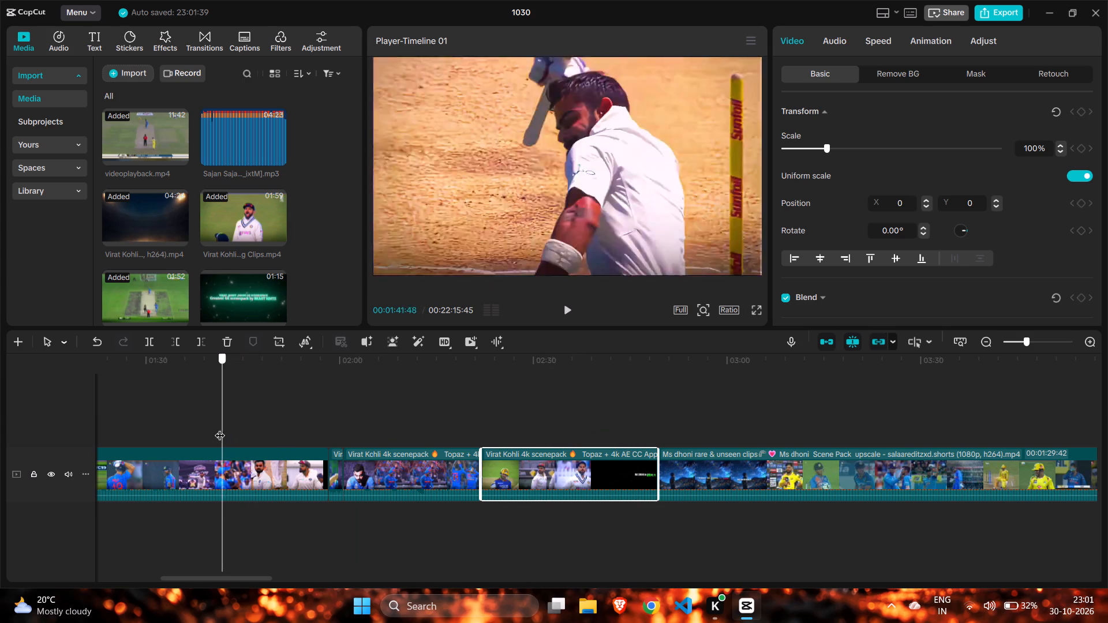
{"action": "left_click_drag", "start_coordinate": [220, 428], "coordinate": [221, 428]}
{"action": "left_click", "coordinate": [143, 341]}
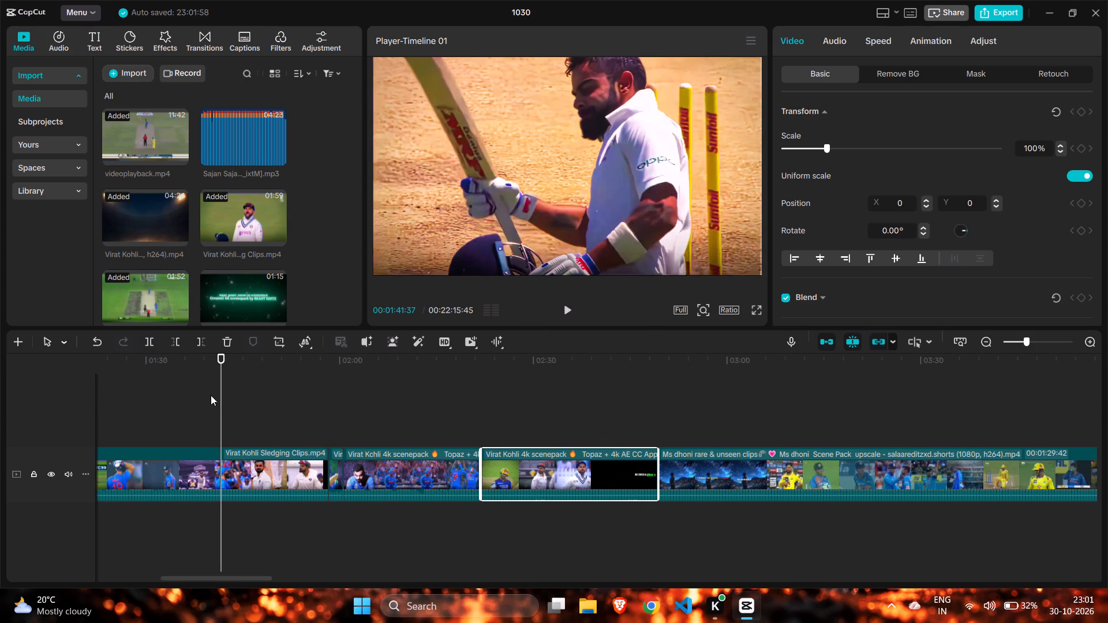
Split the Virat Kohli Sledging Clips at 00:01:46:00, in the shot of Kohli in whites against the brown pitch.
{"action": "left_click_drag", "start_coordinate": [224, 398], "coordinate": [248, 407]}
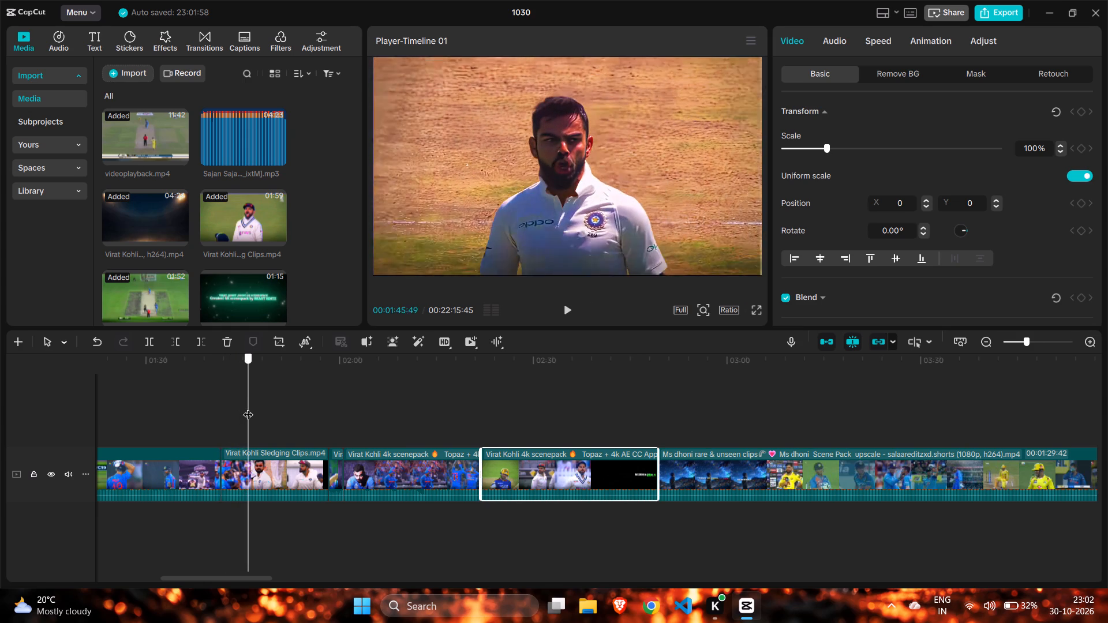
{"action": "left_click_drag", "start_coordinate": [248, 407], "coordinate": [249, 408]}
{"action": "left_click", "coordinate": [148, 337]}
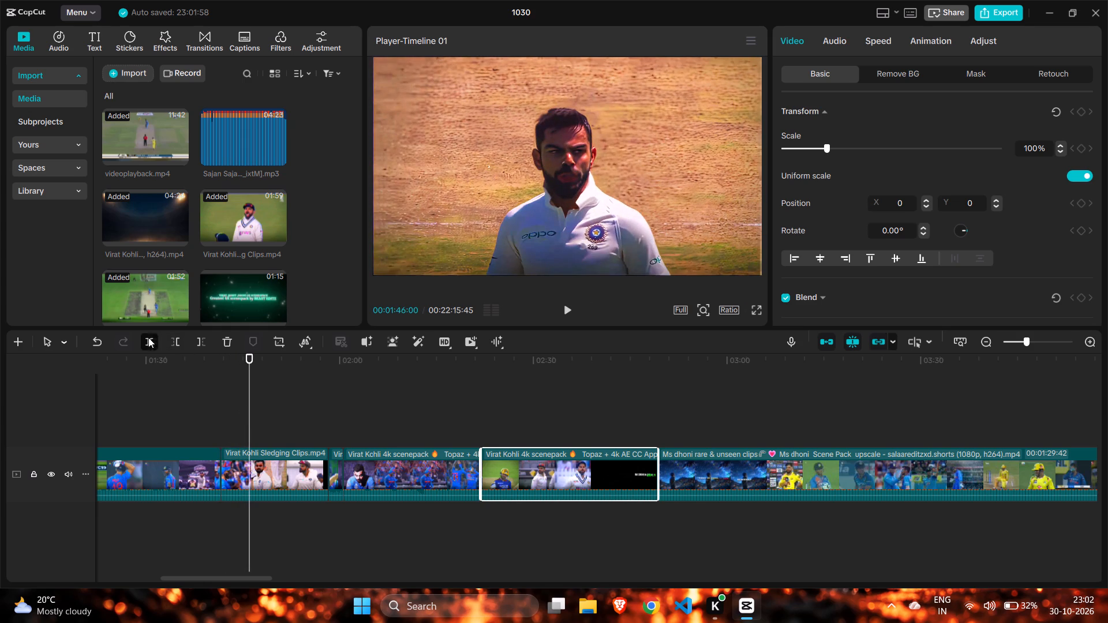
Delete the remaining Virat Kohli Sledging Clips piece after the 00:01:46:00 split, just before the scenepack.
{"action": "left_click", "coordinate": [277, 453]}
{"action": "left_click", "coordinate": [273, 431]}
{"action": "left_click_drag", "start_coordinate": [274, 431], "coordinate": [301, 435]}
{"action": "left_click", "coordinate": [301, 461]}
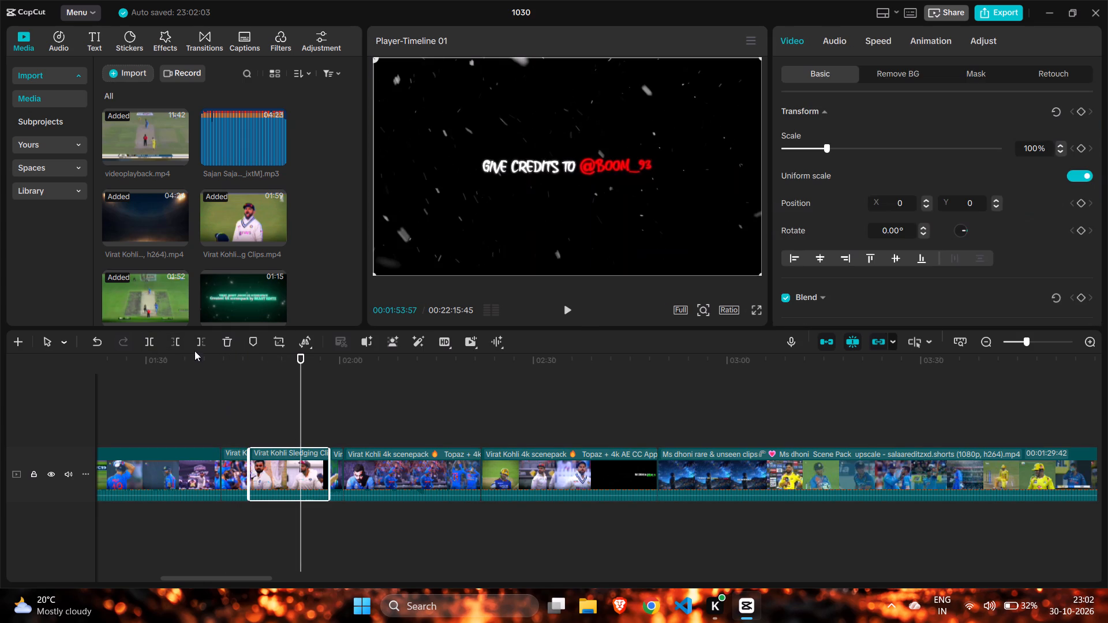
{"action": "left_click", "coordinate": [224, 339]}
Trim the start of the longer Virat Kohli 4k scenepack piece to 00:01:49:18, within the laughing red-cap shot.
{"action": "left_click", "coordinate": [234, 399]}
{"action": "left_click_drag", "start_coordinate": [234, 400], "coordinate": [267, 412]}
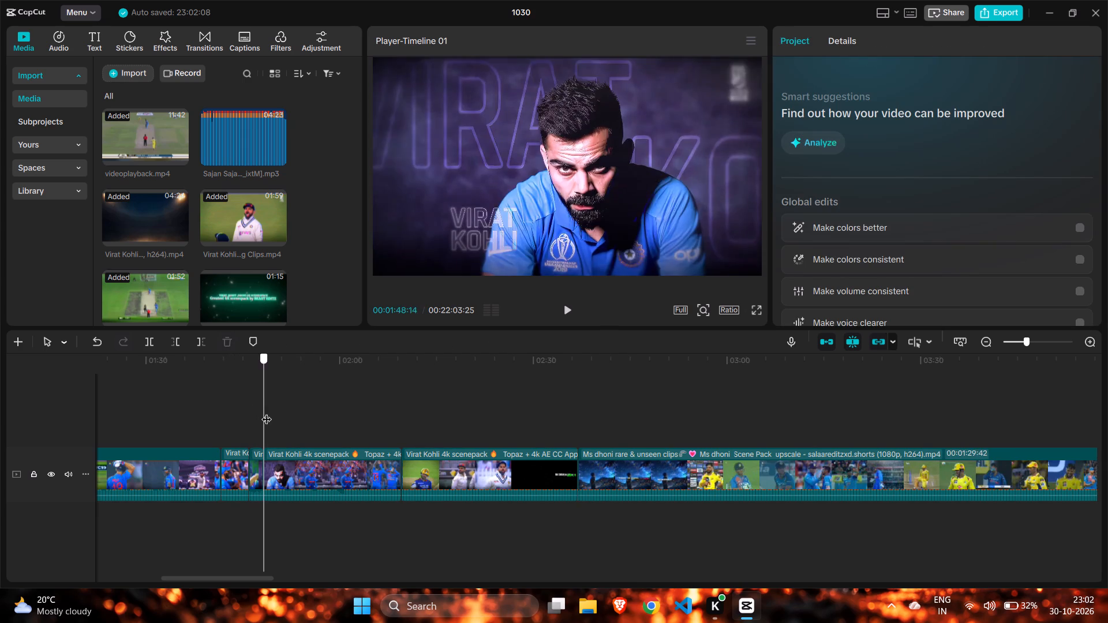
{"action": "left_click_drag", "start_coordinate": [267, 412], "coordinate": [297, 431]}
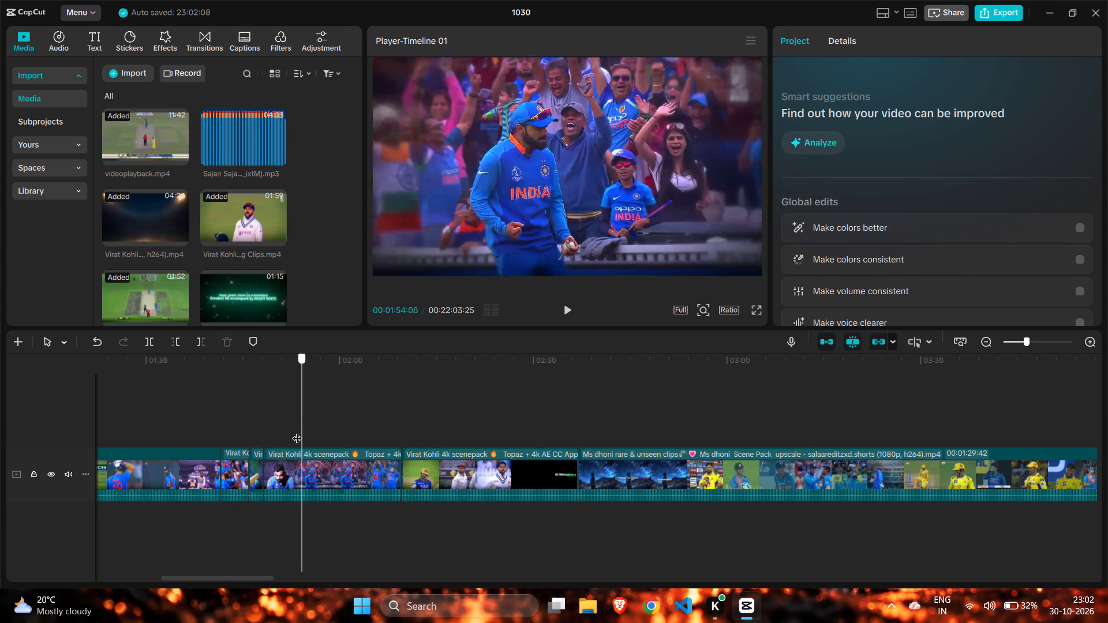
{"action": "left_click_drag", "start_coordinate": [297, 431], "coordinate": [301, 436]}
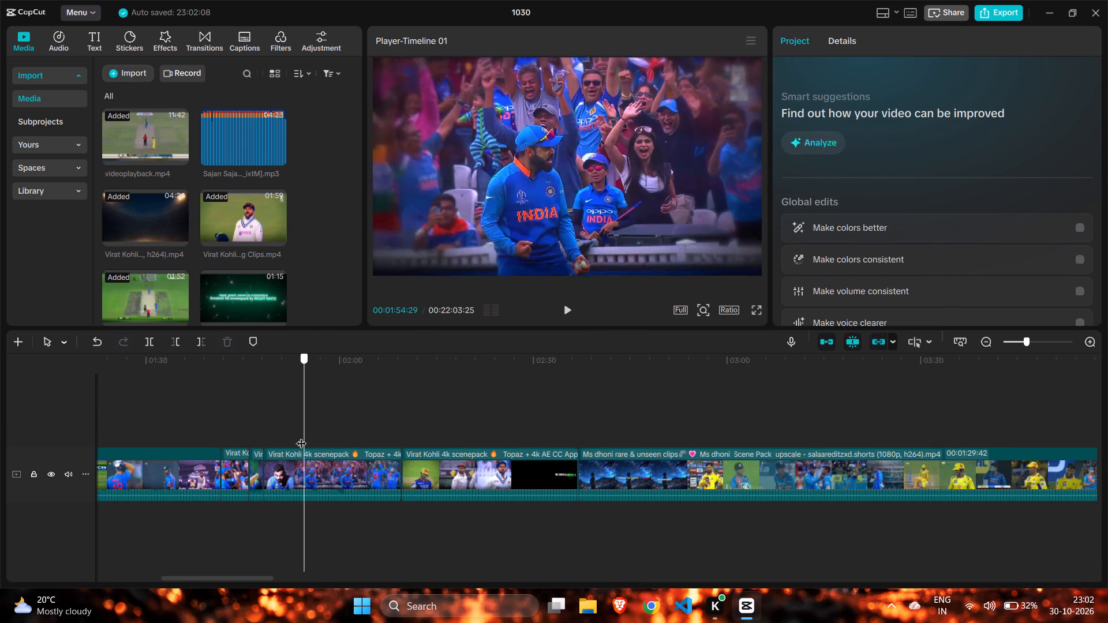
{"action": "left_click_drag", "start_coordinate": [301, 436], "coordinate": [284, 439]}
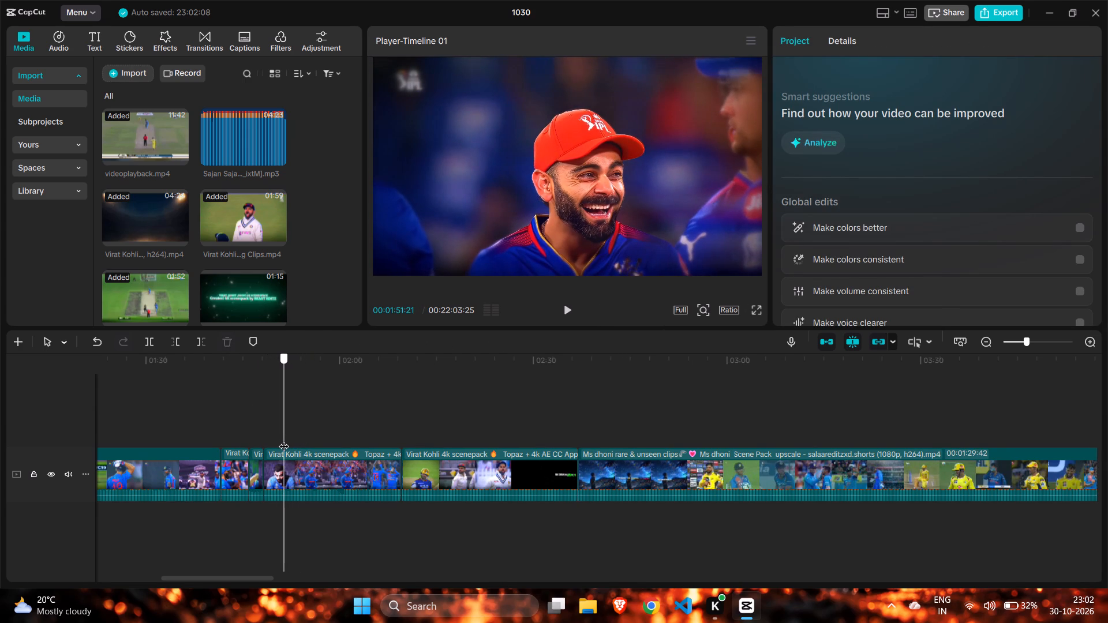
{"action": "left_click_drag", "start_coordinate": [284, 439], "coordinate": [269, 441]}
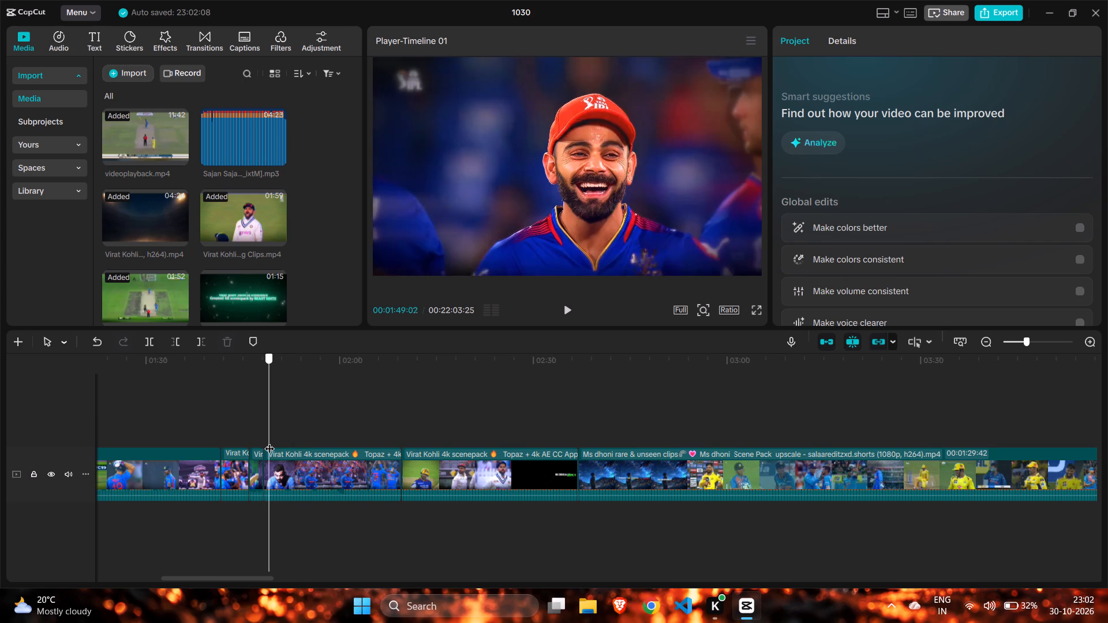
{"action": "left_click_drag", "start_coordinate": [269, 441], "coordinate": [271, 442]}
{"action": "left_click", "coordinate": [269, 451]}
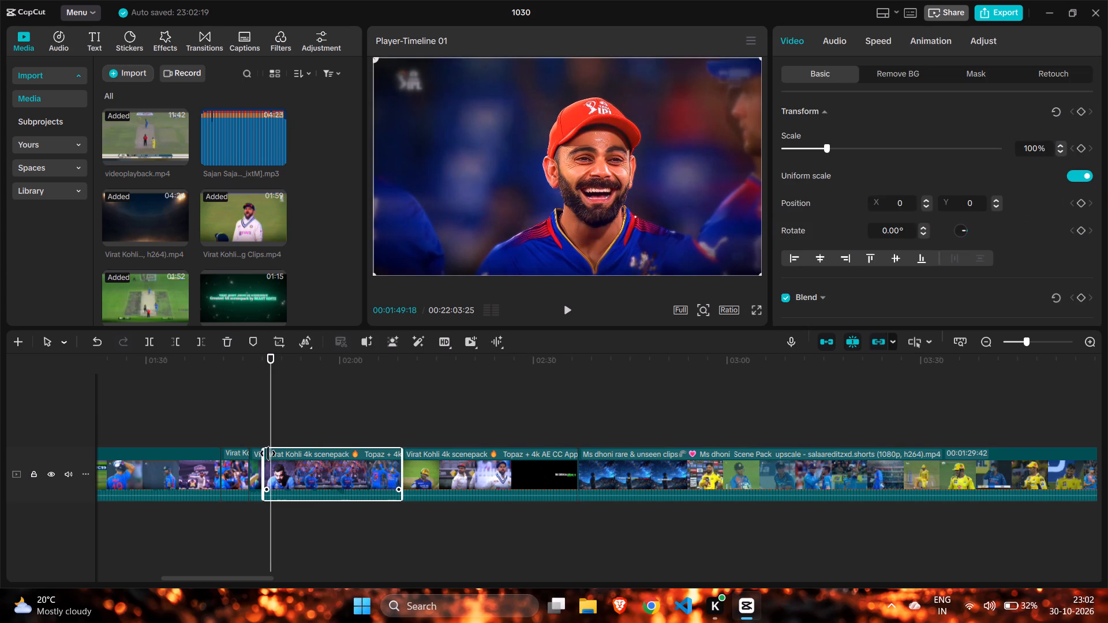
{"action": "left_click", "coordinate": [267, 453]}
Split the Virat Kohli 4k scenepack at 00:01:53:09, where the laughing red-cap shot ends, and delete the World Cup celebration piece after it.
{"action": "left_click_drag", "start_coordinate": [268, 430], "coordinate": [295, 430]}
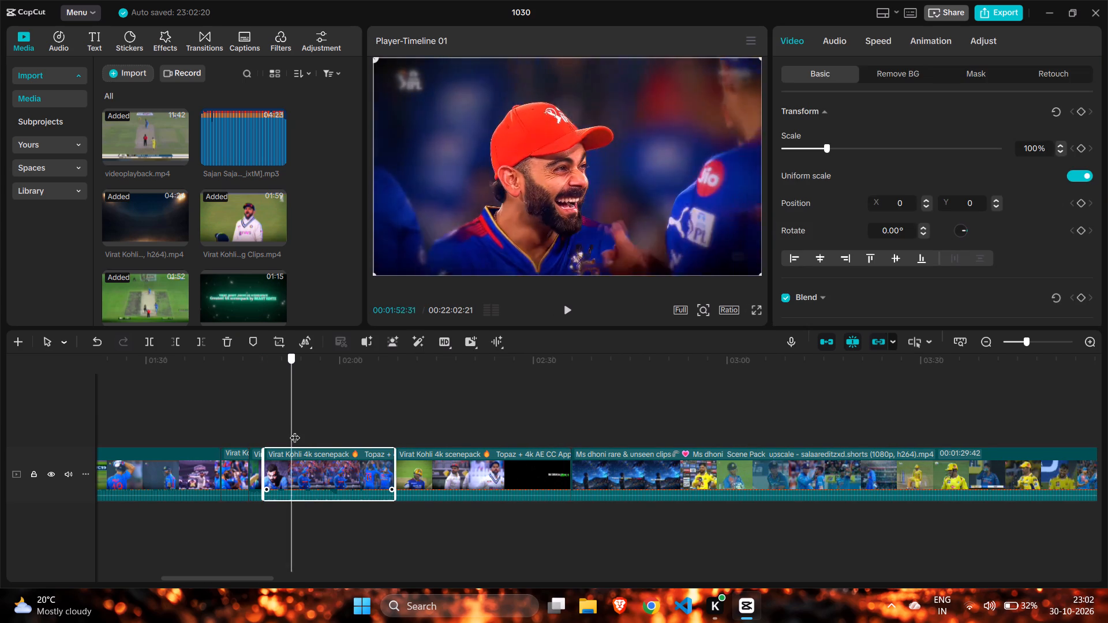
{"action": "left_click_drag", "start_coordinate": [295, 430], "coordinate": [300, 432]}
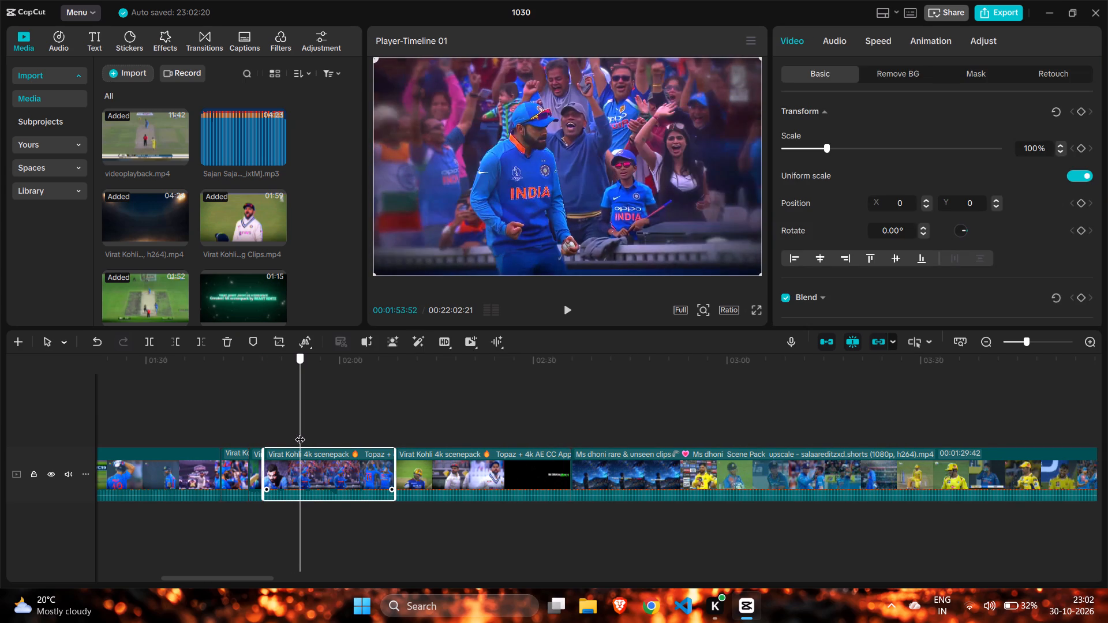
{"action": "left_click_drag", "start_coordinate": [300, 432], "coordinate": [297, 432]}
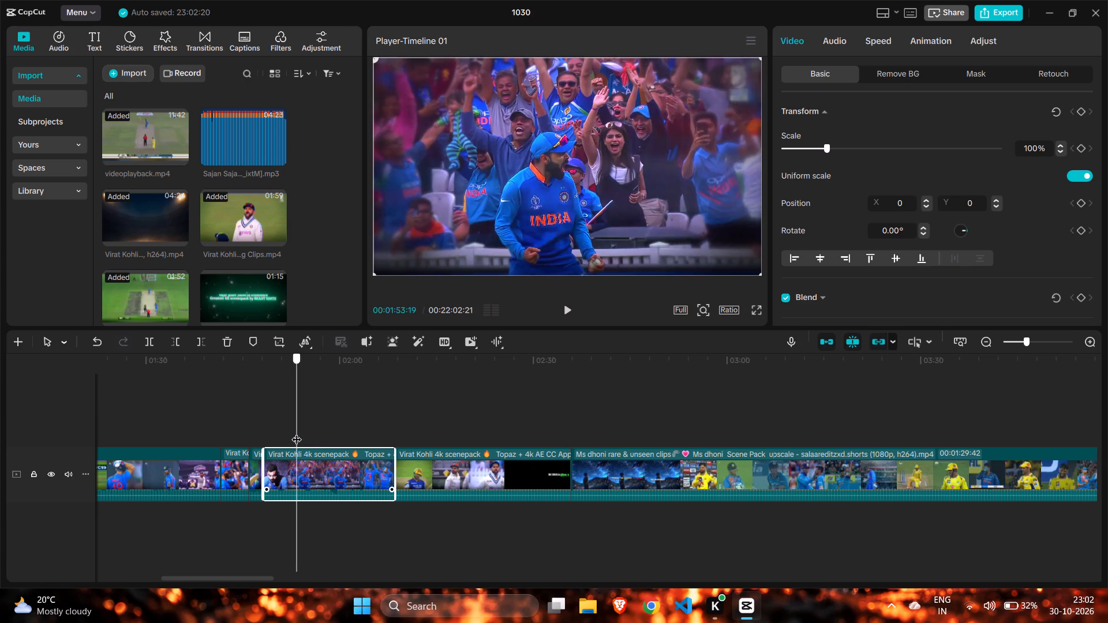
{"action": "left_click_drag", "start_coordinate": [297, 432], "coordinate": [295, 432]}
{"action": "left_click", "coordinate": [155, 340]}
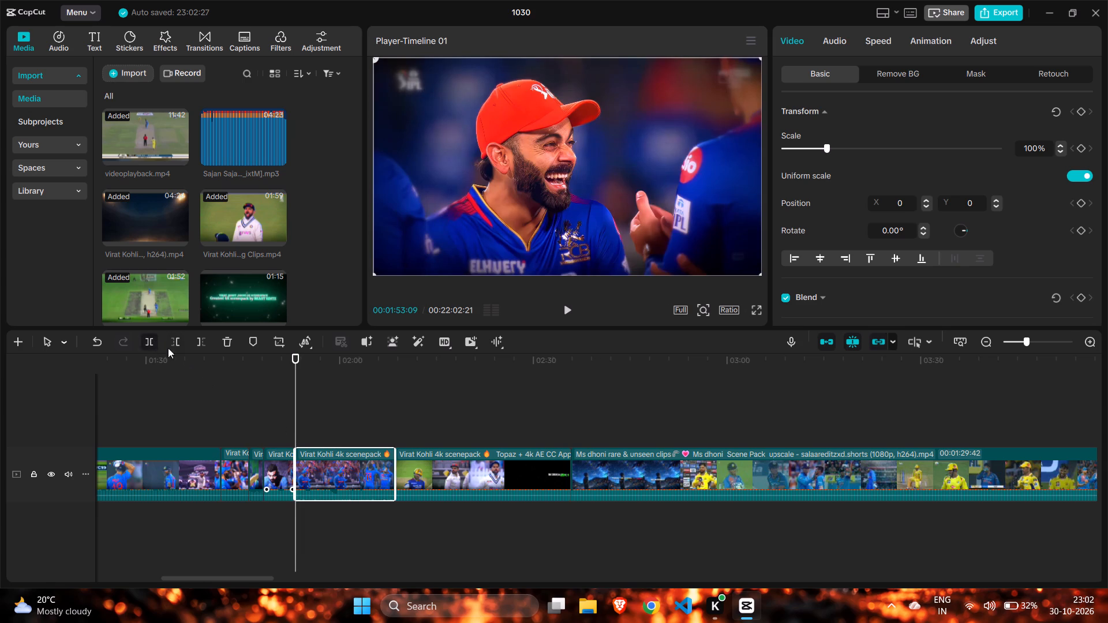
{"action": "left_click", "coordinate": [232, 341]}
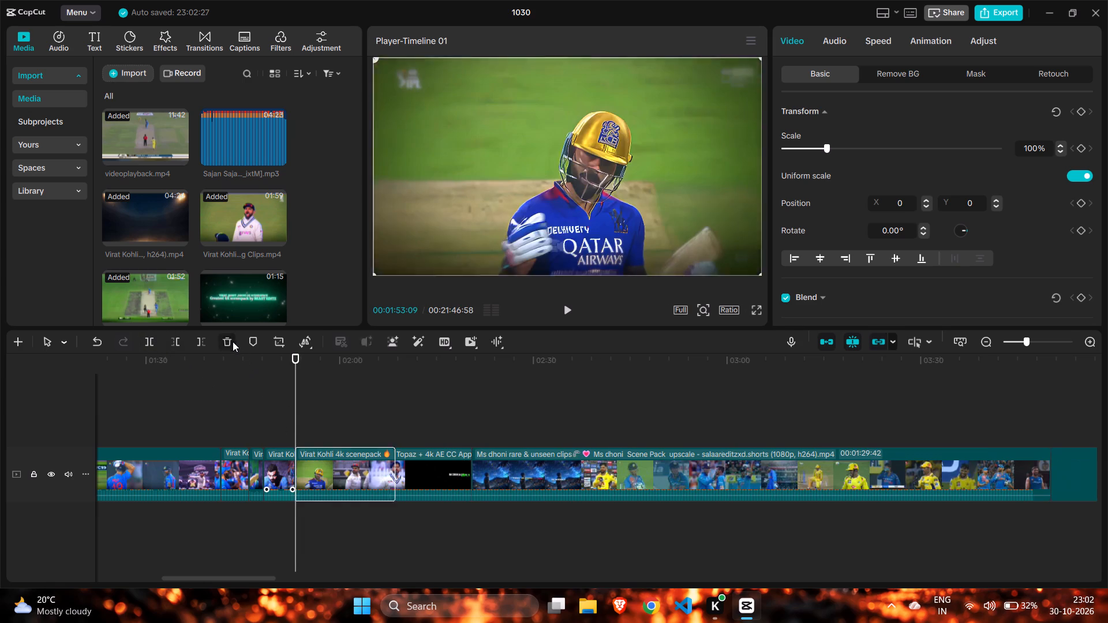
Delete the short opening piece at the very start of the timeline, before the 00:00:40:03 Virat Kohli Sledging Clips piece.
{"action": "left_click", "coordinate": [254, 388]}
{"action": "left_click_drag", "start_coordinate": [254, 388], "coordinate": [158, 416]}
{"action": "left_click", "coordinate": [152, 460]}
{"action": "left_click", "coordinate": [222, 343]}
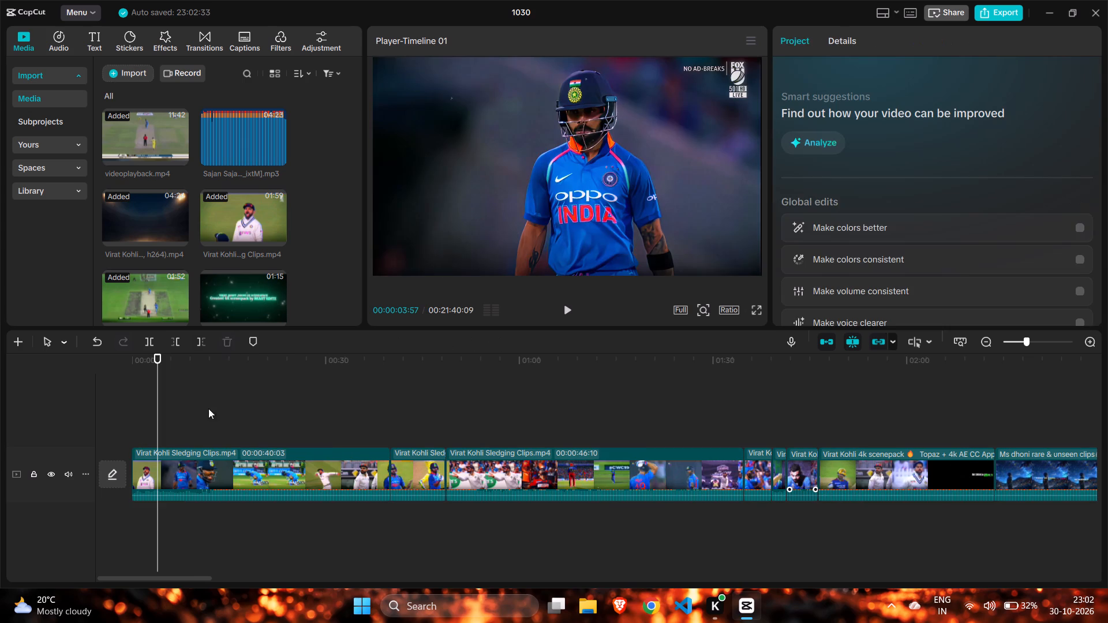
Delete the 00:00:40:03 Virat Kohli Sledging Clips piece at the start of the timeline.
{"action": "left_click", "coordinate": [164, 419]}
{"action": "left_click_drag", "start_coordinate": [163, 418], "coordinate": [181, 421]}
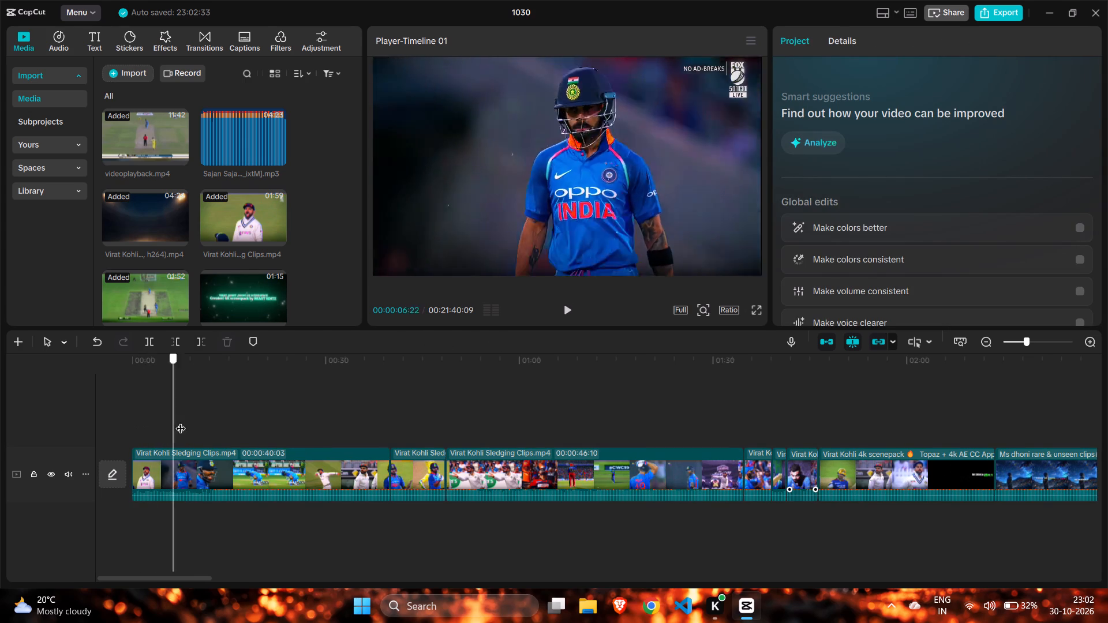
{"action": "left_click_drag", "start_coordinate": [181, 421], "coordinate": [376, 466]}
{"action": "left_click", "coordinate": [376, 467]}
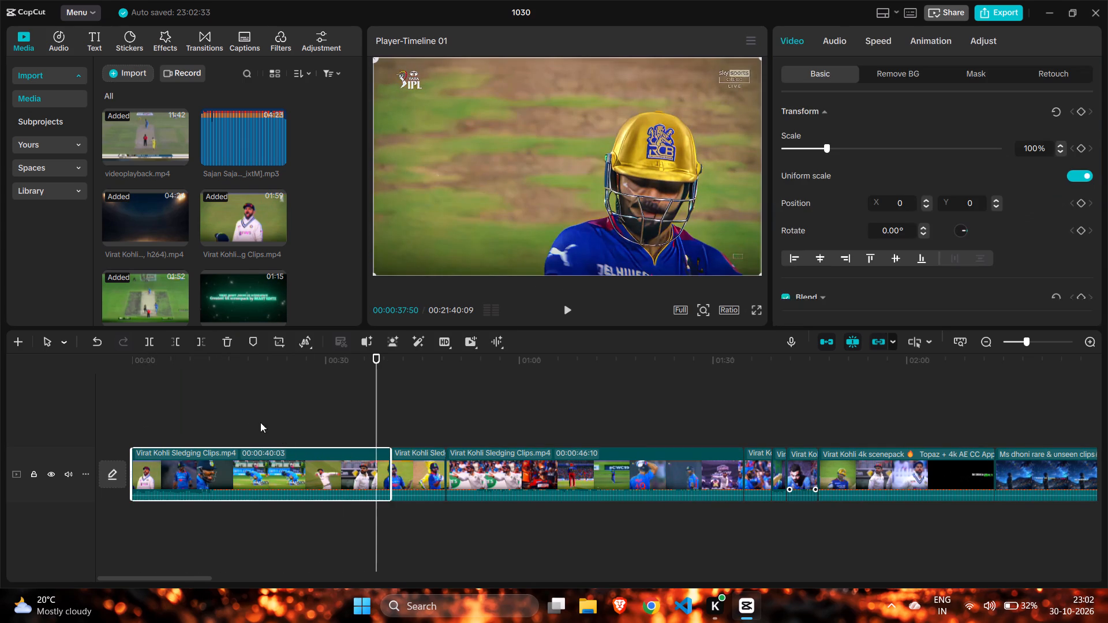
{"action": "left_click", "coordinate": [224, 340]}
Delete the long 00:00:46:10 Virat Kohli Sledging Clips piece that follows the short opening piece.
{"action": "left_click", "coordinate": [233, 389]}
{"action": "left_click_drag", "start_coordinate": [233, 389], "coordinate": [134, 397]}
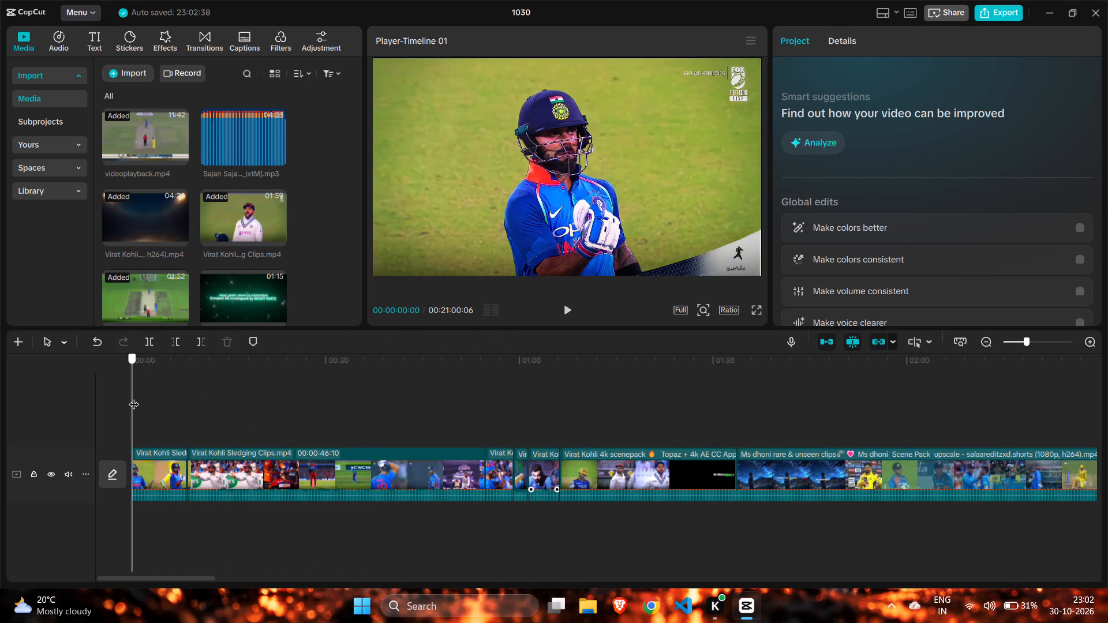
{"action": "left_click_drag", "start_coordinate": [134, 397], "coordinate": [272, 415]}
{"action": "left_click", "coordinate": [248, 453]}
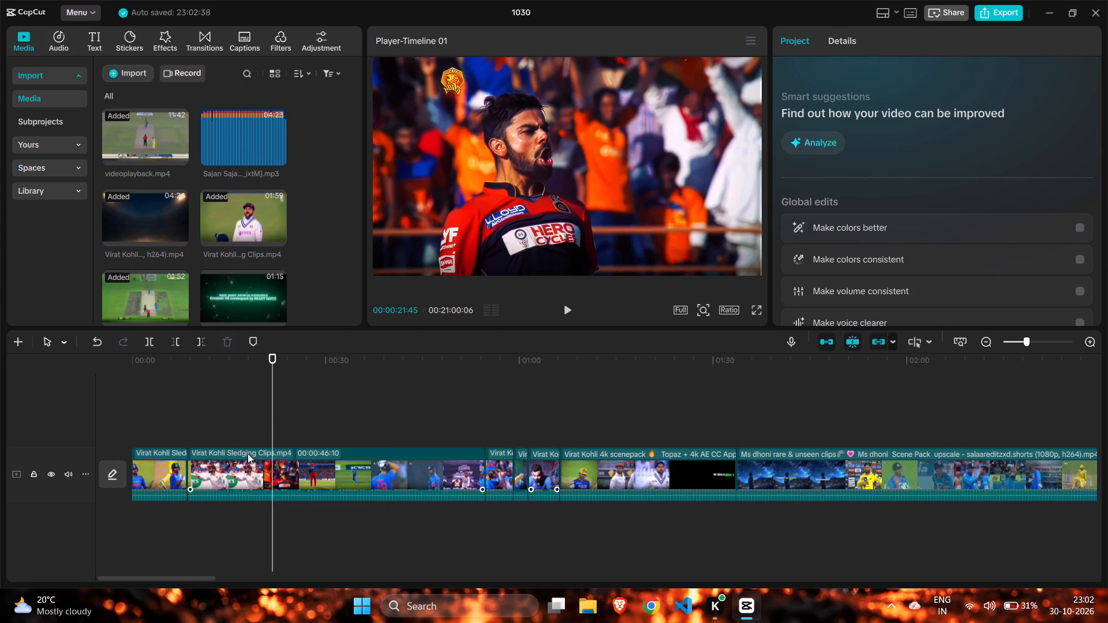
{"action": "left_click", "coordinate": [227, 343]}
Review the remaining Kohli scenepack, the Ms dhoni rare & unseen clips and the start of videoplayback.mp4 for usable shots.
{"action": "left_click", "coordinate": [231, 371]}
{"action": "left_click_drag", "start_coordinate": [231, 371], "coordinate": [238, 377]}
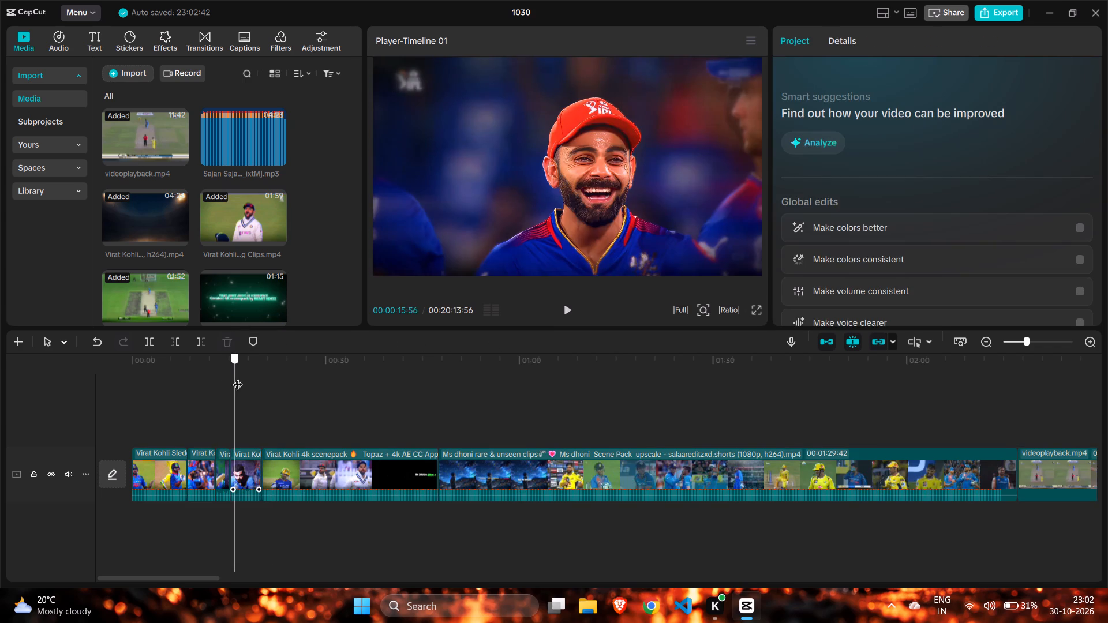
{"action": "left_click_drag", "start_coordinate": [238, 377], "coordinate": [364, 404]}
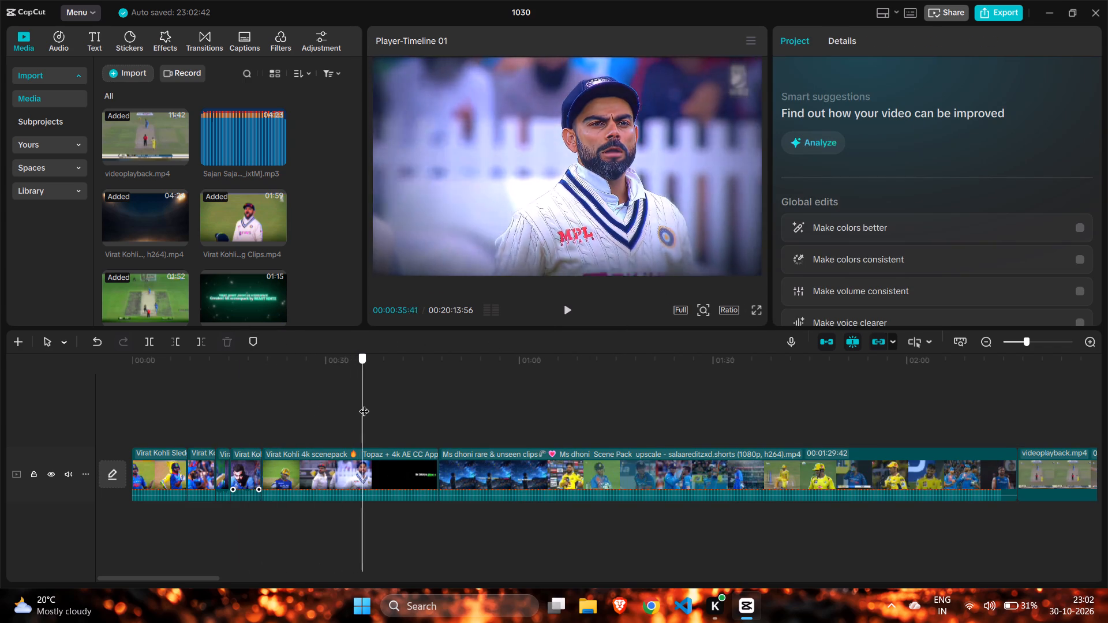
{"action": "left_click_drag", "start_coordinate": [364, 404], "coordinate": [375, 408]}
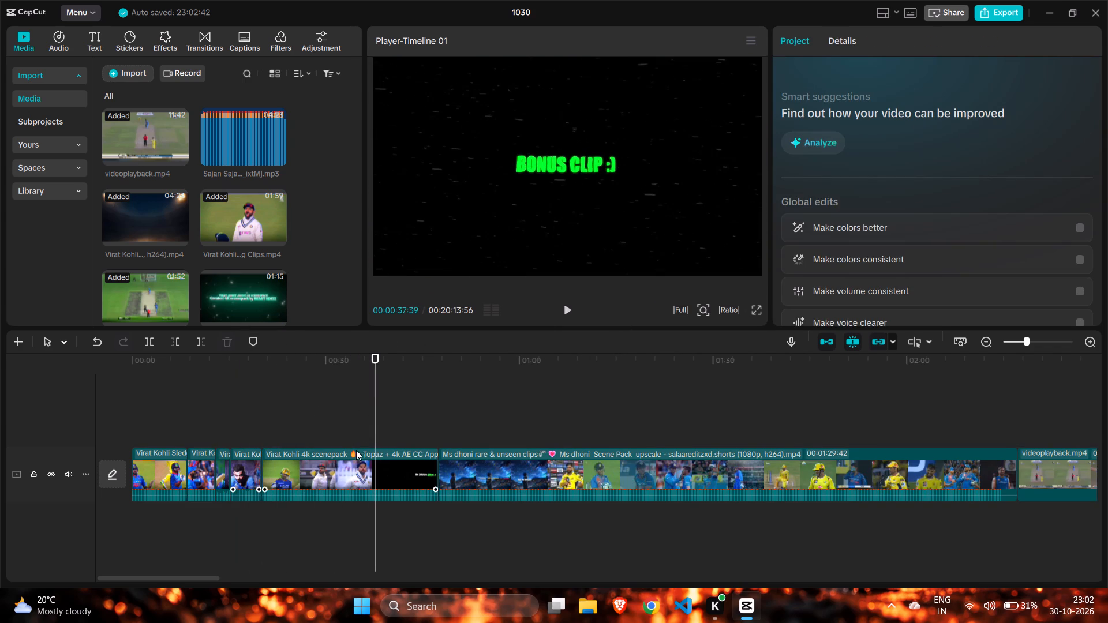
{"action": "left_click", "coordinate": [420, 399]}
{"action": "left_click_drag", "start_coordinate": [421, 399], "coordinate": [447, 407]}
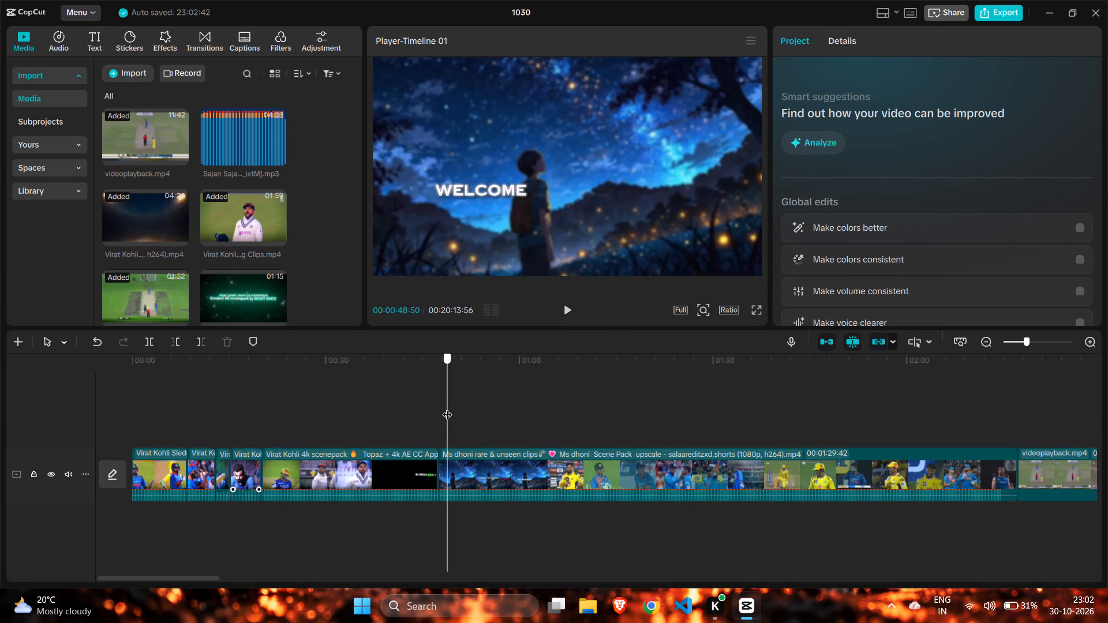
{"action": "left_click_drag", "start_coordinate": [447, 407], "coordinate": [596, 422]}
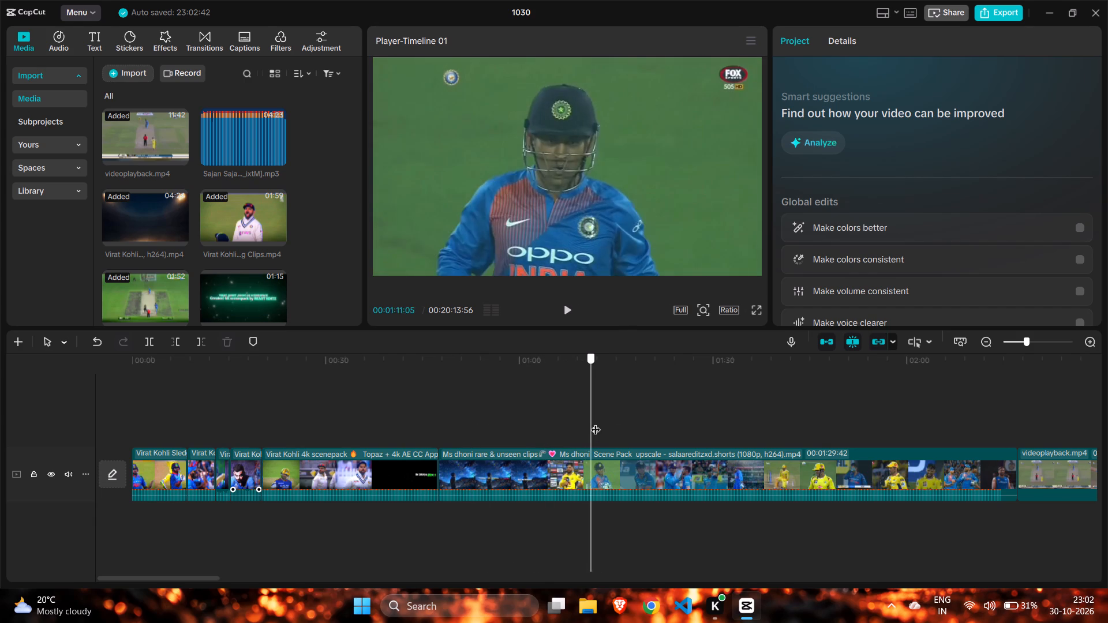
{"action": "left_click_drag", "start_coordinate": [596, 422], "coordinate": [748, 426]}
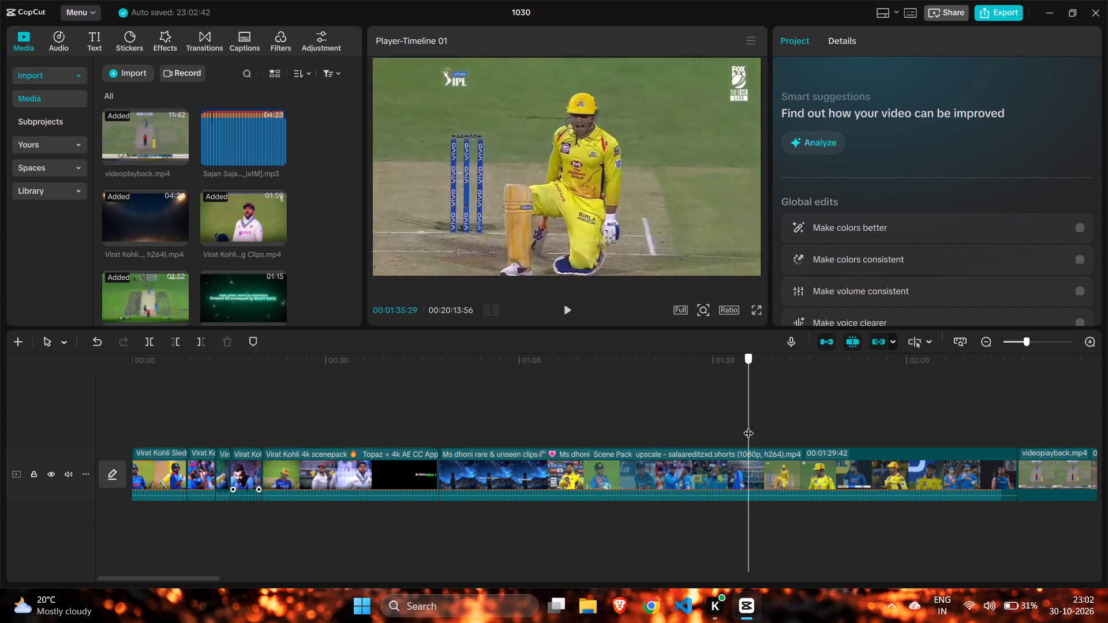
{"action": "left_click_drag", "start_coordinate": [748, 426], "coordinate": [893, 422]}
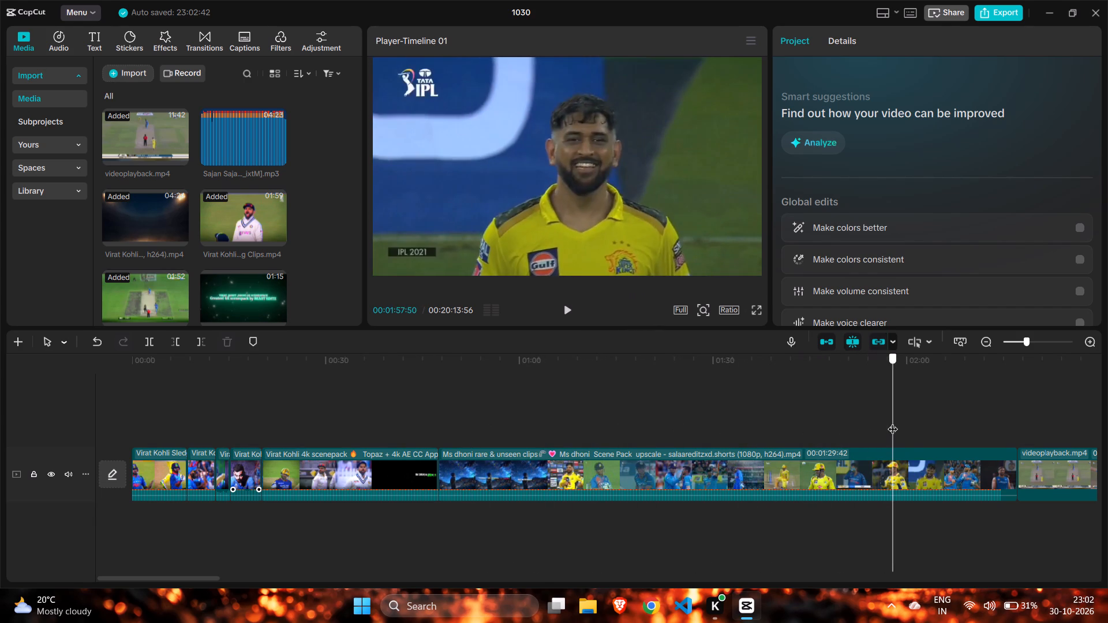
{"action": "left_click_drag", "start_coordinate": [893, 422], "coordinate": [933, 419]}
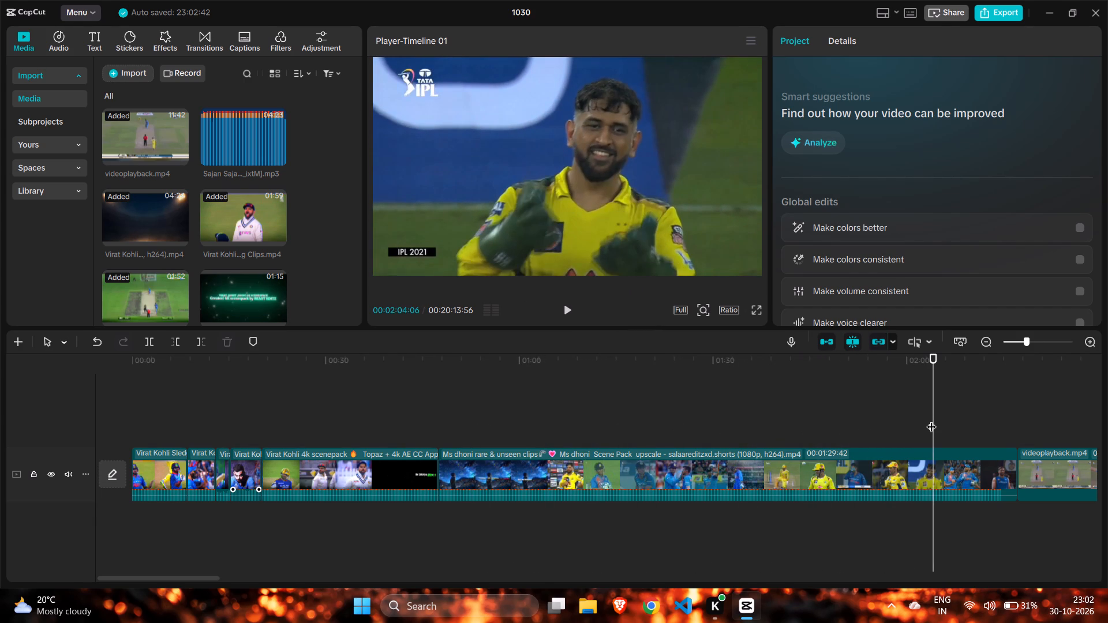
{"action": "scroll", "coordinate": [931, 419], "scroll_direction": "left", "scroll_amount": 5}
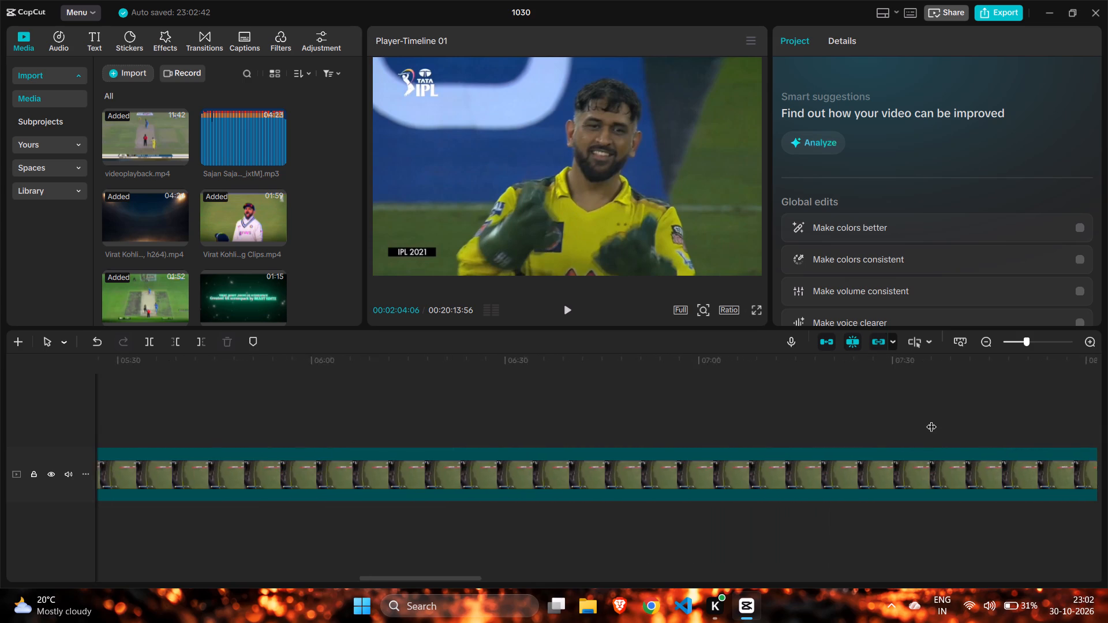
{"action": "scroll", "coordinate": [931, 419], "scroll_direction": "down", "scroll_amount": 10, "text": "ctrl"}
{"action": "scroll", "coordinate": [931, 419], "scroll_direction": "left", "scroll_amount": 4}
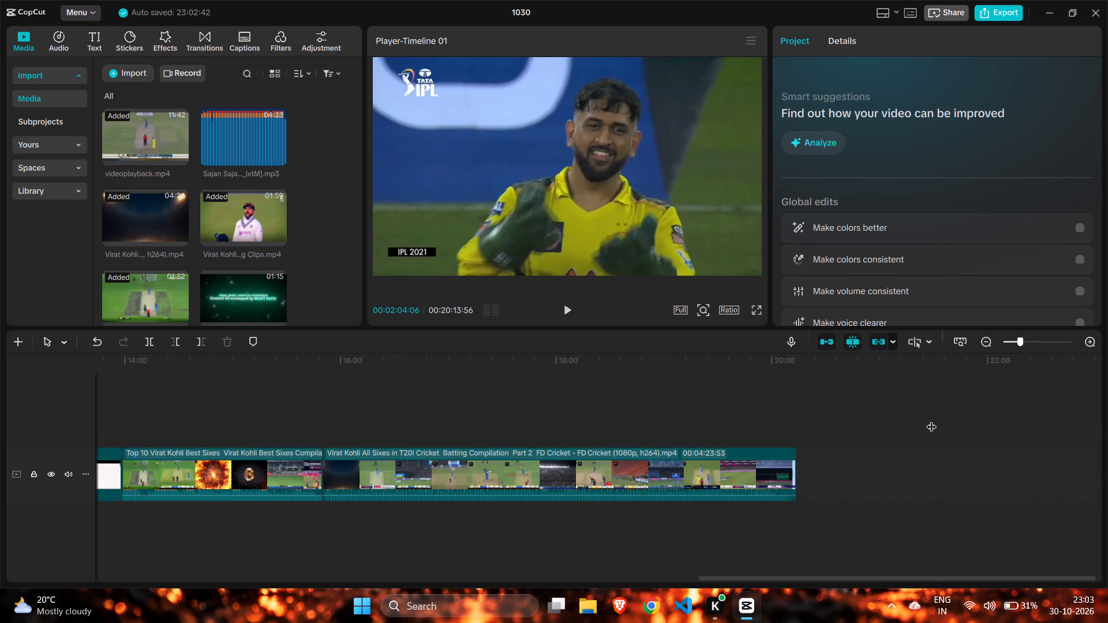
{"action": "scroll", "coordinate": [931, 419], "scroll_direction": "right", "scroll_amount": 6}
{"action": "scroll", "coordinate": [931, 419], "scroll_direction": "left", "scroll_amount": 1}
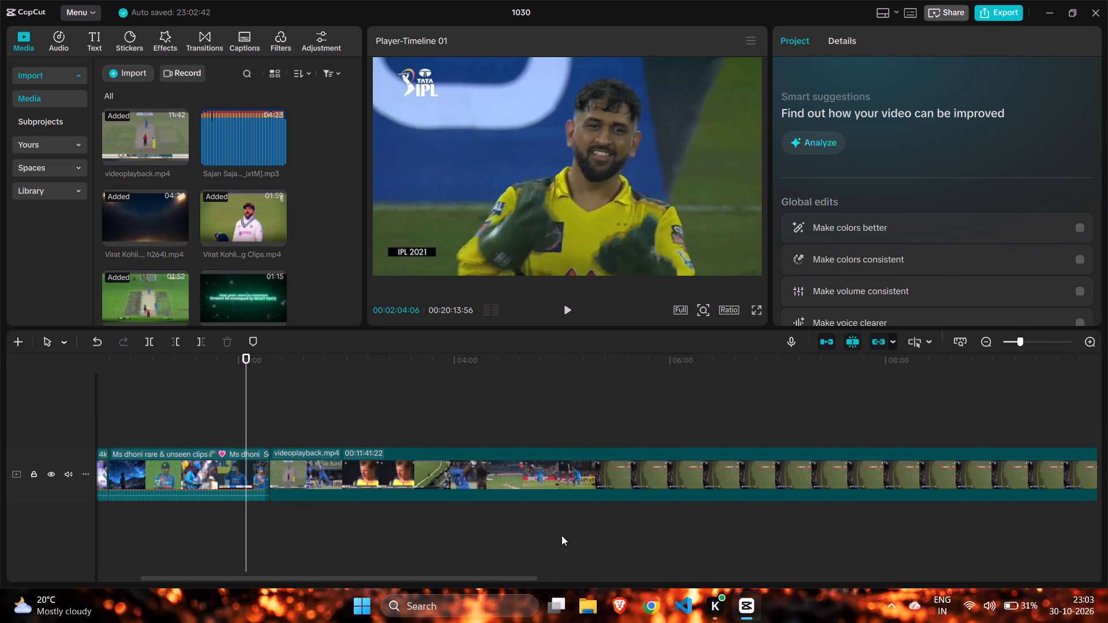
{"action": "left_click", "coordinate": [257, 421]}
{"action": "left_click_drag", "start_coordinate": [257, 421], "coordinate": [280, 430]}
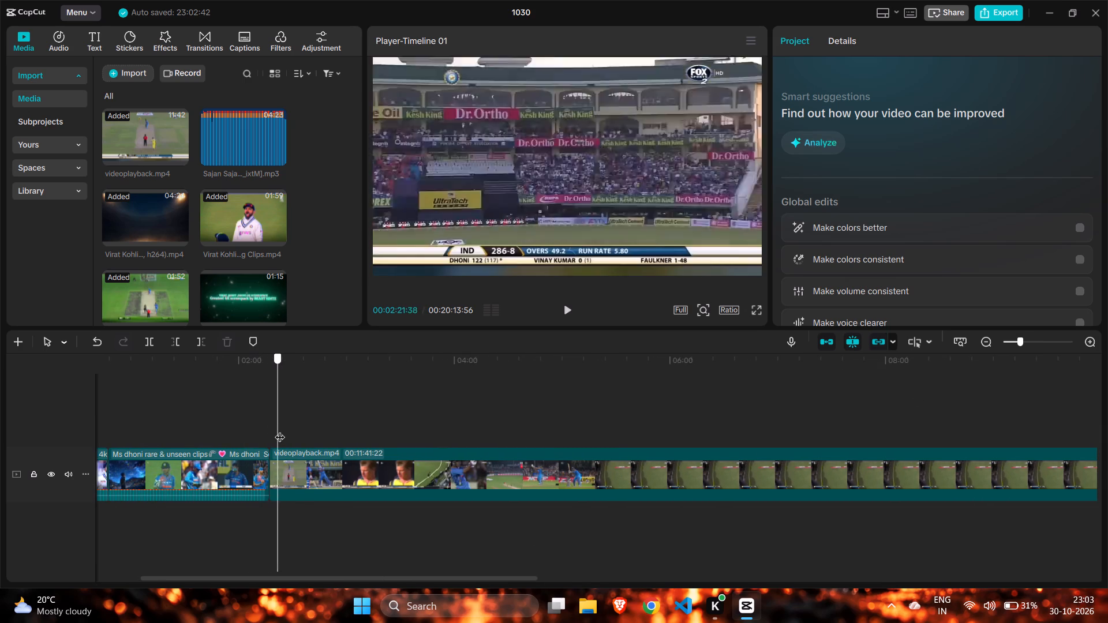
{"action": "left_click_drag", "start_coordinate": [280, 430], "coordinate": [215, 468]}
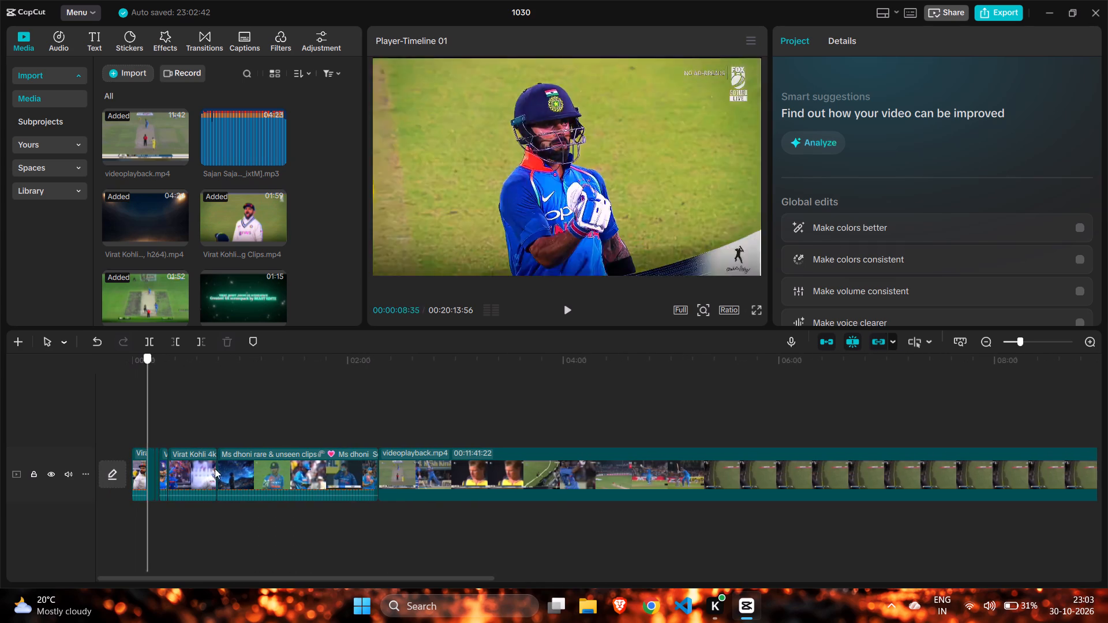
Split the Ms dhoni rare & unseen clips at 00:01:00:17, in the shot of Dhoni in yellow holding a microphone.
{"action": "left_click_drag", "start_coordinate": [215, 468], "coordinate": [246, 476]}
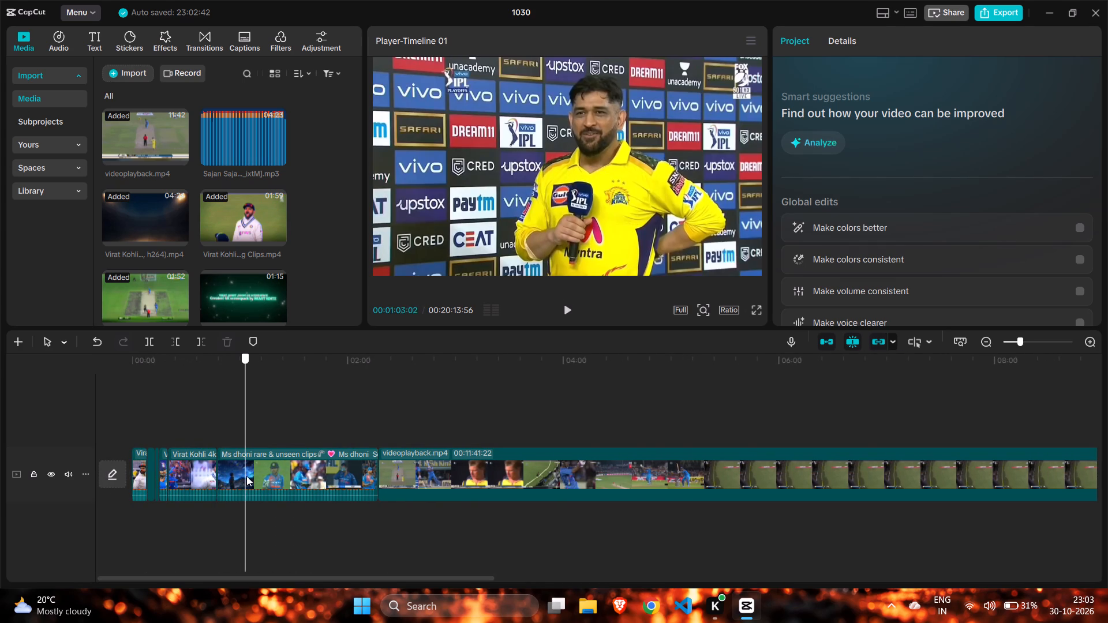
{"action": "left_click_drag", "start_coordinate": [246, 476], "coordinate": [247, 476]}
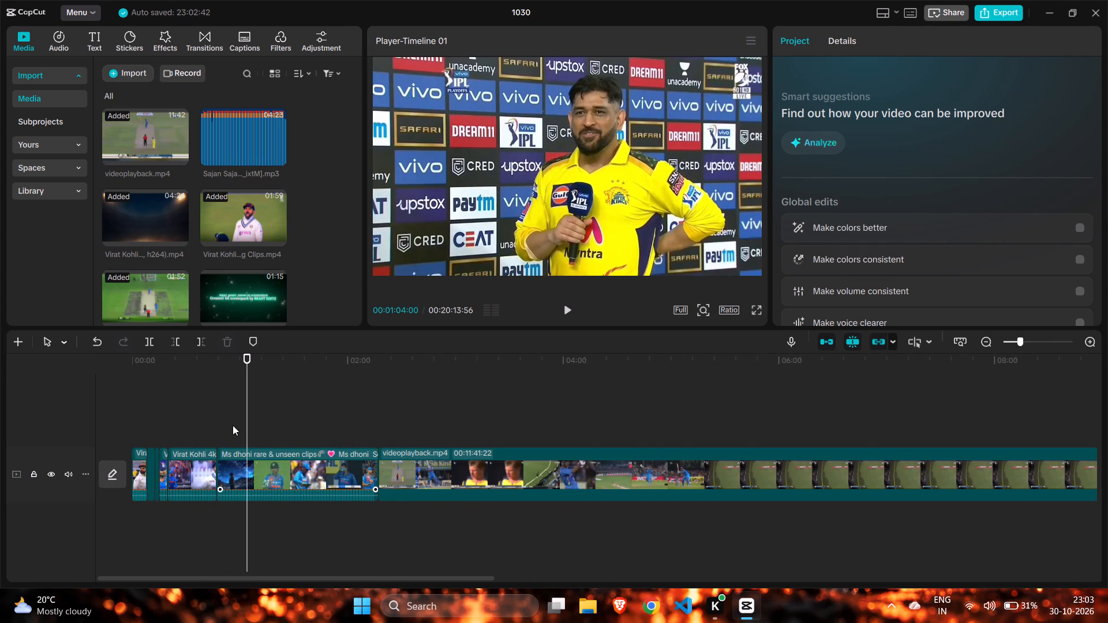
{"action": "scroll", "coordinate": [233, 425], "scroll_direction": "up", "scroll_amount": 14, "text": "ctrl"}
{"action": "left_click", "coordinate": [227, 422]}
{"action": "left_click_drag", "start_coordinate": [227, 422], "coordinate": [209, 421]}
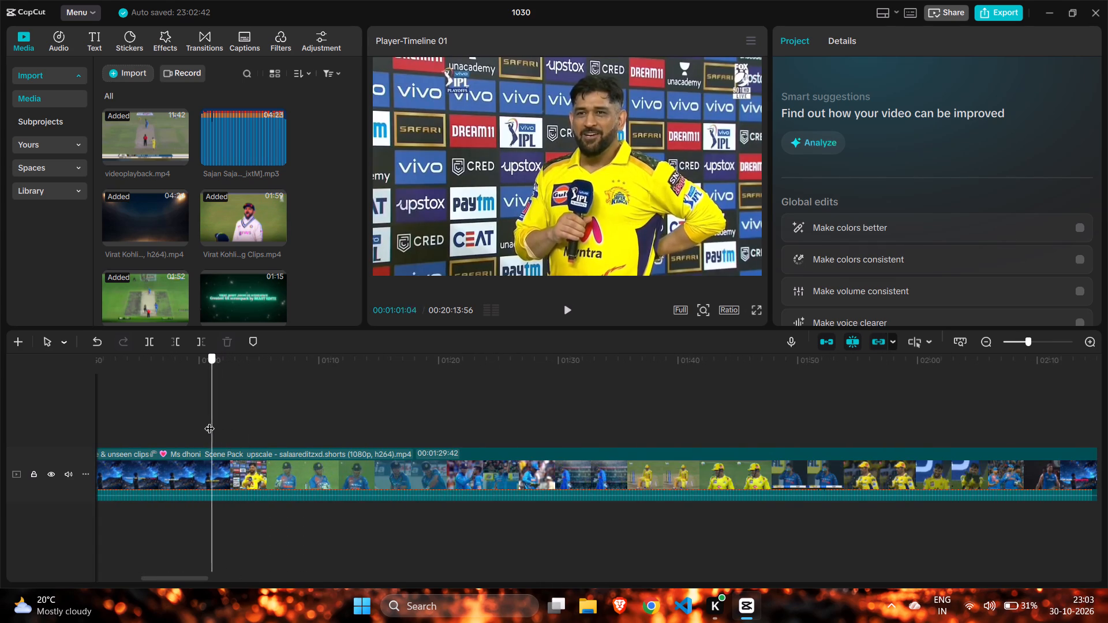
{"action": "left_click_drag", "start_coordinate": [209, 421], "coordinate": [203, 422]}
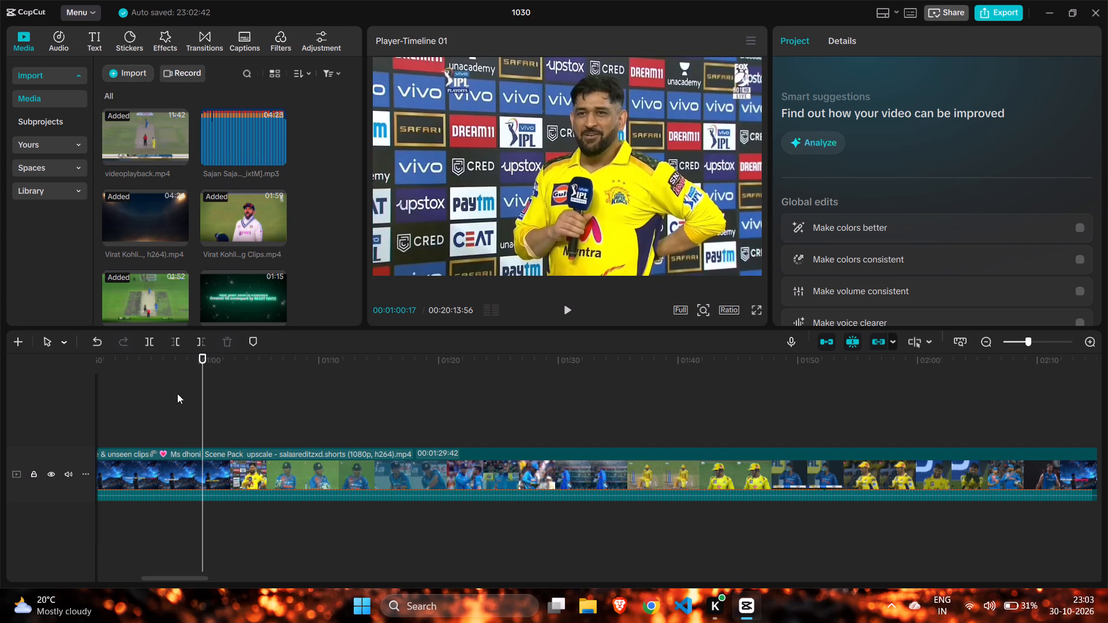
{"action": "left_click", "coordinate": [151, 343]}
Split the Ms dhoni rare & unseen clips at 00:01:05:27, where the yellow-jersey interview shot ends.
{"action": "left_click_drag", "start_coordinate": [207, 391], "coordinate": [215, 395]}
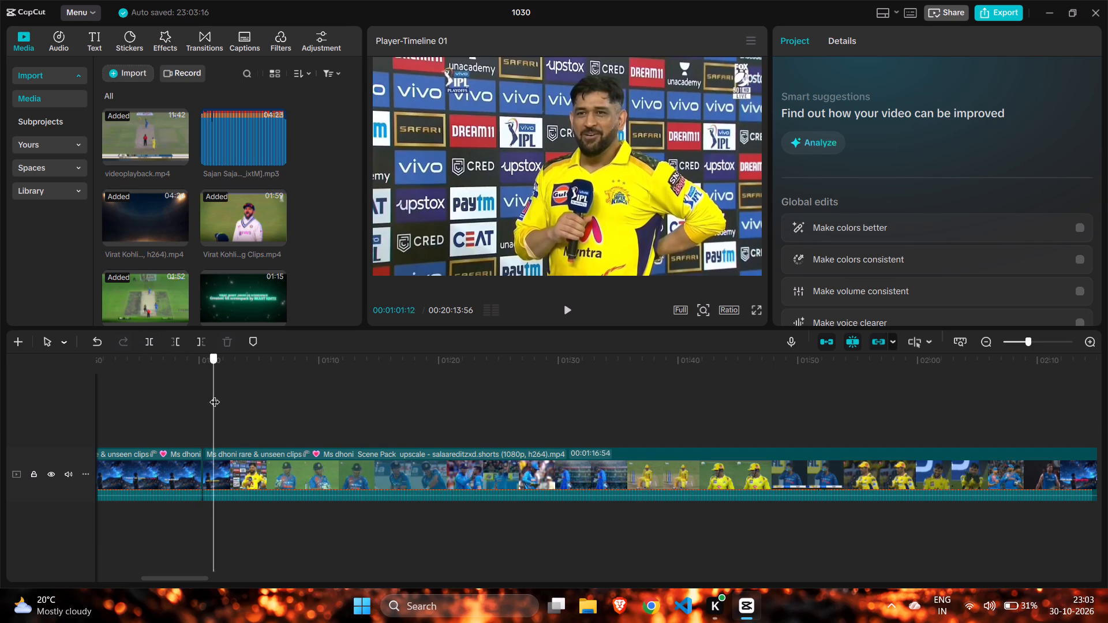
{"action": "left_click_drag", "start_coordinate": [215, 395], "coordinate": [272, 418]}
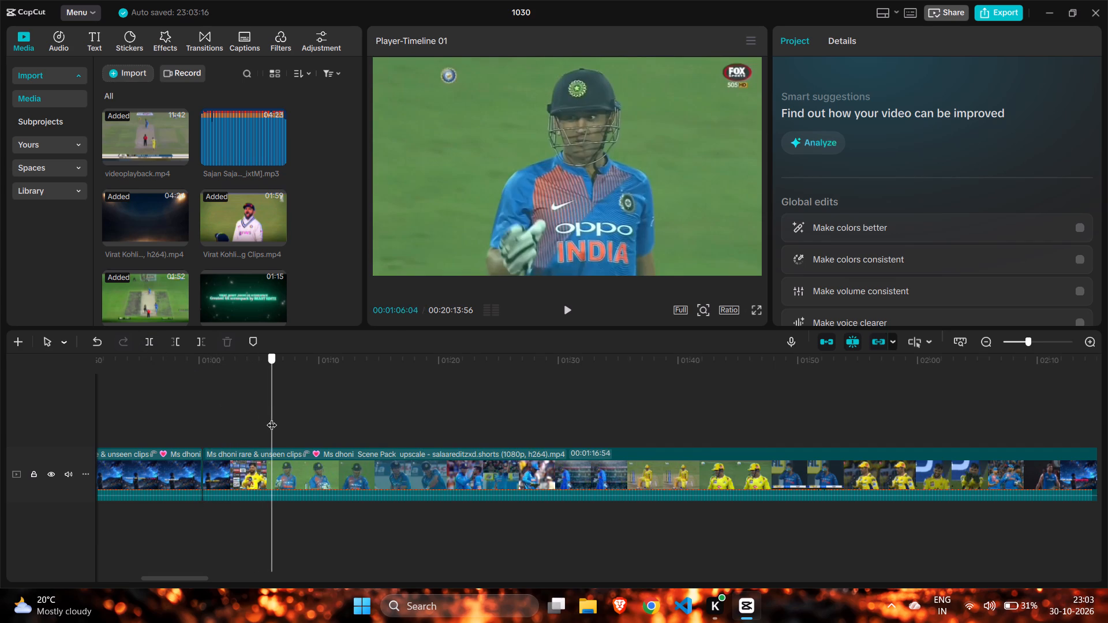
{"action": "left_click_drag", "start_coordinate": [272, 418], "coordinate": [266, 420]}
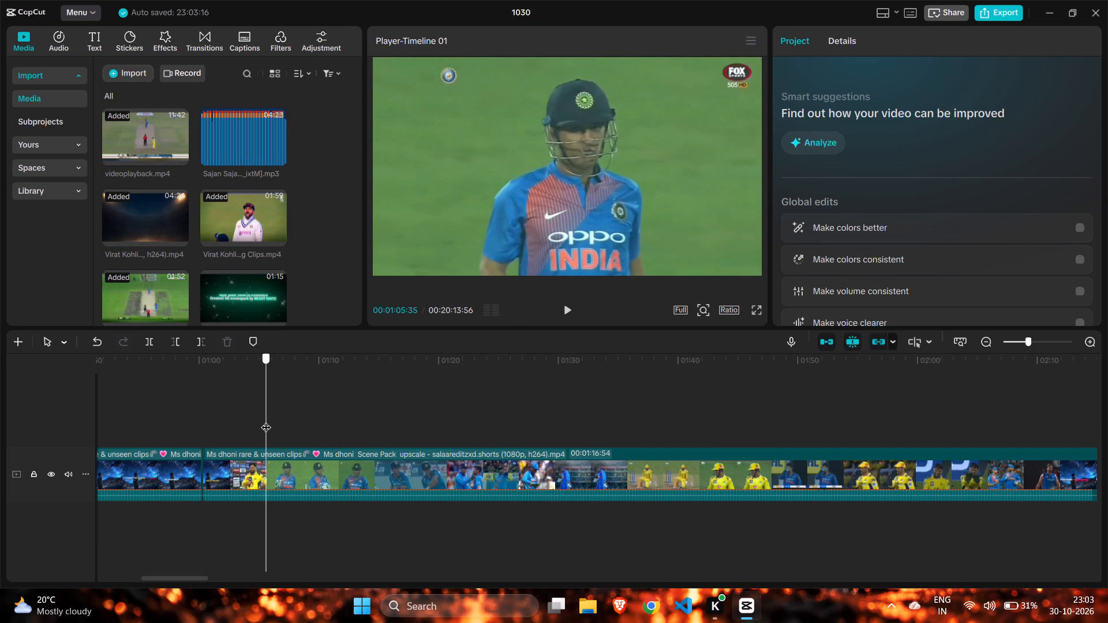
{"action": "left_click_drag", "start_coordinate": [266, 420], "coordinate": [264, 420]}
{"action": "left_click", "coordinate": [152, 344]}
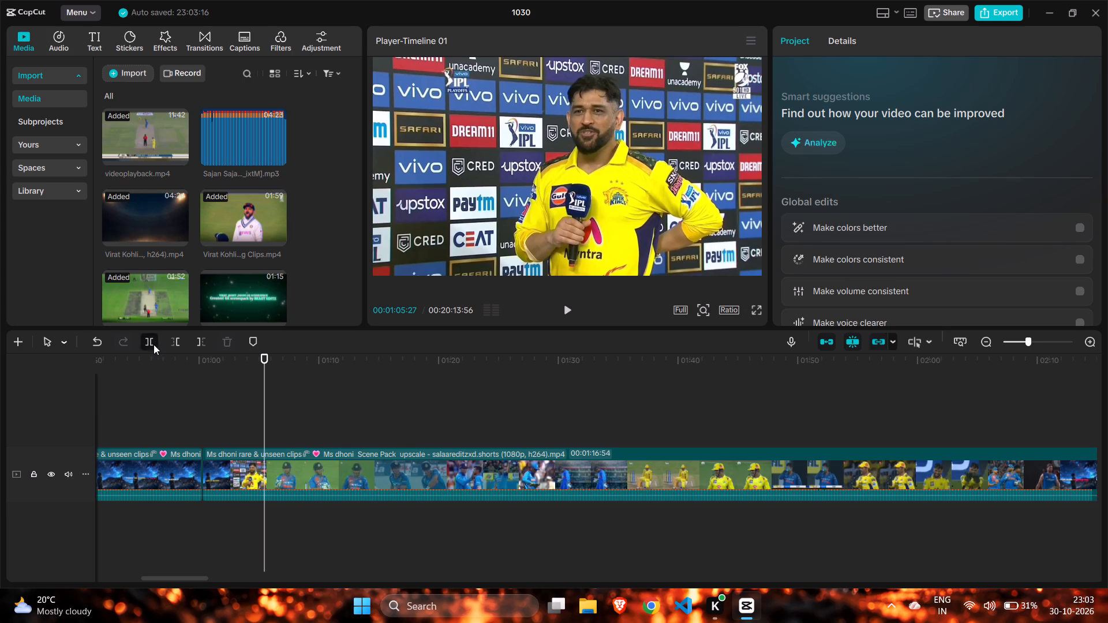
Split the Ms dhoni rare & unseen clips at 00:01:07:08, in the shot of helmeted Dhoni smiling in the blue India kit.
{"action": "left_click_drag", "start_coordinate": [265, 392], "coordinate": [328, 423]}
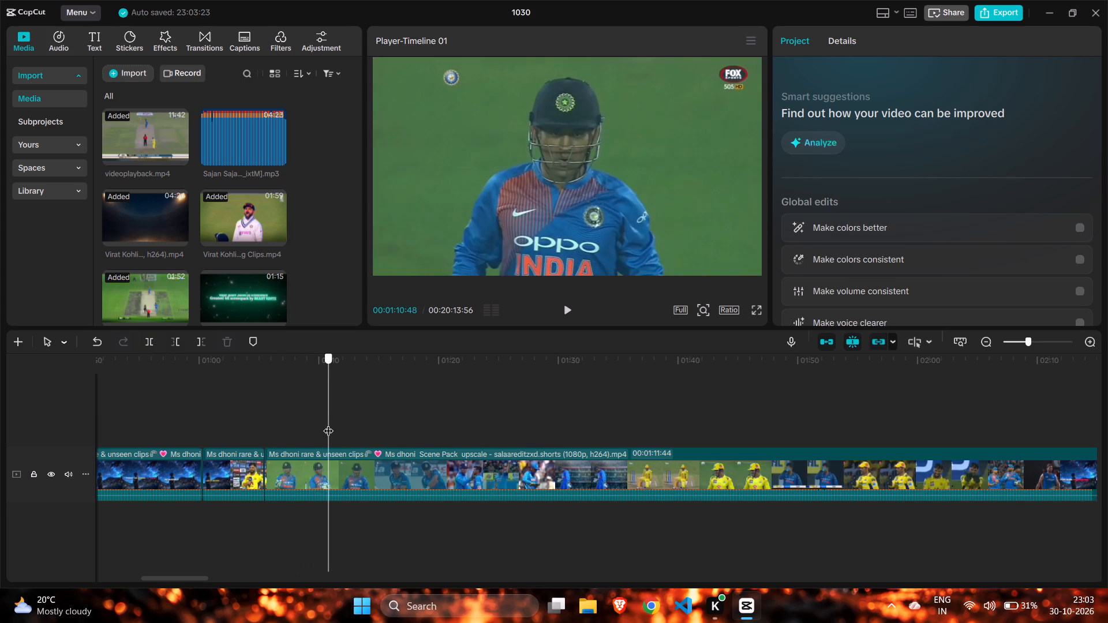
{"action": "left_click_drag", "start_coordinate": [328, 423], "coordinate": [295, 424]}
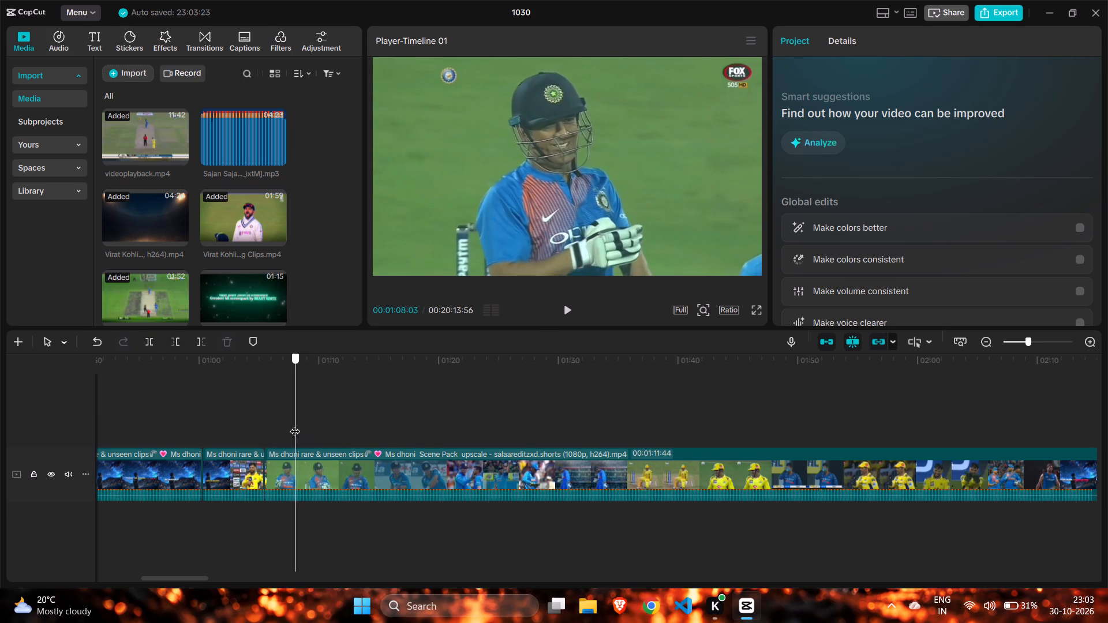
{"action": "left_click_drag", "start_coordinate": [295, 424], "coordinate": [285, 431]}
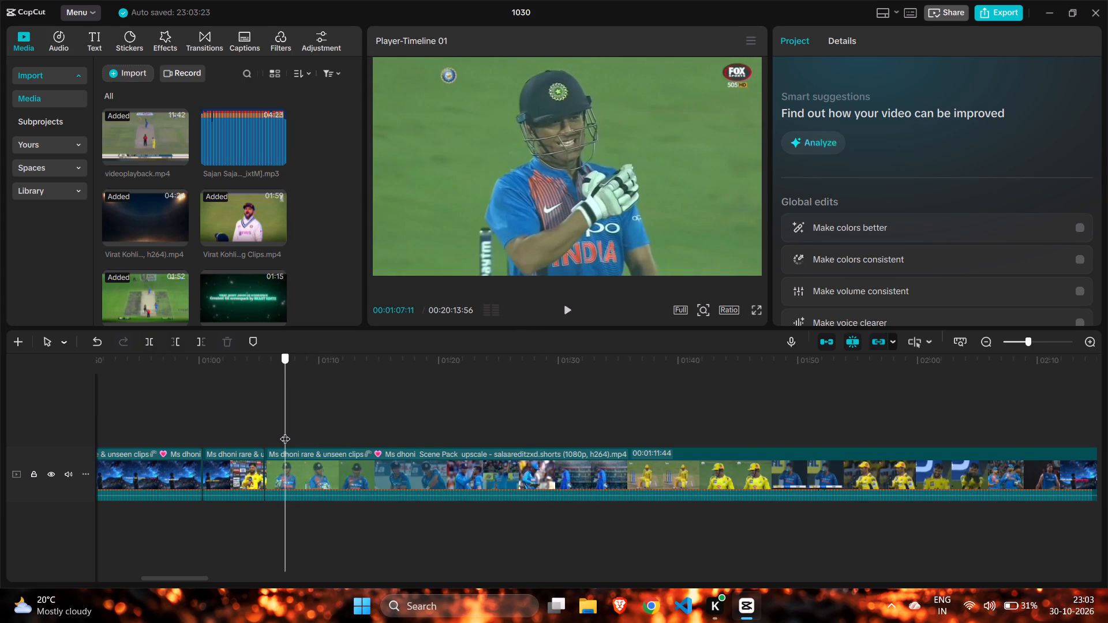
{"action": "left_click_drag", "start_coordinate": [285, 431], "coordinate": [285, 431]}
{"action": "left_click", "coordinate": [155, 340]}
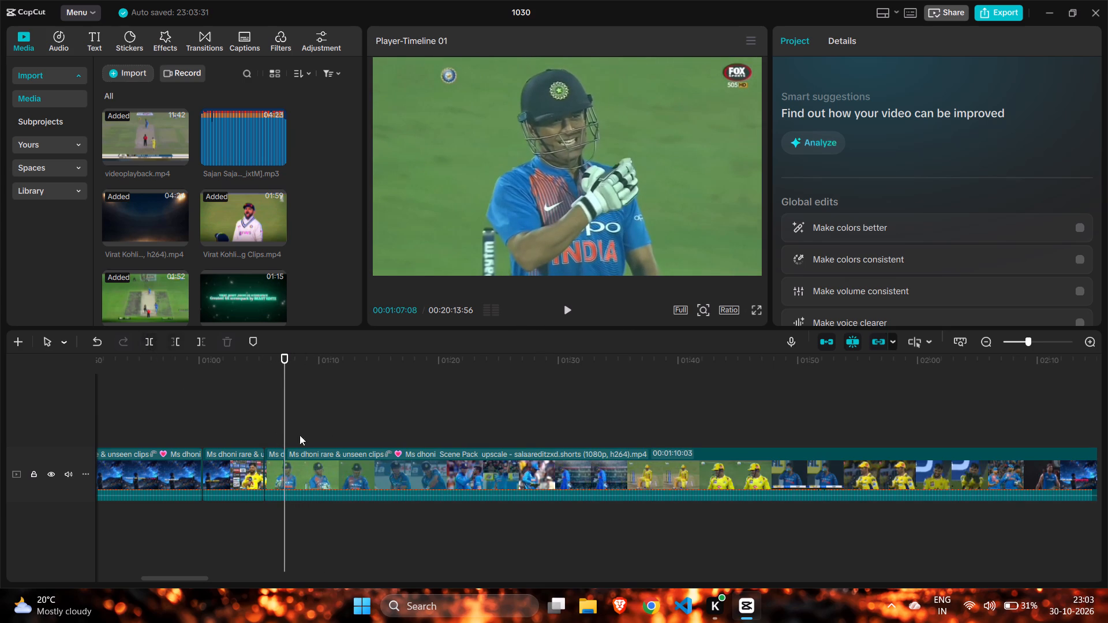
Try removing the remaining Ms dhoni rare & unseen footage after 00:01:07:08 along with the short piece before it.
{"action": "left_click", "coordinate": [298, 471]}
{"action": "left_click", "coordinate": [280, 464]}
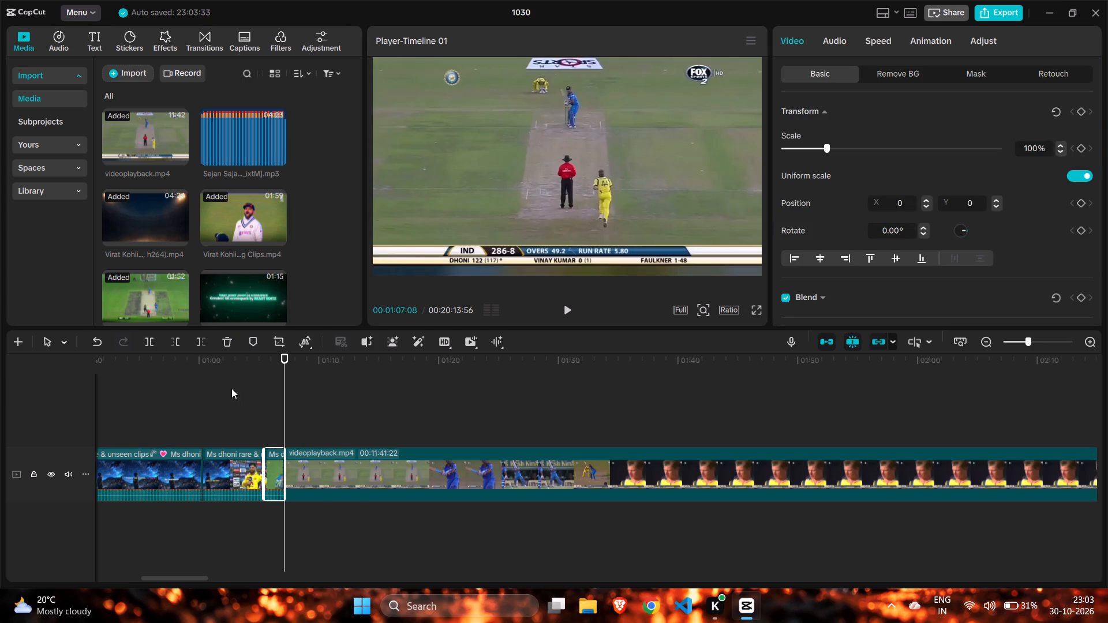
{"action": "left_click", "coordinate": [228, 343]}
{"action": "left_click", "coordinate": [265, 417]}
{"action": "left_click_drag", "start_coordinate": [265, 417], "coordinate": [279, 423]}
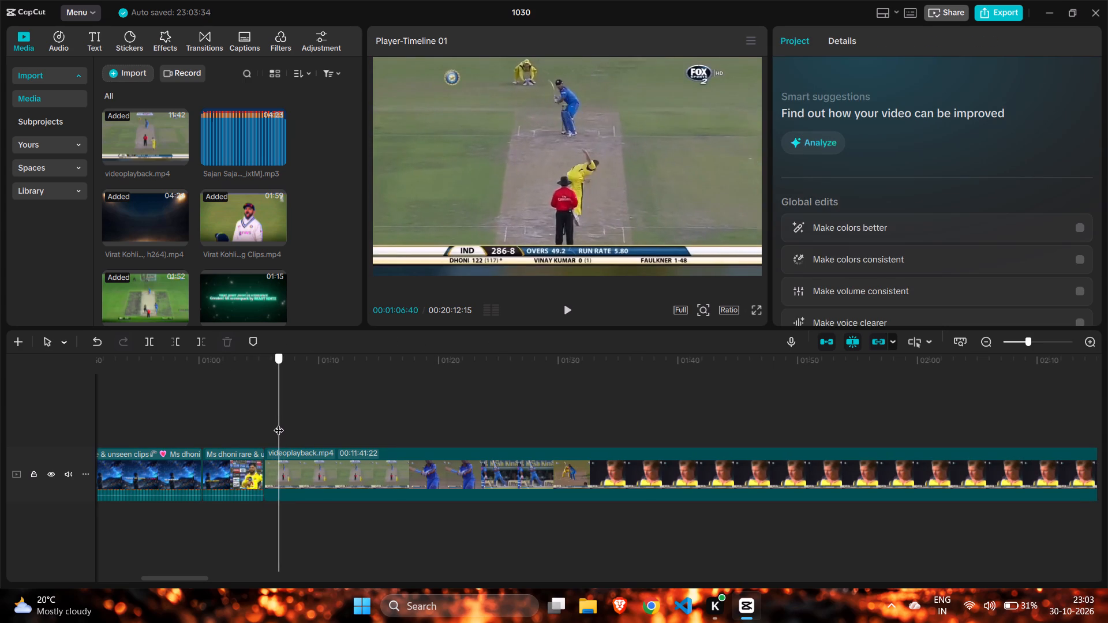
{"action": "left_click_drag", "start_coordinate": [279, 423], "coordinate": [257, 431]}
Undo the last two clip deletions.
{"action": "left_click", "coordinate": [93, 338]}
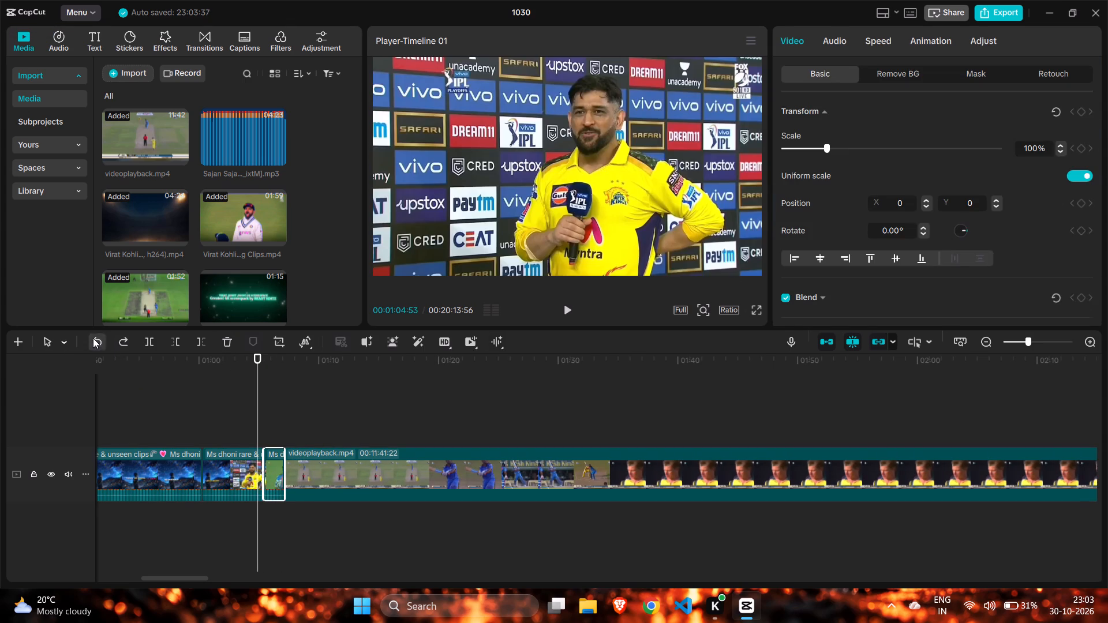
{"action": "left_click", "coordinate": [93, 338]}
Delete the short Ms dhoni piece between 00:01:05:27 and 00:01:07:08, keeping the long remaining clip.
{"action": "left_click", "coordinate": [332, 466]}
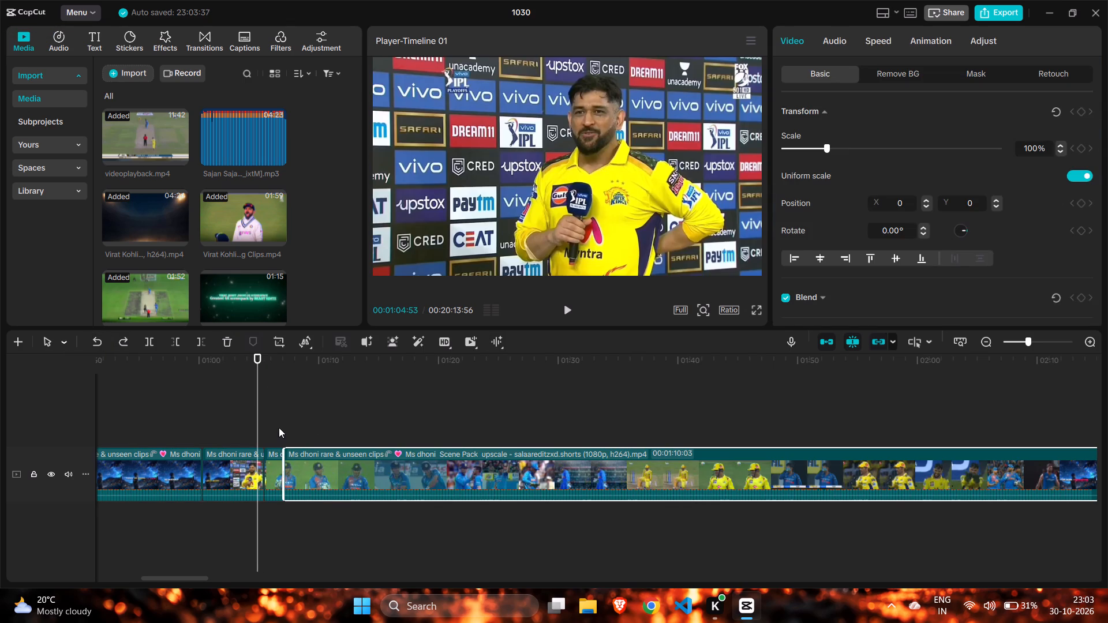
{"action": "left_click", "coordinate": [279, 426]}
{"action": "left_click", "coordinate": [274, 461]}
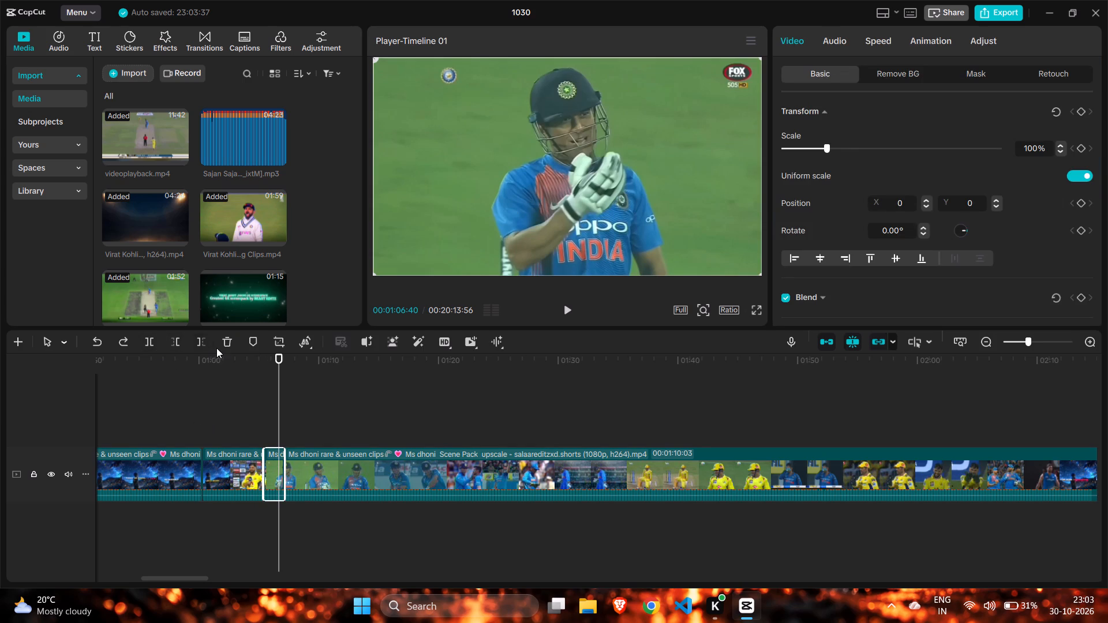
{"action": "left_click", "coordinate": [223, 345]}
Split the Ms dhoni clip at 00:01:08:18, in the shot of helmeted Dhoni smiling beside Virat.
{"action": "left_click", "coordinate": [273, 420]}
{"action": "left_click_drag", "start_coordinate": [273, 420], "coordinate": [269, 421]}
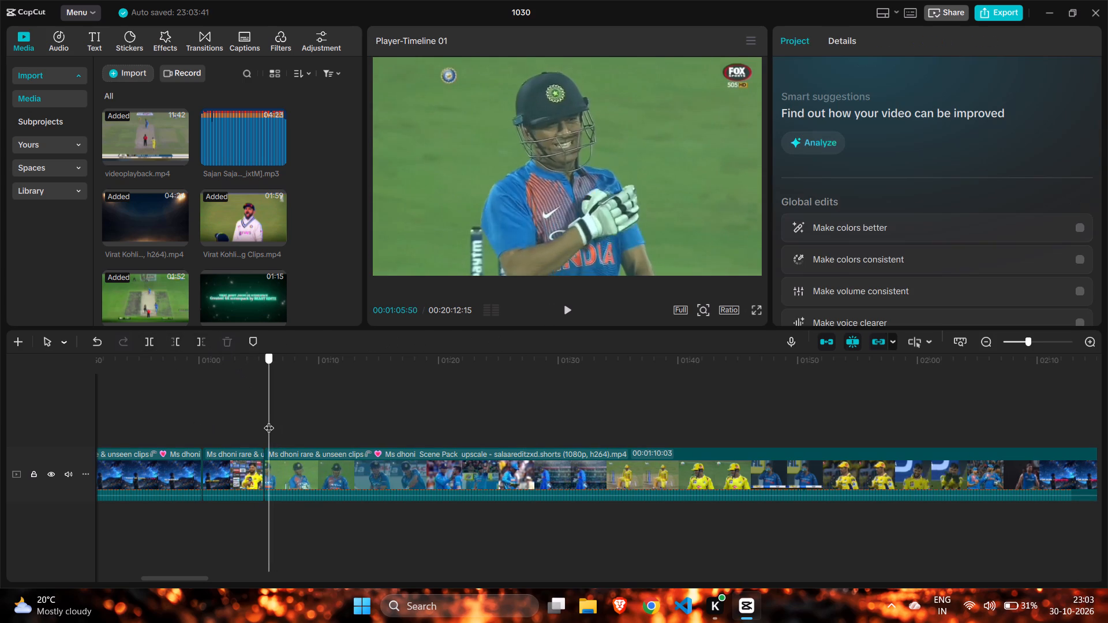
{"action": "left_click_drag", "start_coordinate": [269, 421], "coordinate": [301, 430]}
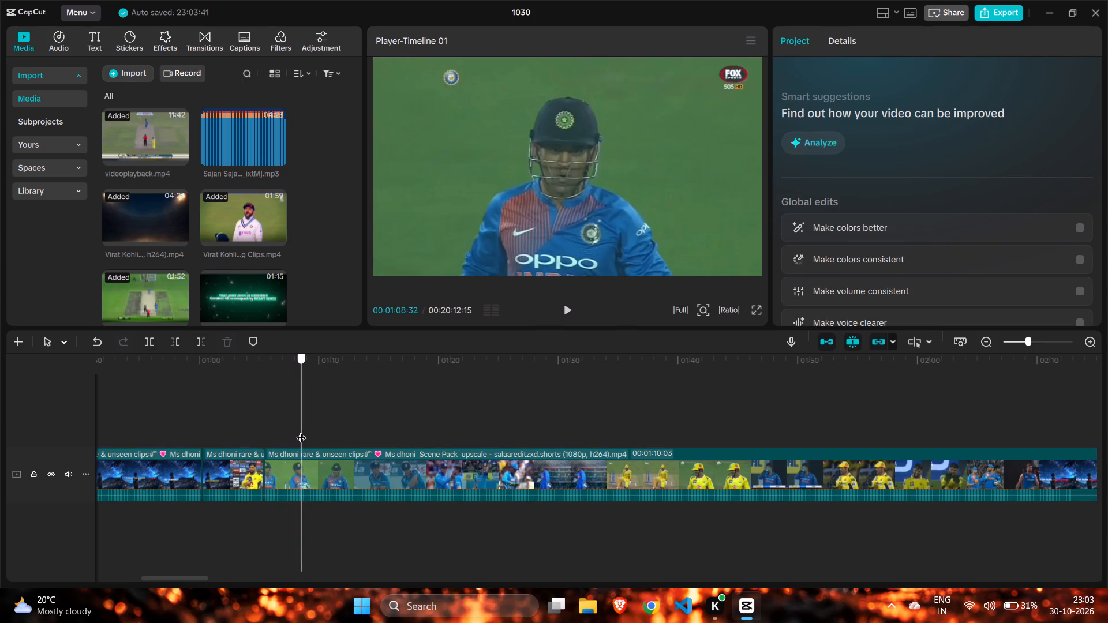
{"action": "left_click_drag", "start_coordinate": [301, 430], "coordinate": [298, 430]}
{"action": "left_click", "coordinate": [152, 343]}
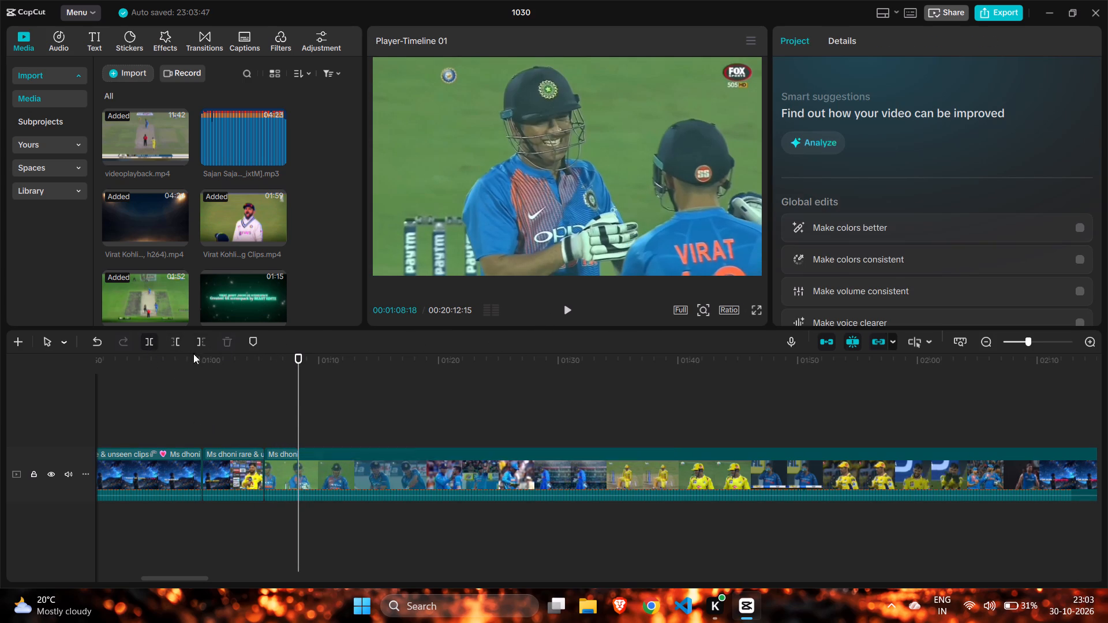
Split the Ms dhoni clip at 00:01:24:01, in the shot of Dhoni in a blue cap looking down at his glove.
{"action": "left_click_drag", "start_coordinate": [300, 400], "coordinate": [347, 416]}
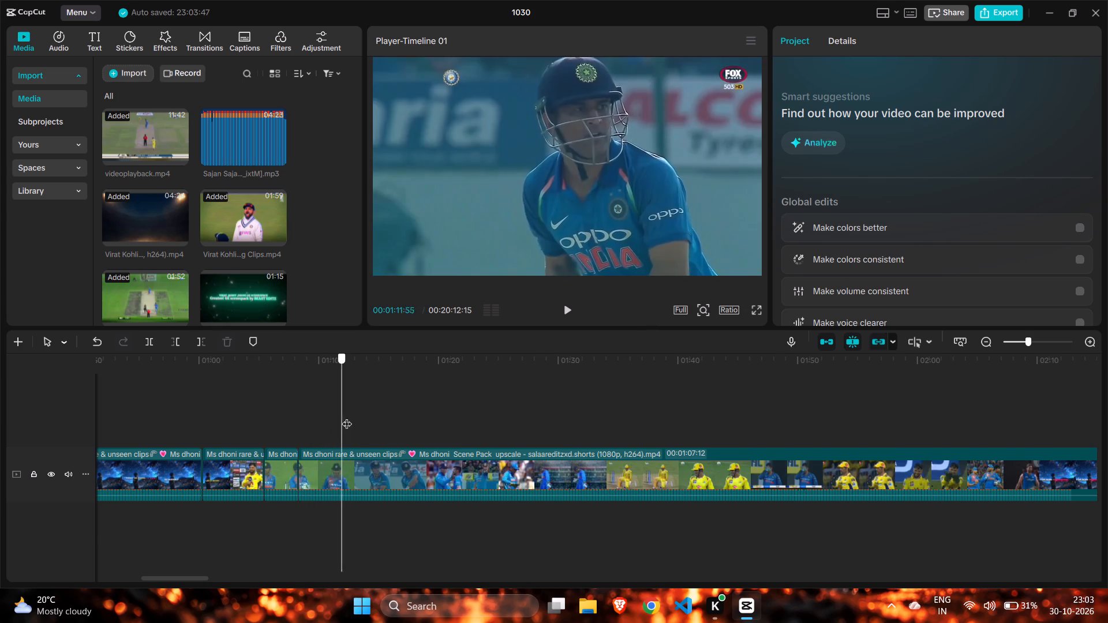
{"action": "left_click_drag", "start_coordinate": [347, 416], "coordinate": [443, 432]}
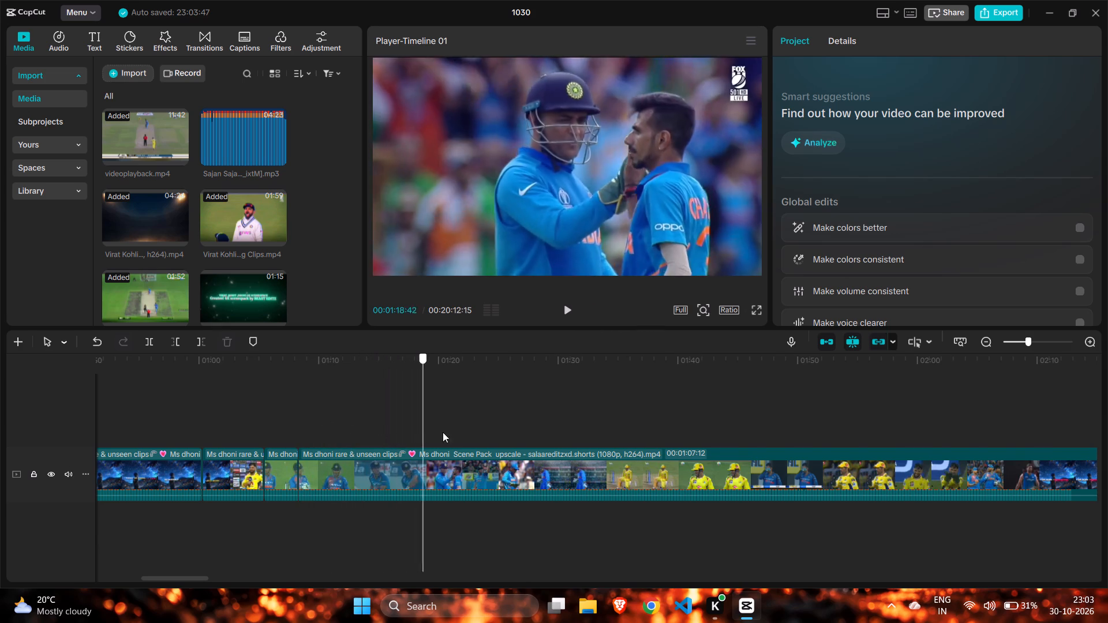
{"action": "left_click_drag", "start_coordinate": [443, 432], "coordinate": [403, 433]}
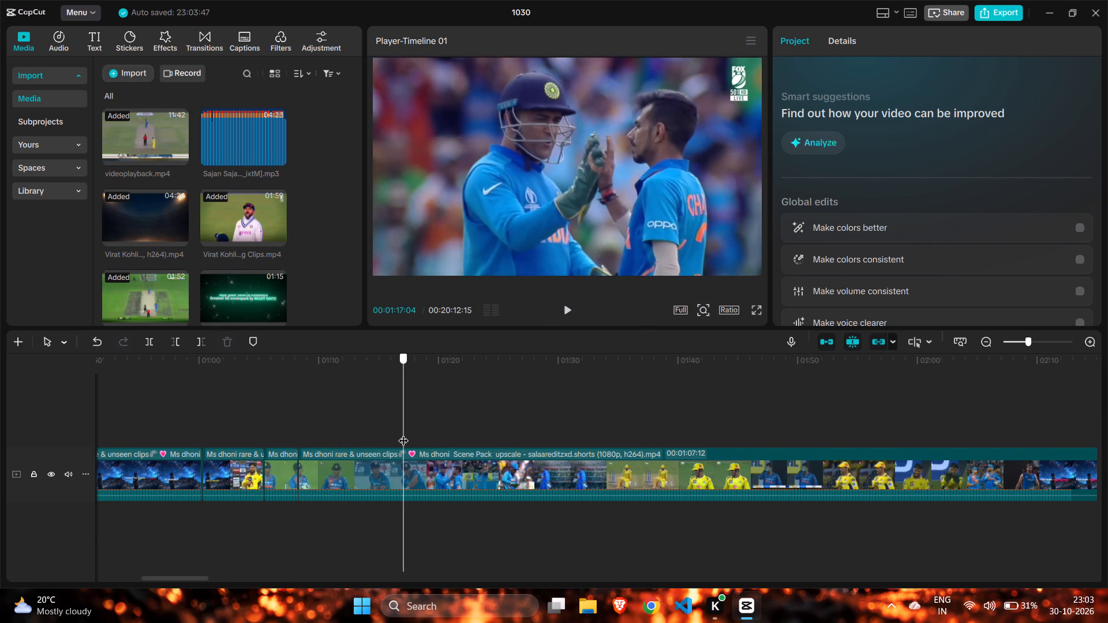
{"action": "left_click_drag", "start_coordinate": [403, 433], "coordinate": [511, 448]}
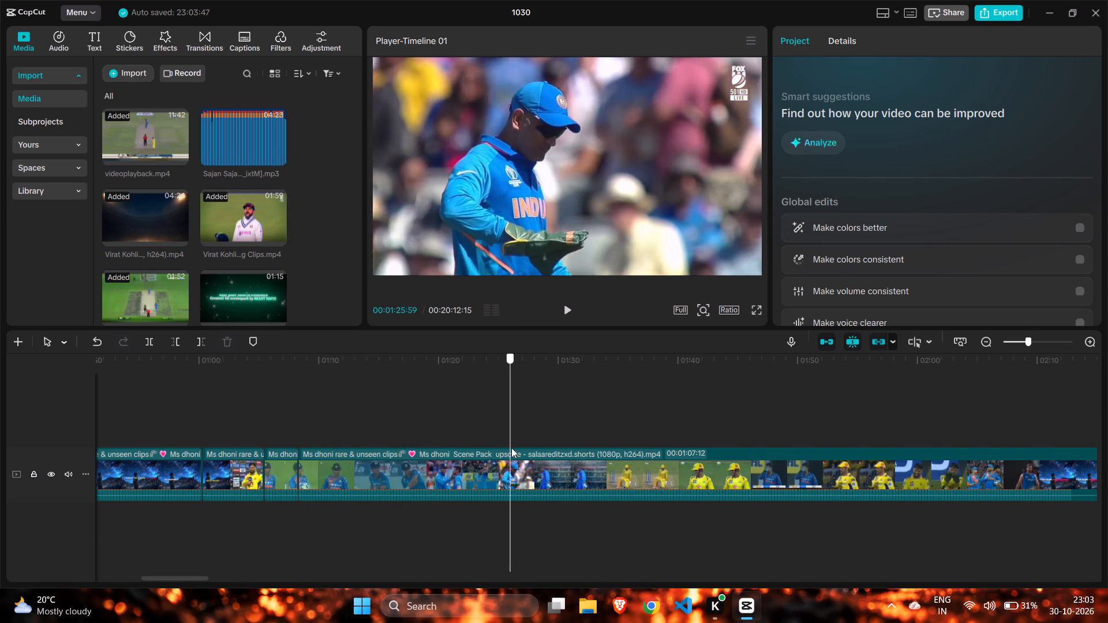
{"action": "left_click_drag", "start_coordinate": [511, 448], "coordinate": [491, 450]}
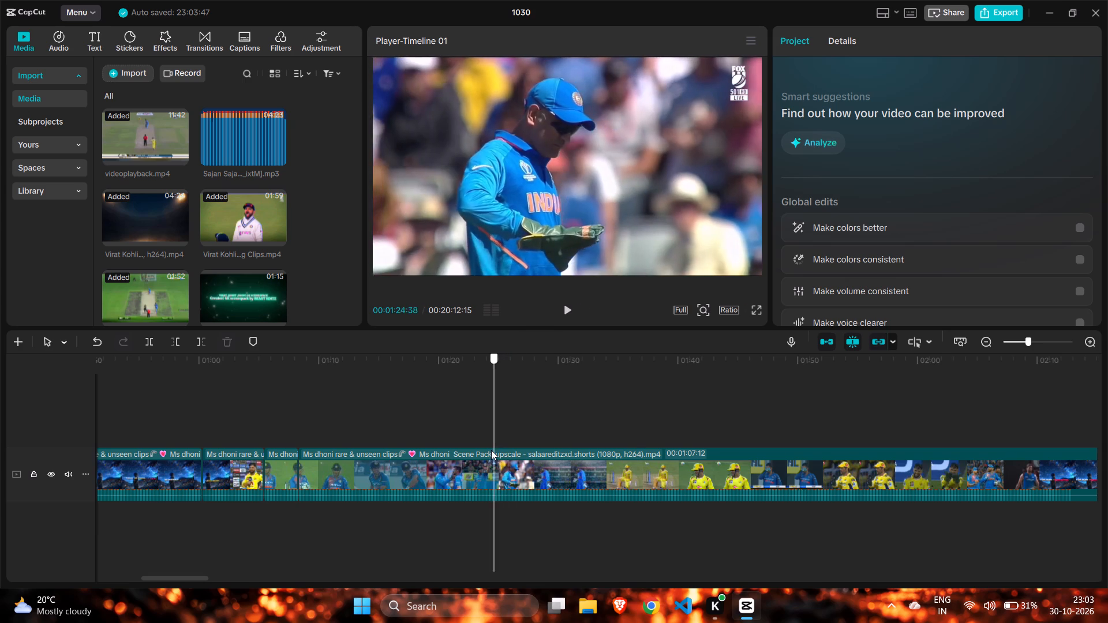
{"action": "left_click_drag", "start_coordinate": [491, 450], "coordinate": [486, 450]}
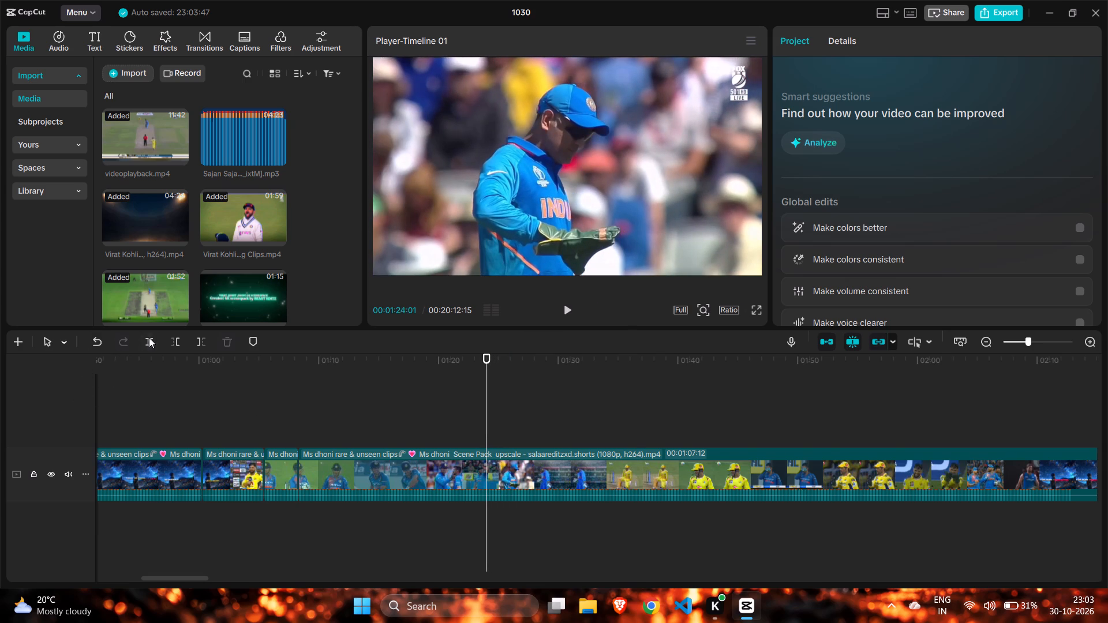
{"action": "left_click", "coordinate": [152, 338]}
Split the Ms dhoni clip at 00:01:26:54, just before the blue-cap glove shot ends.
{"action": "left_click_drag", "start_coordinate": [491, 408], "coordinate": [521, 414]}
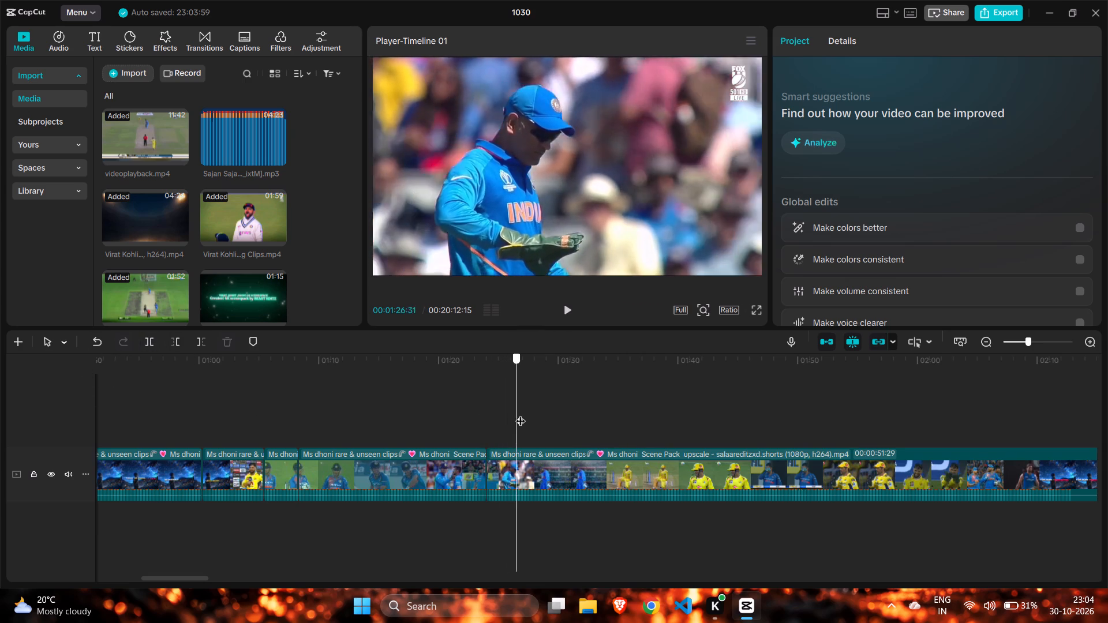
{"action": "left_click_drag", "start_coordinate": [521, 414], "coordinate": [524, 419]}
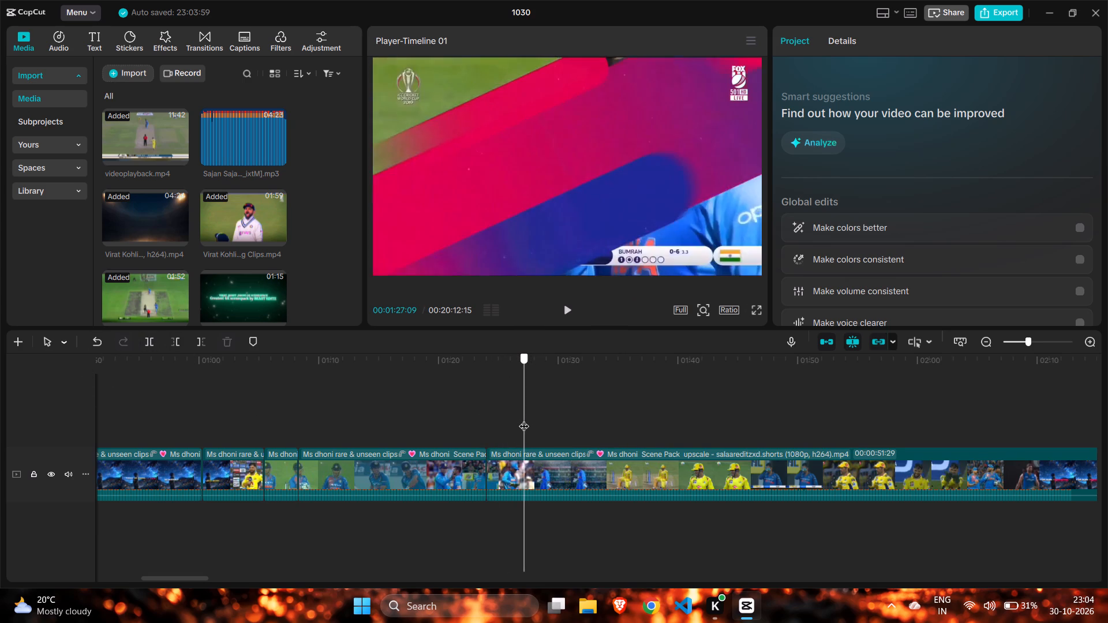
{"action": "left_click_drag", "start_coordinate": [524, 419], "coordinate": [521, 419]}
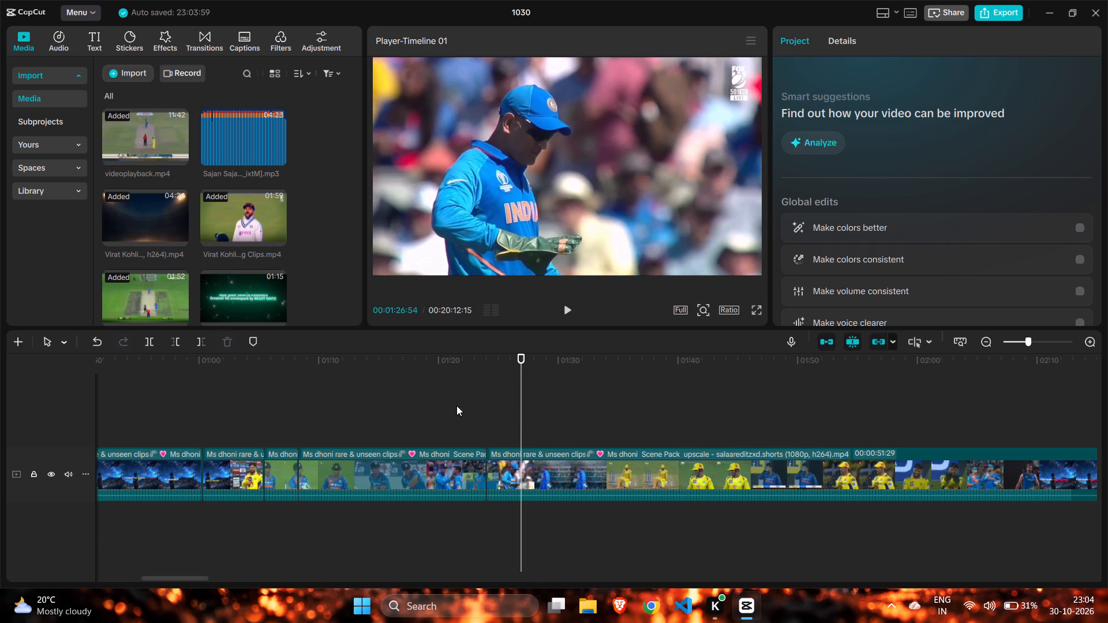
{"action": "left_click", "coordinate": [148, 338]}
Delete the Ms dhoni segment between the 00:01:08:18 and 00:01:24:01 cuts.
{"action": "left_click", "coordinate": [461, 473]}
{"action": "left_click", "coordinate": [227, 342]}
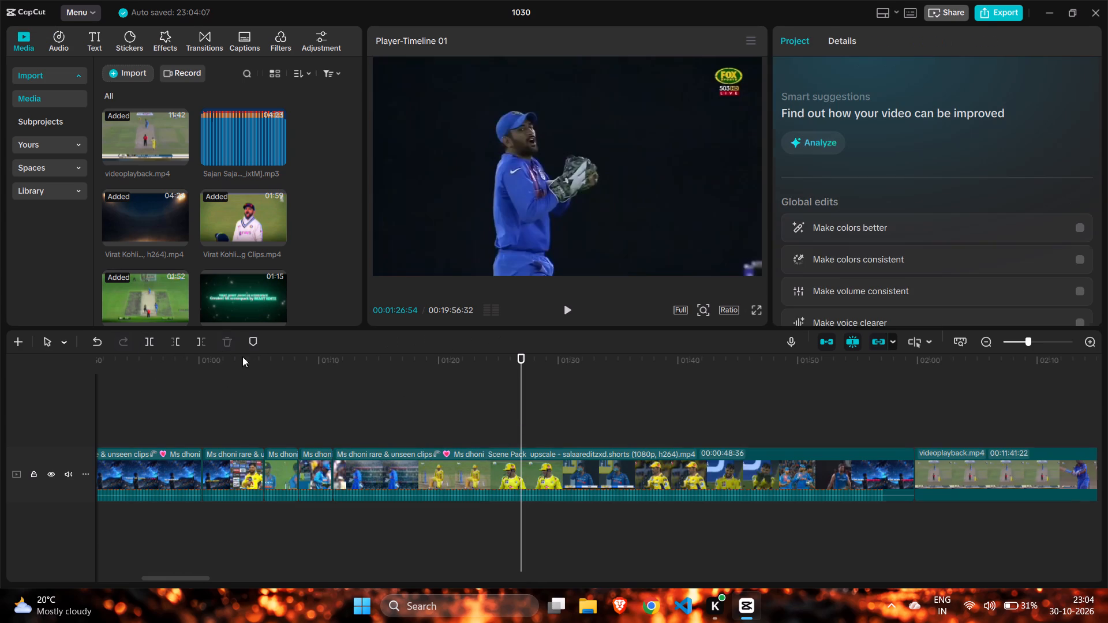
Split the Ms dhoni clip at 00:01:23:00, in the shot of Dhoni in the yellow kit and helmet.
{"action": "left_click", "coordinate": [284, 422]}
{"action": "left_click_drag", "start_coordinate": [284, 422], "coordinate": [327, 431]}
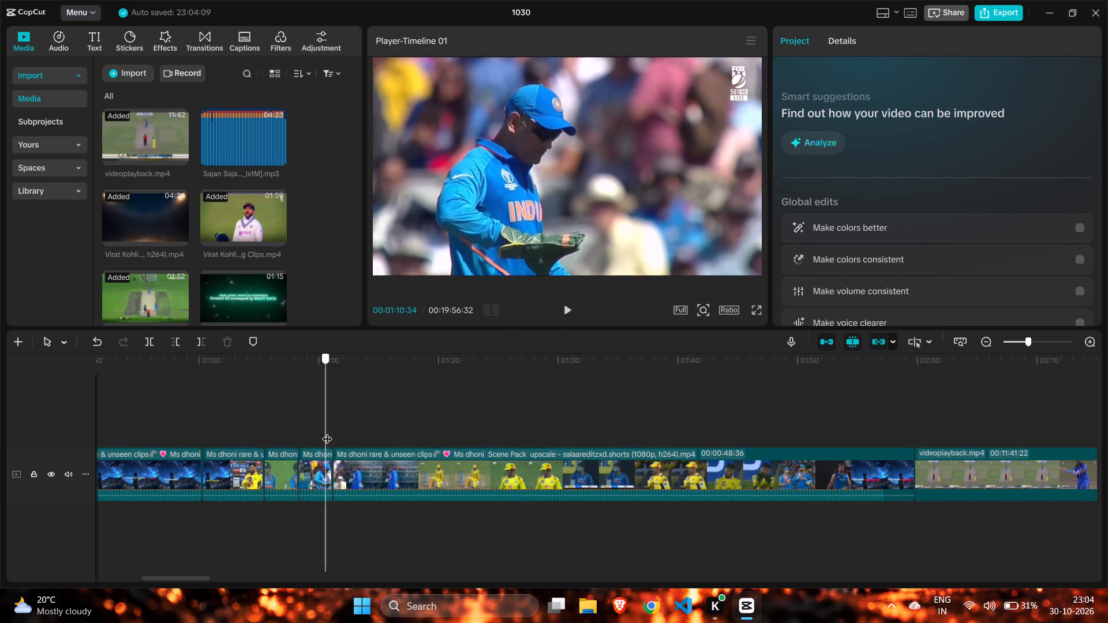
{"action": "left_click_drag", "start_coordinate": [327, 431], "coordinate": [465, 461]}
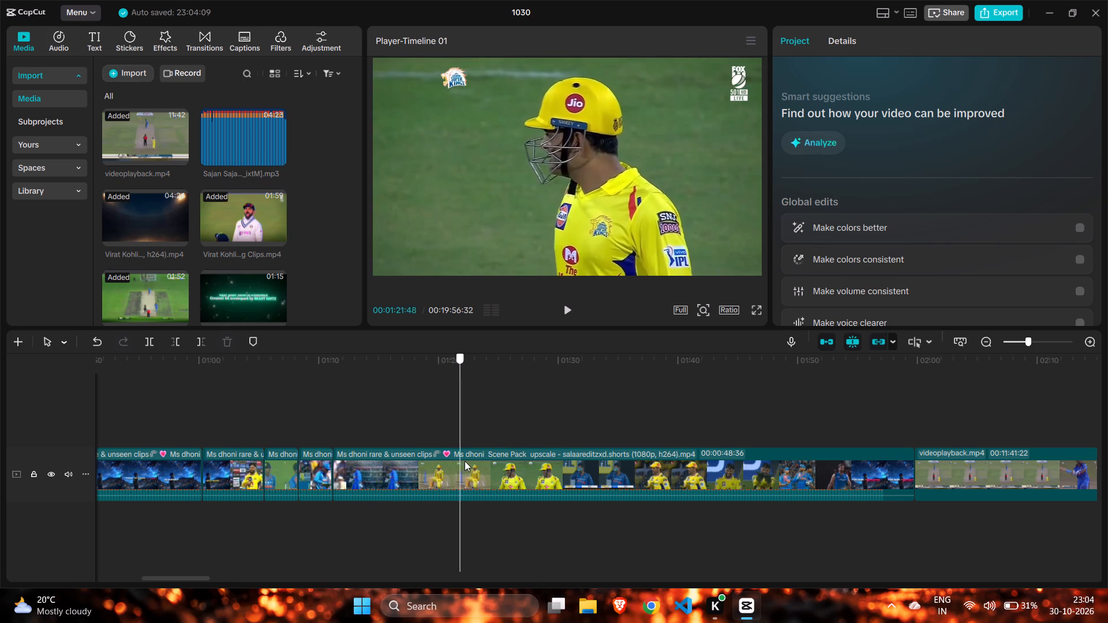
{"action": "left_click_drag", "start_coordinate": [465, 461], "coordinate": [522, 468]}
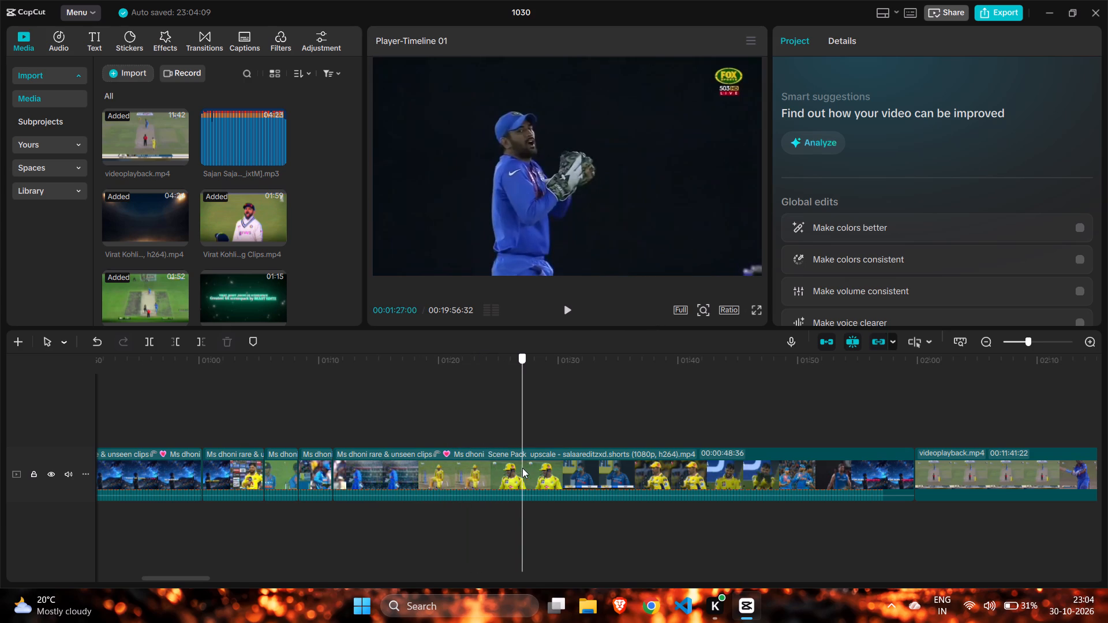
{"action": "left_click_drag", "start_coordinate": [522, 468], "coordinate": [475, 468]}
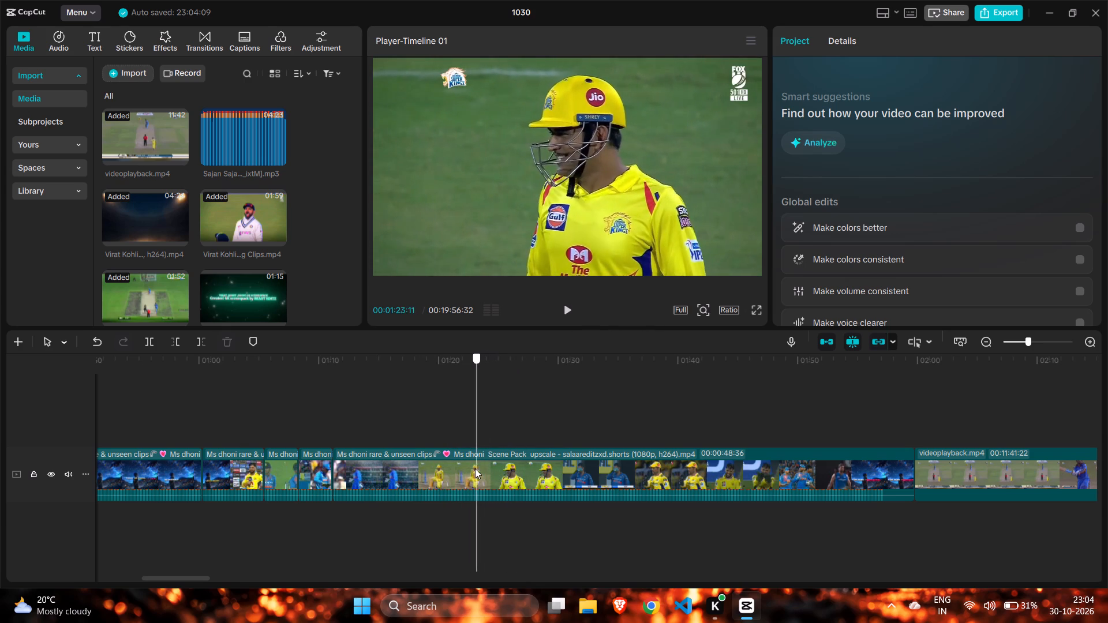
{"action": "left_click_drag", "start_coordinate": [475, 468], "coordinate": [474, 468]}
{"action": "left_click", "coordinate": [143, 339]}
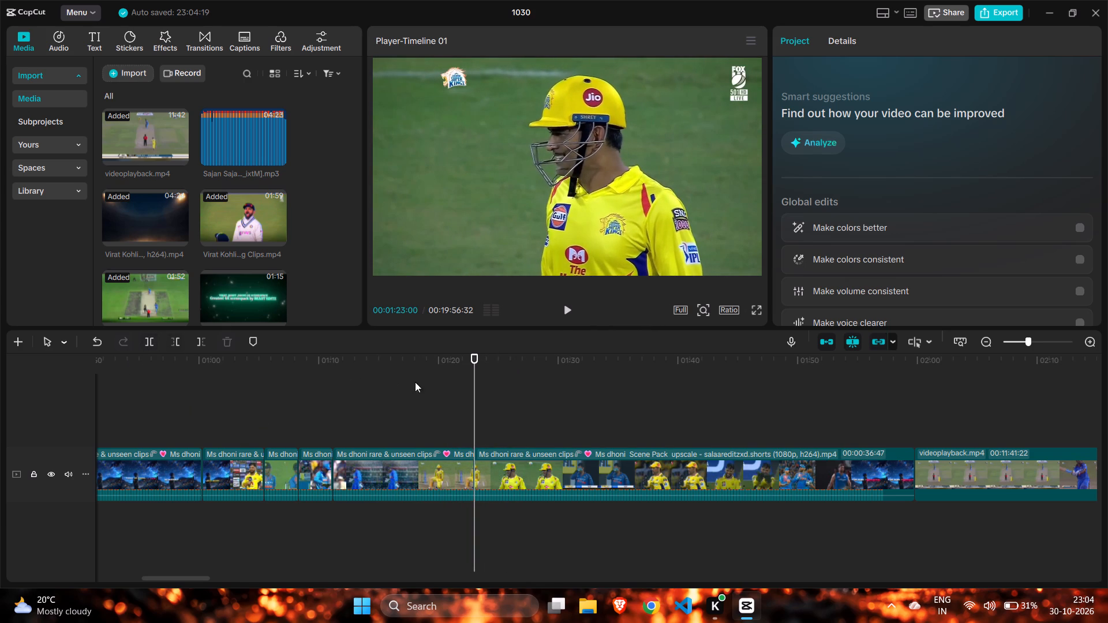
Split the Ms dhoni clip at 00:01:26:34, near the end of the smiling yellow-helmet shot.
{"action": "left_click_drag", "start_coordinate": [477, 393], "coordinate": [517, 405]}
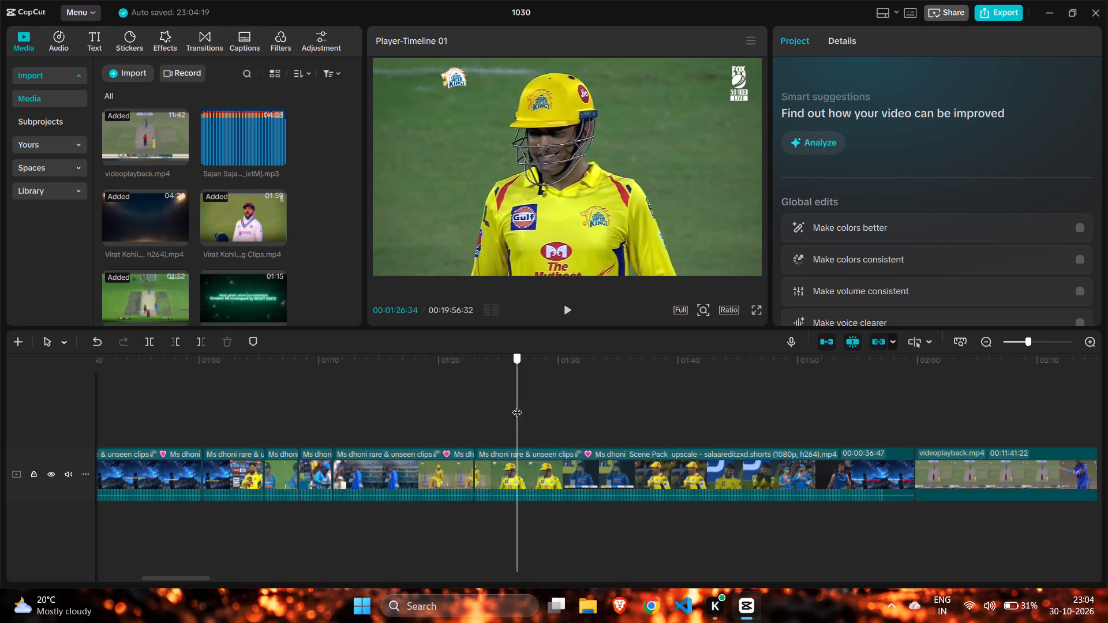
{"action": "left_click_drag", "start_coordinate": [517, 405], "coordinate": [517, 410]}
{"action": "left_click", "coordinate": [517, 410]}
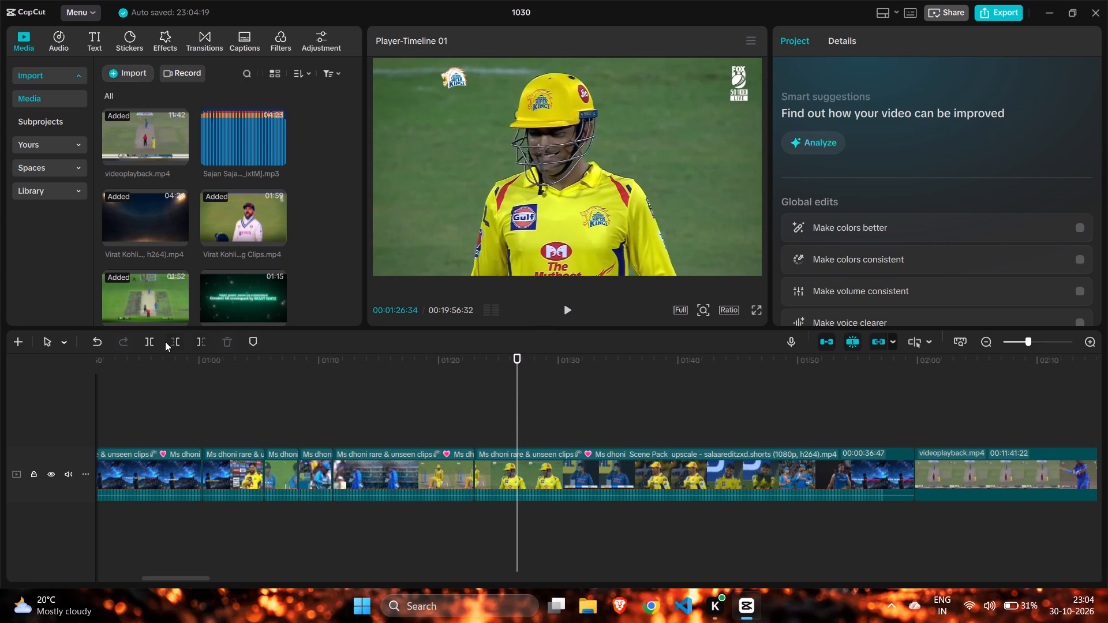
{"action": "left_click", "coordinate": [151, 337]}
Delete the Ms dhoni segment between the blue-cap glove shot and the 00:01:23:00 cut.
{"action": "left_click", "coordinate": [402, 467]}
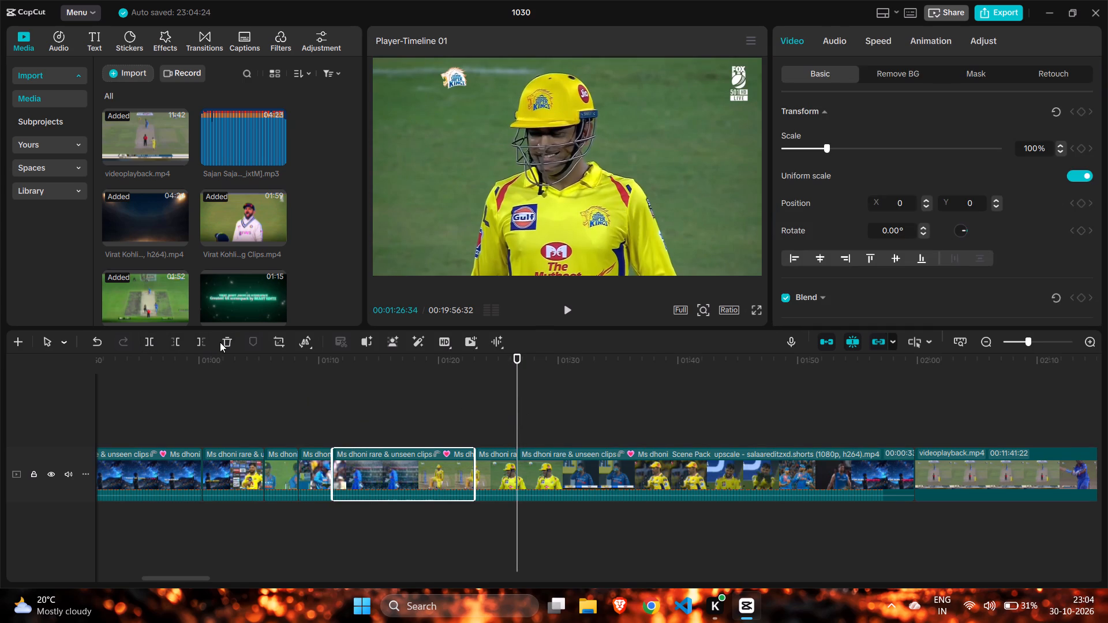
{"action": "left_click", "coordinate": [230, 337]}
Split the Ms dhoni clip at 00:01:35:46, where the shot of Dhoni with a teammate in blue India kit begins.
{"action": "left_click", "coordinate": [234, 386]}
{"action": "left_click_drag", "start_coordinate": [234, 386], "coordinate": [234, 395]}
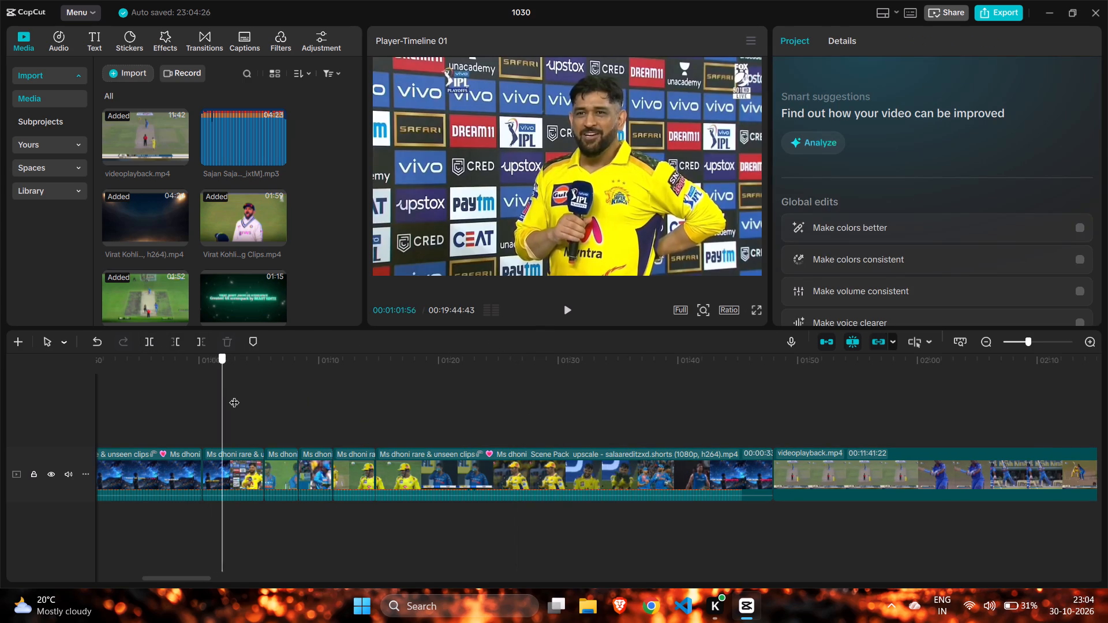
{"action": "left_click_drag", "start_coordinate": [234, 395], "coordinate": [309, 417]}
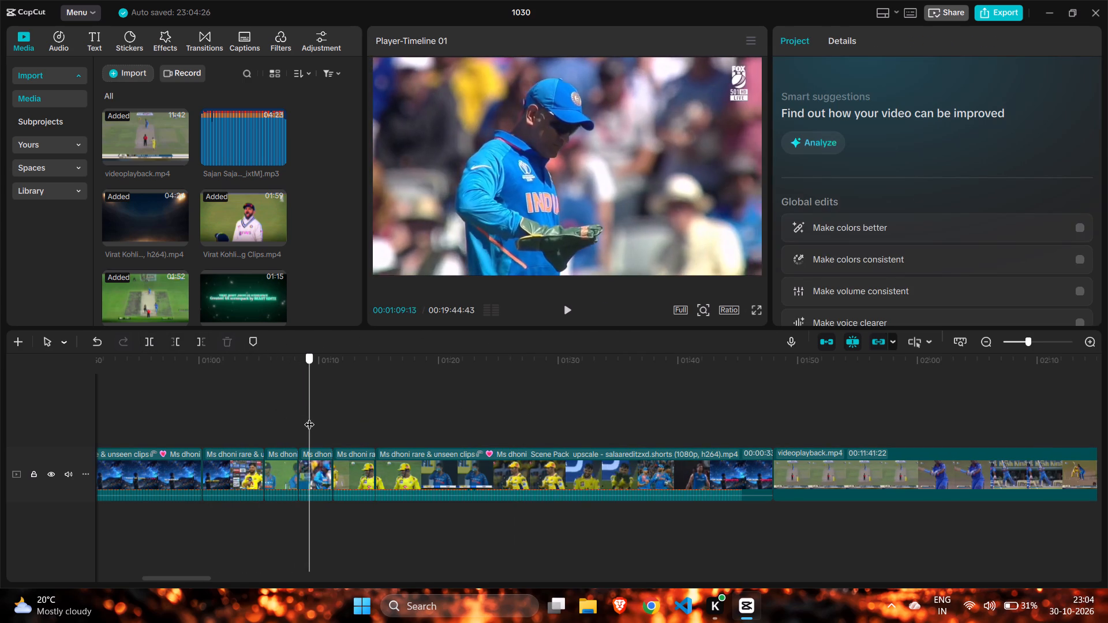
{"action": "left_click_drag", "start_coordinate": [309, 417], "coordinate": [403, 454]}
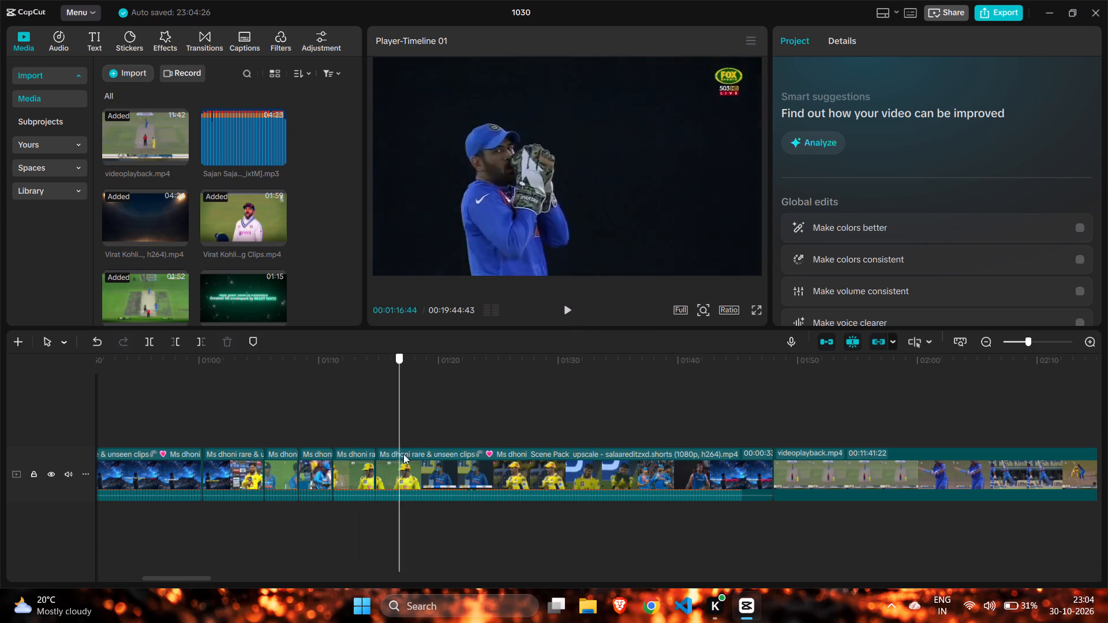
{"action": "left_click_drag", "start_coordinate": [403, 454], "coordinate": [368, 476]}
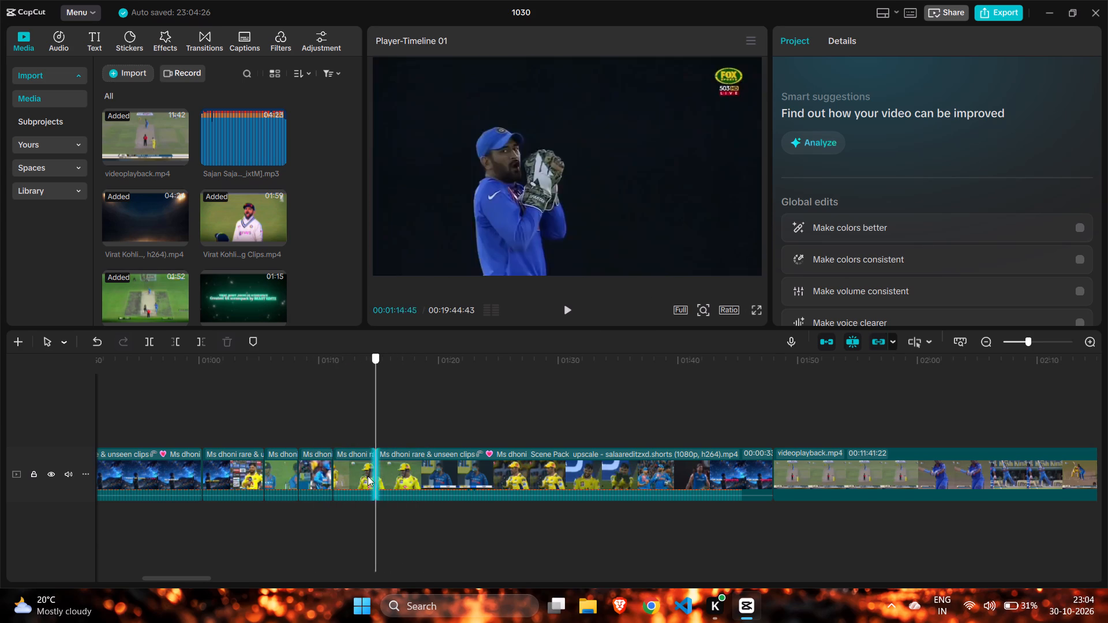
{"action": "left_click_drag", "start_coordinate": [368, 476], "coordinate": [504, 488]}
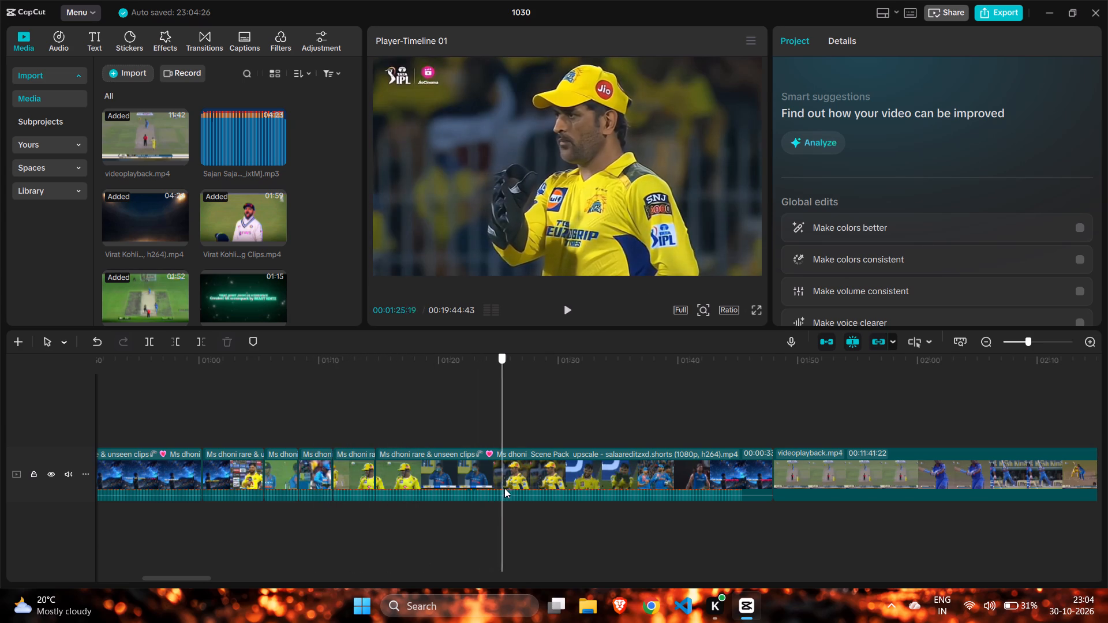
{"action": "left_click_drag", "start_coordinate": [504, 488], "coordinate": [474, 498]}
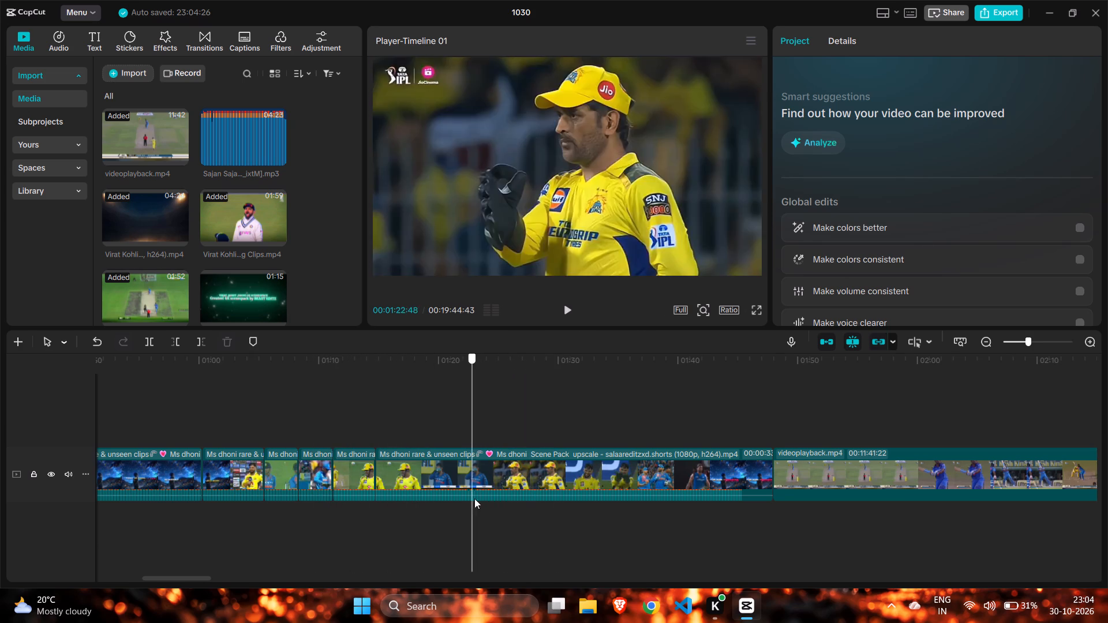
{"action": "left_click_drag", "start_coordinate": [474, 498], "coordinate": [604, 494]}
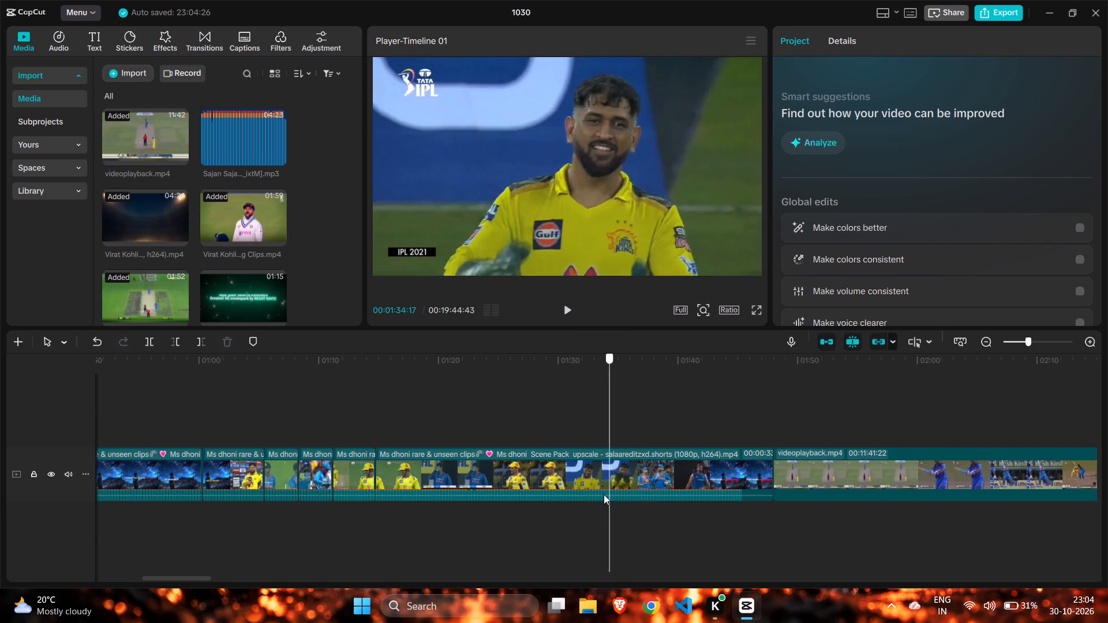
{"action": "left_click_drag", "start_coordinate": [604, 494], "coordinate": [621, 498]}
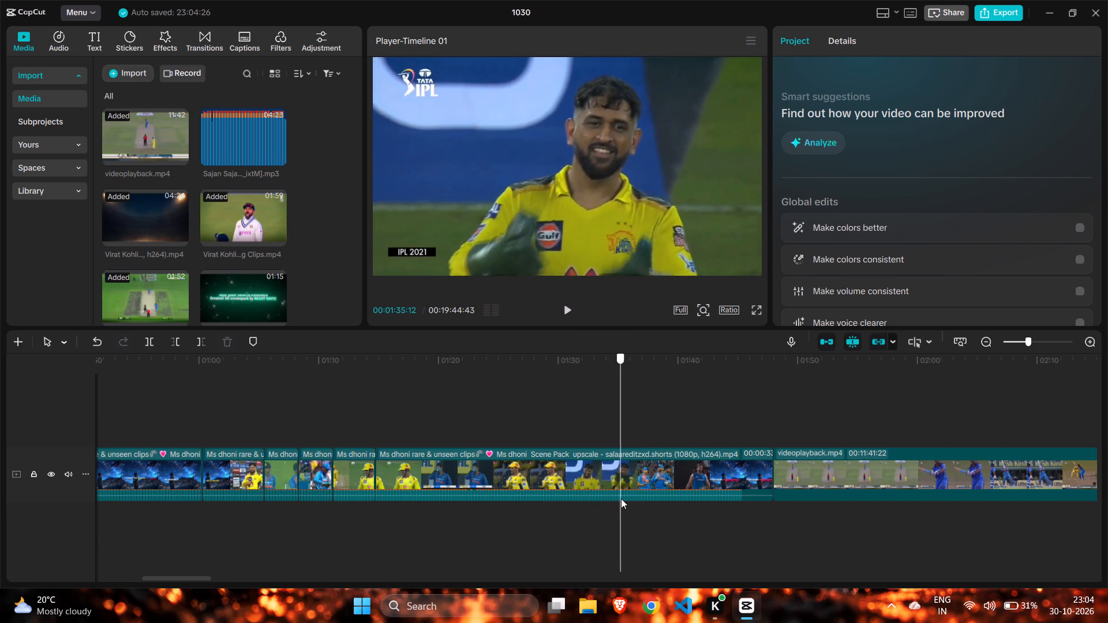
{"action": "left_click_drag", "start_coordinate": [621, 498], "coordinate": [627, 500]}
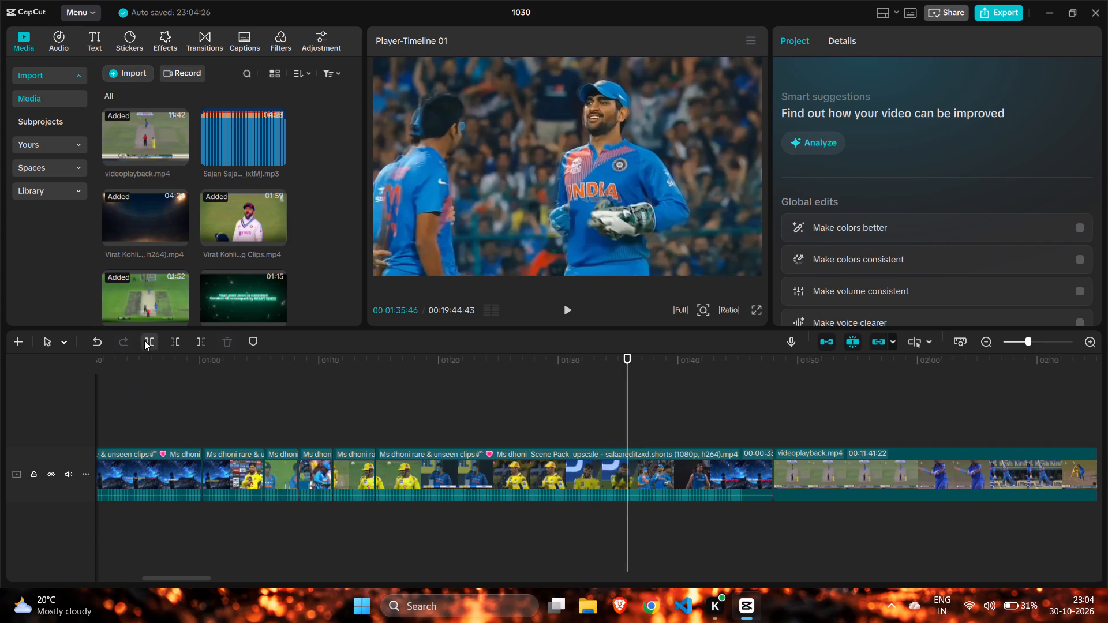
{"action": "left_click", "coordinate": [144, 340]}
Split the Ms dhoni clip at 00:01:28:04, in the bareheaded smiling shot of Dhoni in the yellow kit.
{"action": "left_click_drag", "start_coordinate": [623, 388], "coordinate": [639, 397]}
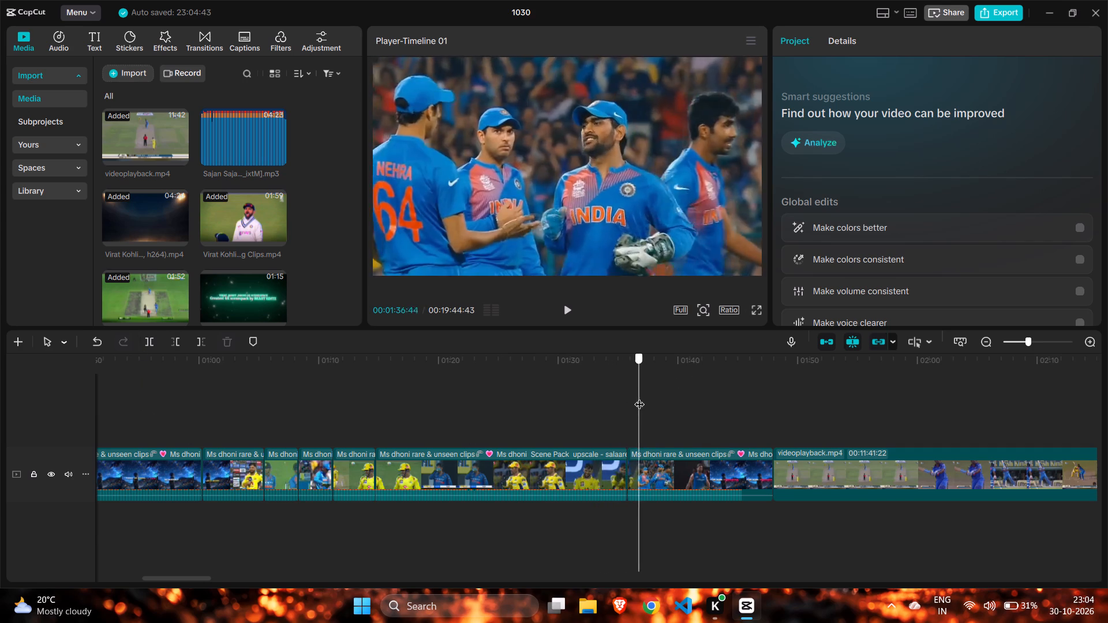
{"action": "left_click_drag", "start_coordinate": [639, 397], "coordinate": [642, 402]}
{"action": "left_click_drag", "start_coordinate": [642, 402], "coordinate": [675, 411]}
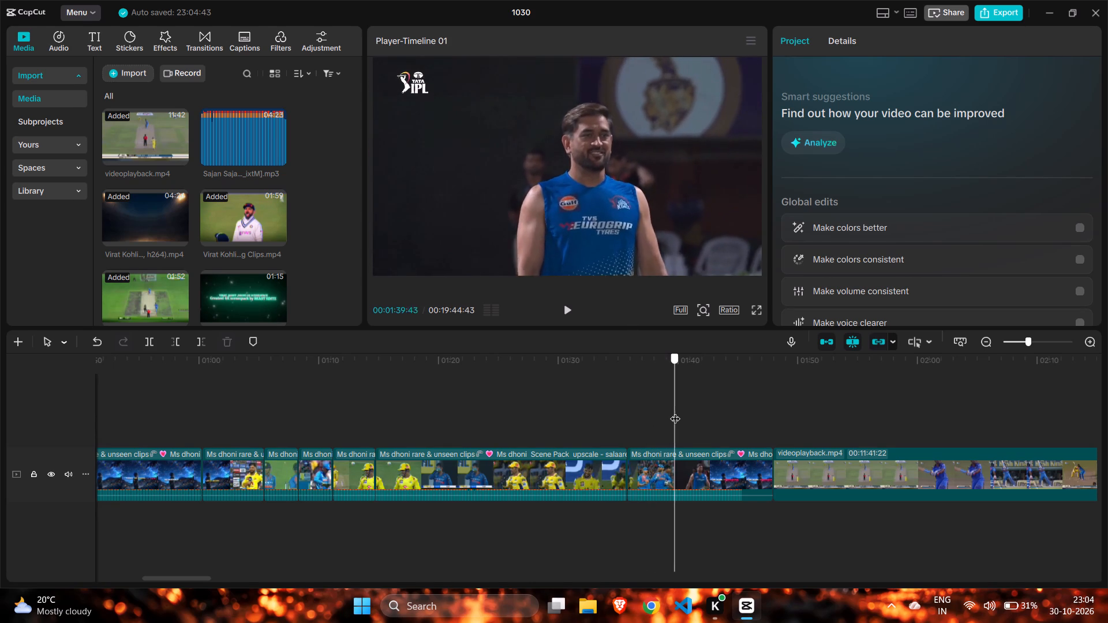
{"action": "left_click_drag", "start_coordinate": [675, 411], "coordinate": [505, 454]}
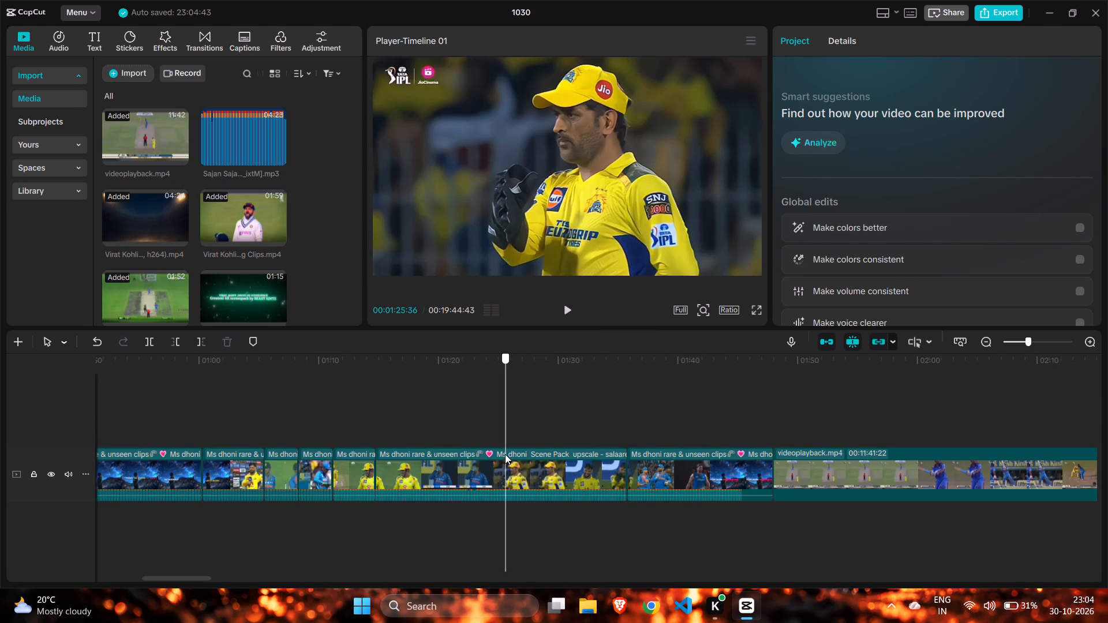
{"action": "left_click_drag", "start_coordinate": [505, 454], "coordinate": [531, 463]}
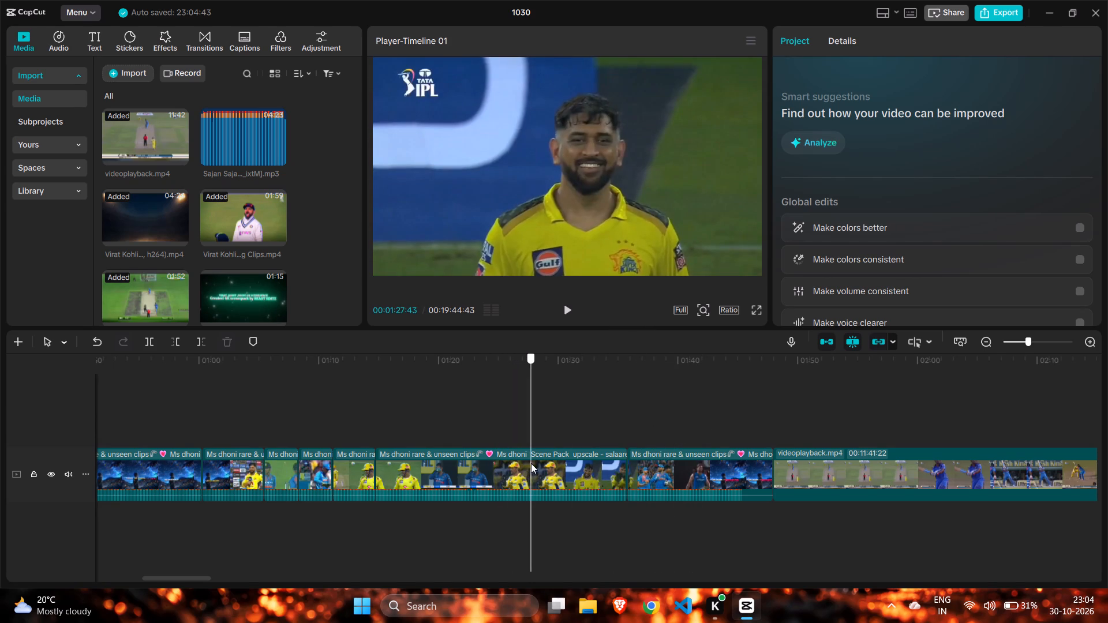
{"action": "left_click_drag", "start_coordinate": [531, 463], "coordinate": [535, 464]}
{"action": "left_click", "coordinate": [147, 337]}
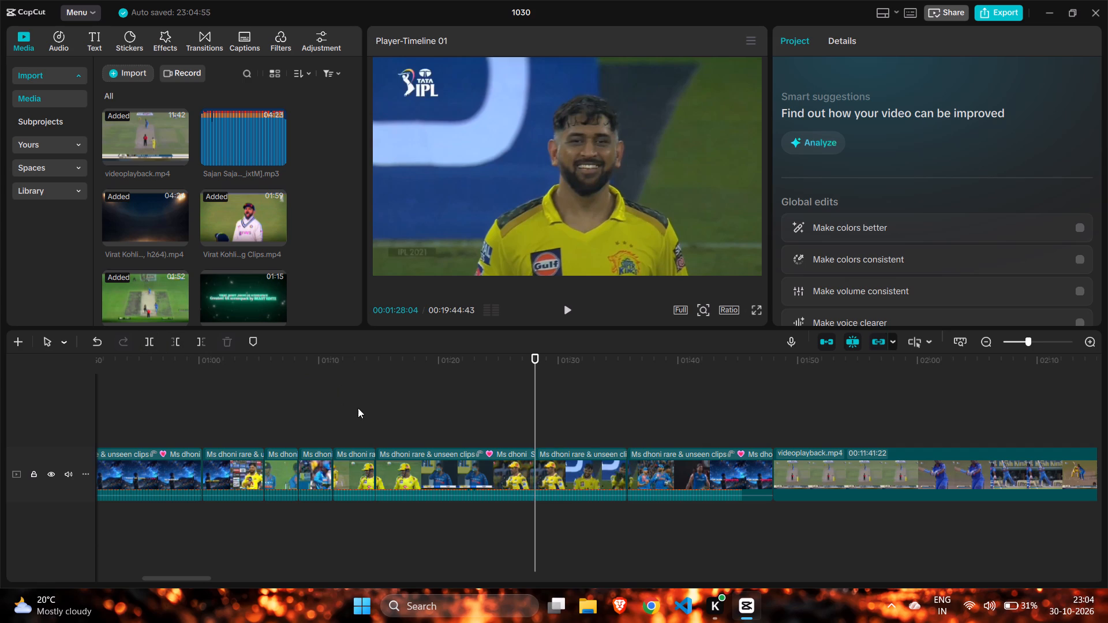
Split the Ms dhoni clip at 00:01:32:41, where Dhoni holds out his gloves in the yellow kit.
{"action": "left_click_drag", "start_coordinate": [536, 394], "coordinate": [568, 407]}
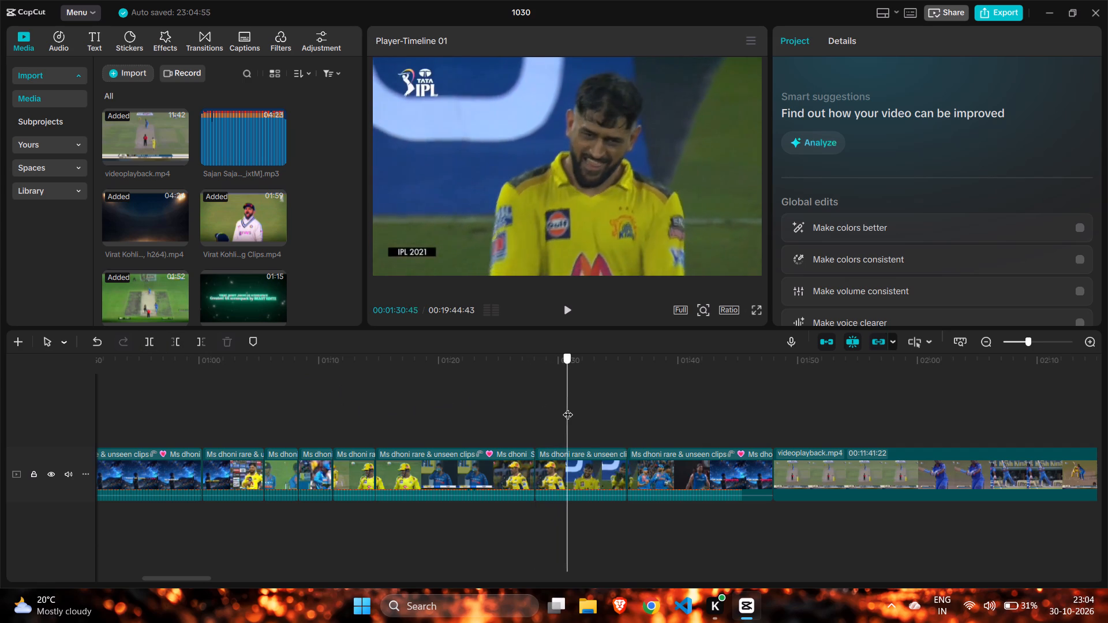
{"action": "left_click_drag", "start_coordinate": [568, 407], "coordinate": [590, 418]}
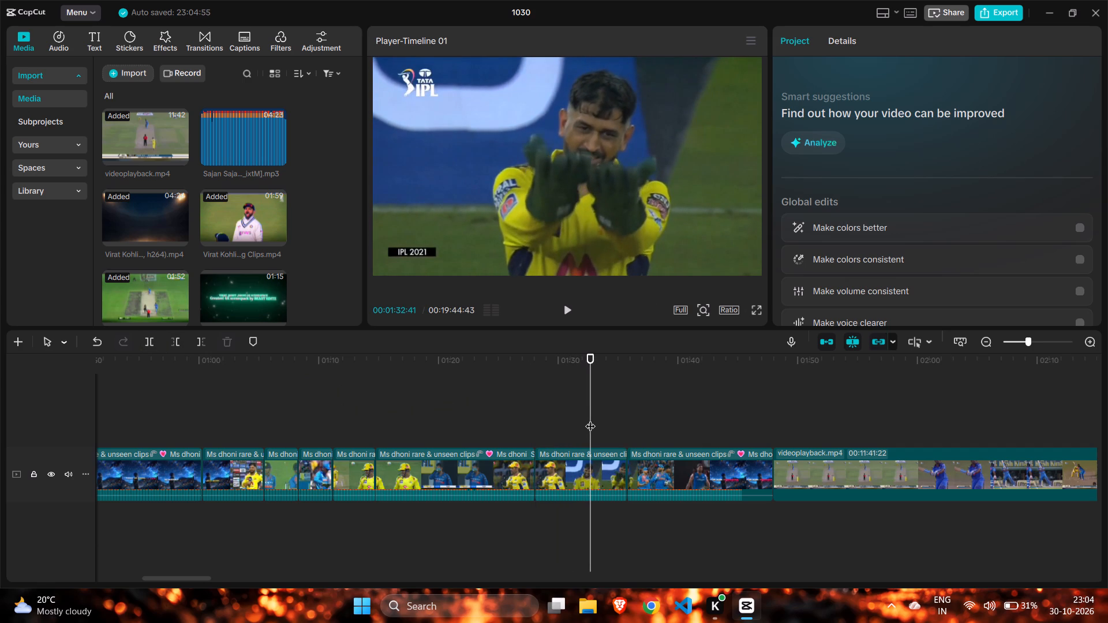
{"action": "left_click", "coordinate": [144, 342]}
Delete the Ms dhoni segment between the 00:01:32:41 and 00:01:35:46 cuts.
{"action": "left_click", "coordinate": [622, 459]}
{"action": "left_click", "coordinate": [229, 340]}
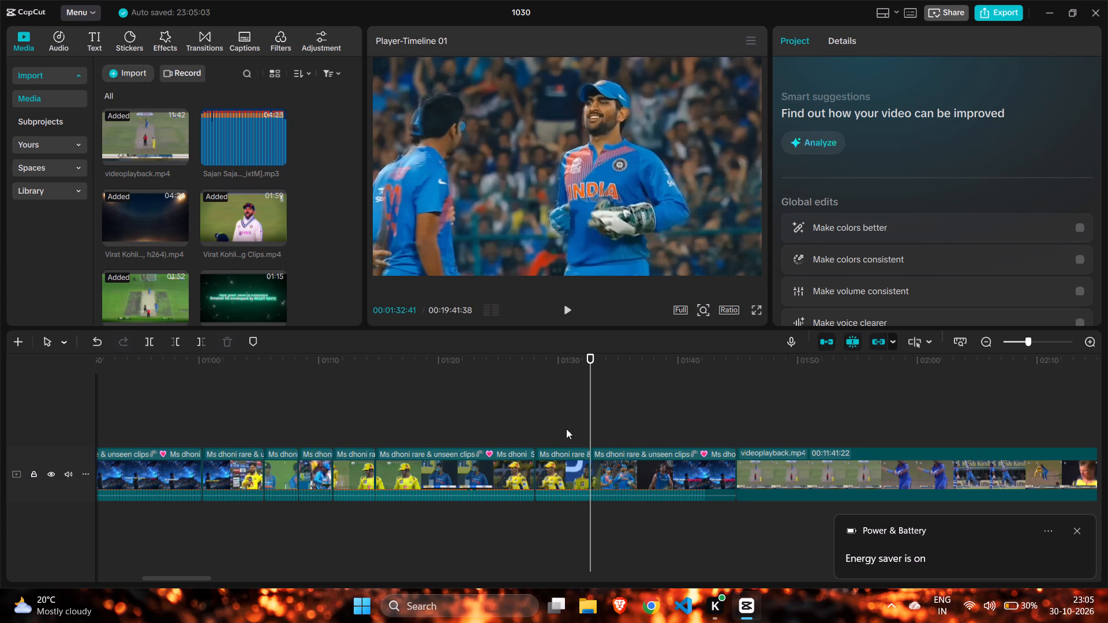
Delete the remaining Ms dhoni segment between the 00:01:32:41 cut and the videoplayback clip.
{"action": "left_click", "coordinate": [611, 468]}
{"action": "left_click", "coordinate": [229, 341]}
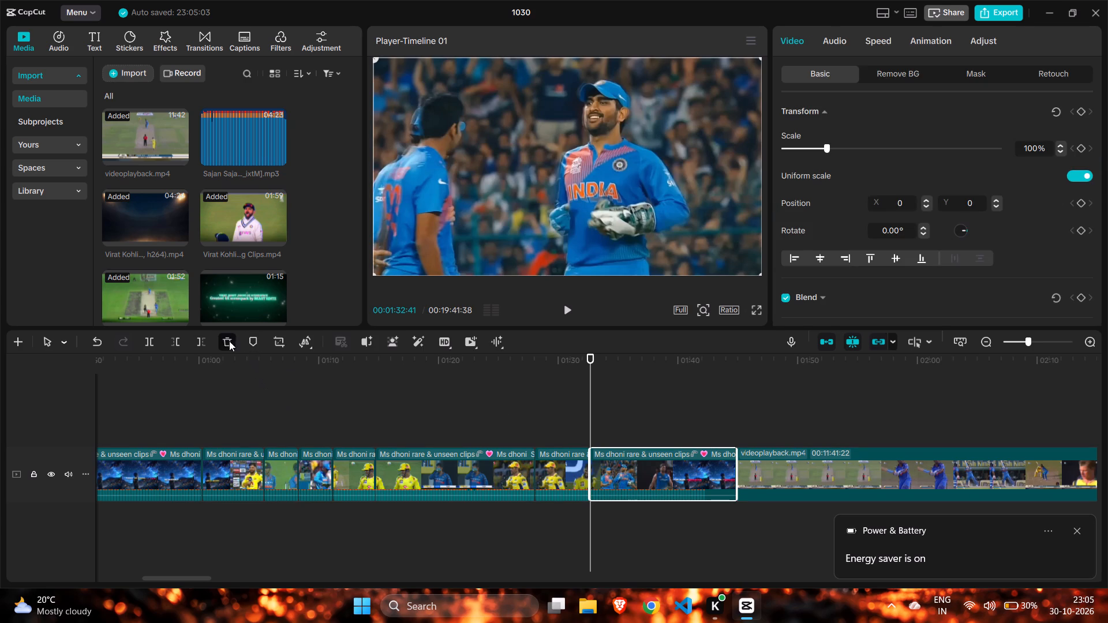
Delete the Ms dhoni segment between the smiling yellow-helmet shot and the 00:01:28:04 cut.
{"action": "left_click", "coordinate": [428, 468]}
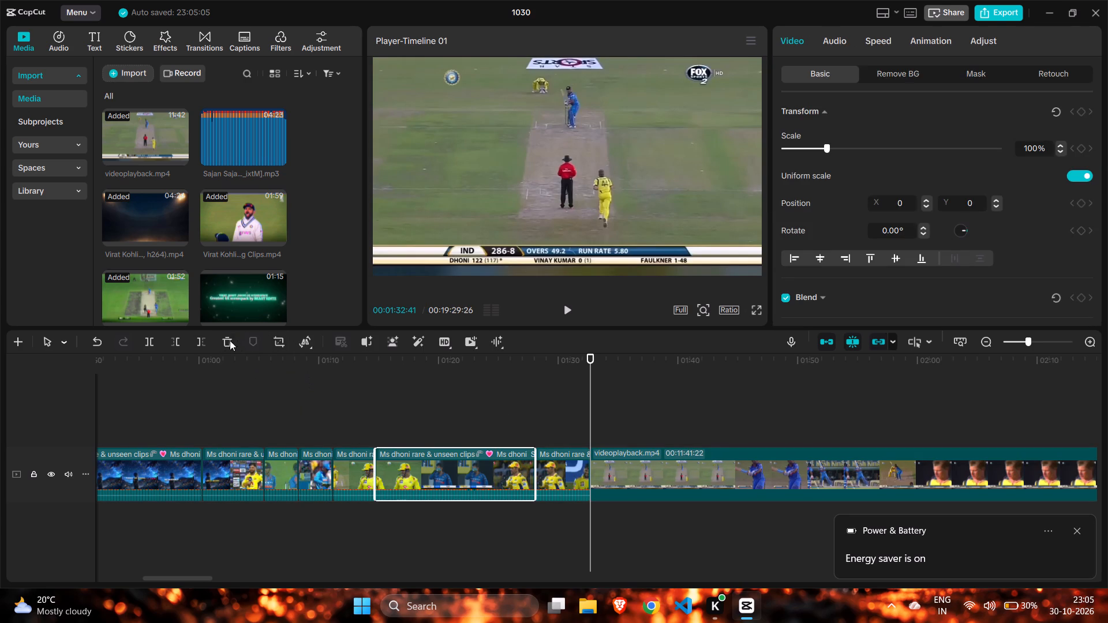
{"action": "left_click", "coordinate": [220, 340]}
Insert the plain white clip from the Library's Trending collection at the very start of the timeline.
{"action": "left_click", "coordinate": [256, 407]}
{"action": "left_click_drag", "start_coordinate": [256, 407], "coordinate": [36, 407]}
{"action": "left_click", "coordinate": [1083, 530]}
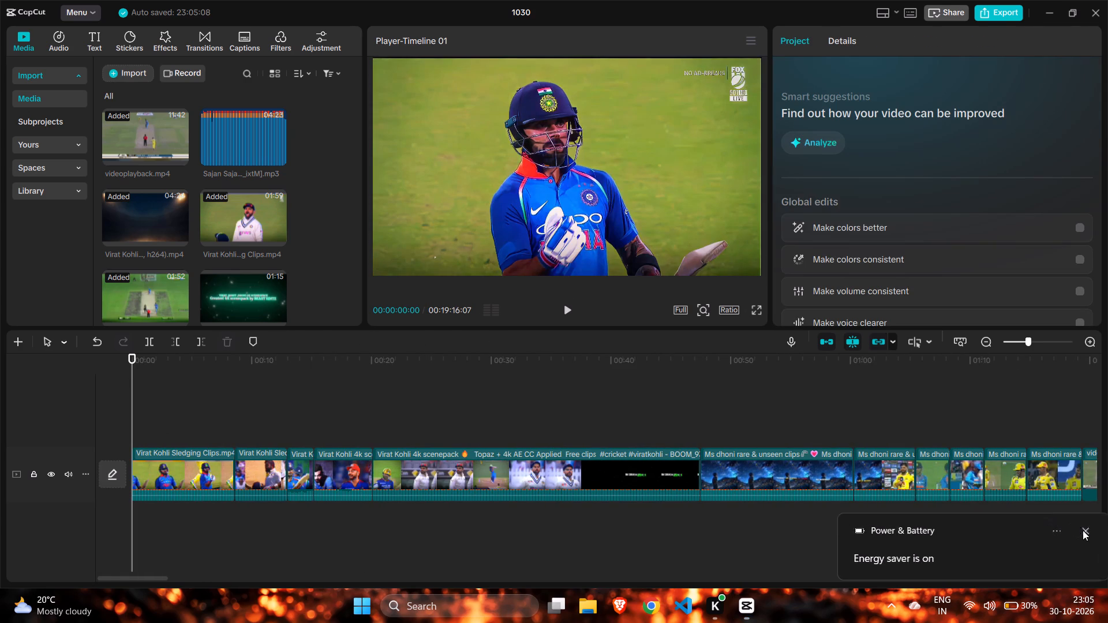
{"action": "right_click", "coordinate": [0, 24]}
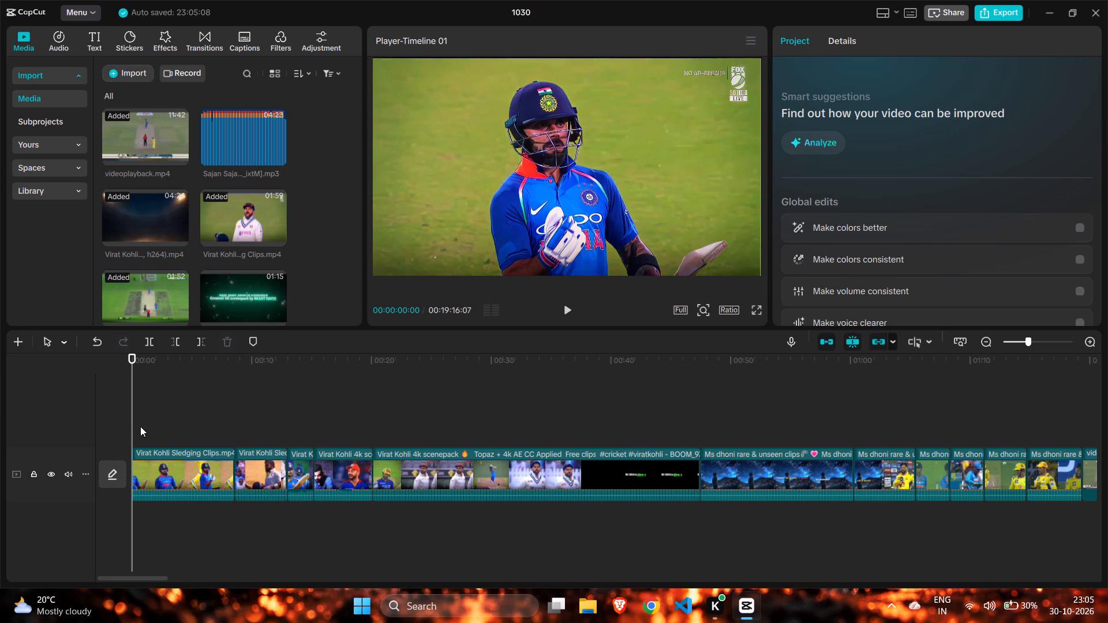
{"action": "left_click", "coordinate": [46, 195]}
{"action": "left_click", "coordinate": [121, 222]}
{"action": "left_click_drag", "start_coordinate": [122, 223], "coordinate": [219, 455]}
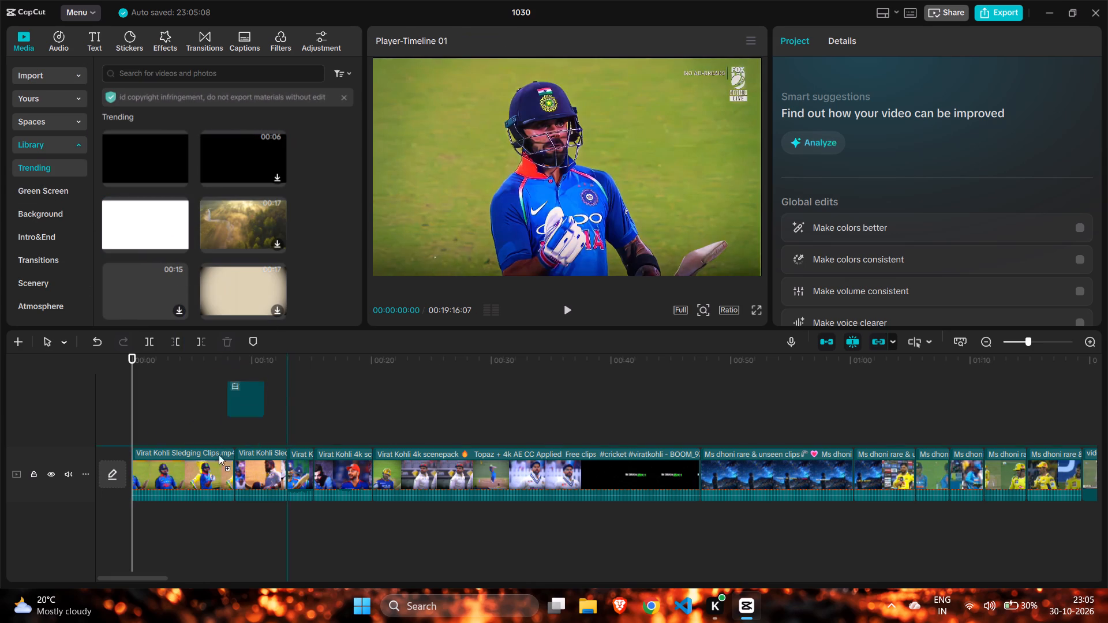
{"action": "left_click_drag", "start_coordinate": [219, 455], "coordinate": [131, 476]}
Extend the white clip's duration to about 36 seconds (00:00:36:02).
{"action": "left_click_drag", "start_coordinate": [169, 471], "coordinate": [353, 478]}
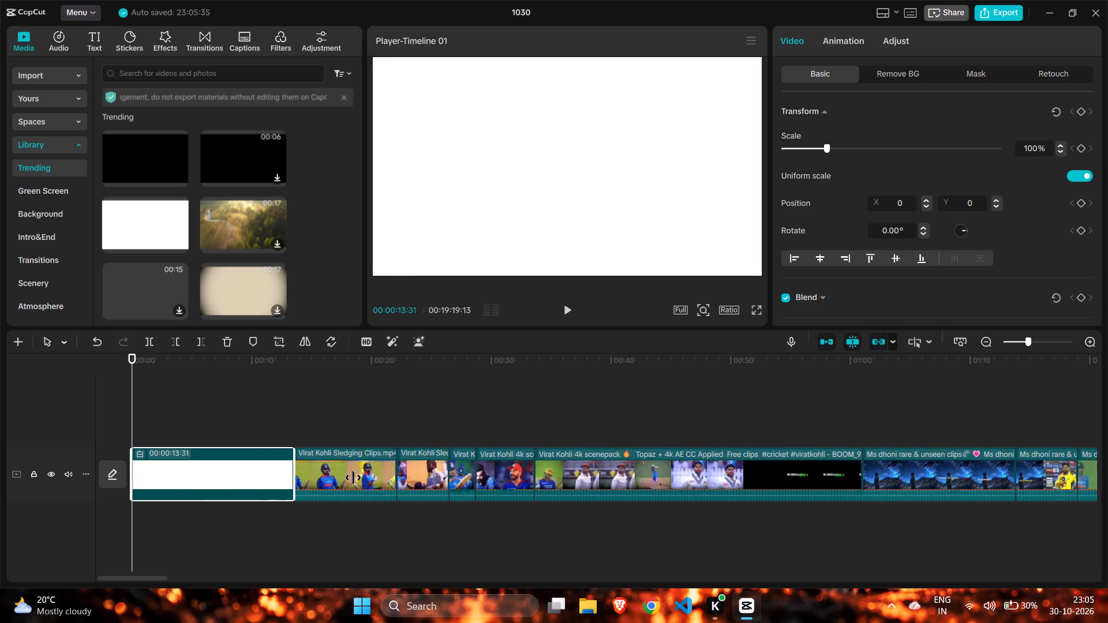
{"action": "left_click_drag", "start_coordinate": [353, 478], "coordinate": [560, 482]}
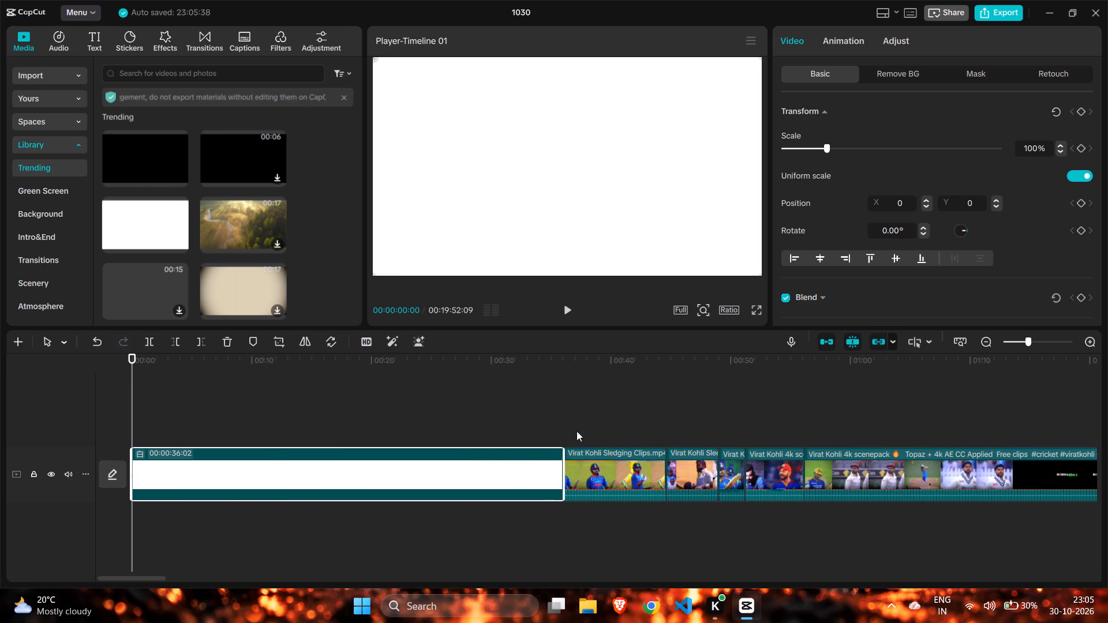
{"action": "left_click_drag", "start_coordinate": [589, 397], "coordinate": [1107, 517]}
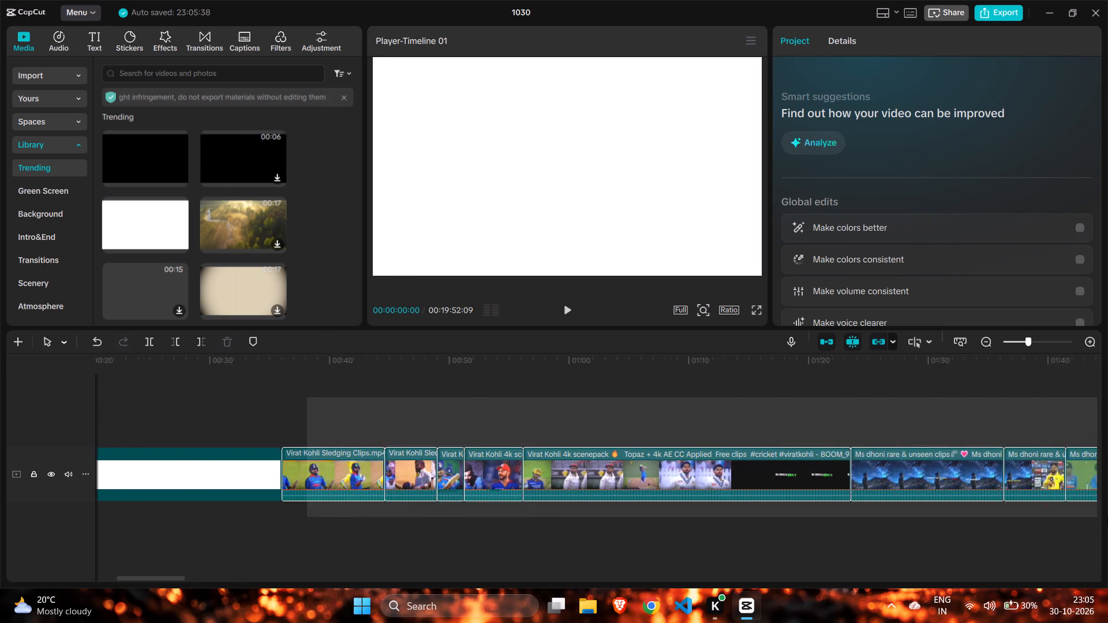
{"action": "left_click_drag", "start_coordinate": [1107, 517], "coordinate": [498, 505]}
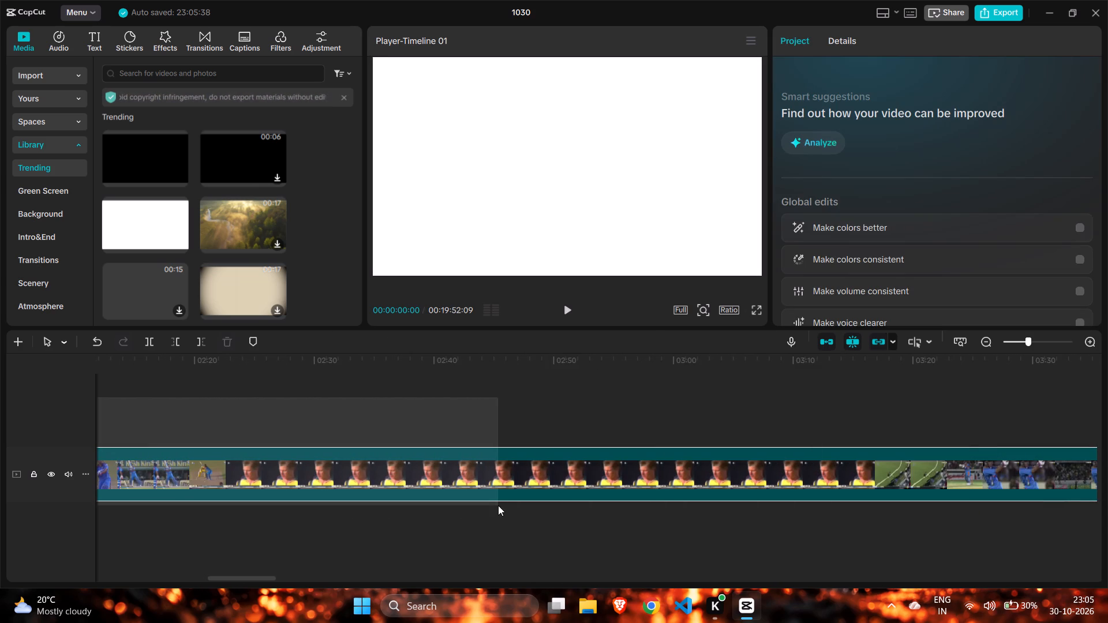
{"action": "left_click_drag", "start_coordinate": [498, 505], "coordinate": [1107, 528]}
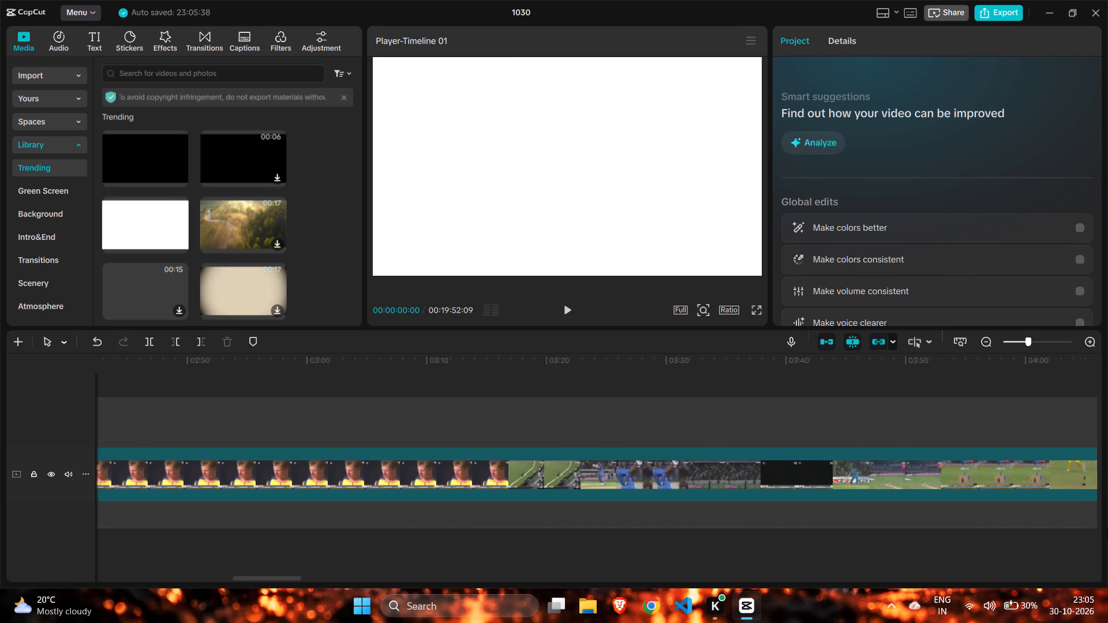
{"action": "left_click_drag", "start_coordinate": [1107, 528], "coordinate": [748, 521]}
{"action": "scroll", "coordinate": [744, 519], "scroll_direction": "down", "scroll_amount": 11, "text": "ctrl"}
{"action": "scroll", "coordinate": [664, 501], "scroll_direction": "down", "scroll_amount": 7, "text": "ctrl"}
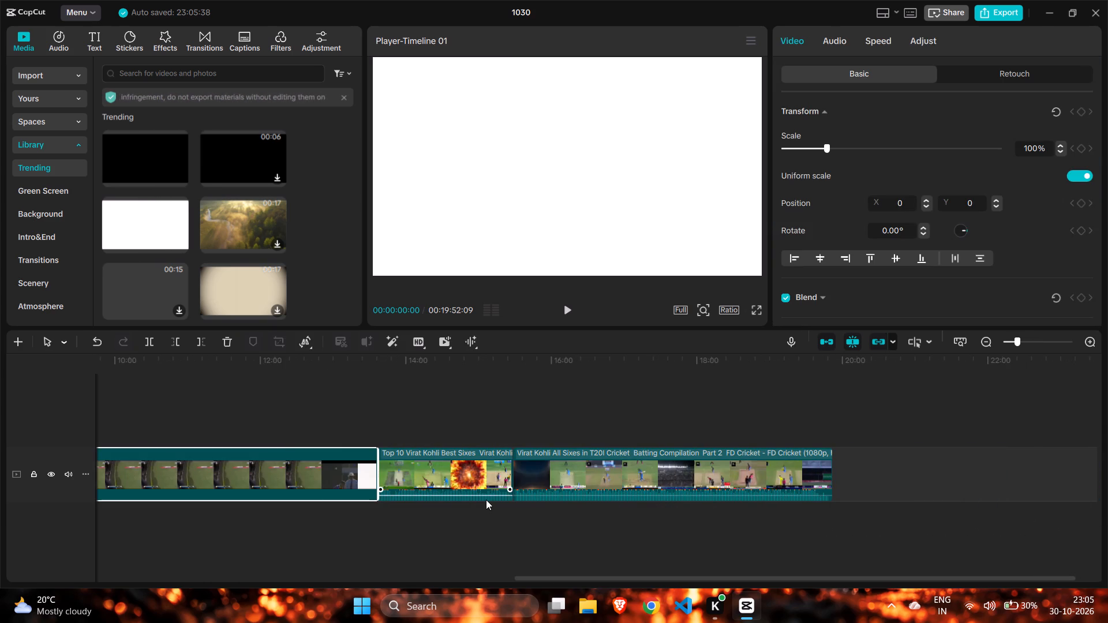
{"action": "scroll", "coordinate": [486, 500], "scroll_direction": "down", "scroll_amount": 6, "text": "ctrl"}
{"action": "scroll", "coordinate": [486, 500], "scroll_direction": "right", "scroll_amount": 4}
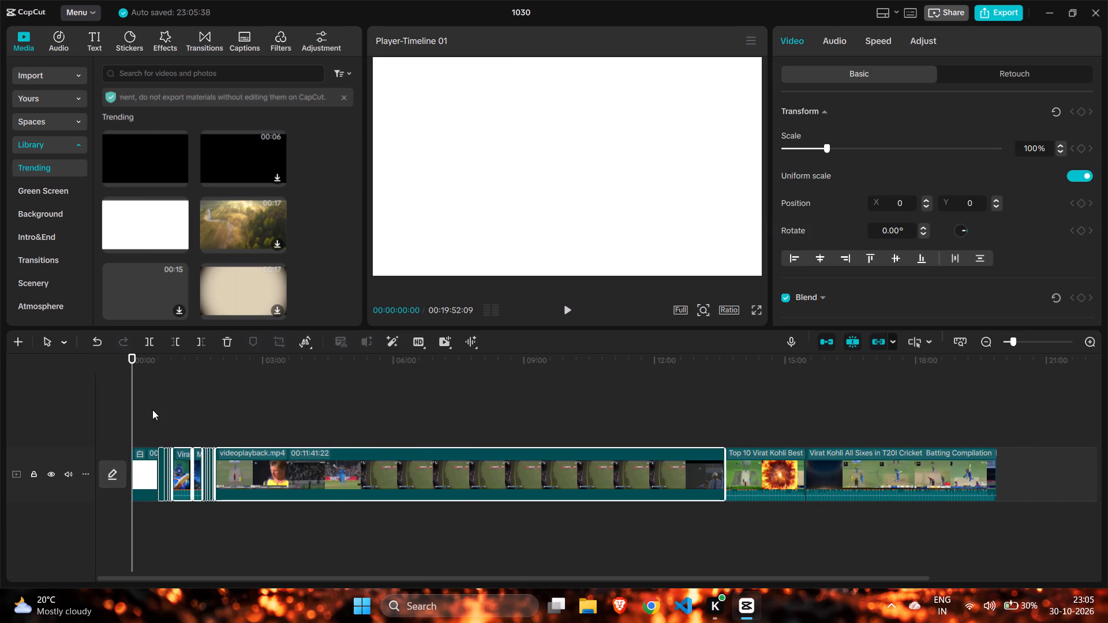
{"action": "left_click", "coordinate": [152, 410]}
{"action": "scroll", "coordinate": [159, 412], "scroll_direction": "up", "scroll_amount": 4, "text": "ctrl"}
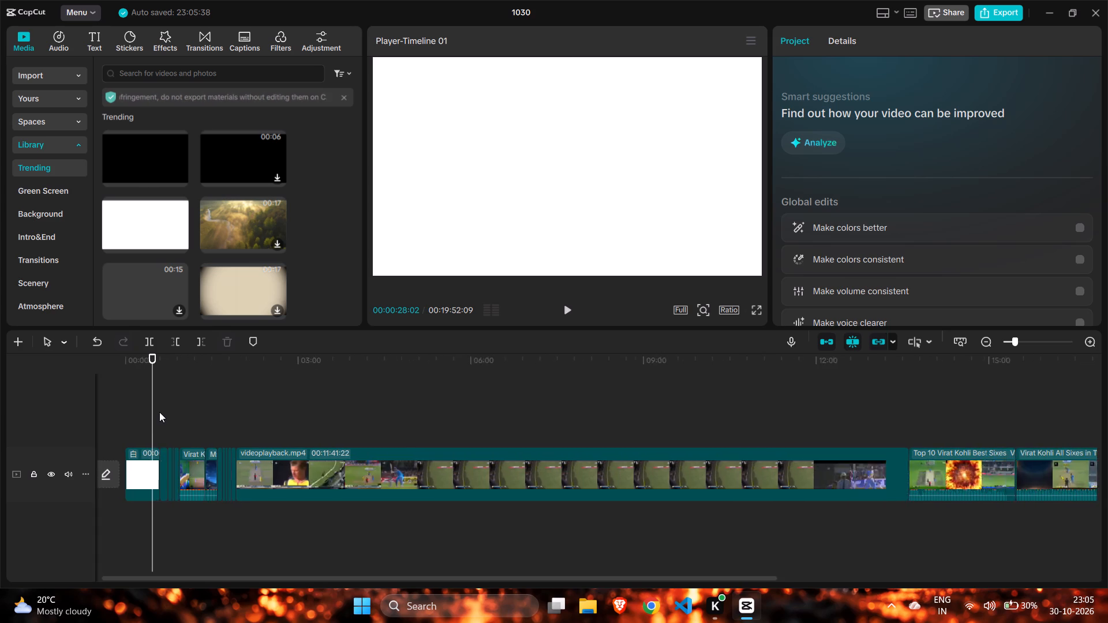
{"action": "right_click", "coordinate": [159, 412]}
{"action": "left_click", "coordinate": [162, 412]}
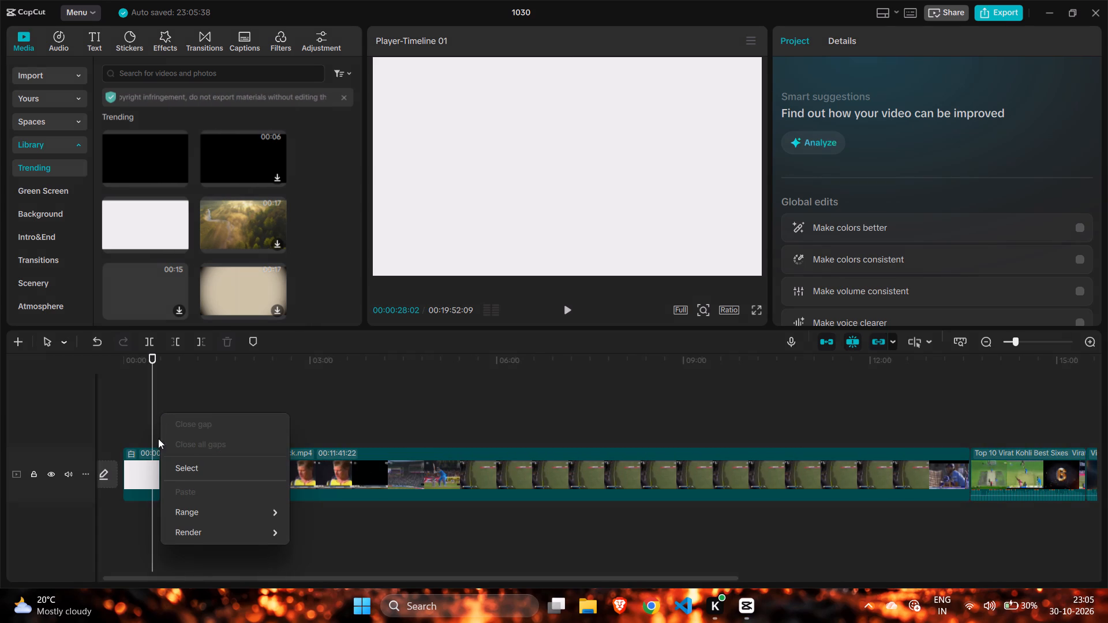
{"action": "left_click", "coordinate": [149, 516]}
Move all clips from the first Virat Kohli Sledging segment through videoplayback.mp4 to after the Virat Kohli All Sixes clip.
{"action": "left_click", "coordinate": [161, 526]}
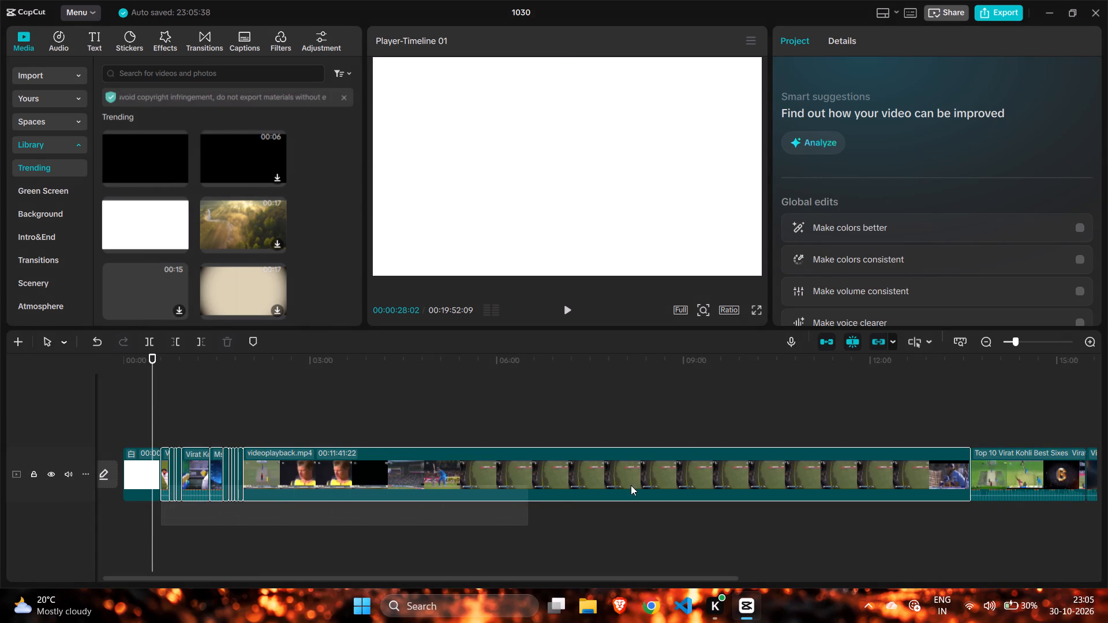
{"action": "left_click_drag", "start_coordinate": [870, 485], "coordinate": [978, 485]}
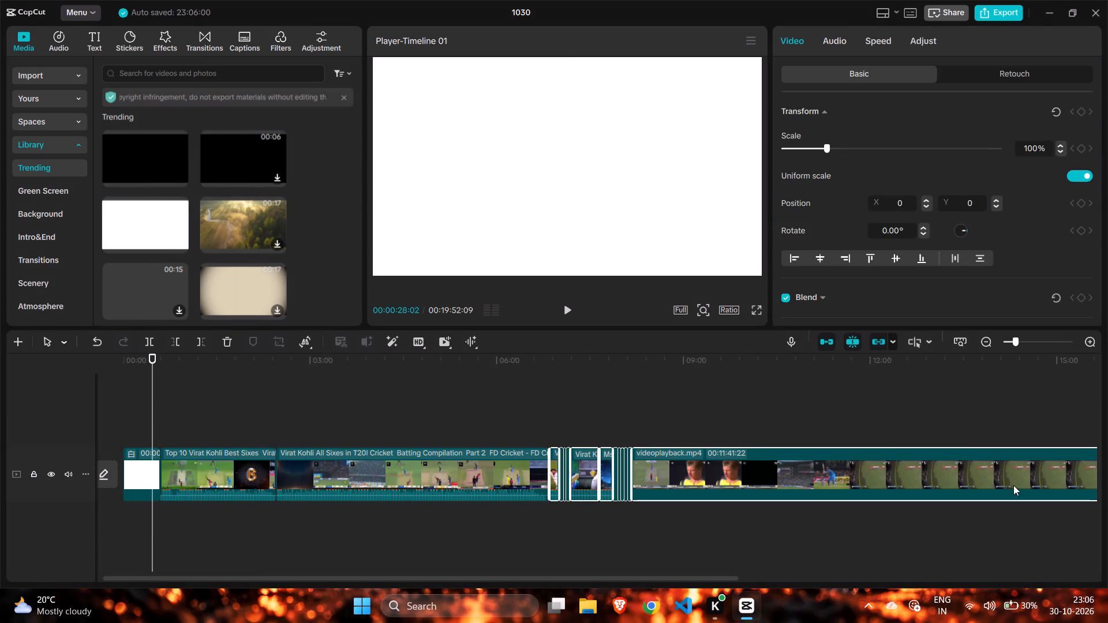
{"action": "left_click", "coordinate": [193, 528]}
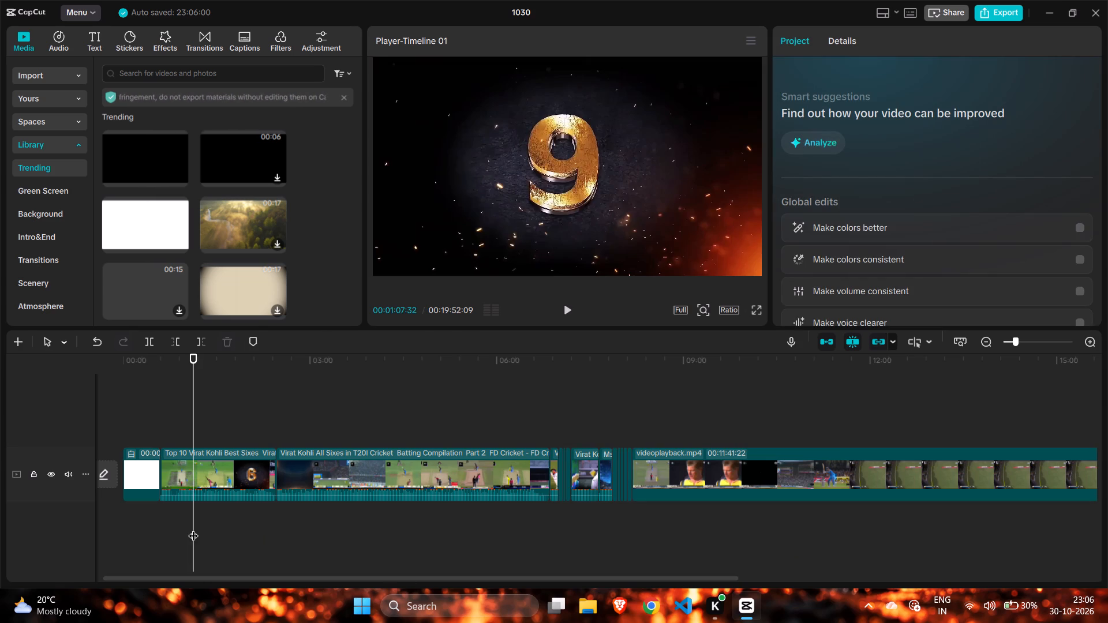
Undo the last move of the clips.
{"action": "left_click", "coordinate": [89, 342]}
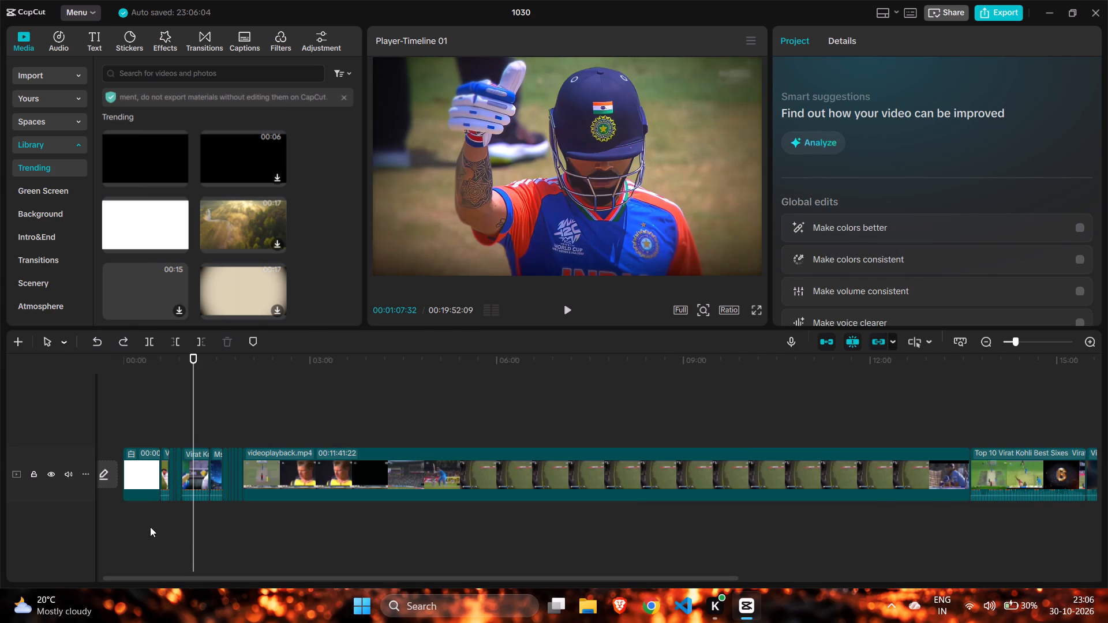
Select every clip after the white clip and move them together to a new track above it, starting at 00:00.
{"action": "left_click_drag", "start_coordinate": [166, 543], "coordinate": [175, 490]}
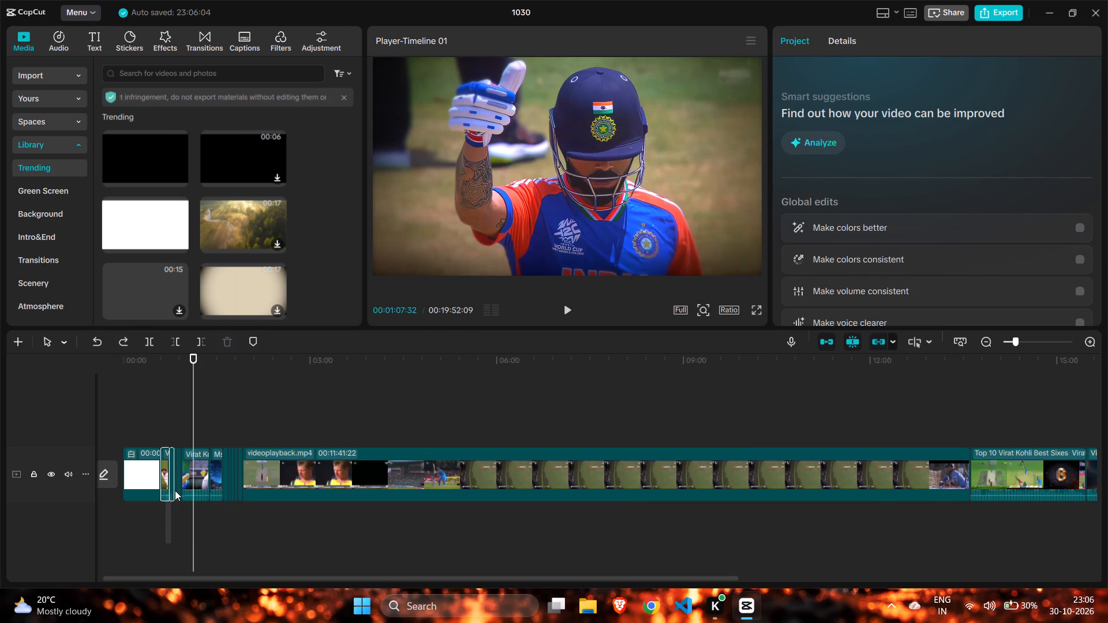
{"action": "left_click_drag", "start_coordinate": [175, 490], "coordinate": [982, 478]}
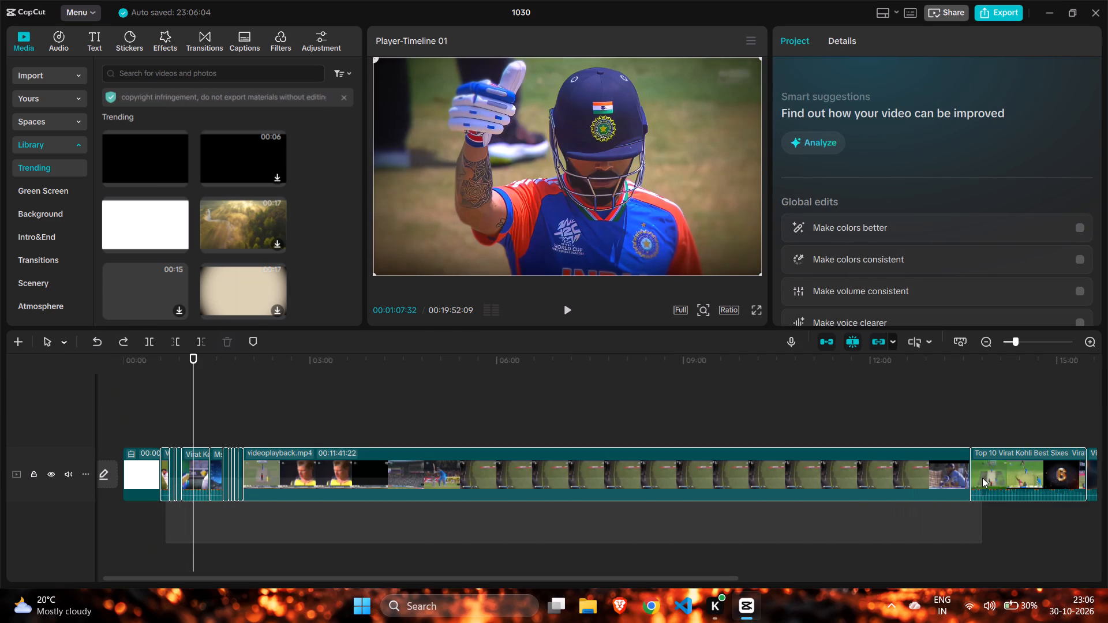
{"action": "left_click_drag", "start_coordinate": [982, 478], "coordinate": [1097, 485]}
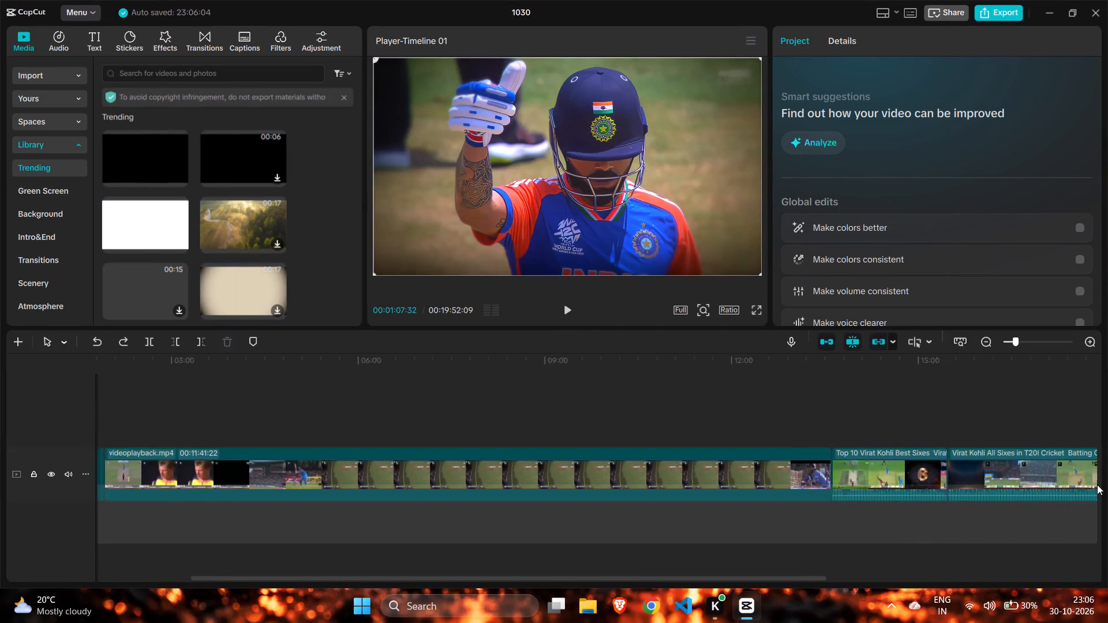
{"action": "left_click_drag", "start_coordinate": [1097, 485], "coordinate": [726, 484]}
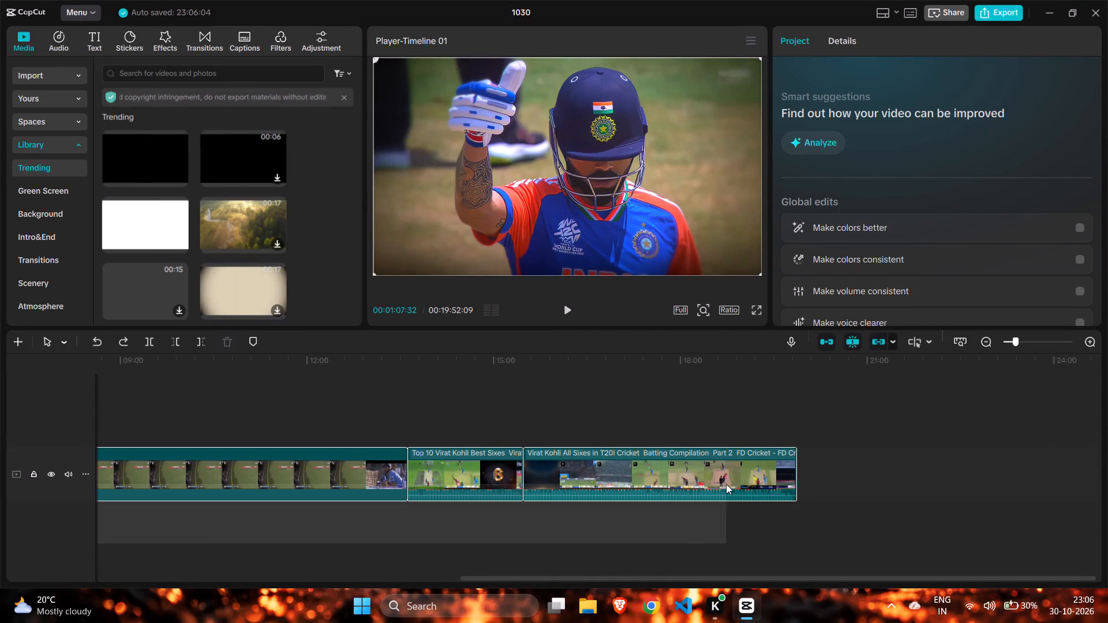
{"action": "left_click_drag", "start_coordinate": [338, 474], "coordinate": [64, 422]}
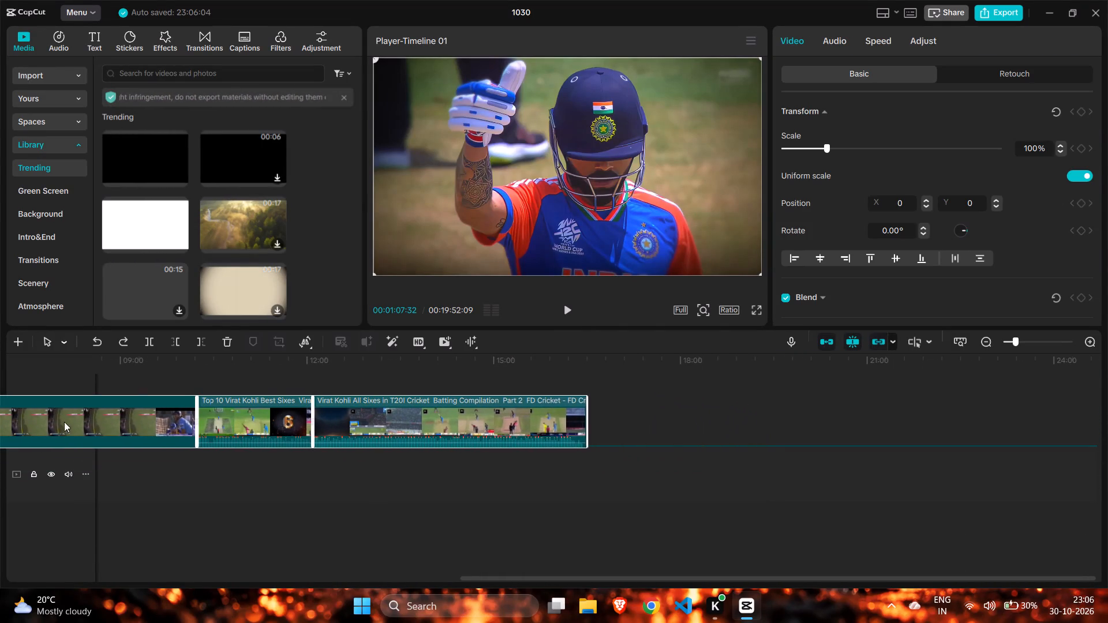
{"action": "left_click_drag", "start_coordinate": [64, 422], "coordinate": [438, 419]}
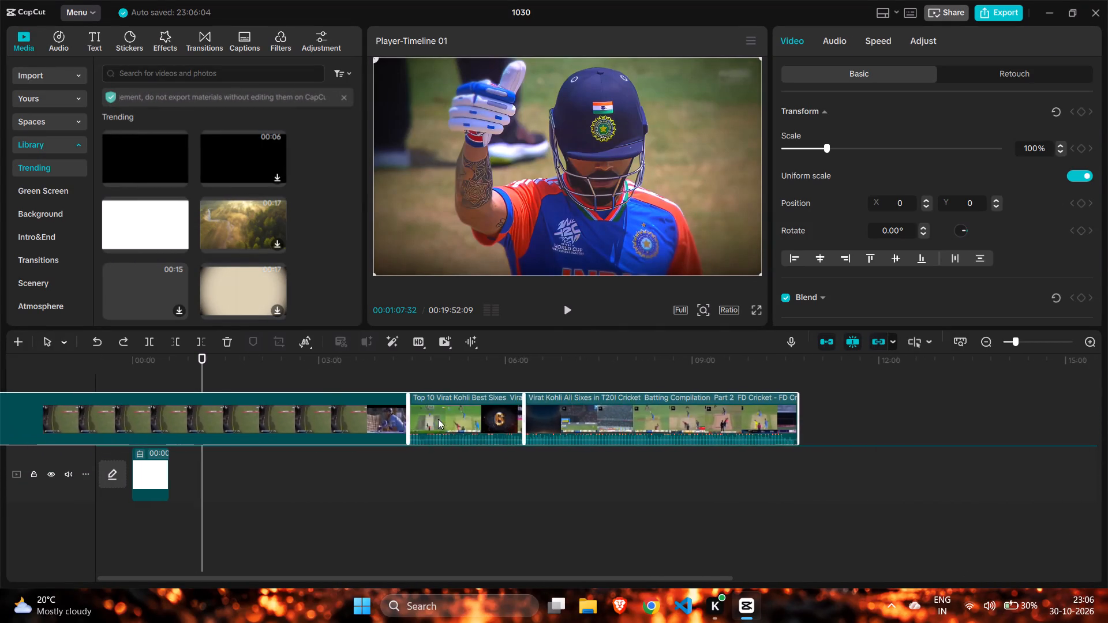
{"action": "left_click_drag", "start_coordinate": [438, 419], "coordinate": [789, 418]}
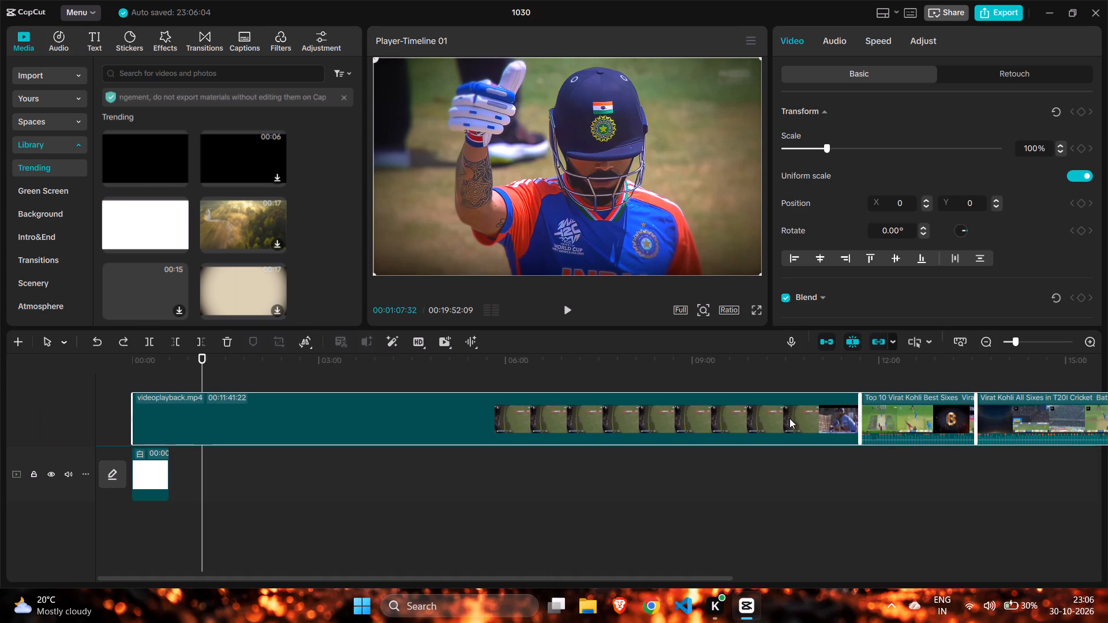
{"action": "left_click_drag", "start_coordinate": [789, 418], "coordinate": [789, 418]}
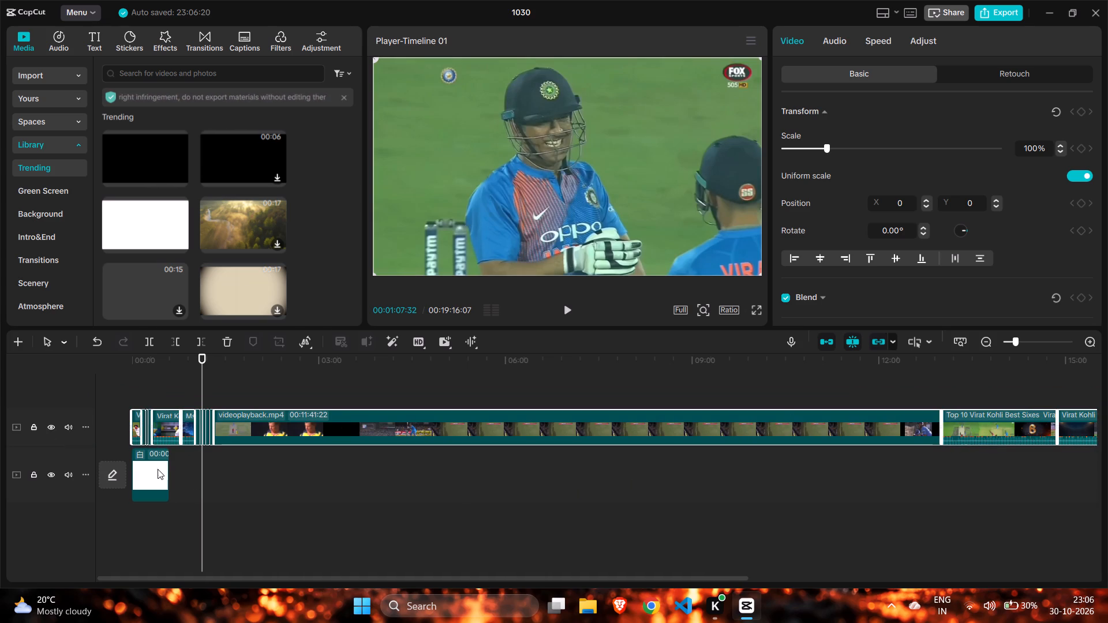
Extend the white clip on the main track to a duration of 02:12:46:54, past the end of the cricket clips.
{"action": "left_click", "coordinate": [155, 468]}
{"action": "left_click_drag", "start_coordinate": [169, 472], "coordinate": [1107, 482]}
{"action": "scroll", "coordinate": [231, 485], "scroll_direction": "right", "scroll_amount": 8}
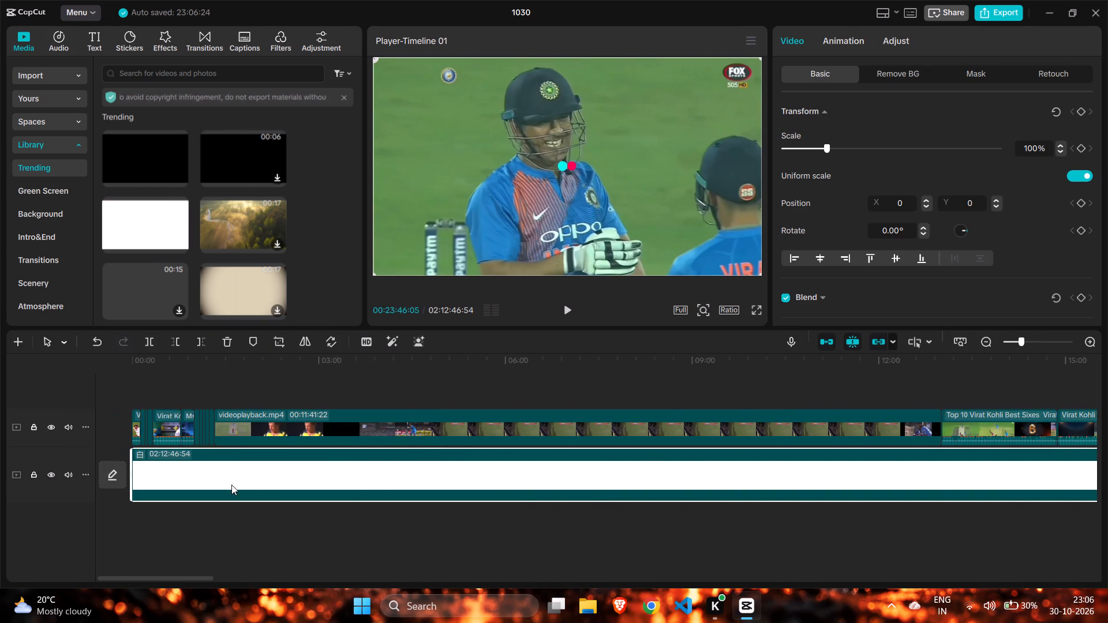
Set the white clip's scale to 196%.
{"action": "scroll", "coordinate": [231, 485], "scroll_direction": "up", "scroll_amount": 11, "text": "ctrl"}
{"action": "scroll", "coordinate": [231, 485], "scroll_direction": "right", "scroll_amount": 7}
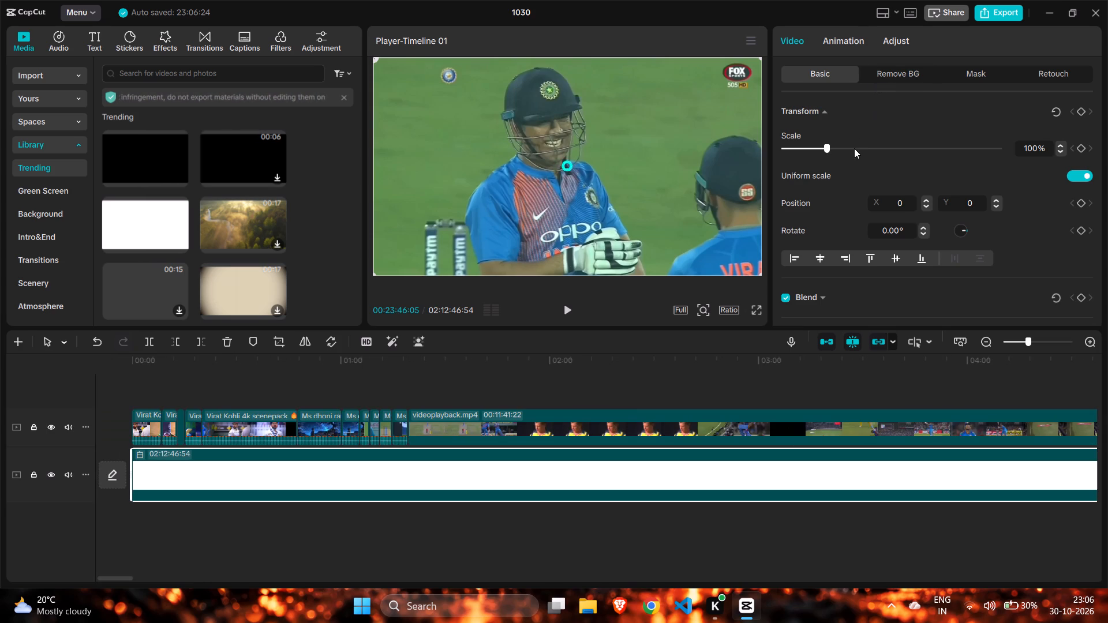
{"action": "left_click_drag", "start_coordinate": [828, 150], "coordinate": [864, 155]}
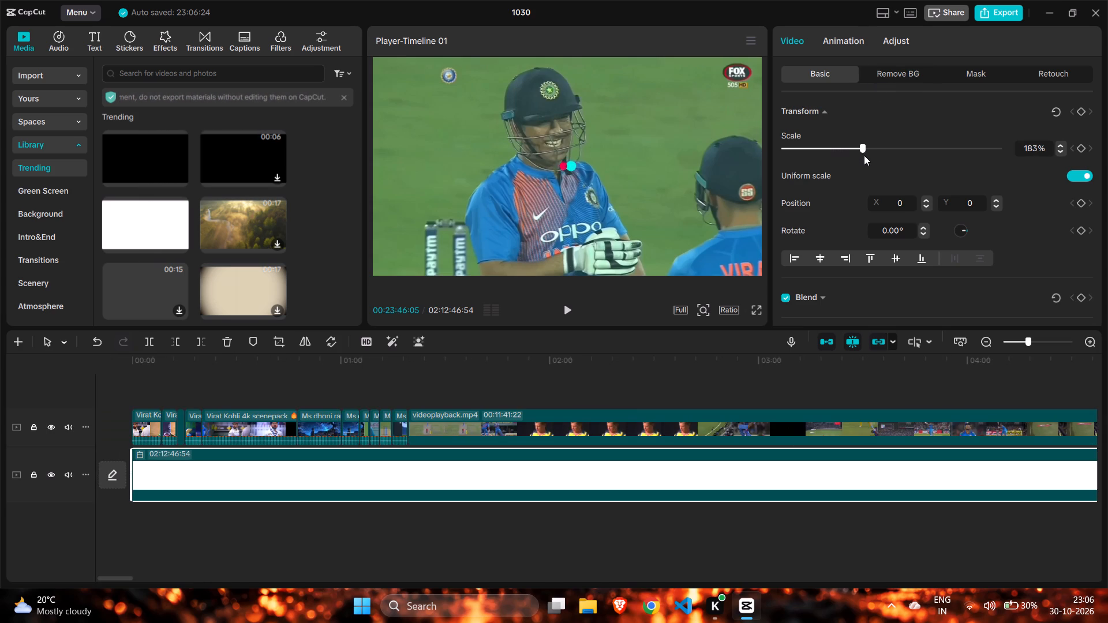
{"action": "left_click_drag", "start_coordinate": [864, 155], "coordinate": [870, 156]}
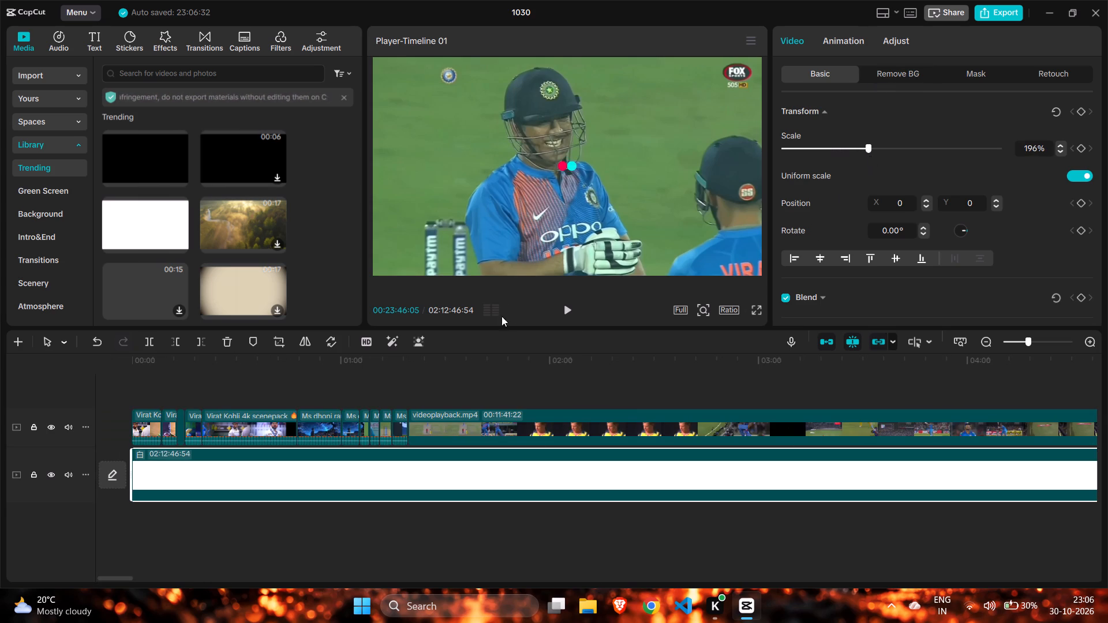
Set the project's aspect ratio to 9:16.
{"action": "left_click", "coordinate": [723, 305]}
{"action": "left_click", "coordinate": [727, 307]}
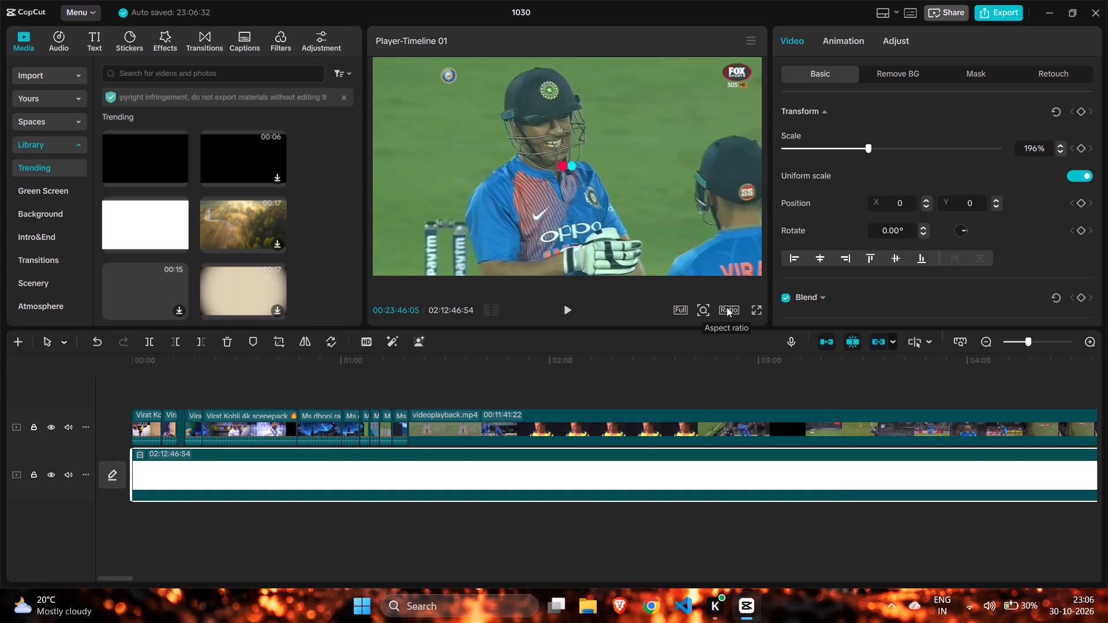
{"action": "left_click", "coordinate": [751, 461]}
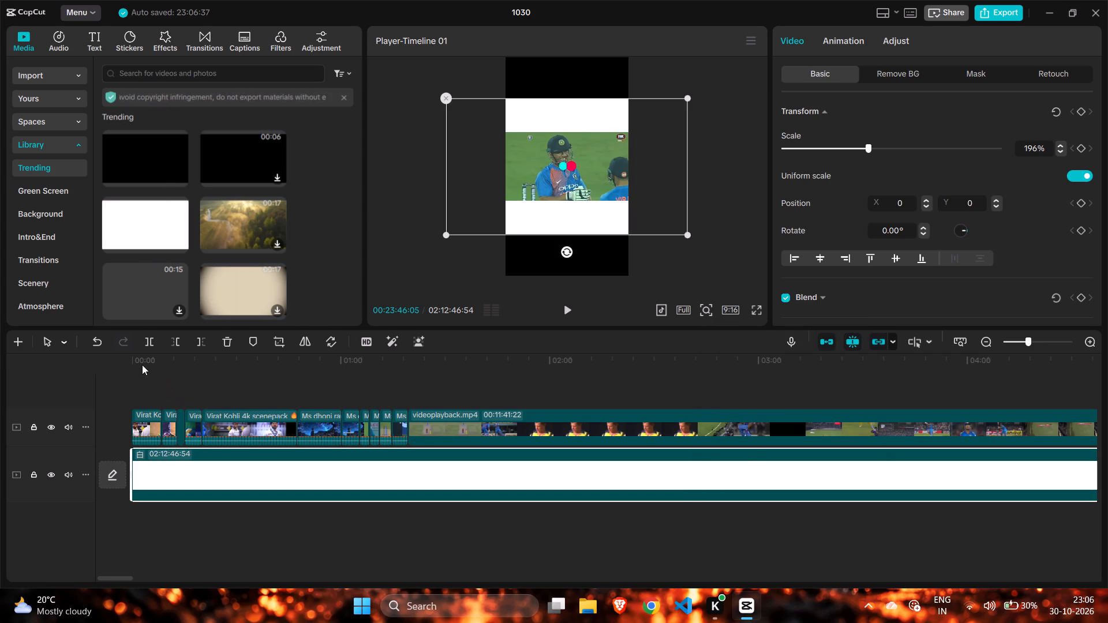
Scale the first Virat Kohli Sledging segment to 196% and check its framing in the full-screen preview.
{"action": "left_click", "coordinate": [122, 363]}
{"action": "left_click", "coordinate": [133, 377]}
{"action": "left_click", "coordinate": [145, 398]}
{"action": "left_click", "coordinate": [146, 414]}
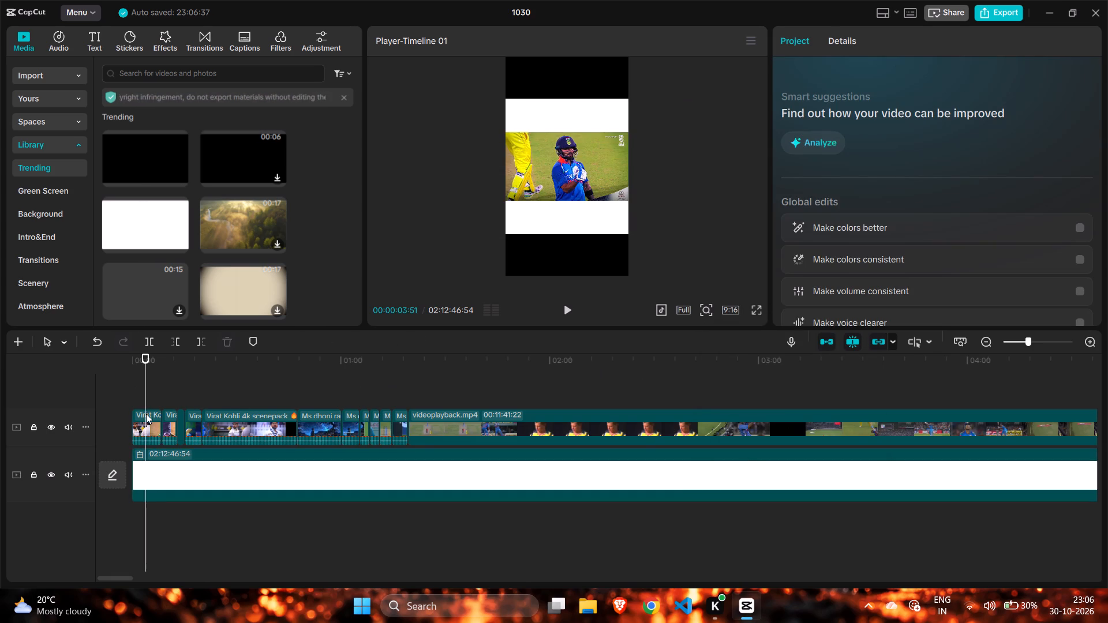
{"action": "scroll", "coordinate": [265, 385], "scroll_direction": "up", "scroll_amount": 11, "text": "ctrl"}
{"action": "scroll", "coordinate": [268, 391], "scroll_direction": "right", "scroll_amount": 2}
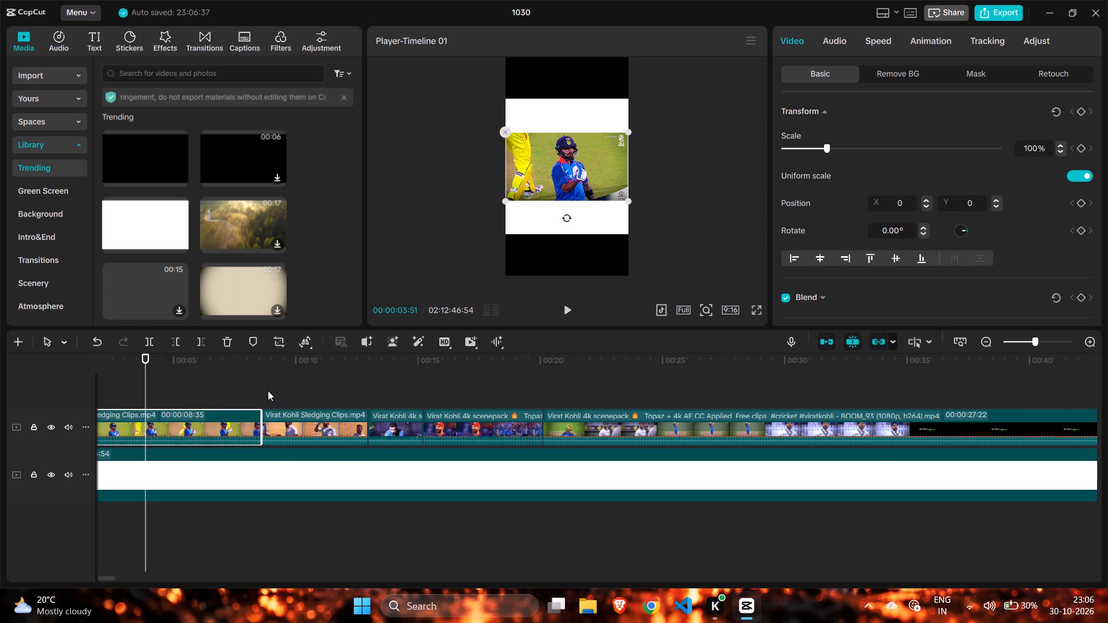
{"action": "scroll", "coordinate": [268, 391], "scroll_direction": "right", "scroll_amount": 2}
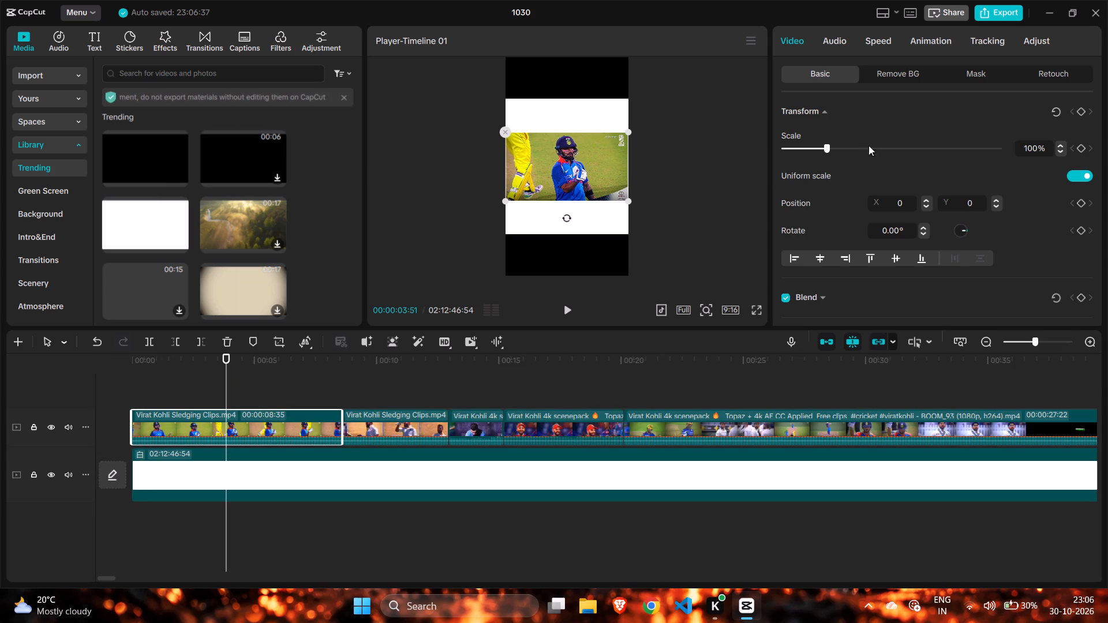
{"action": "left_click_drag", "start_coordinate": [823, 149], "coordinate": [832, 151]}
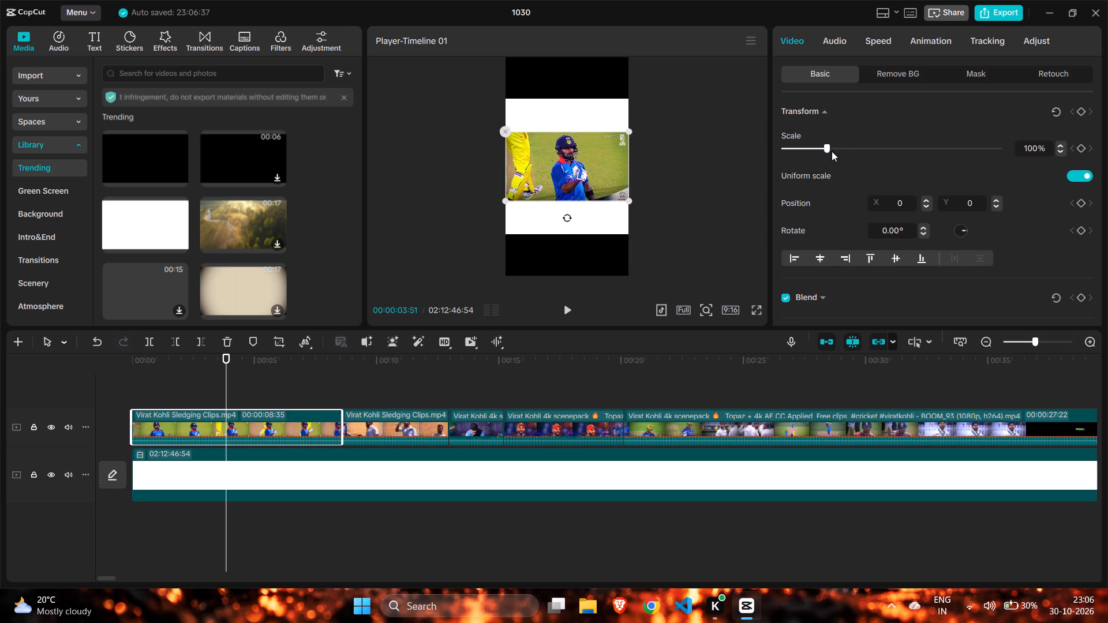
{"action": "left_click_drag", "start_coordinate": [832, 151], "coordinate": [865, 167]}
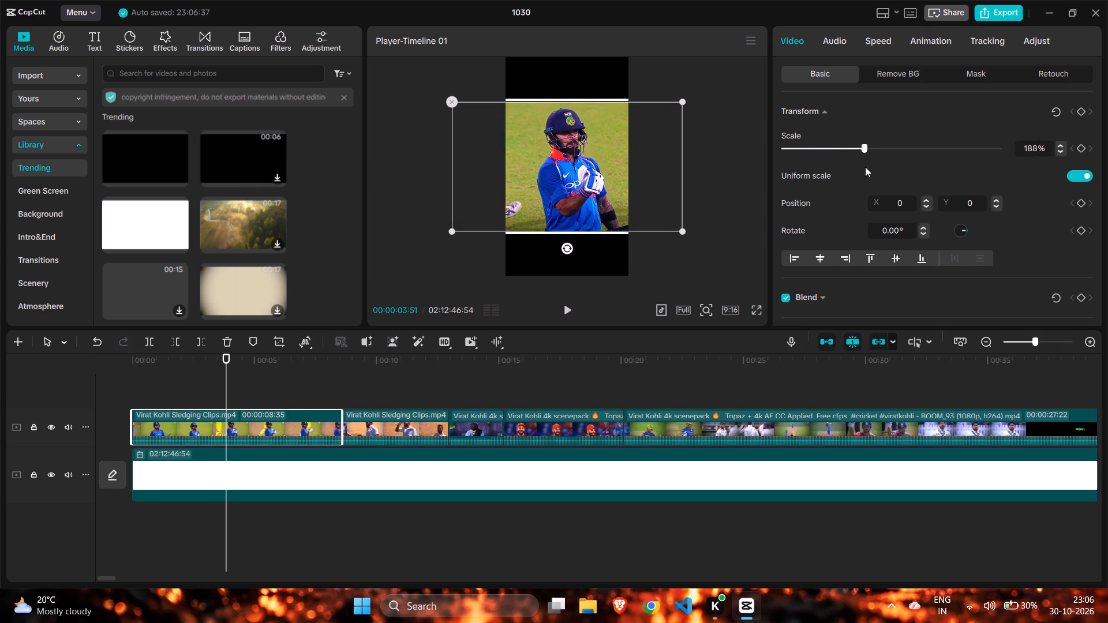
{"action": "left_click_drag", "start_coordinate": [865, 167], "coordinate": [866, 167]}
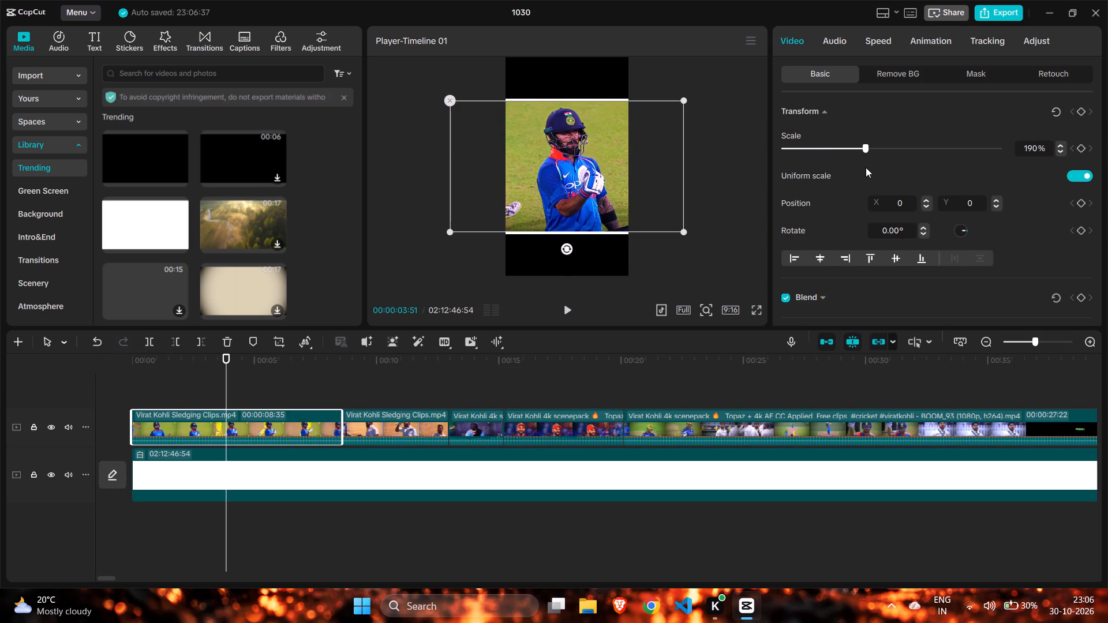
{"action": "left_click", "coordinate": [1058, 147]}
{"action": "left_click", "coordinate": [1058, 147]}
{"action": "left_click", "coordinate": [1058, 147]}
{"action": "left_click", "coordinate": [1058, 147]}
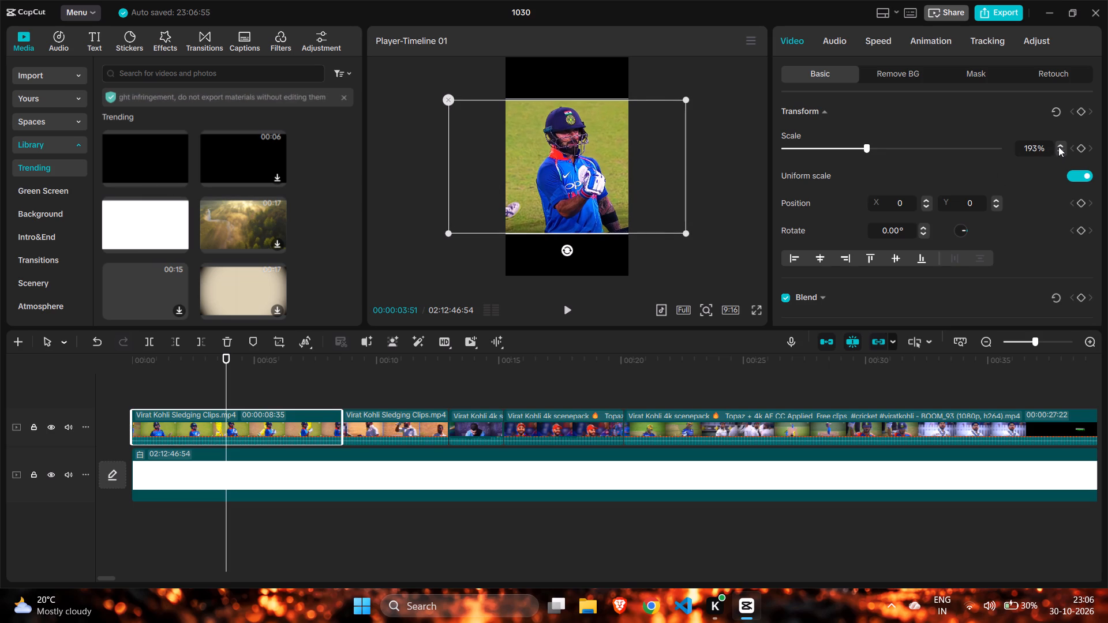
{"action": "left_click", "coordinate": [1058, 147]}
{"action": "left_click", "coordinate": [1058, 147]}
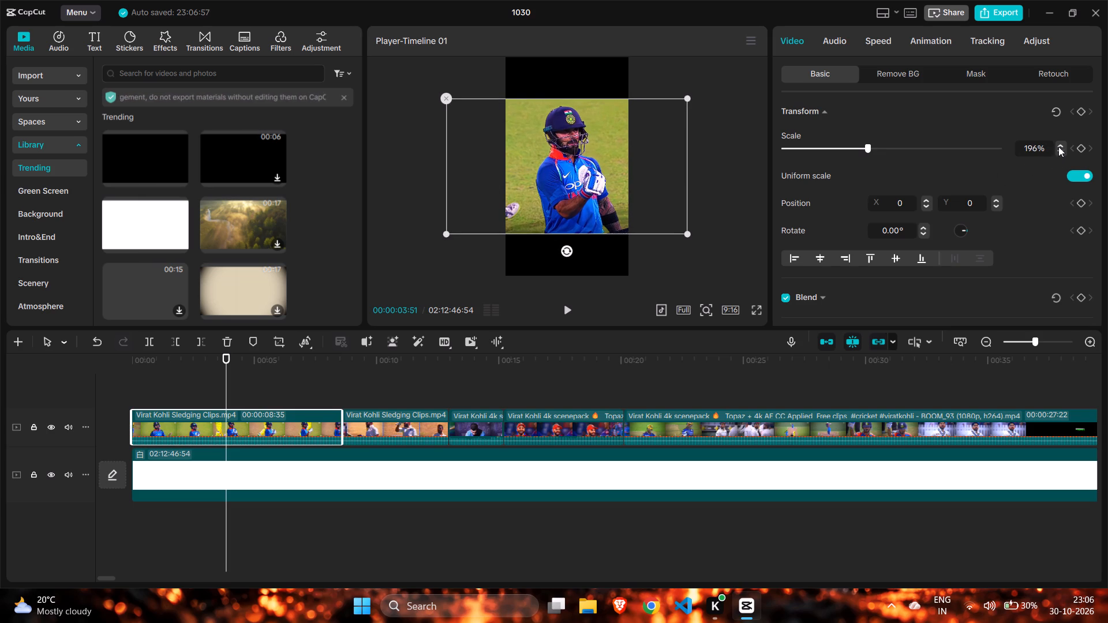
{"action": "left_click", "coordinate": [756, 307]}
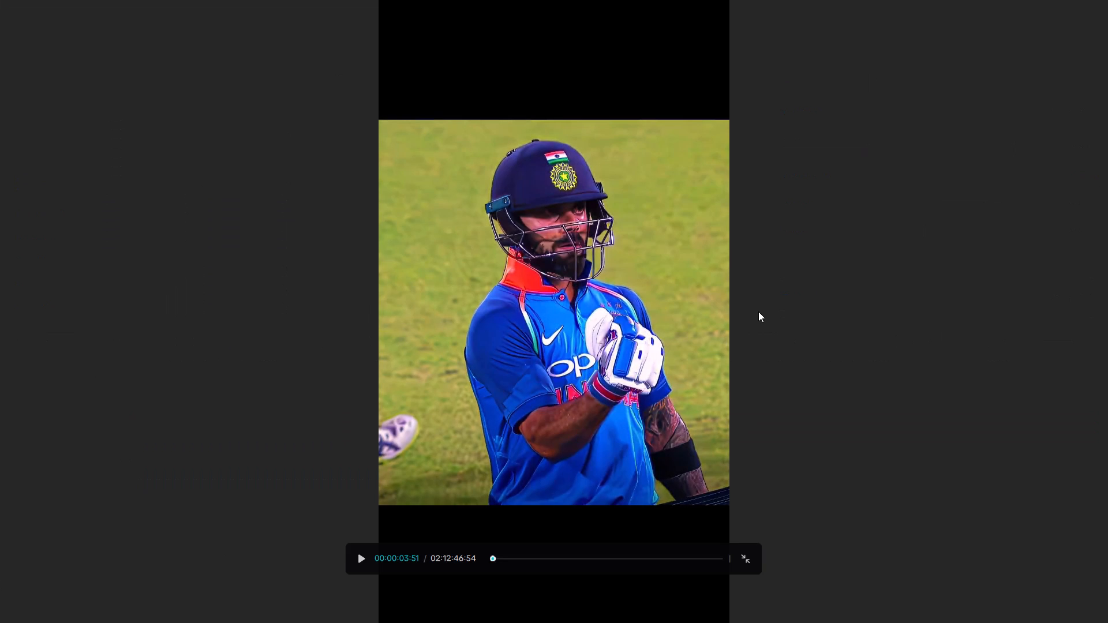
{"action": "left_click", "coordinate": [744, 553]}
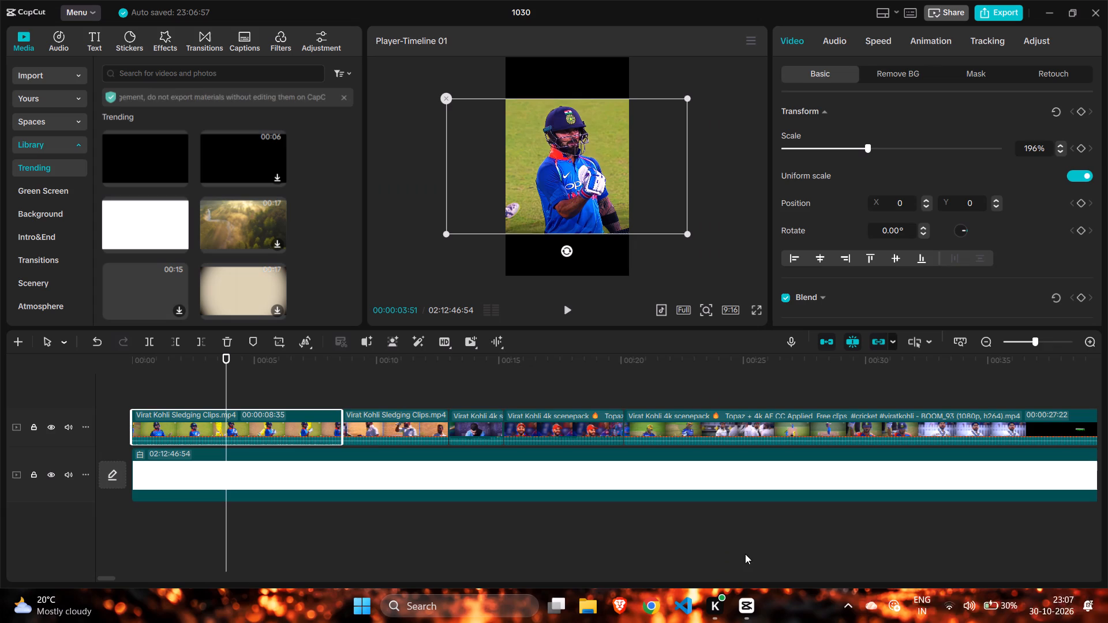
Set the second Virat Kohli Sledging segment's scale to 196%.
{"action": "left_click", "coordinate": [365, 430]}
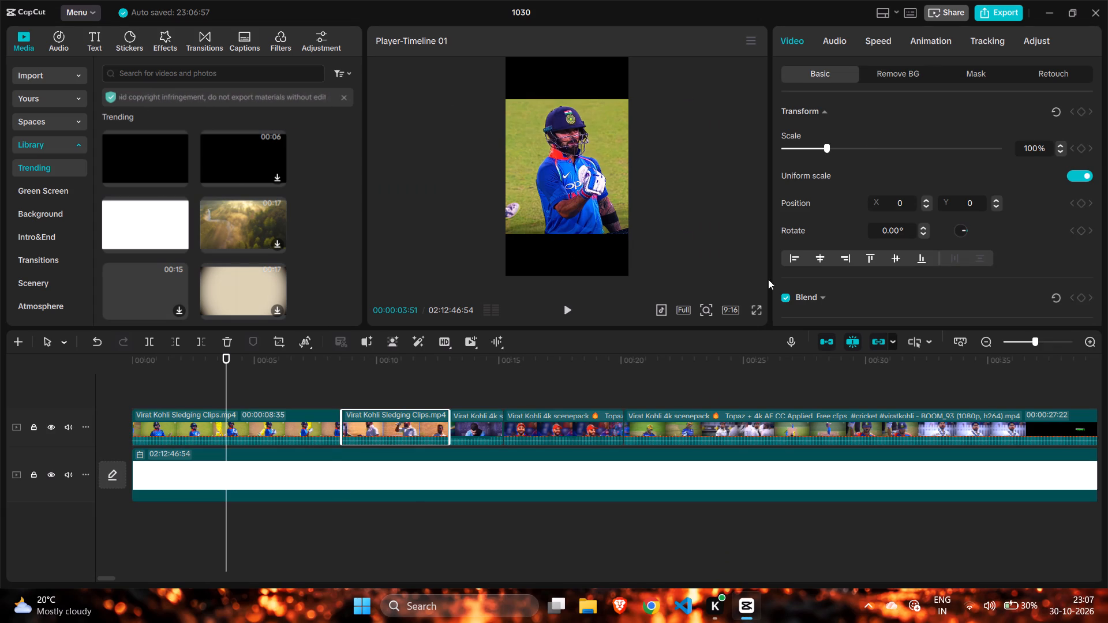
{"action": "left_click", "coordinate": [861, 148]}
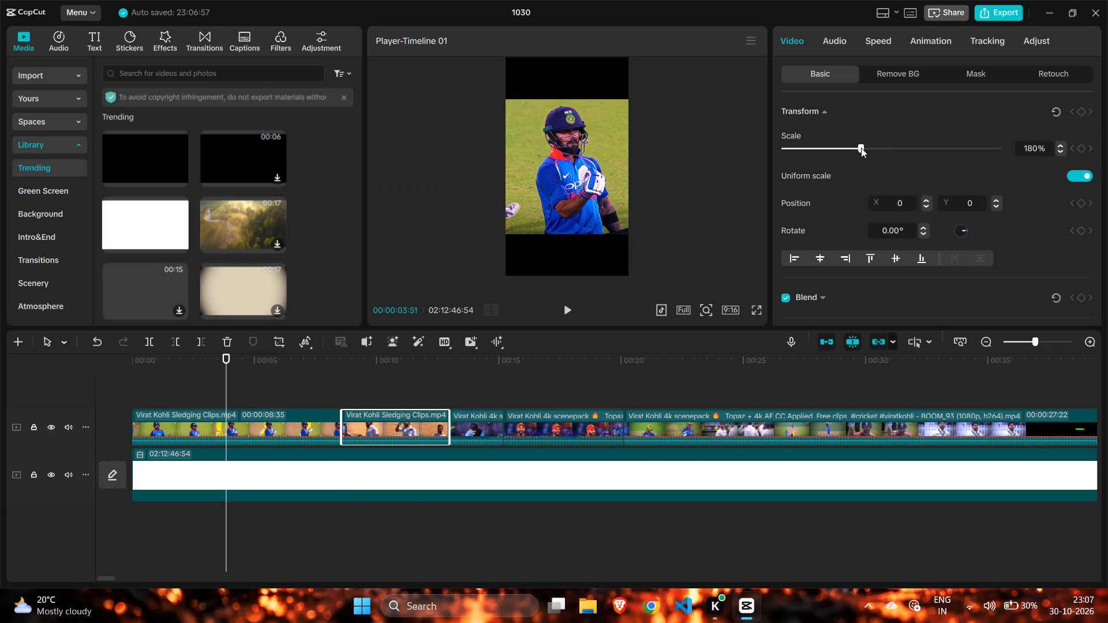
{"action": "left_click", "coordinate": [874, 149]}
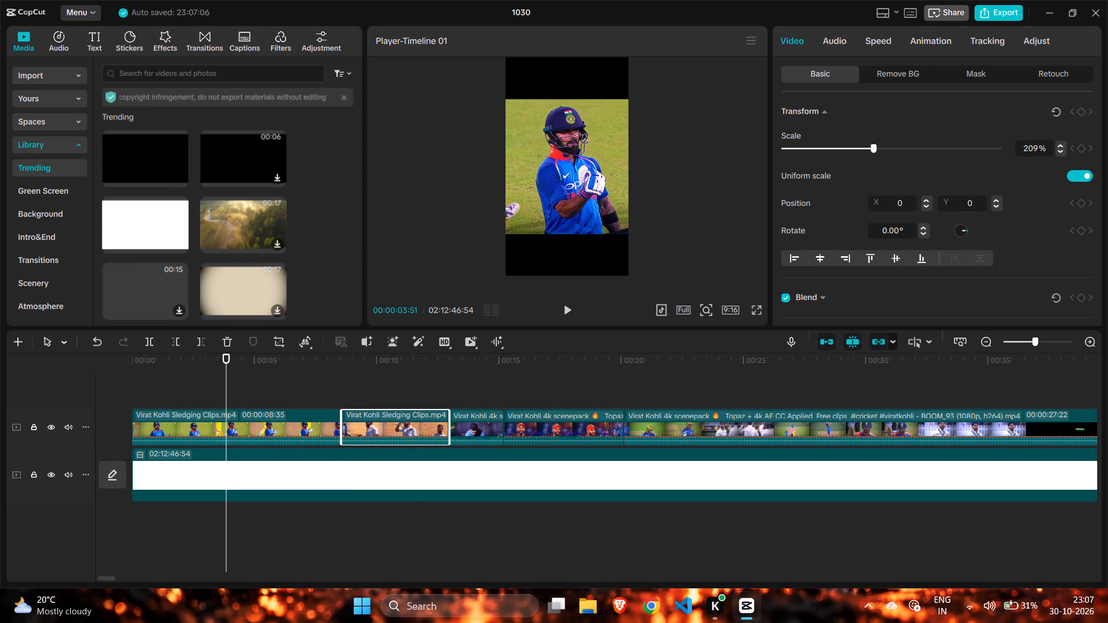
{"action": "left_click", "coordinate": [862, 149]}
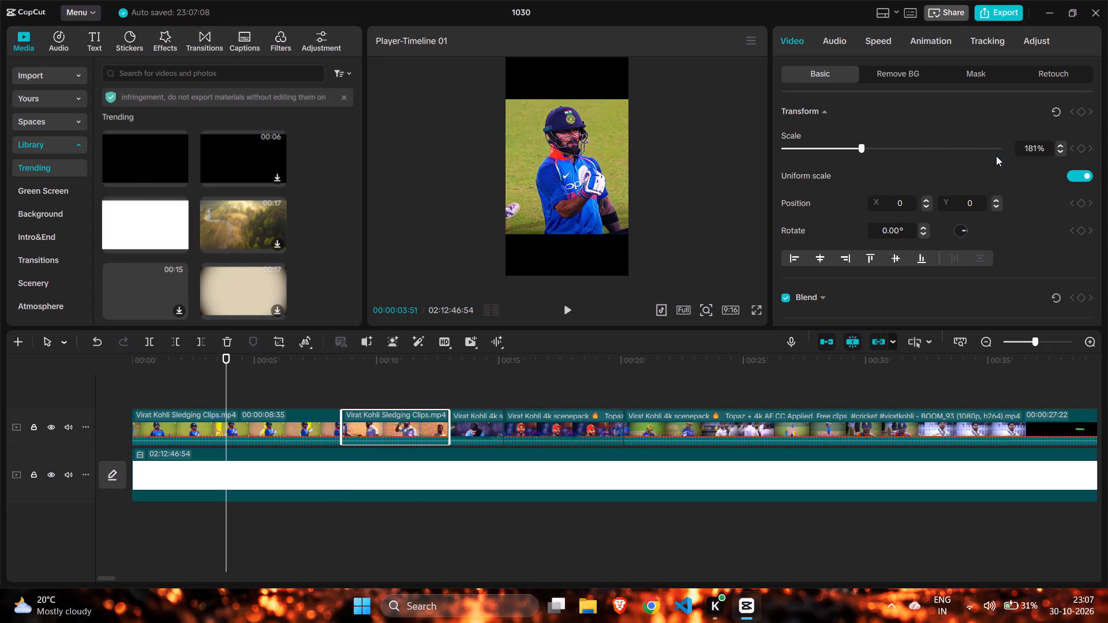
{"action": "triple_click", "coordinate": [1061, 145]}
{"action": "triple_click", "coordinate": [1061, 144]}
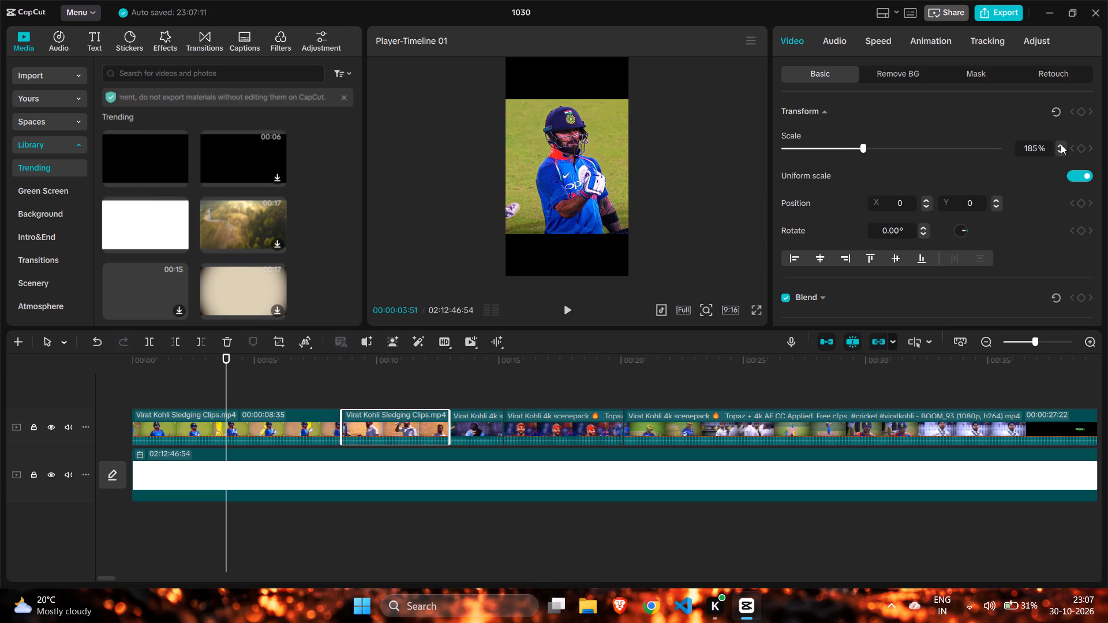
{"action": "triple_click", "coordinate": [1061, 144]}
{"action": "triple_click", "coordinate": [1061, 144]}
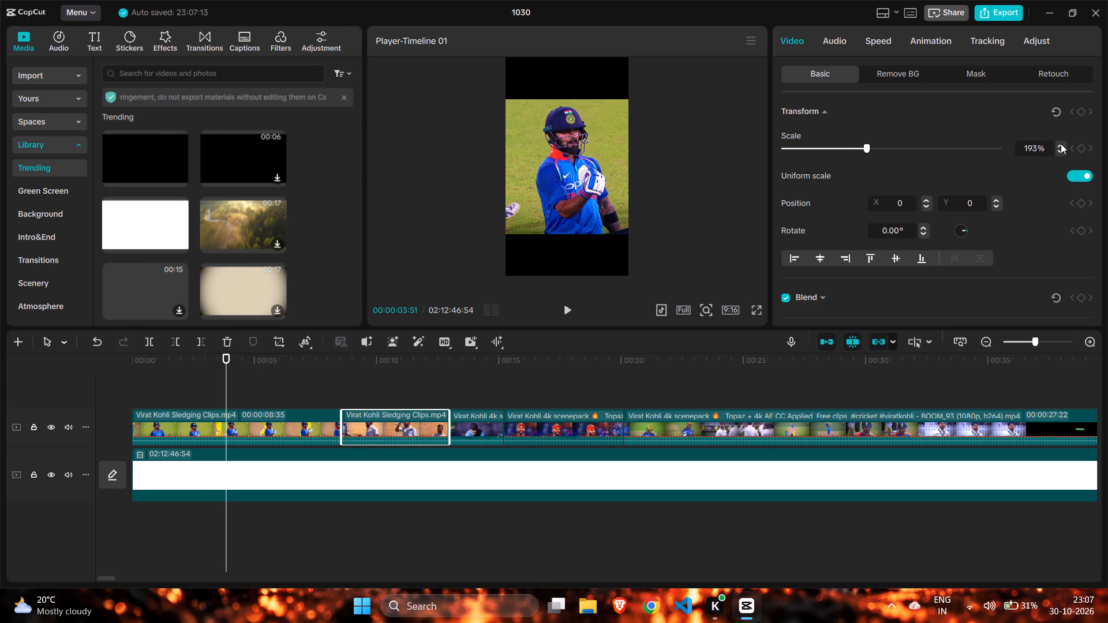
{"action": "double_click", "coordinate": [1061, 144]}
{"action": "left_click", "coordinate": [1061, 144]}
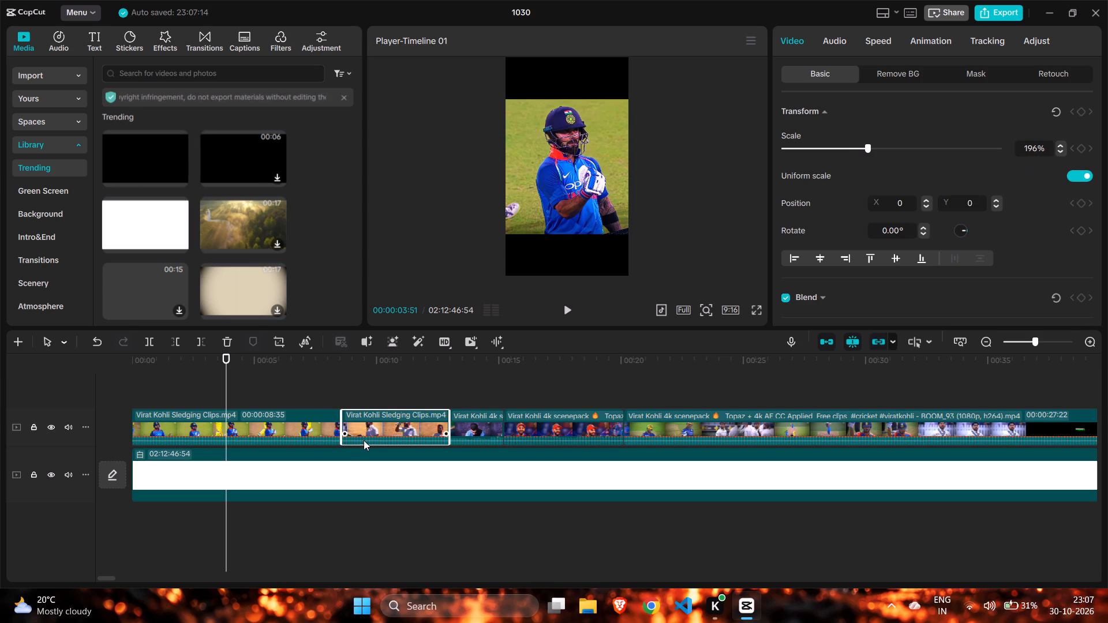
Scale the first Virat Kohli 4k scenepack segment, the seated portrait shot, to 196%.
{"action": "left_click", "coordinate": [342, 380]}
{"action": "left_click_drag", "start_coordinate": [342, 380], "coordinate": [333, 380]}
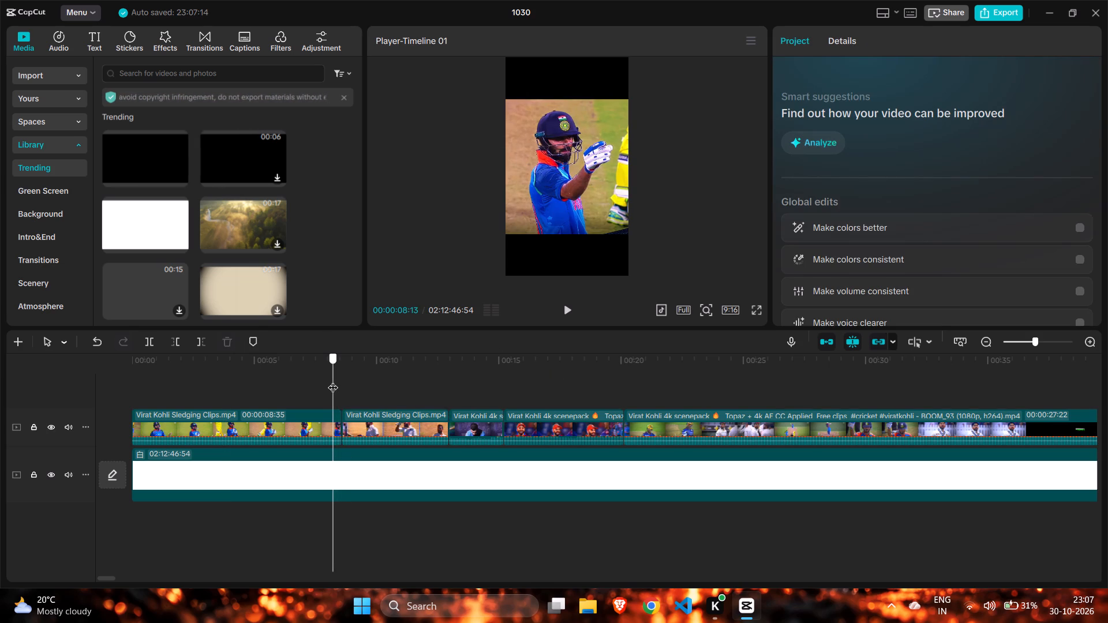
{"action": "left_click_drag", "start_coordinate": [333, 380], "coordinate": [366, 387]}
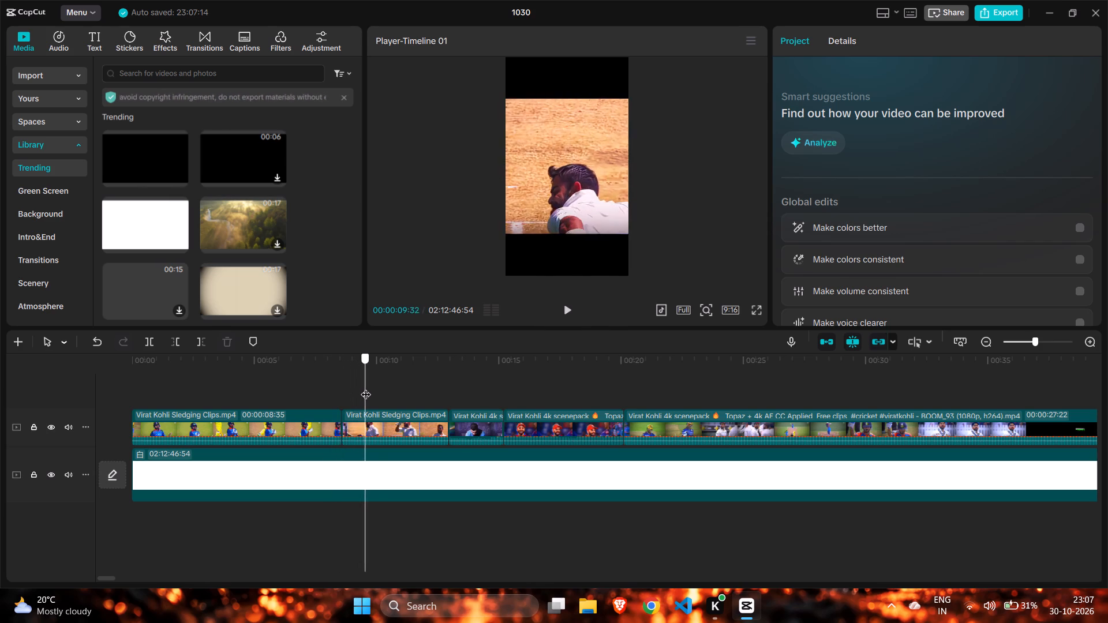
{"action": "left_click_drag", "start_coordinate": [366, 387], "coordinate": [469, 388]}
{"action": "left_click", "coordinate": [469, 388]}
{"action": "left_click", "coordinate": [488, 434]}
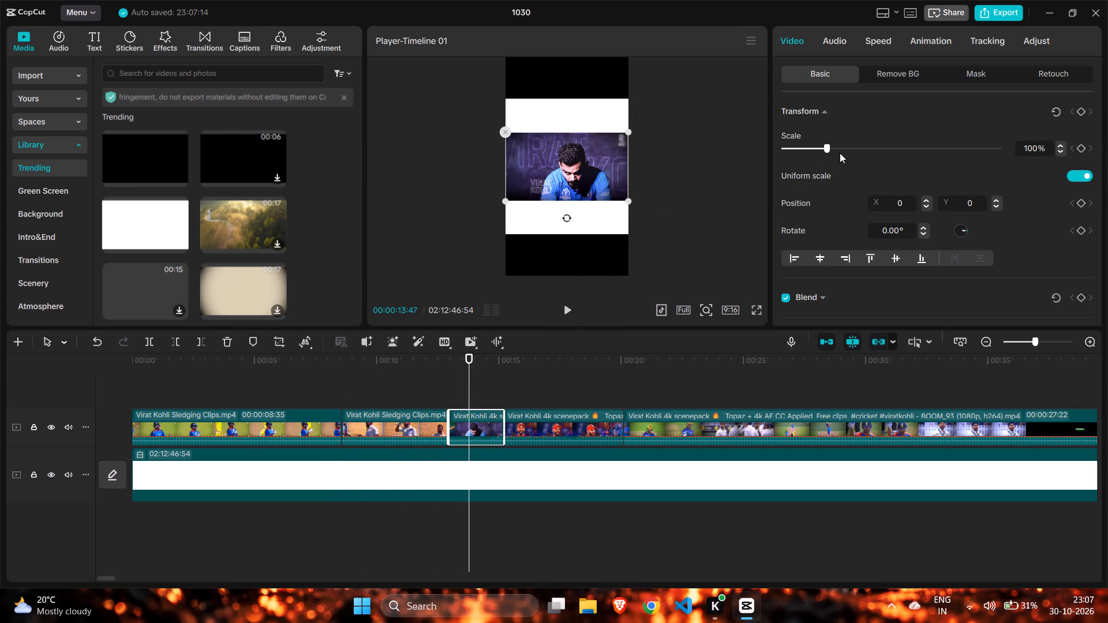
{"action": "left_click", "coordinate": [840, 153]}
{"action": "left_click", "coordinate": [846, 151]}
{"action": "left_click", "coordinate": [852, 150]}
{"action": "left_click", "coordinate": [862, 152]}
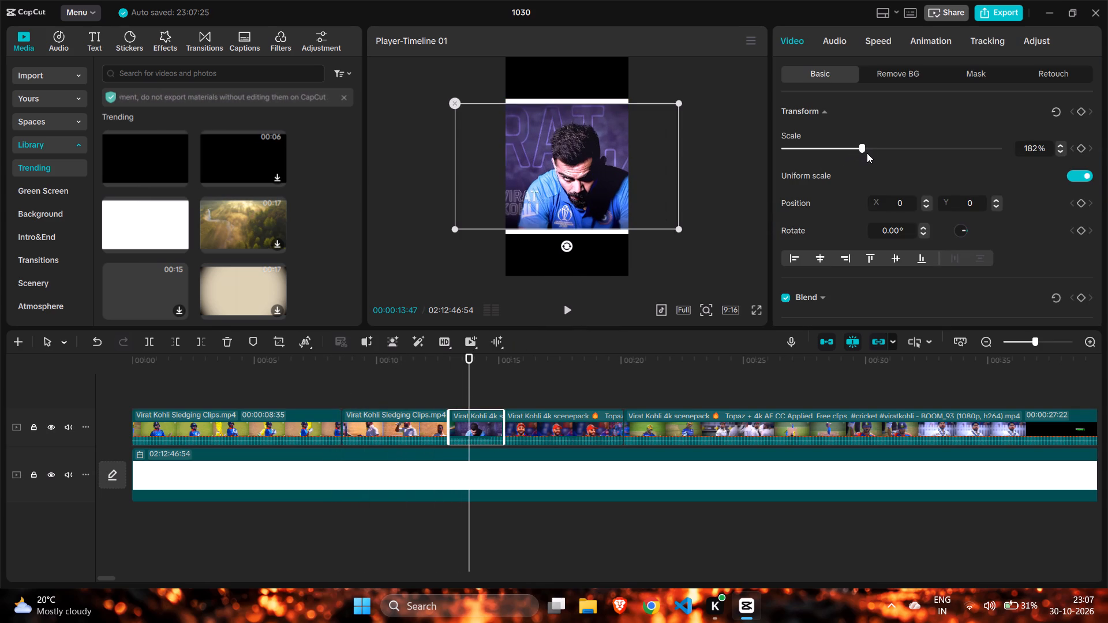
{"action": "left_click", "coordinate": [876, 149]}
{"action": "left_click", "coordinate": [868, 148]}
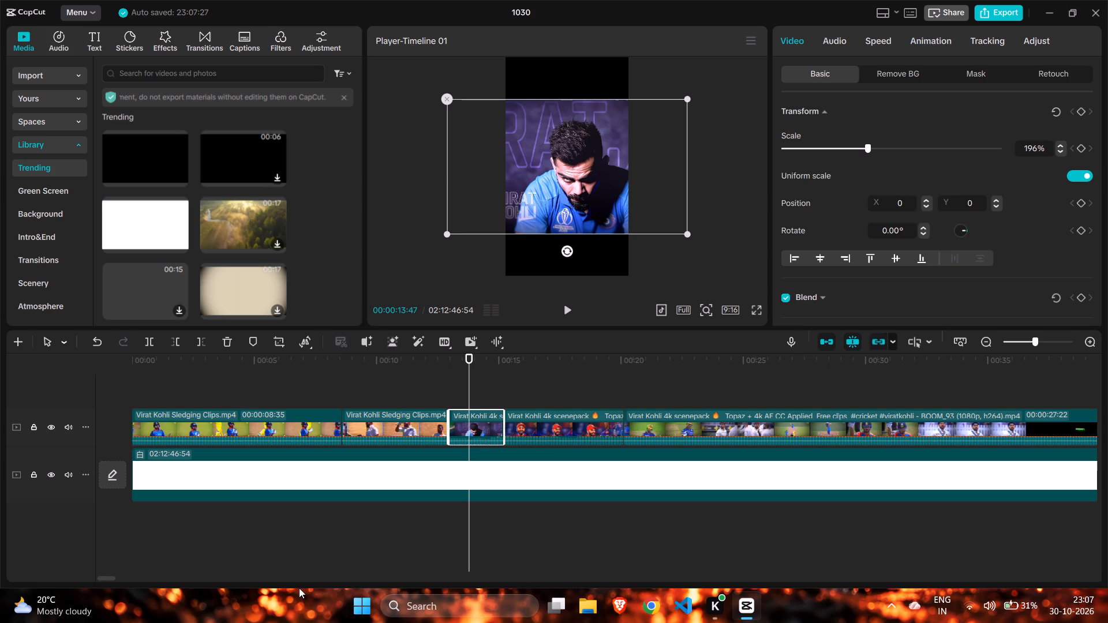
Scale the second Virat Kohli 4k scenepack segment, the smiling red-cap shot, to 196%.
{"action": "left_click", "coordinate": [522, 397]}
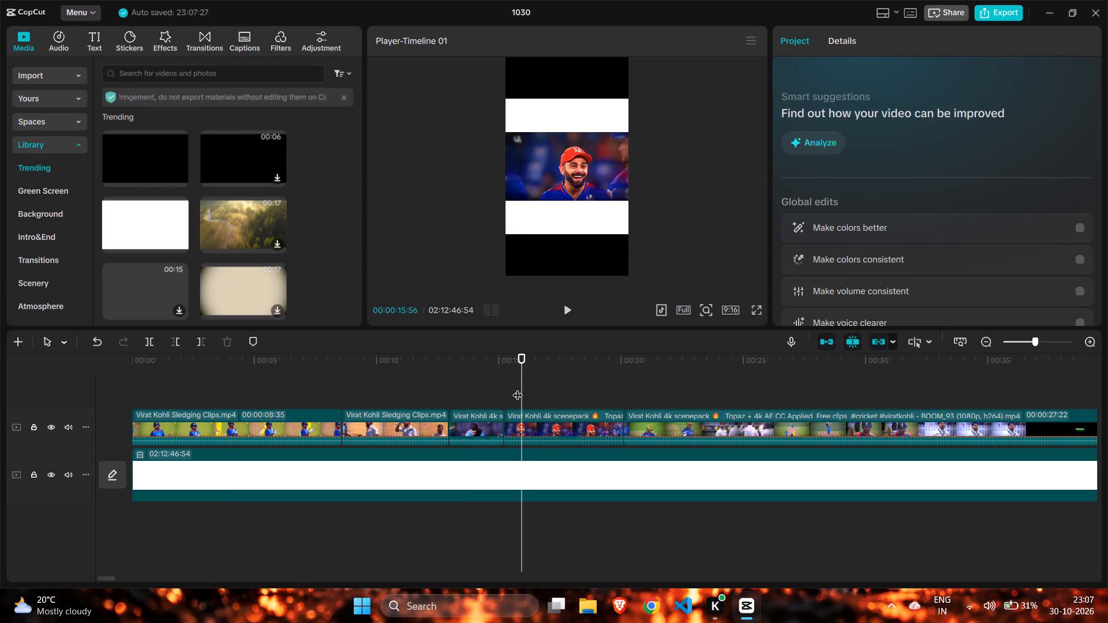
{"action": "left_click", "coordinate": [518, 388]}
{"action": "left_click_drag", "start_coordinate": [518, 388], "coordinate": [518, 396]}
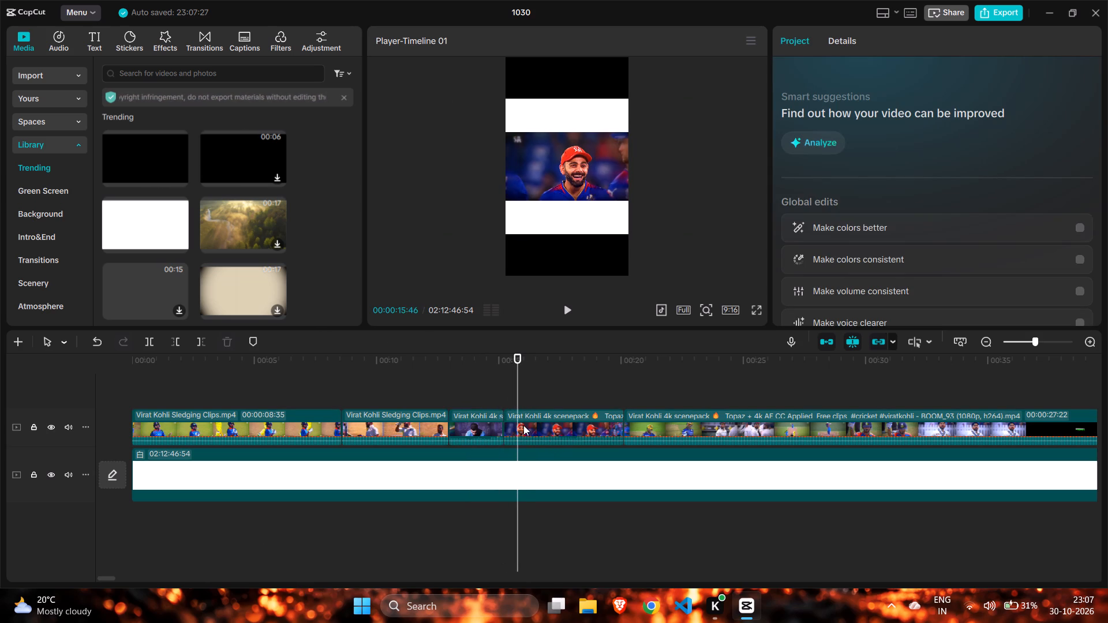
{"action": "left_click", "coordinate": [523, 426]}
{"action": "left_click_drag", "start_coordinate": [627, 201], "coordinate": [638, 215]}
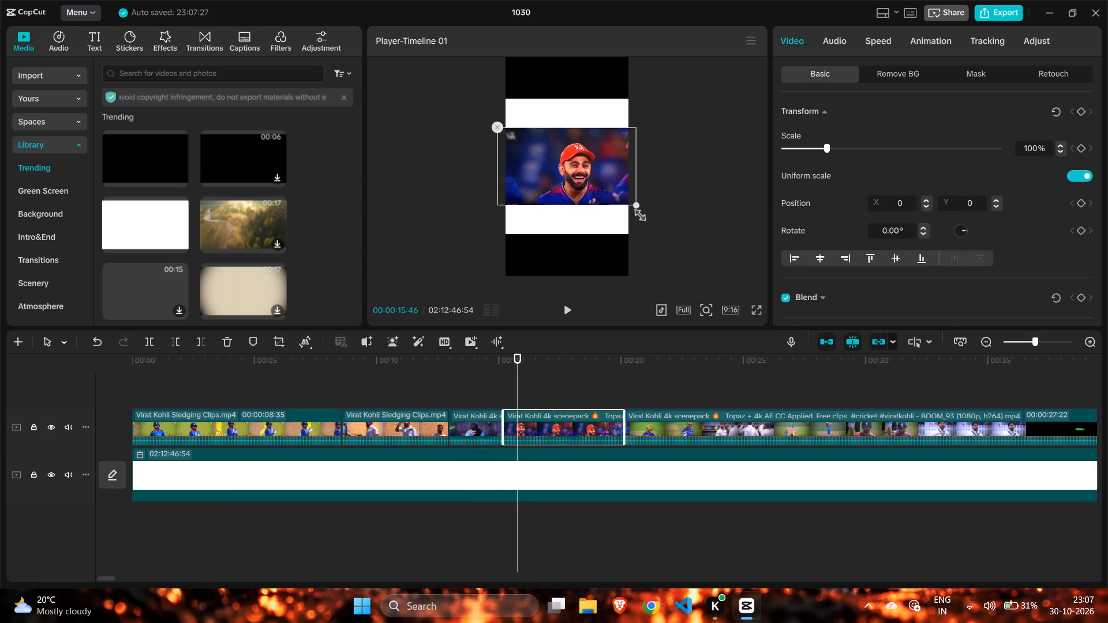
{"action": "left_click_drag", "start_coordinate": [638, 215], "coordinate": [683, 301]}
{"action": "left_click", "coordinate": [683, 301]}
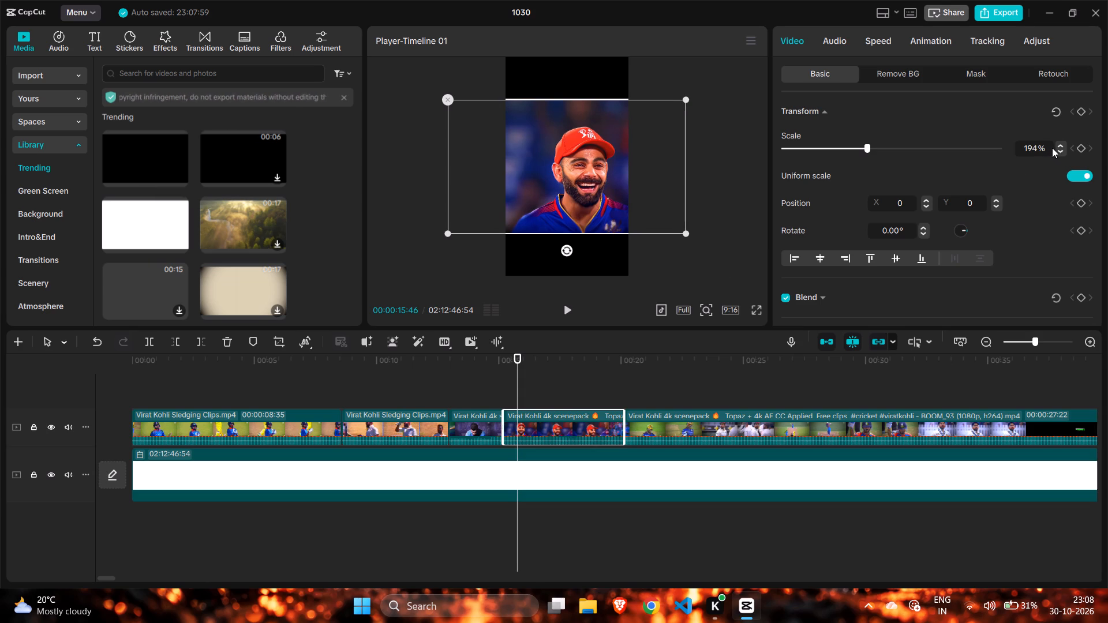
{"action": "double_click", "coordinate": [1058, 145]}
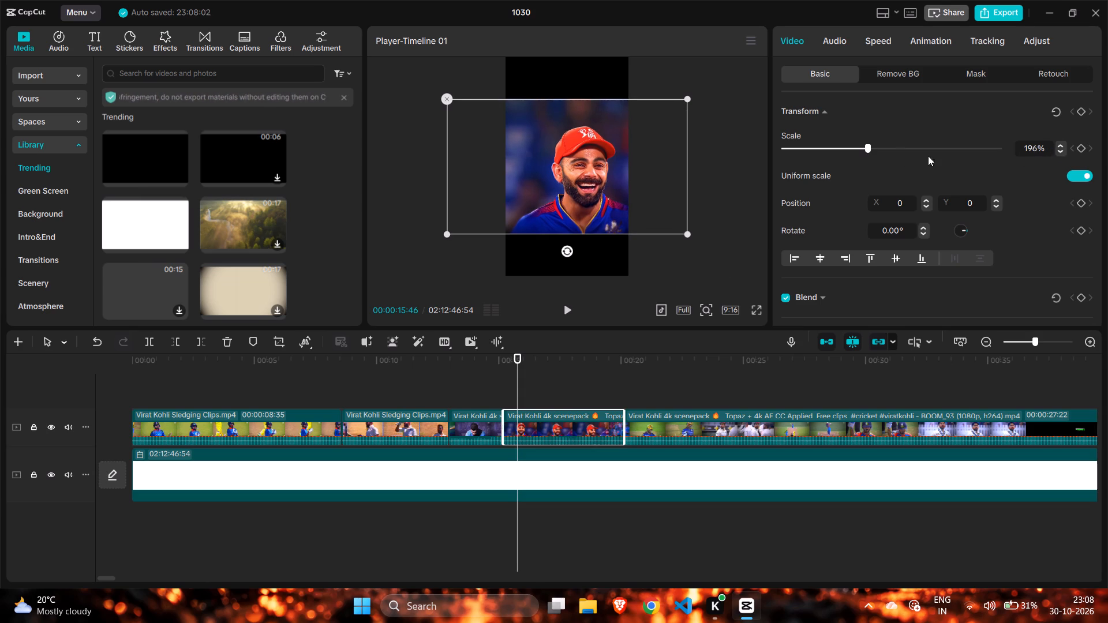
Scale the long third Virat Kohli 4k scenepack segment to 196%.
{"action": "left_click", "coordinate": [448, 382]}
{"action": "left_click_drag", "start_coordinate": [448, 382], "coordinate": [604, 388]}
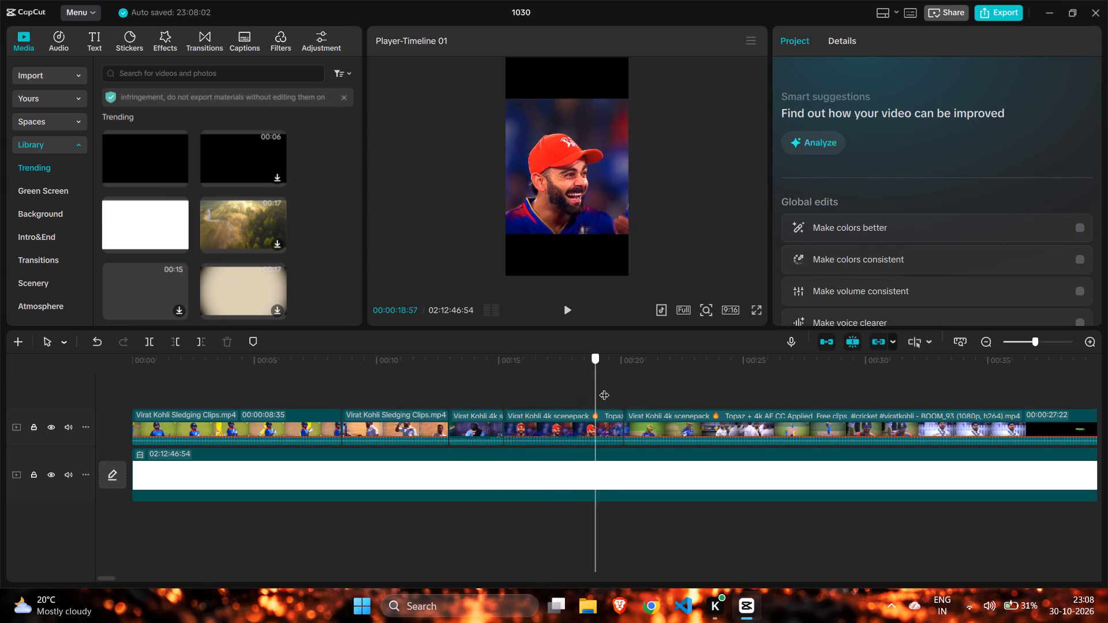
{"action": "left_click_drag", "start_coordinate": [604, 388], "coordinate": [665, 395]}
{"action": "left_click", "coordinate": [664, 438]}
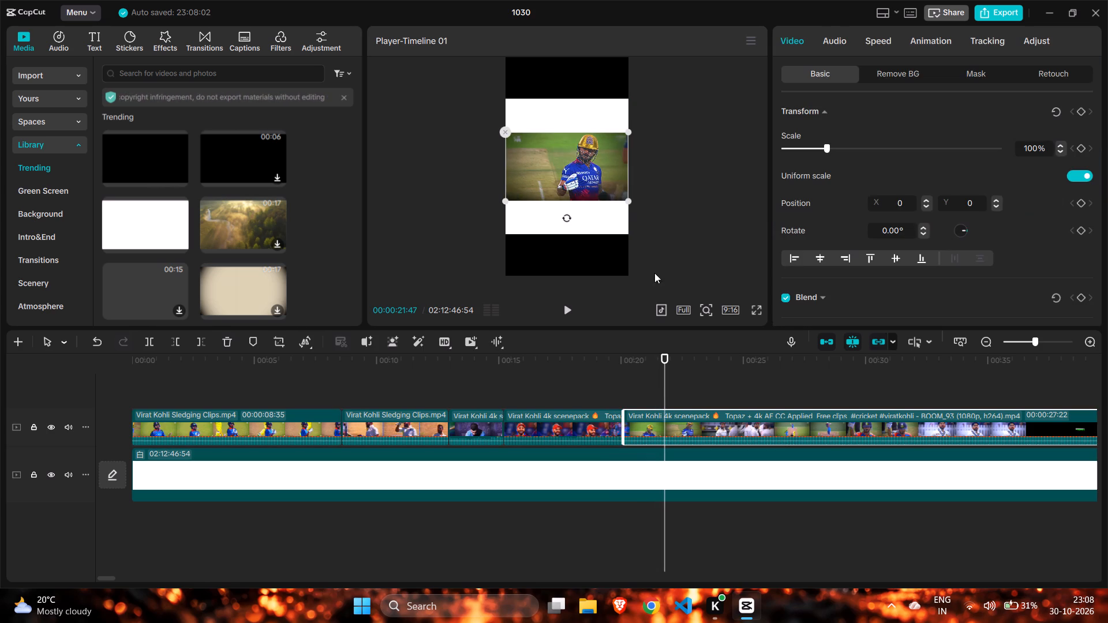
{"action": "left_click_drag", "start_coordinate": [629, 200], "coordinate": [668, 273]}
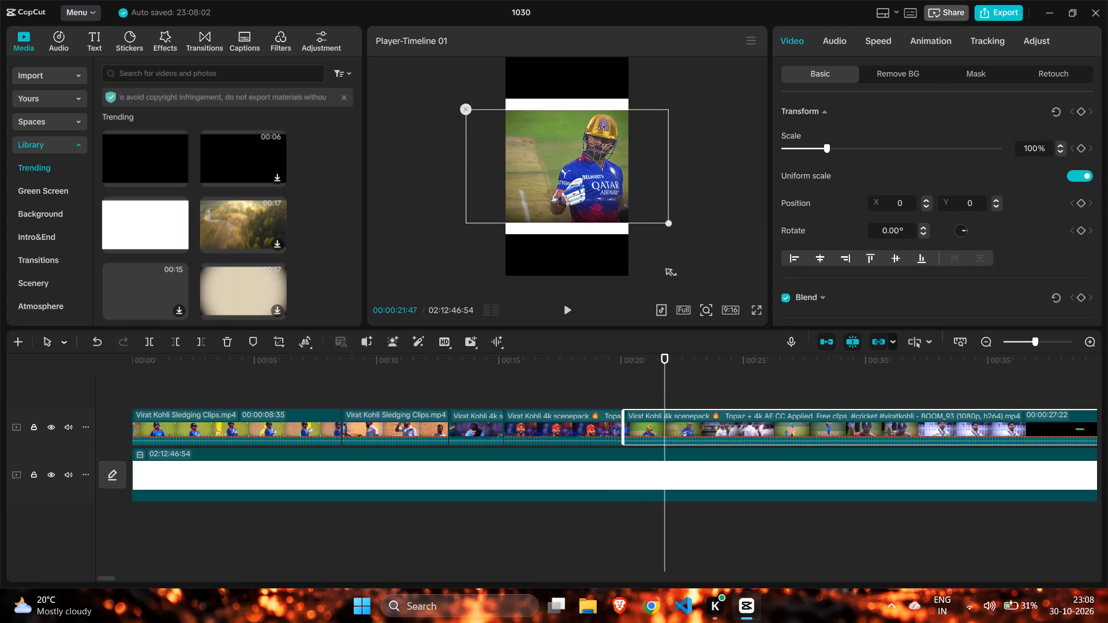
{"action": "left_click_drag", "start_coordinate": [668, 273], "coordinate": [686, 301]}
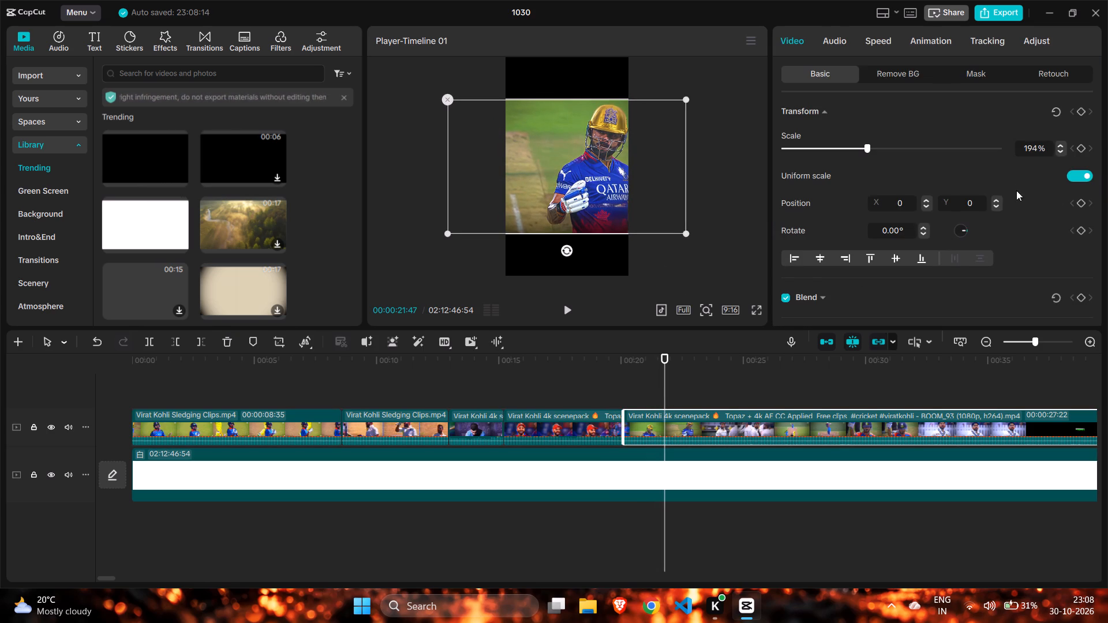
{"action": "double_click", "coordinate": [1057, 146]}
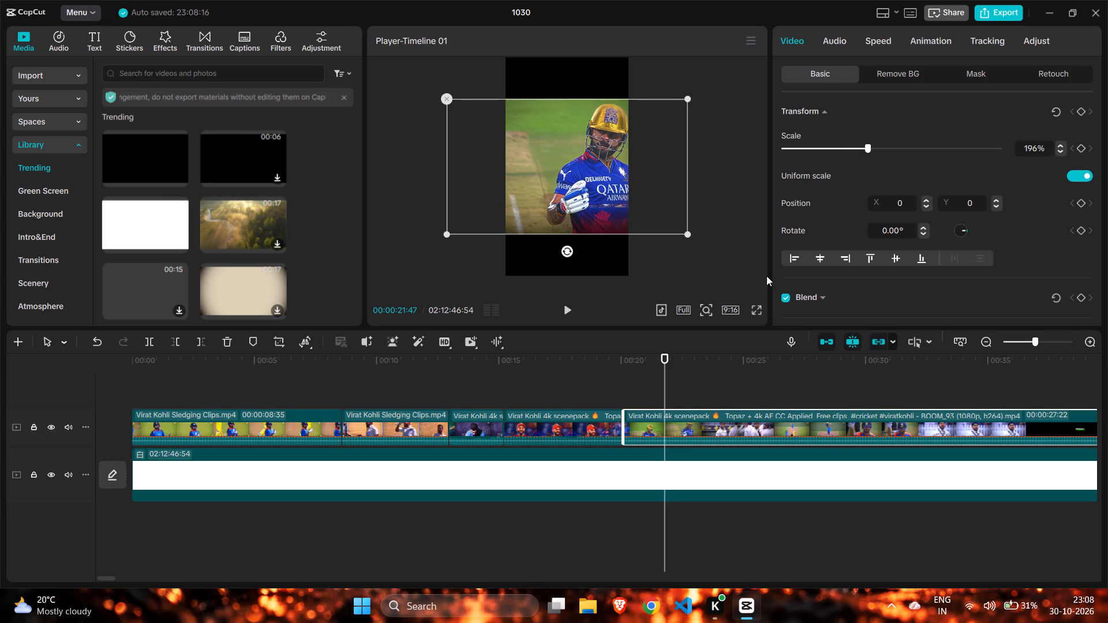
Shift the long scenepack segment horizontally to X -368, keeping Y at 0, to centre Kohli in the frame.
{"action": "left_click_drag", "start_coordinate": [581, 216], "coordinate": [568, 216]}
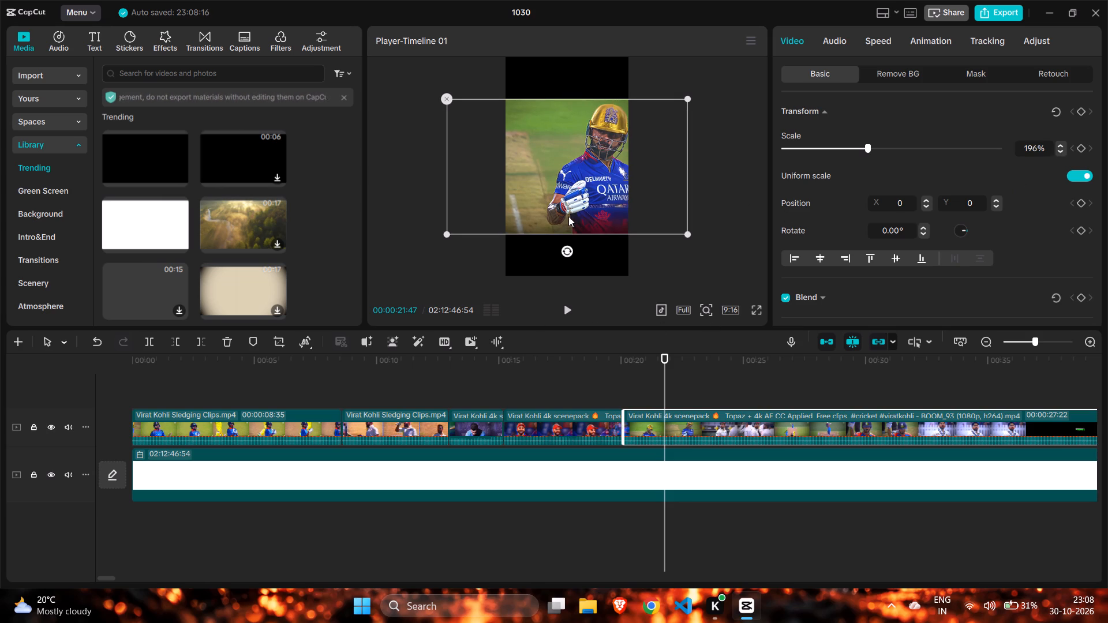
{"action": "left_click_drag", "start_coordinate": [568, 216], "coordinate": [560, 214]}
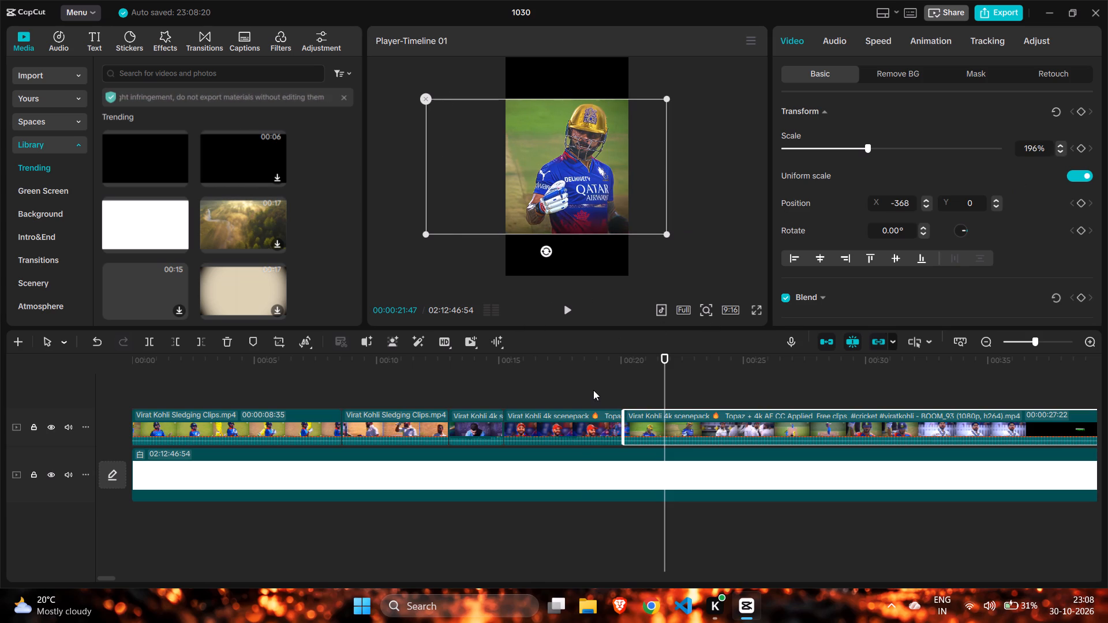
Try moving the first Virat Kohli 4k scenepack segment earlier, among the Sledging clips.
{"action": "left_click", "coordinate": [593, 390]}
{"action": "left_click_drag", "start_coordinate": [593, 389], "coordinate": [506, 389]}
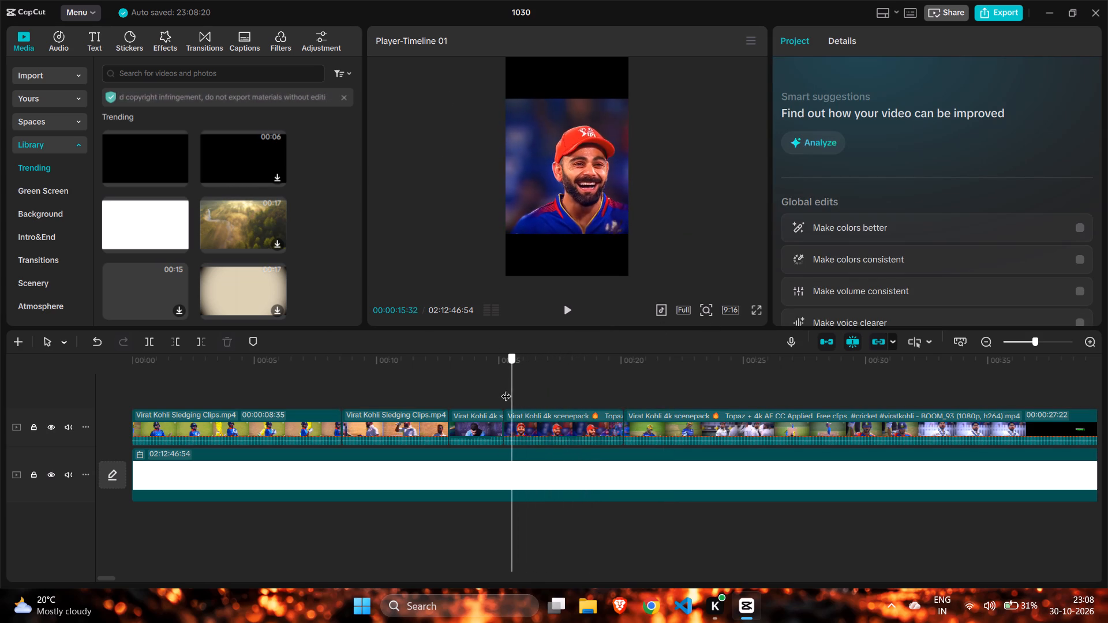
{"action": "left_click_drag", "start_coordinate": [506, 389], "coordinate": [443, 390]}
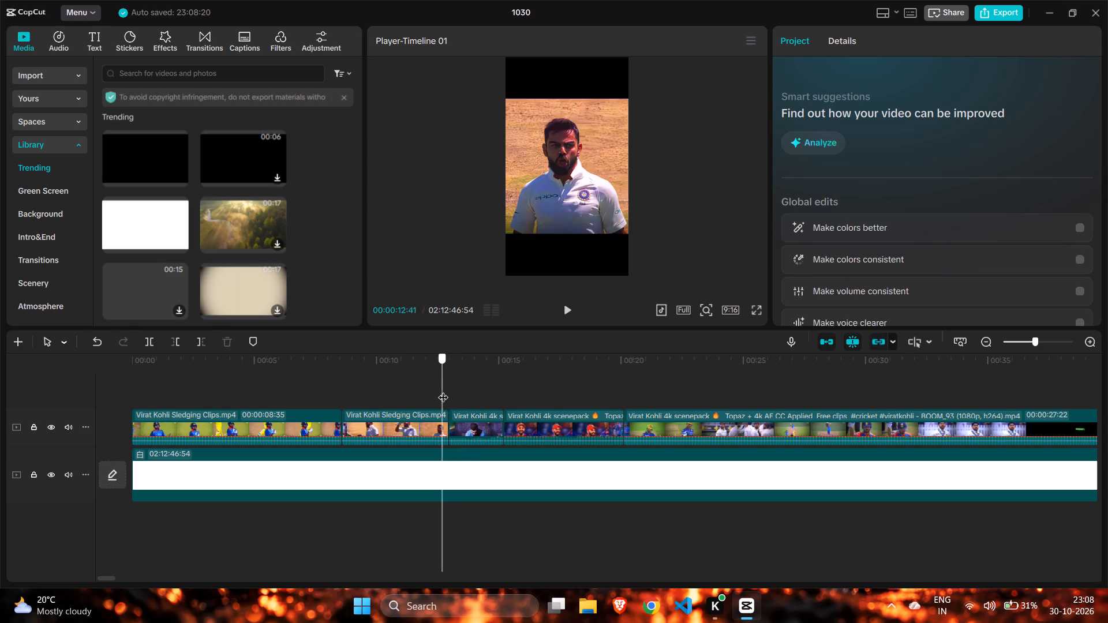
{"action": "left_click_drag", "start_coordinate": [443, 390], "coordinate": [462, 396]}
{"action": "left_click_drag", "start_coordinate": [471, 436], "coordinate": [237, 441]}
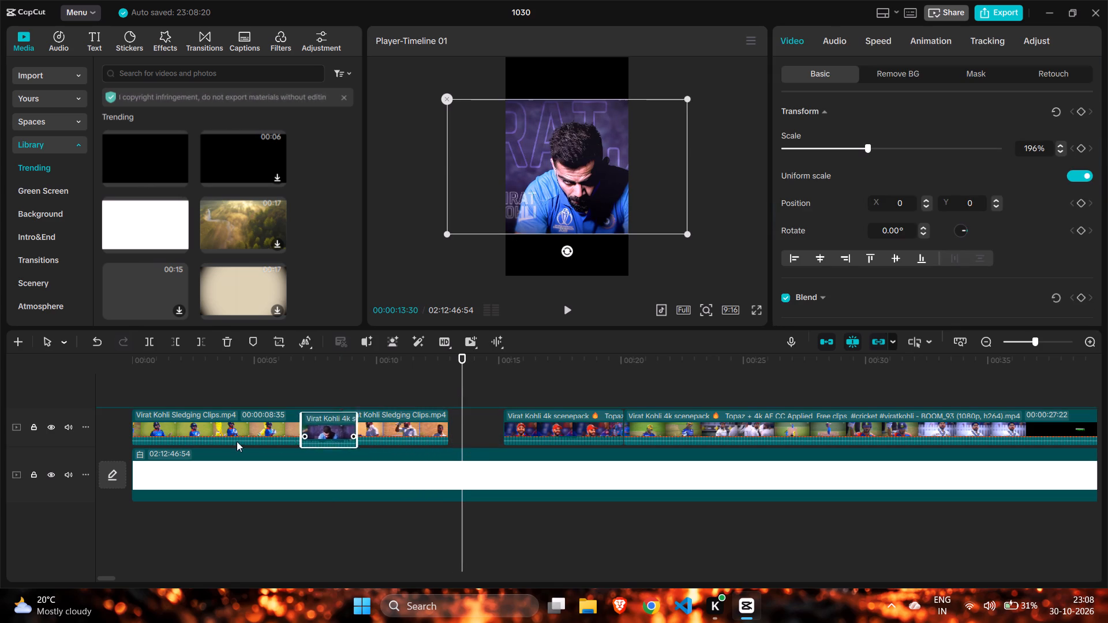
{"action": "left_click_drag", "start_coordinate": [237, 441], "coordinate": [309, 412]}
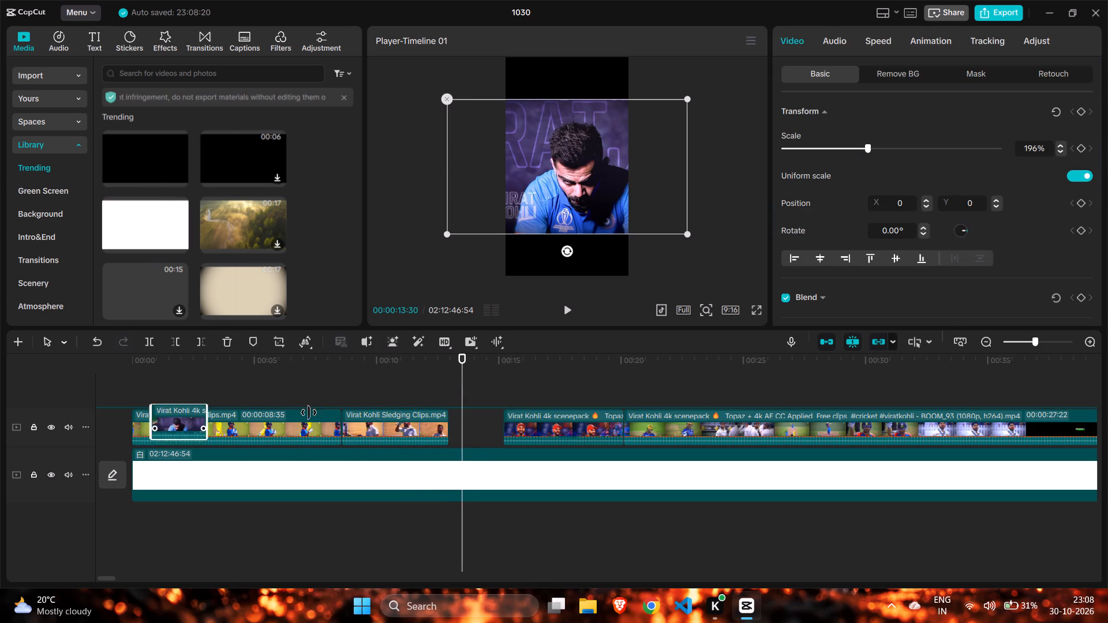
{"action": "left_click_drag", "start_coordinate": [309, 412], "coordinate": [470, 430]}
Examine the scaled Kohli shots and the rest of the long scenepack segment for framing and content.
{"action": "left_click", "coordinate": [512, 389]}
{"action": "left_click_drag", "start_coordinate": [512, 389], "coordinate": [516, 388]}
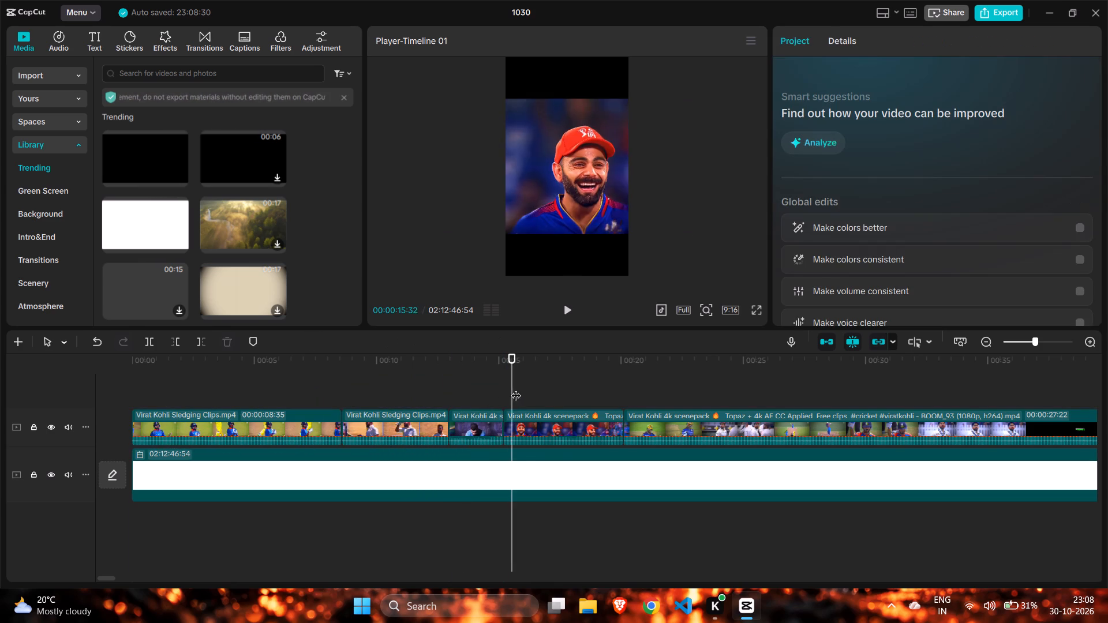
{"action": "left_click_drag", "start_coordinate": [516, 388], "coordinate": [718, 389]}
{"action": "scroll", "coordinate": [715, 391], "scroll_direction": "left", "scroll_amount": 1}
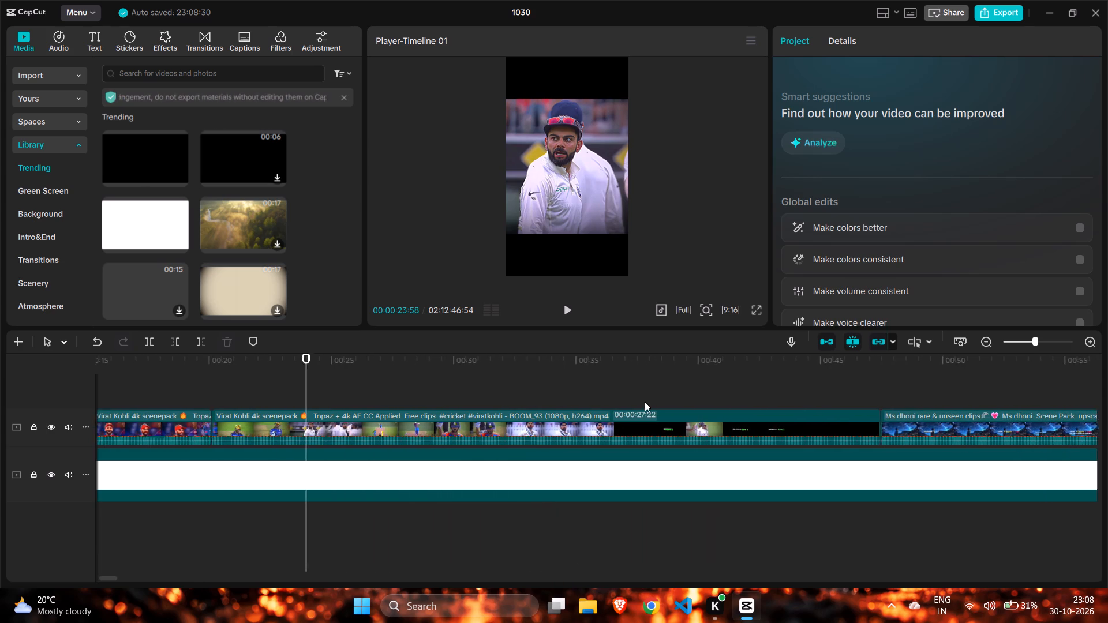
{"action": "scroll", "coordinate": [645, 401], "scroll_direction": "left", "scroll_amount": 1}
{"action": "left_click", "coordinate": [426, 374]}
{"action": "left_click_drag", "start_coordinate": [426, 374], "coordinate": [599, 380]}
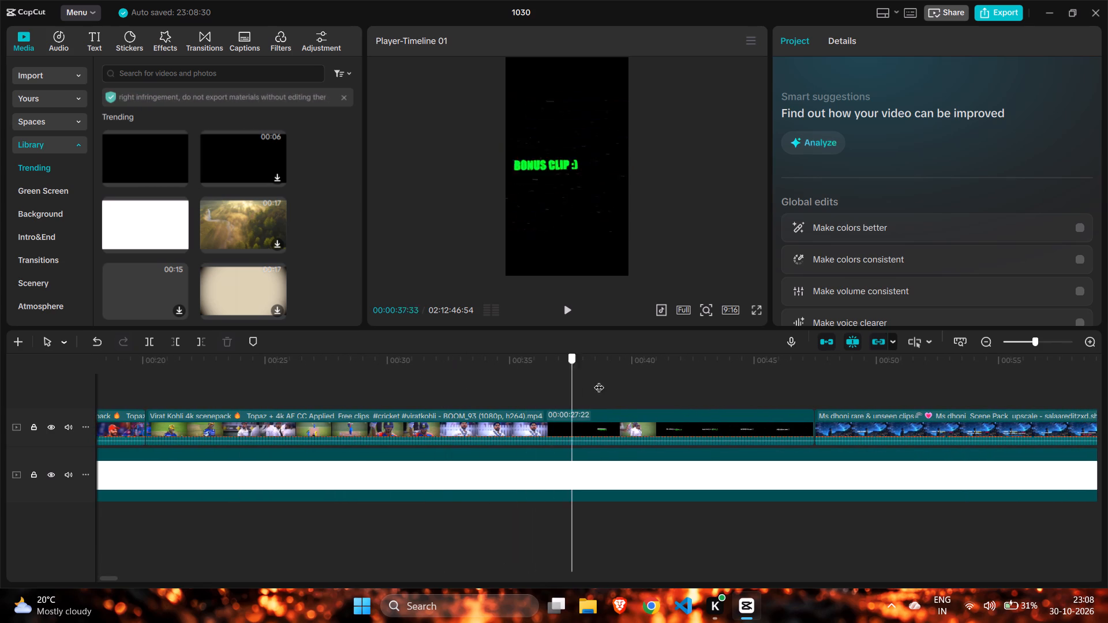
{"action": "left_click_drag", "start_coordinate": [599, 380], "coordinate": [342, 414]}
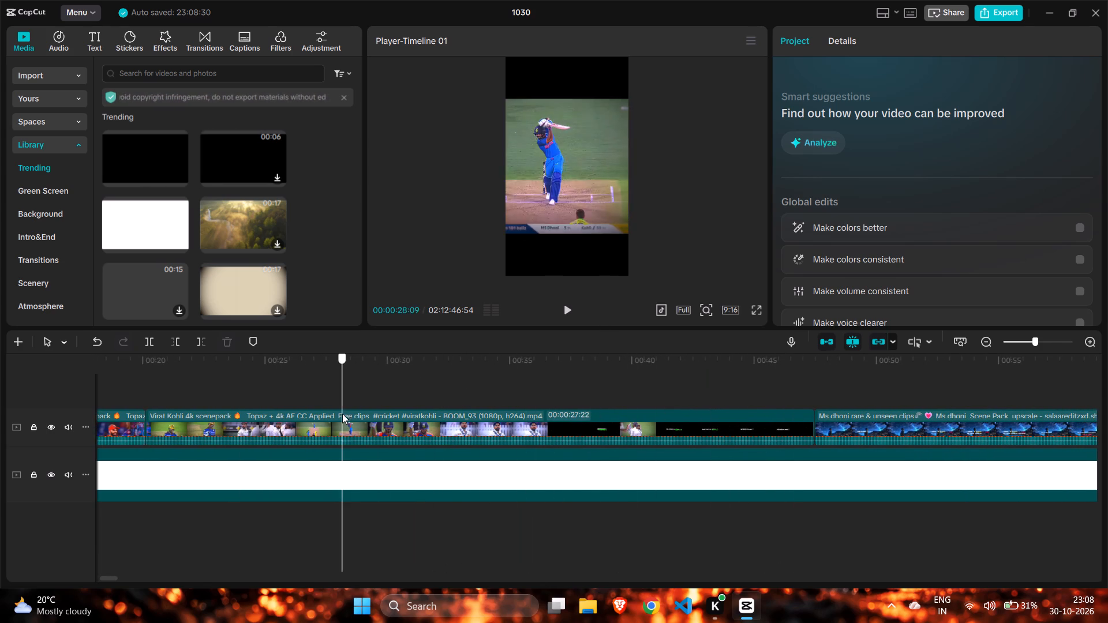
{"action": "left_click_drag", "start_coordinate": [342, 414], "coordinate": [571, 407]}
Delete the animated night-sky segment at the start of the Ms dhoni clips.
{"action": "scroll", "coordinate": [571, 407], "scroll_direction": "left", "scroll_amount": 3}
{"action": "left_click", "coordinate": [476, 376]}
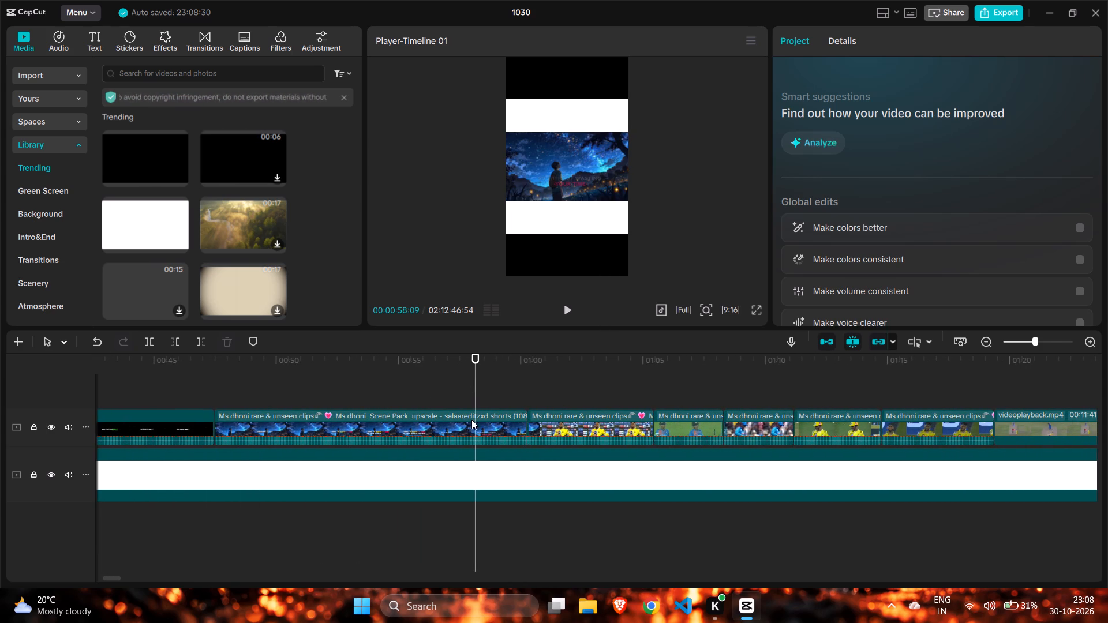
{"action": "left_click", "coordinate": [470, 426]}
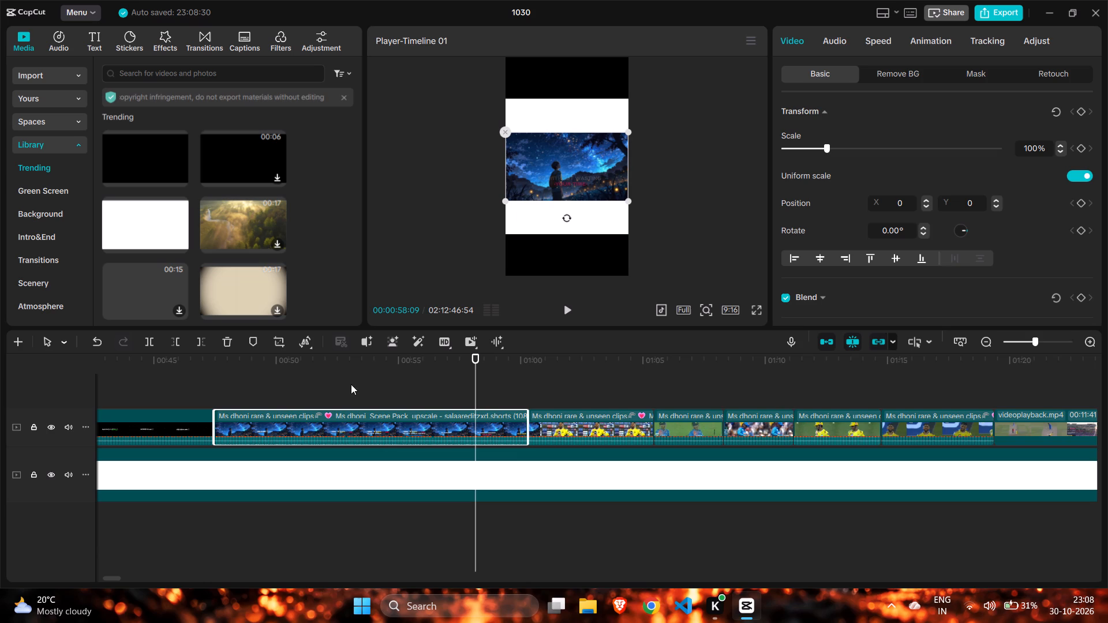
{"action": "left_click", "coordinate": [229, 339]}
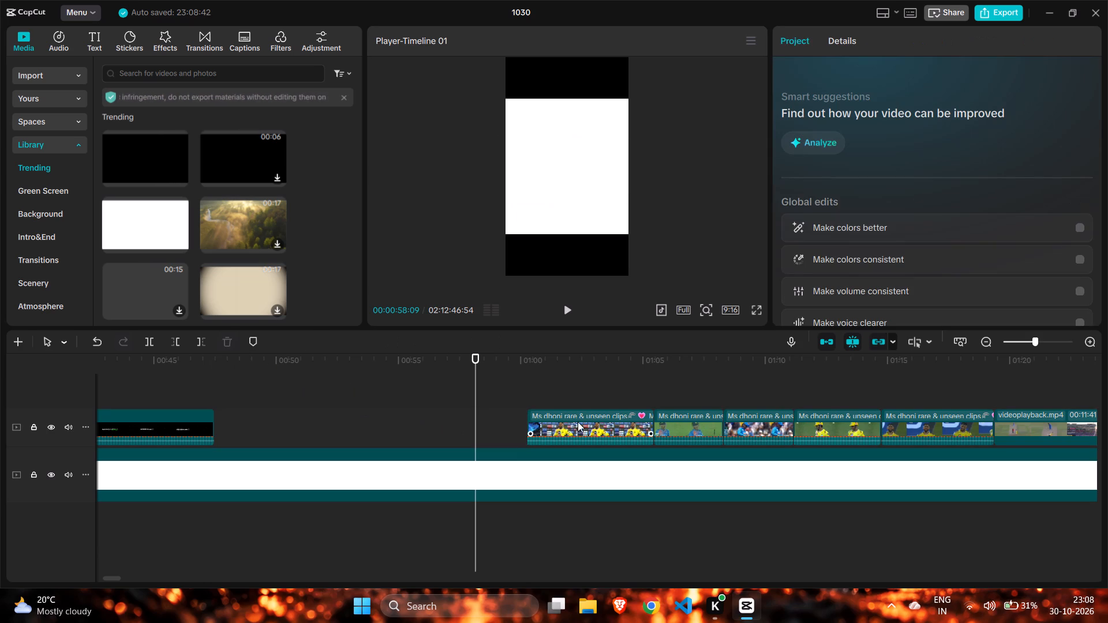
Move the Dhoni interview segment back to directly follow the long Kohli scenepack segment.
{"action": "left_click_drag", "start_coordinate": [578, 422], "coordinate": [272, 421]}
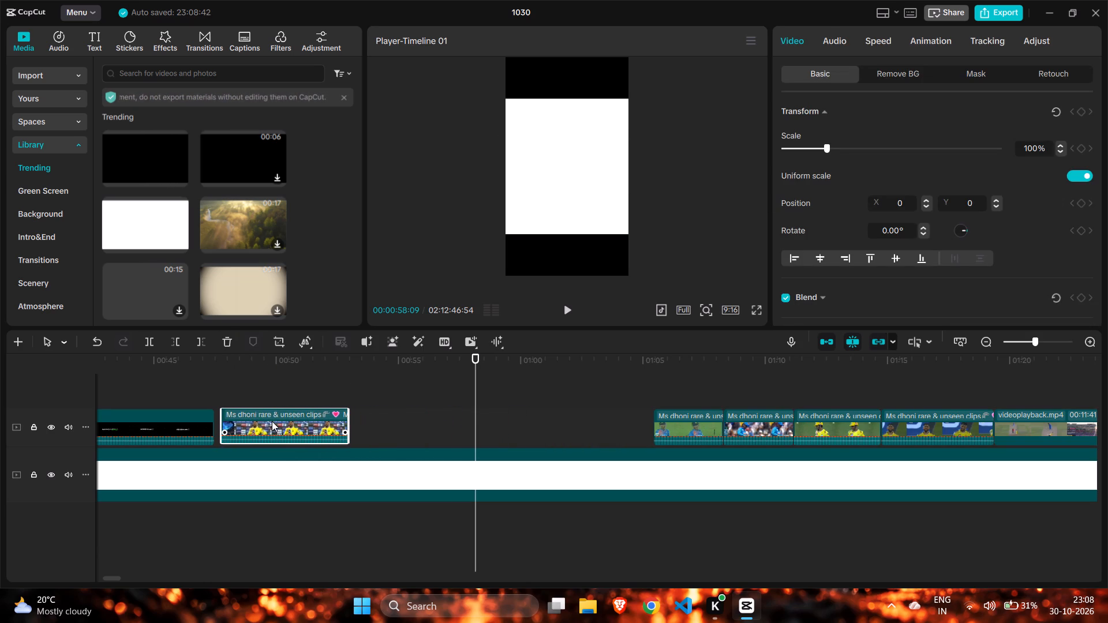
{"action": "left_click_drag", "start_coordinate": [272, 421], "coordinate": [269, 422]}
Scale the Dhoni interview segment to 196%.
{"action": "left_click", "coordinate": [249, 401]}
{"action": "left_click", "coordinate": [256, 421]}
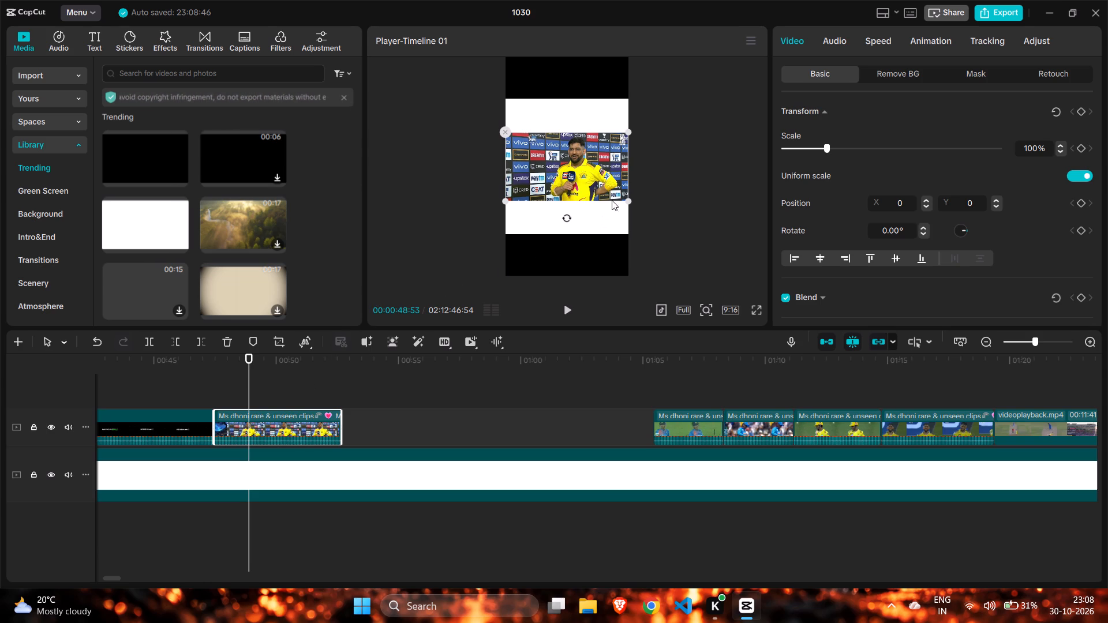
{"action": "left_click_drag", "start_coordinate": [626, 200], "coordinate": [668, 261]}
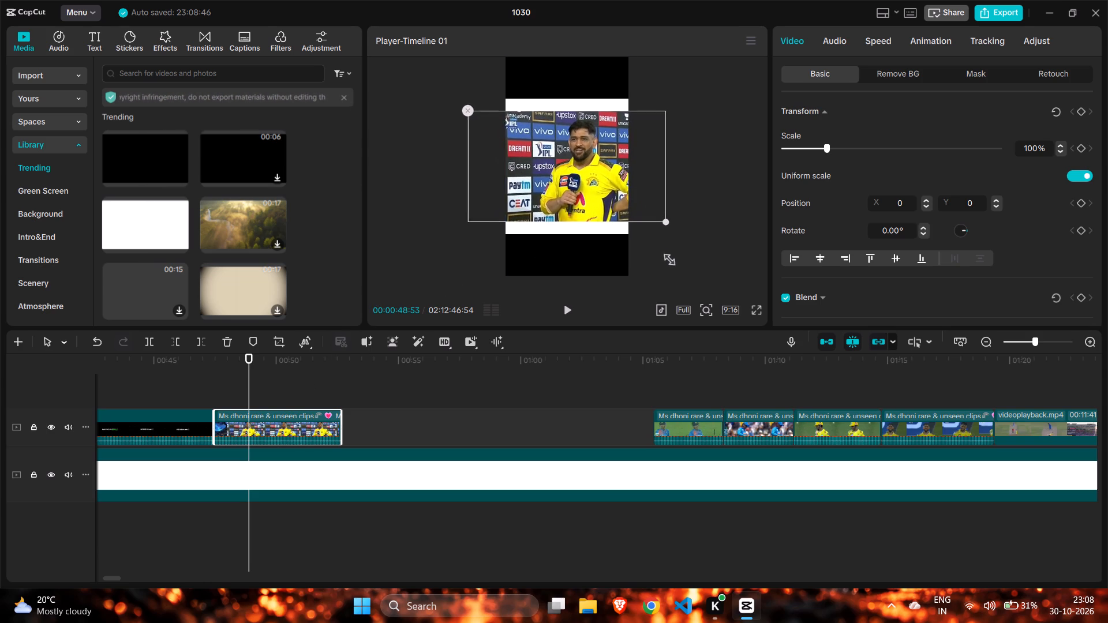
{"action": "left_click_drag", "start_coordinate": [668, 261], "coordinate": [688, 286]}
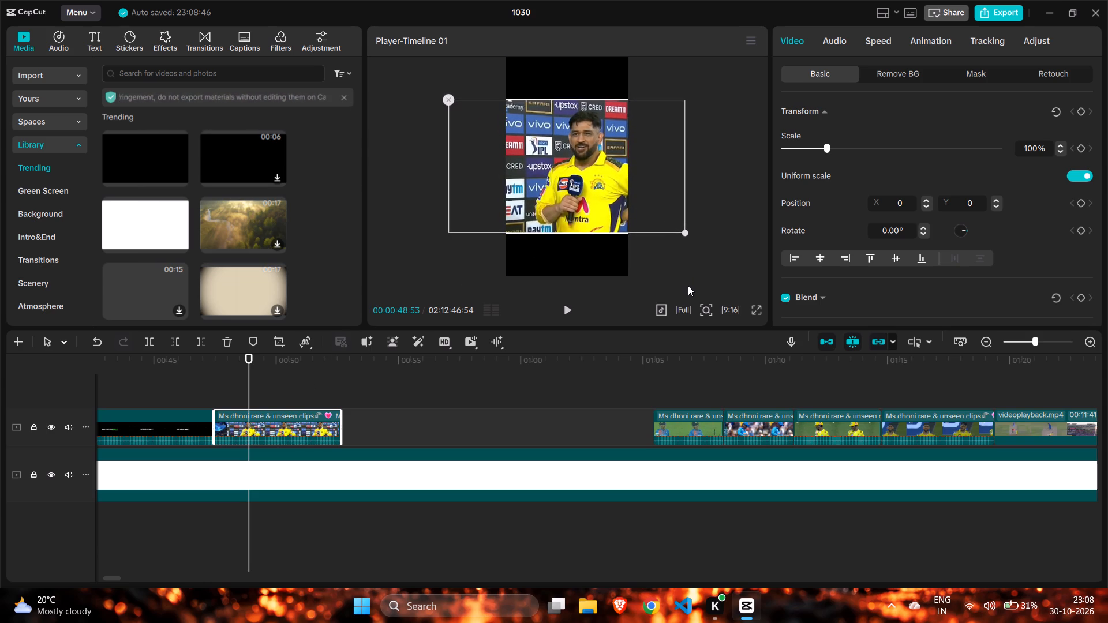
{"action": "left_click_drag", "start_coordinate": [688, 286], "coordinate": [689, 287]}
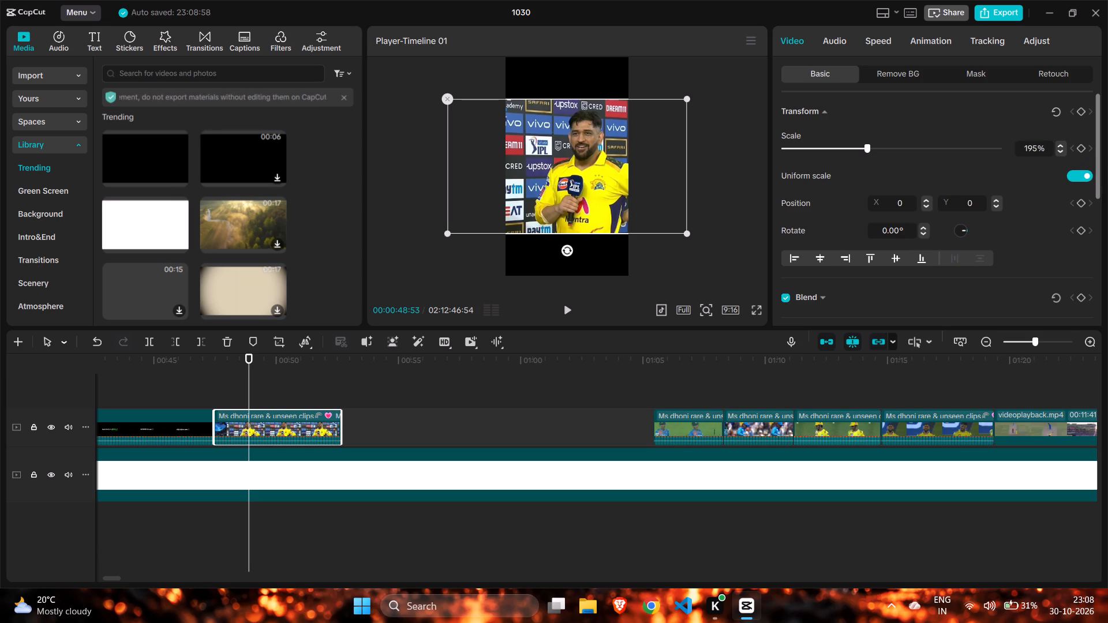
{"action": "left_click", "coordinate": [1058, 147]}
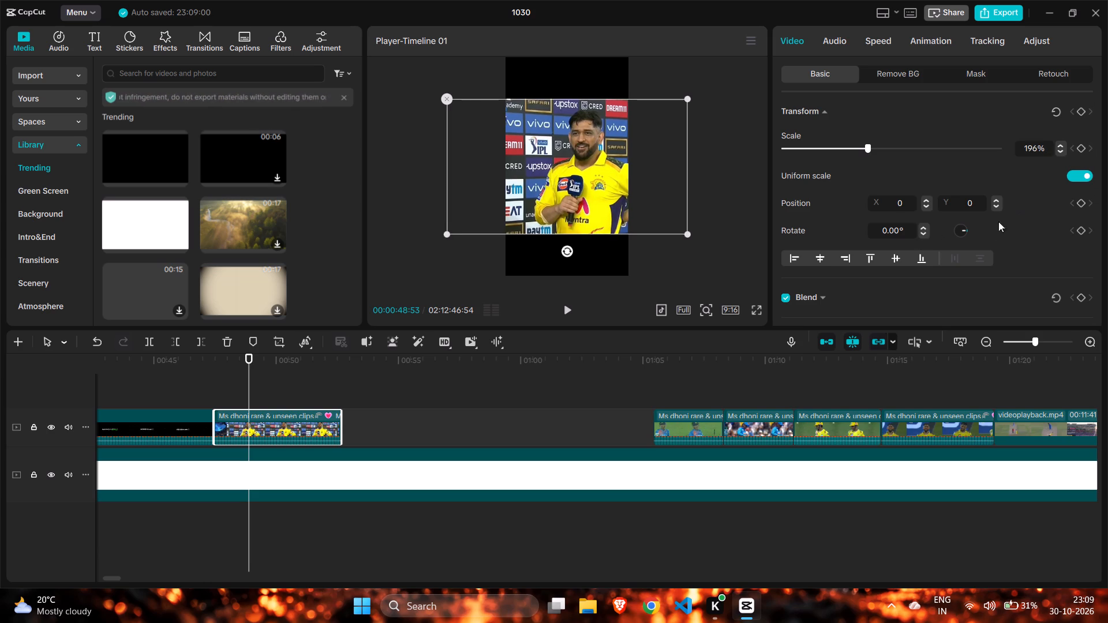
Scale the Dhoni segment in the blue India jersey and batting helmet, first after the timeline gap, to 195%.
{"action": "left_click", "coordinate": [672, 377]}
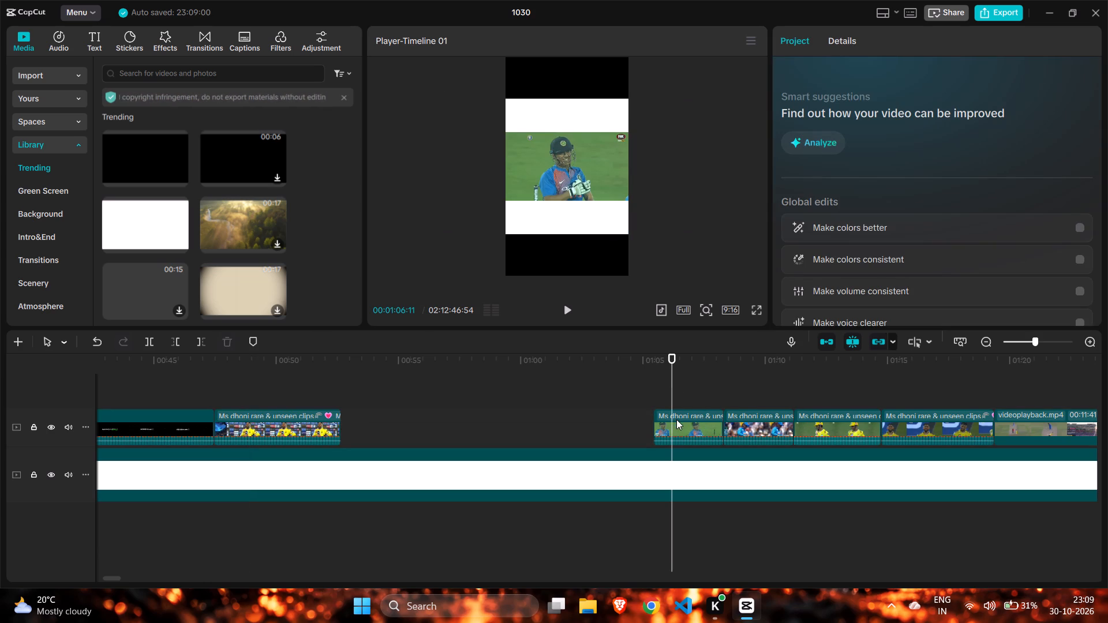
{"action": "left_click", "coordinate": [676, 419]}
{"action": "left_click_drag", "start_coordinate": [627, 196], "coordinate": [641, 212]}
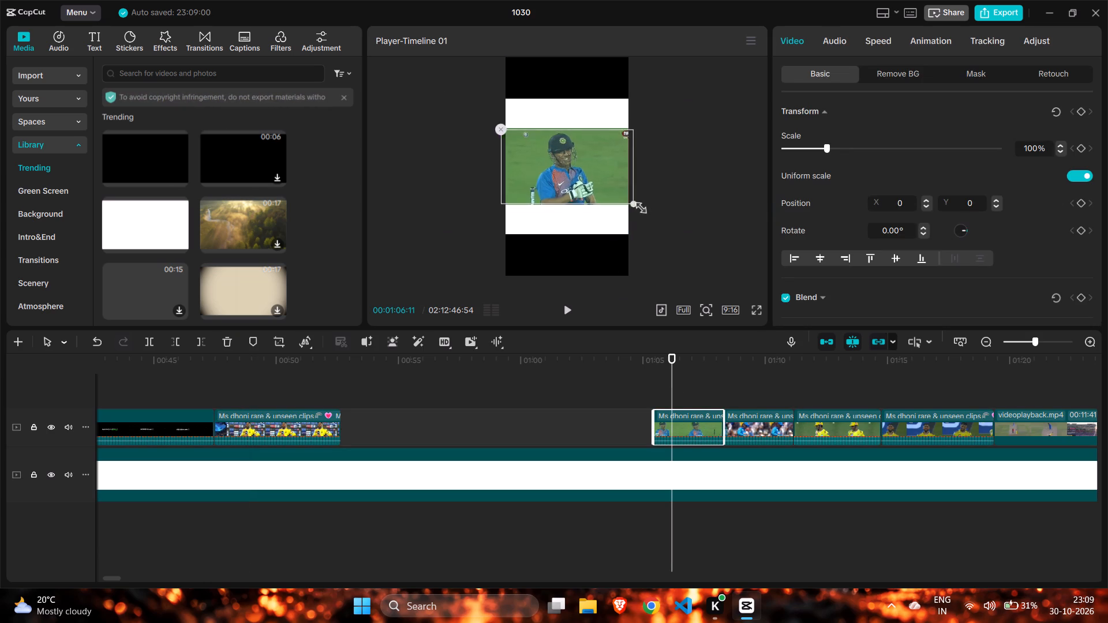
{"action": "left_click_drag", "start_coordinate": [641, 212], "coordinate": [690, 280]}
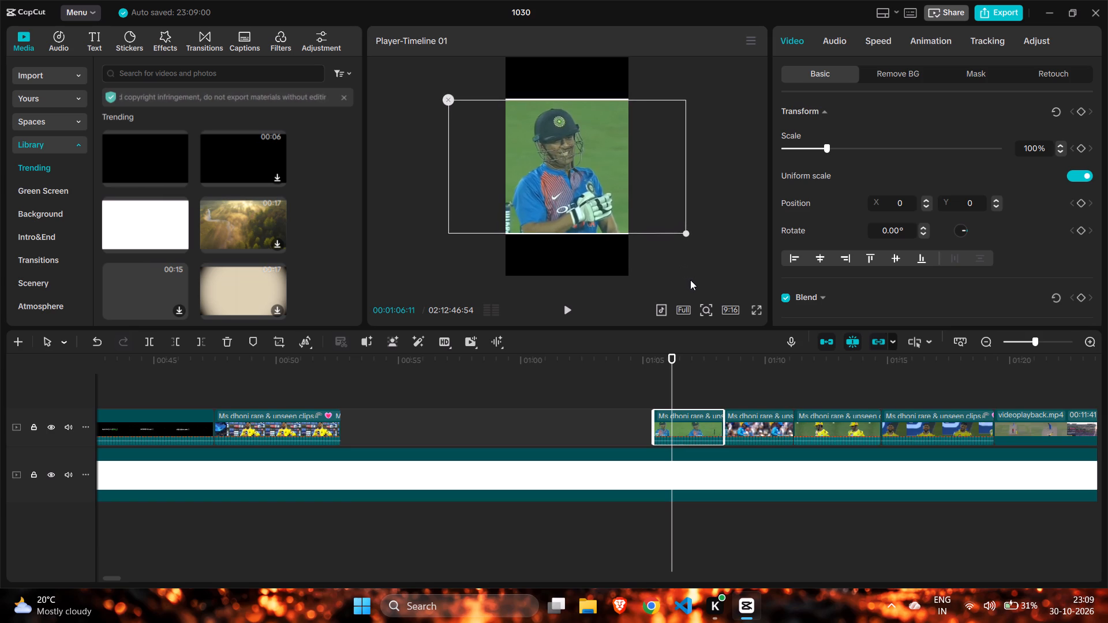
{"action": "left_click_drag", "start_coordinate": [690, 280], "coordinate": [691, 281]}
{"action": "double_click", "coordinate": [1060, 146]}
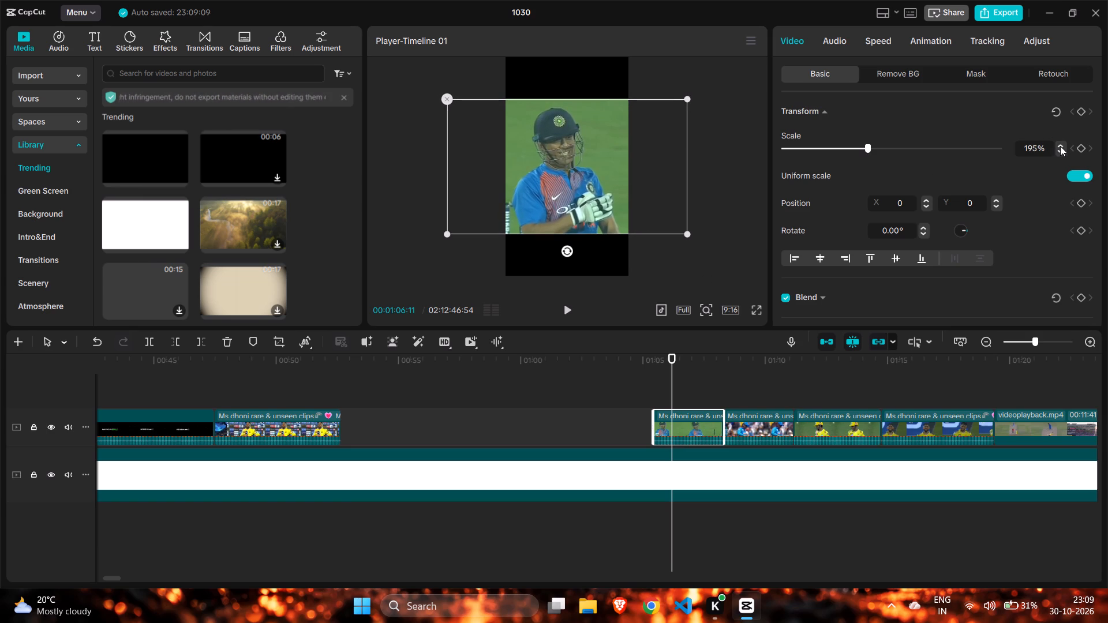
Scale the following Dhoni segment, in the blue India jersey and cap against the crowd, to 196%.
{"action": "left_click", "coordinate": [760, 422]}
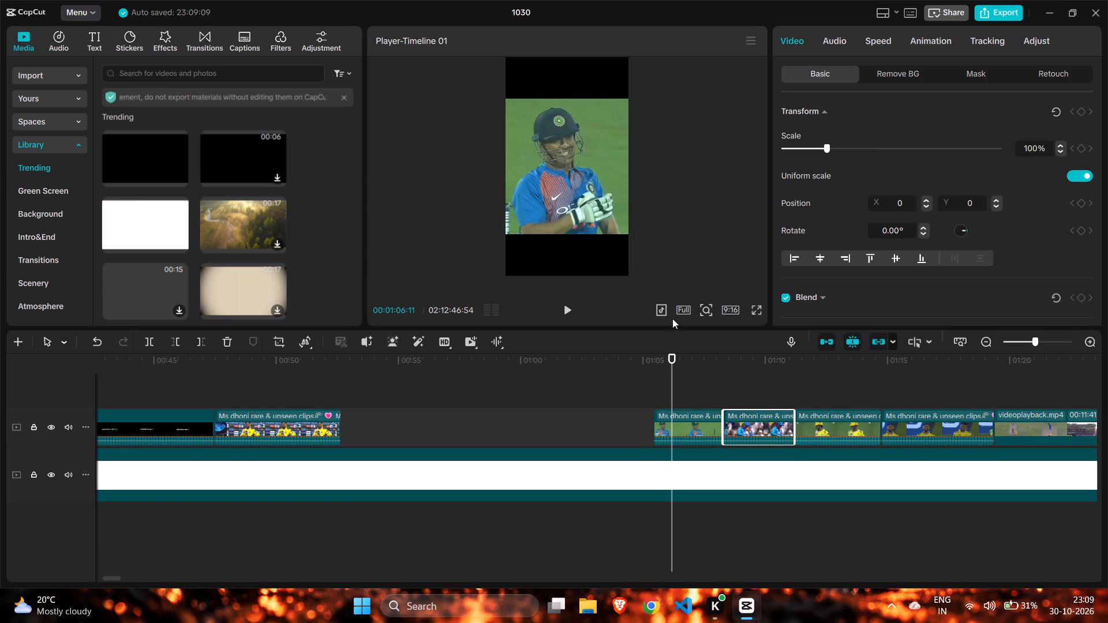
{"action": "left_click", "coordinate": [735, 377]}
{"action": "left_click", "coordinate": [746, 419]}
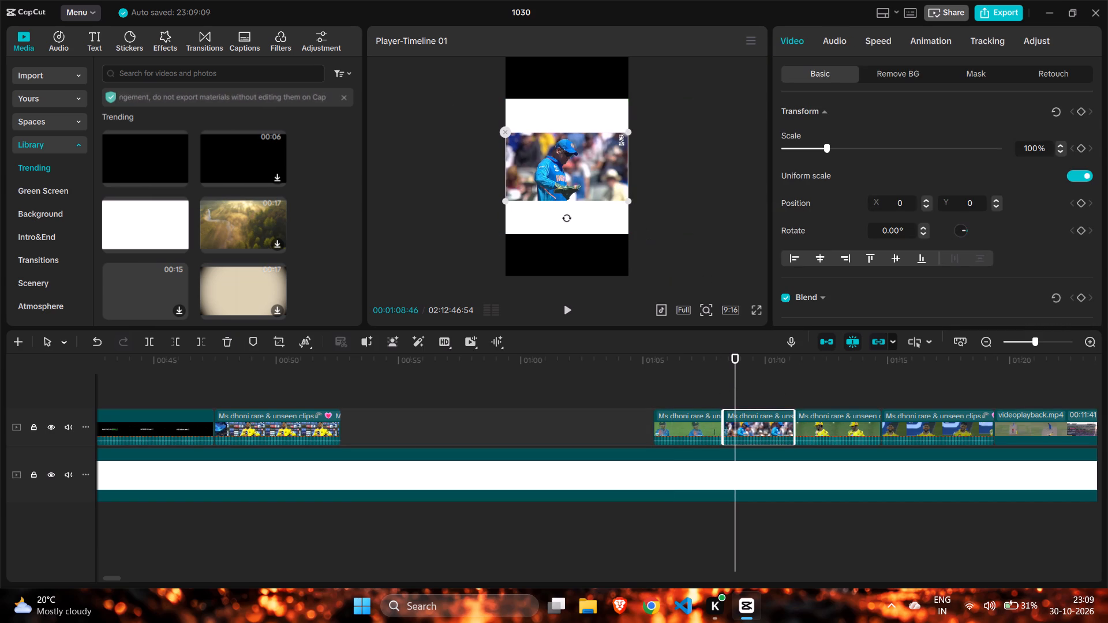
{"action": "left_click_drag", "start_coordinate": [628, 196], "coordinate": [676, 292]}
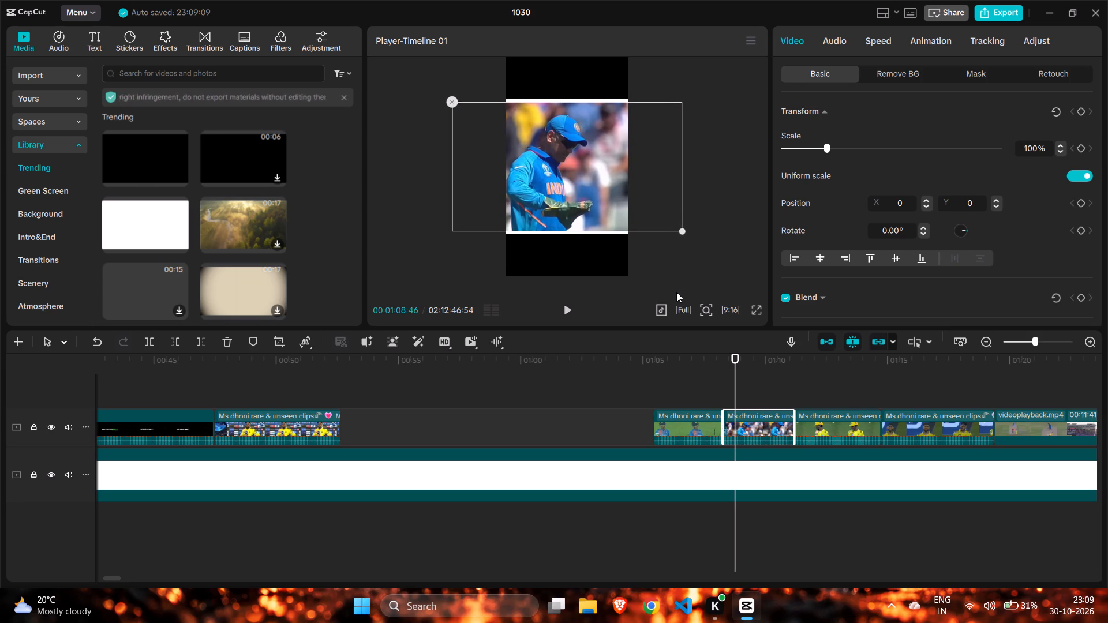
{"action": "left_click_drag", "start_coordinate": [676, 292], "coordinate": [681, 295]}
{"action": "triple_click", "coordinate": [1061, 147]}
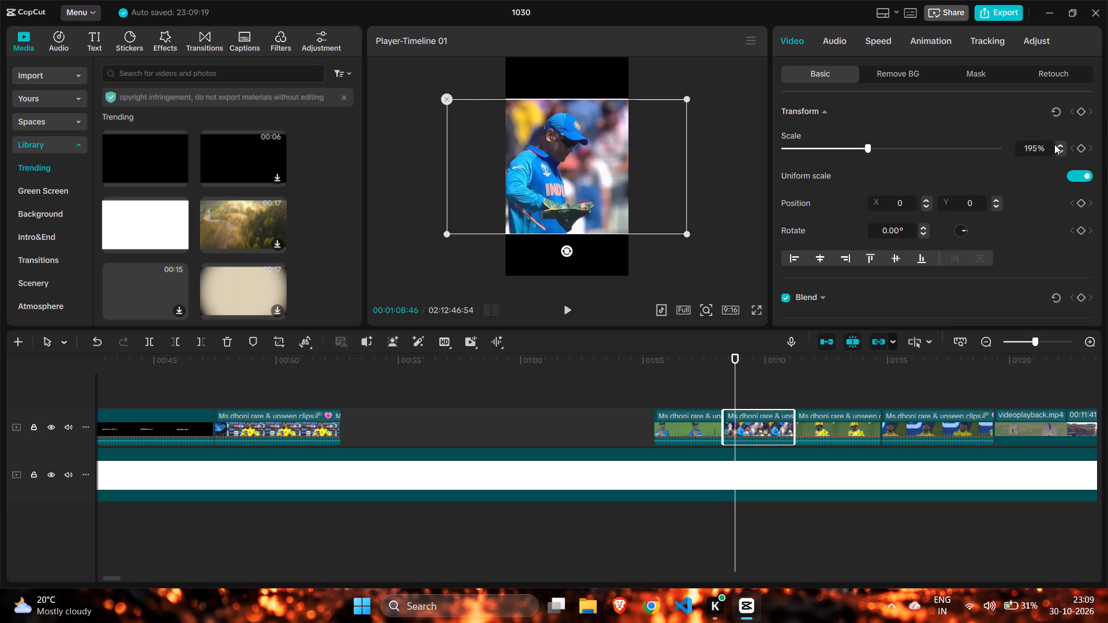
{"action": "left_click", "coordinate": [1058, 145]}
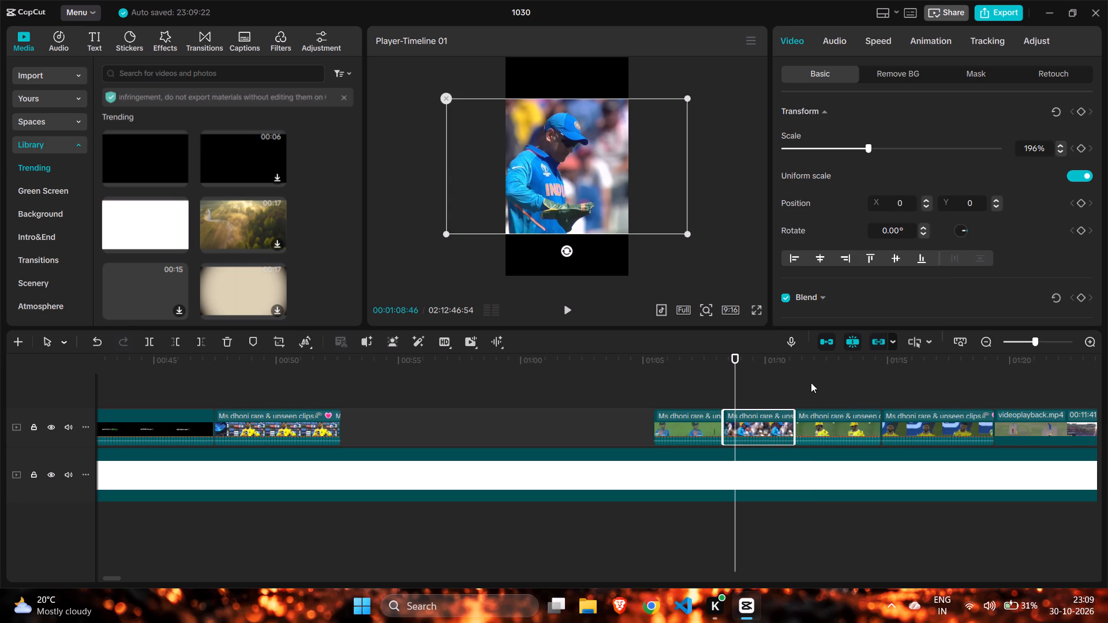
Scale the Dhoni segment in the yellow jersey and helmet to 195%.
{"action": "left_click", "coordinate": [811, 382]}
{"action": "left_click", "coordinate": [822, 416]}
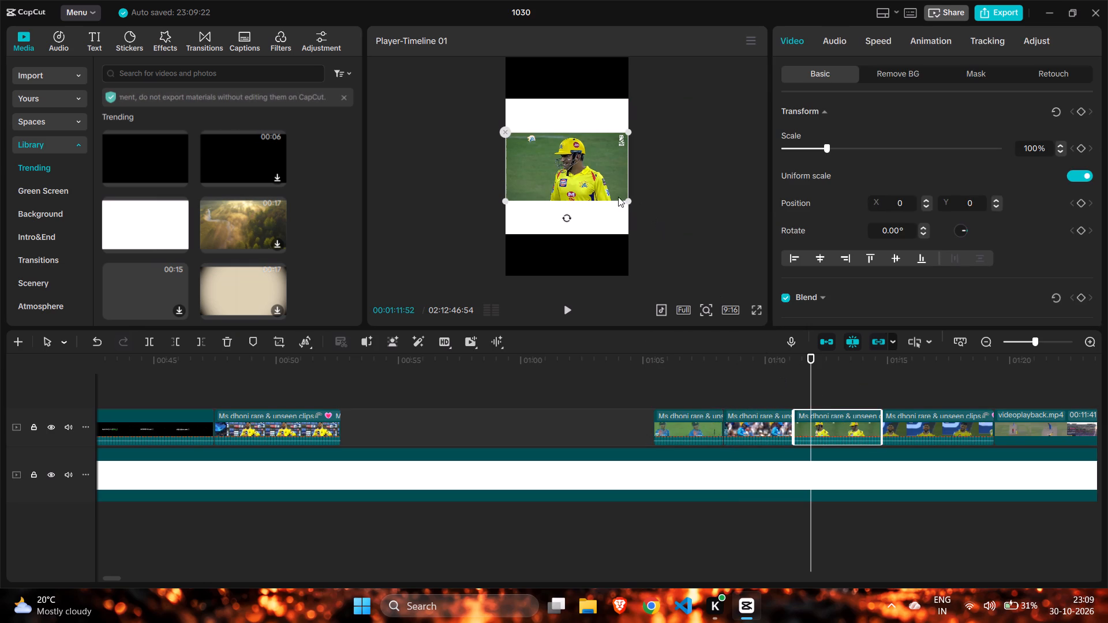
{"action": "left_click_drag", "start_coordinate": [628, 198], "coordinate": [681, 286]}
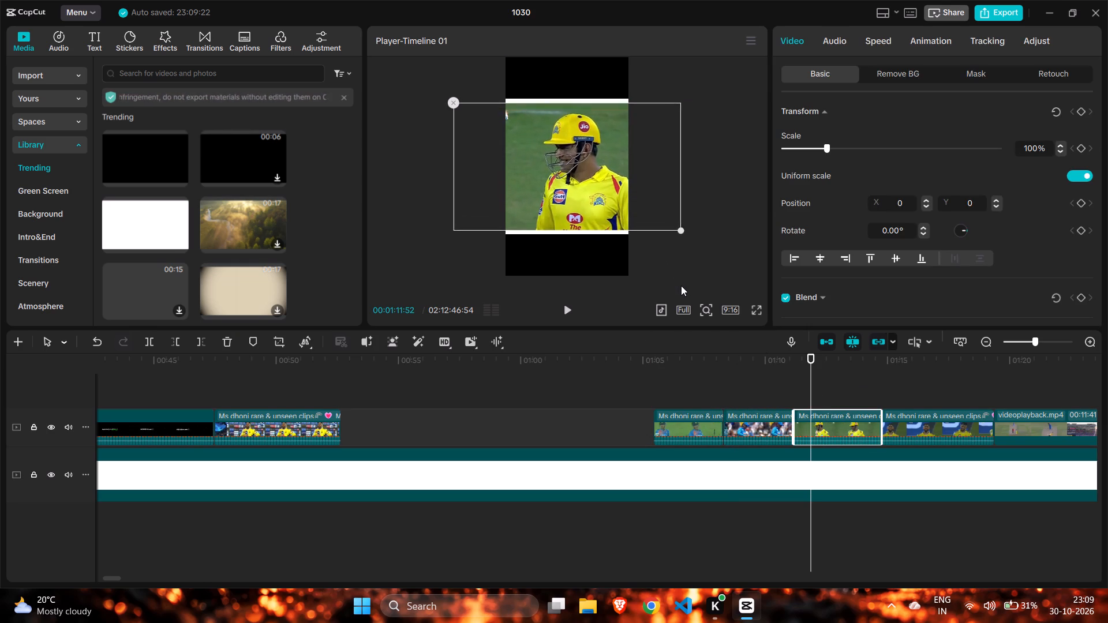
{"action": "left_click_drag", "start_coordinate": [681, 286], "coordinate": [686, 294]}
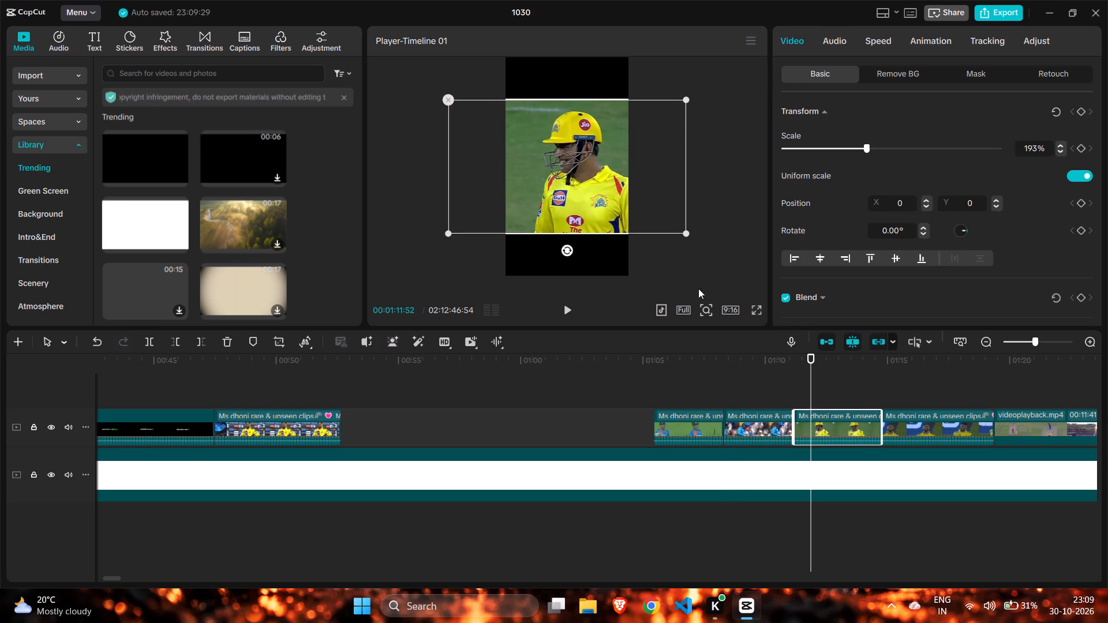
{"action": "double_click", "coordinate": [1060, 147]}
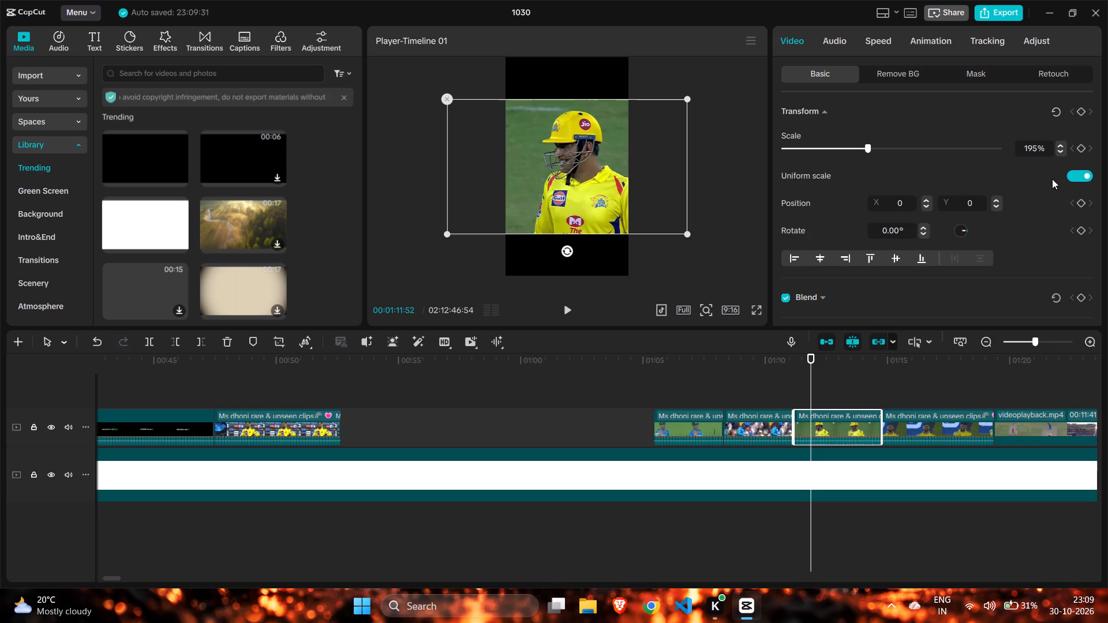
Scale the last Ms dhoni segment before videoplayback.mp4, the smiling yellow-jersey shot, to 195%.
{"action": "left_click", "coordinate": [931, 395]}
{"action": "left_click", "coordinate": [934, 413]}
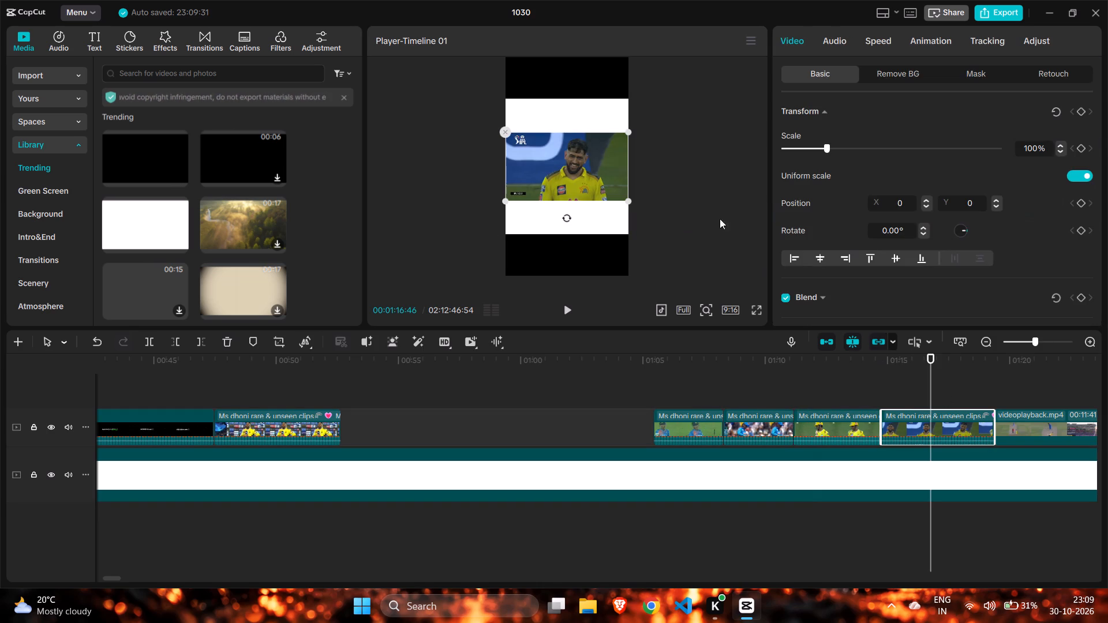
{"action": "left_click_drag", "start_coordinate": [628, 198], "coordinate": [647, 227]}
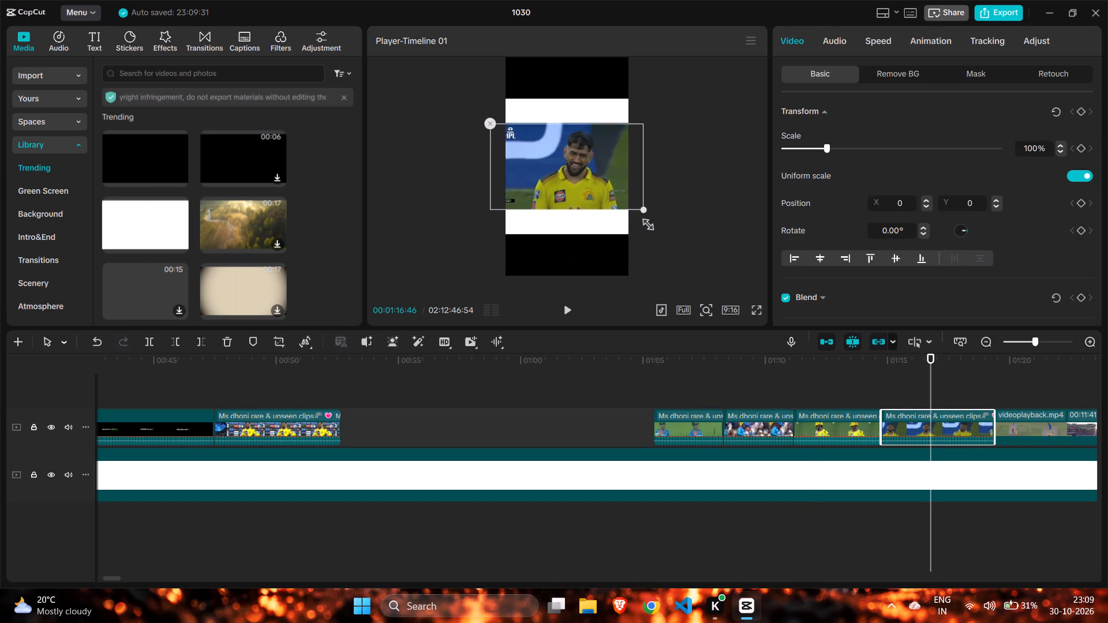
{"action": "left_click_drag", "start_coordinate": [647, 227], "coordinate": [675, 297]}
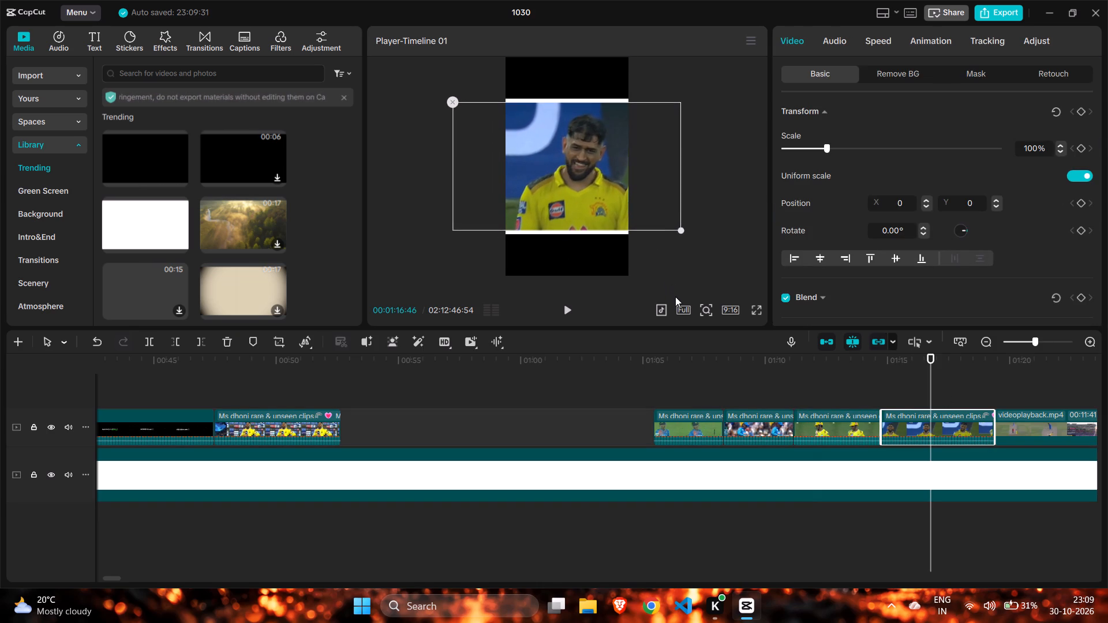
{"action": "left_click_drag", "start_coordinate": [675, 297], "coordinate": [680, 303]}
{"action": "left_click", "coordinate": [1062, 145]}
{"action": "left_click", "coordinate": [1062, 145]}
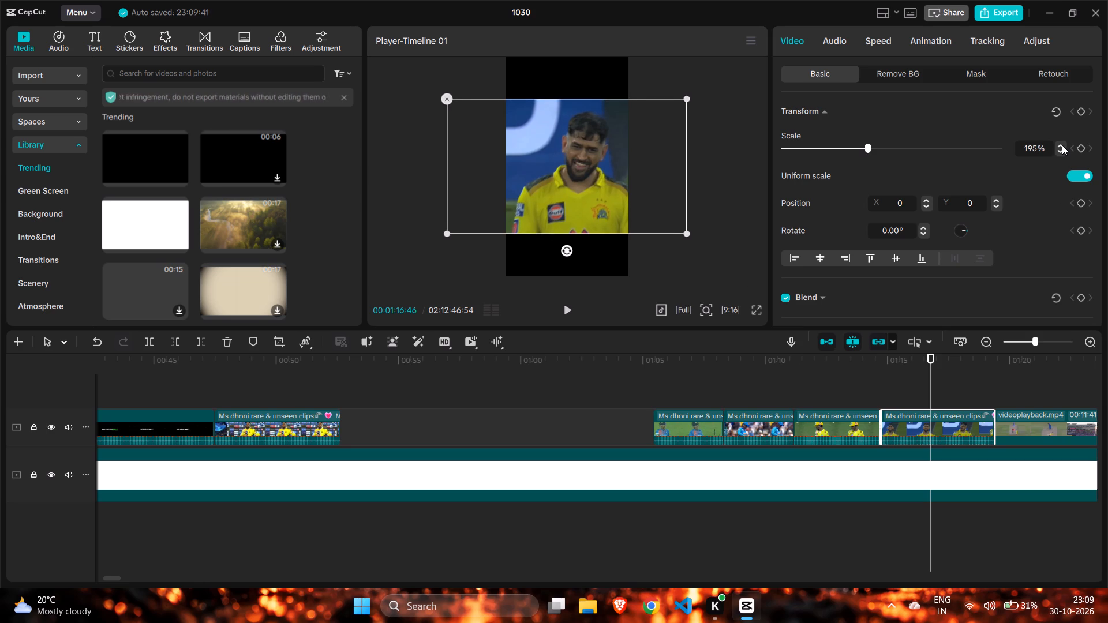
Crop the bottom of the videoplayback.mp4 segment to cut off the scoreboard strip, keeping the crop ratio Free.
{"action": "left_click", "coordinate": [1008, 377]}
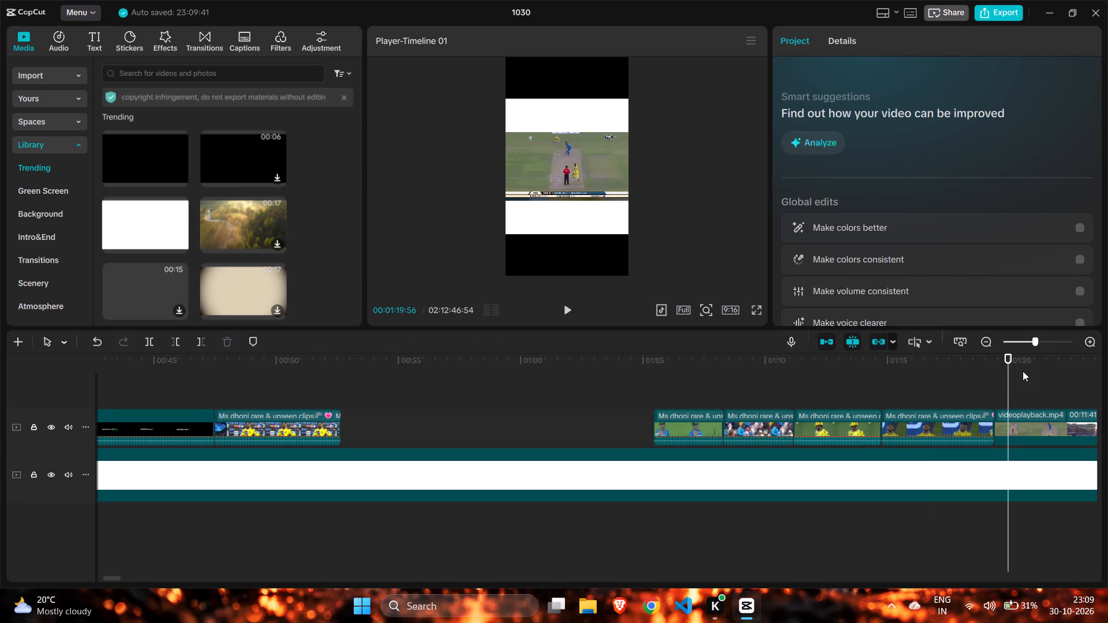
{"action": "scroll", "coordinate": [1023, 371], "scroll_direction": "left", "scroll_amount": 3}
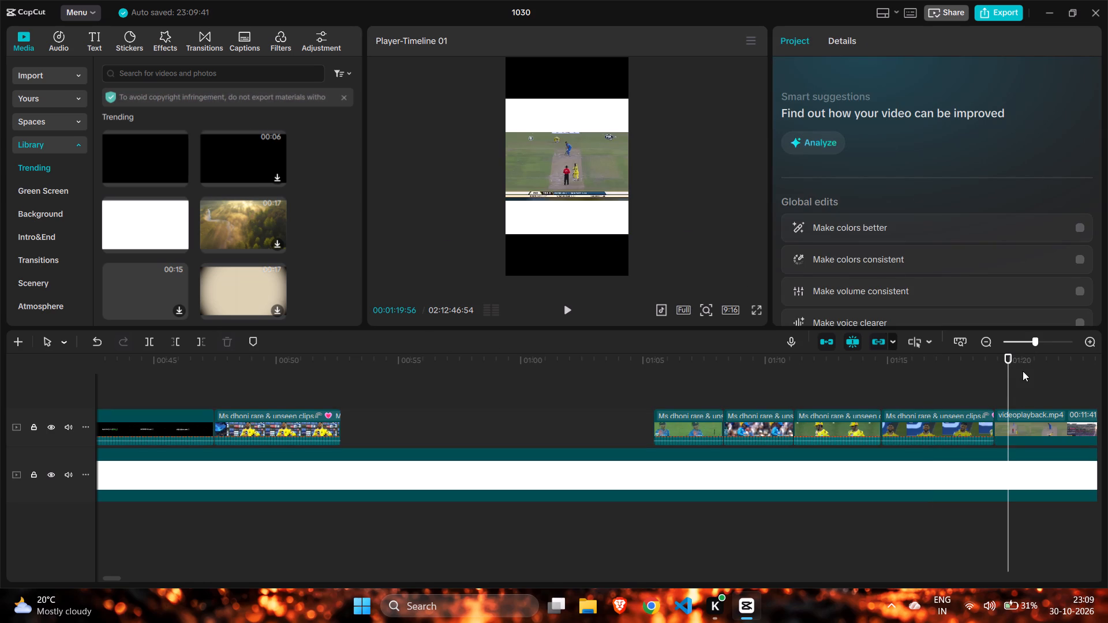
{"action": "scroll", "coordinate": [1023, 371], "scroll_direction": "left", "scroll_amount": 1}
{"action": "left_click", "coordinate": [993, 380]}
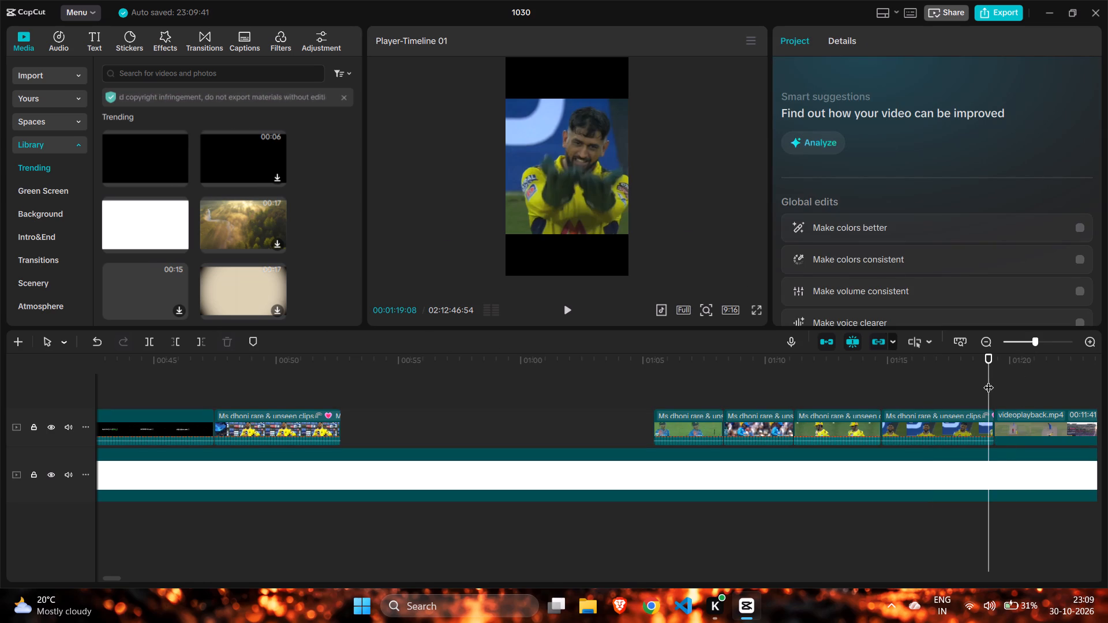
{"action": "left_click", "coordinate": [1008, 388]}
{"action": "left_click_drag", "start_coordinate": [1008, 388], "coordinate": [1070, 372]}
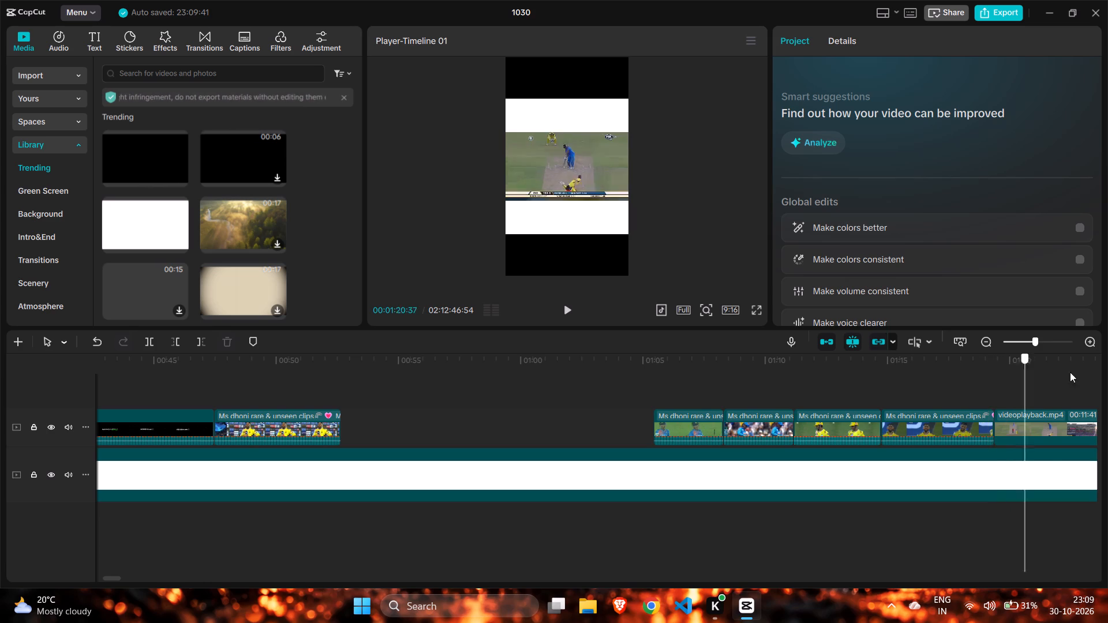
{"action": "left_click_drag", "start_coordinate": [1070, 372], "coordinate": [927, 388]}
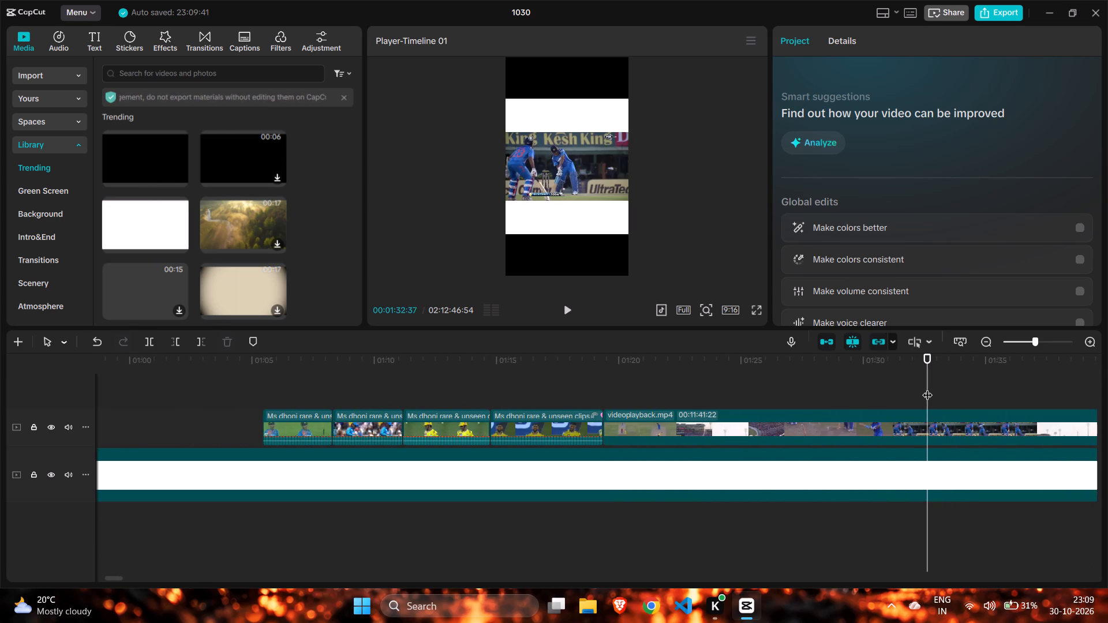
{"action": "left_click", "coordinate": [673, 416]}
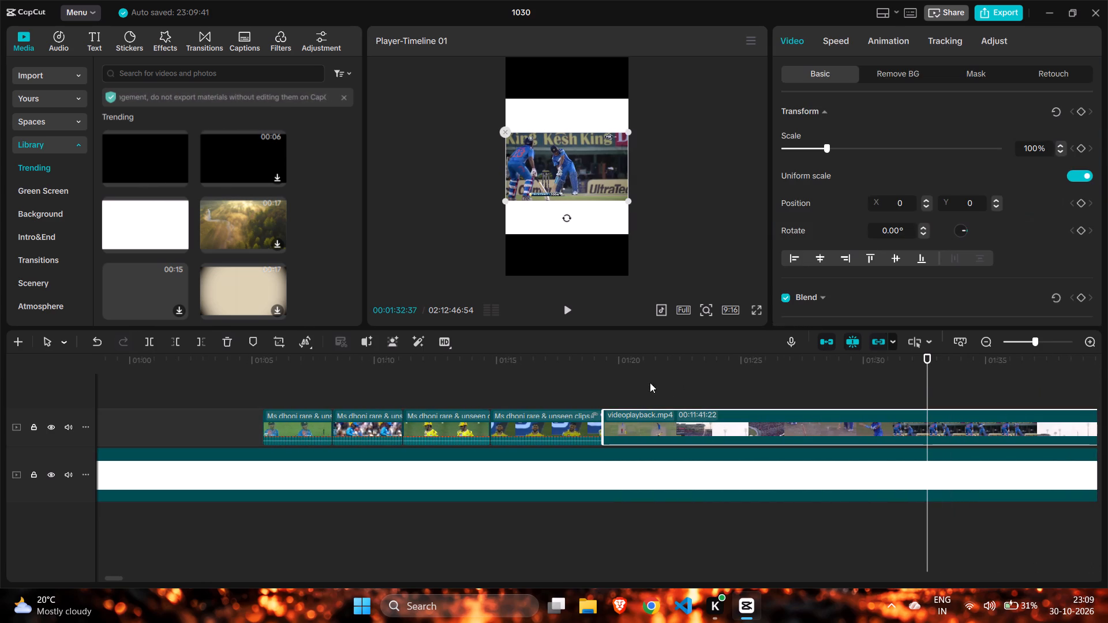
{"action": "left_click", "coordinate": [618, 371]}
{"action": "left_click_drag", "start_coordinate": [618, 371], "coordinate": [624, 377]}
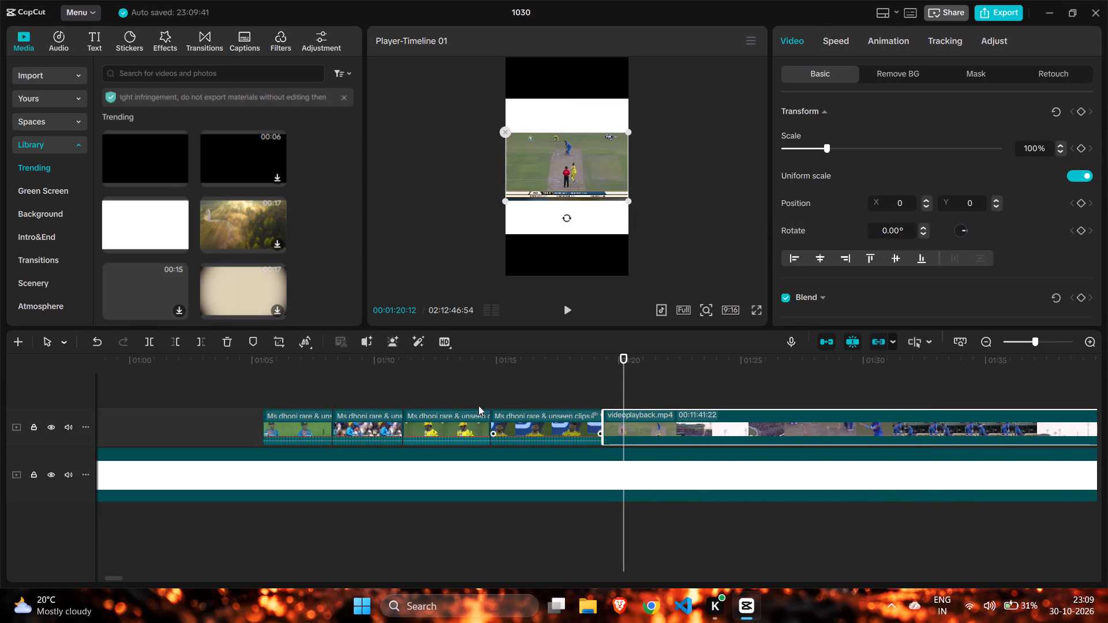
{"action": "left_click", "coordinate": [273, 343]}
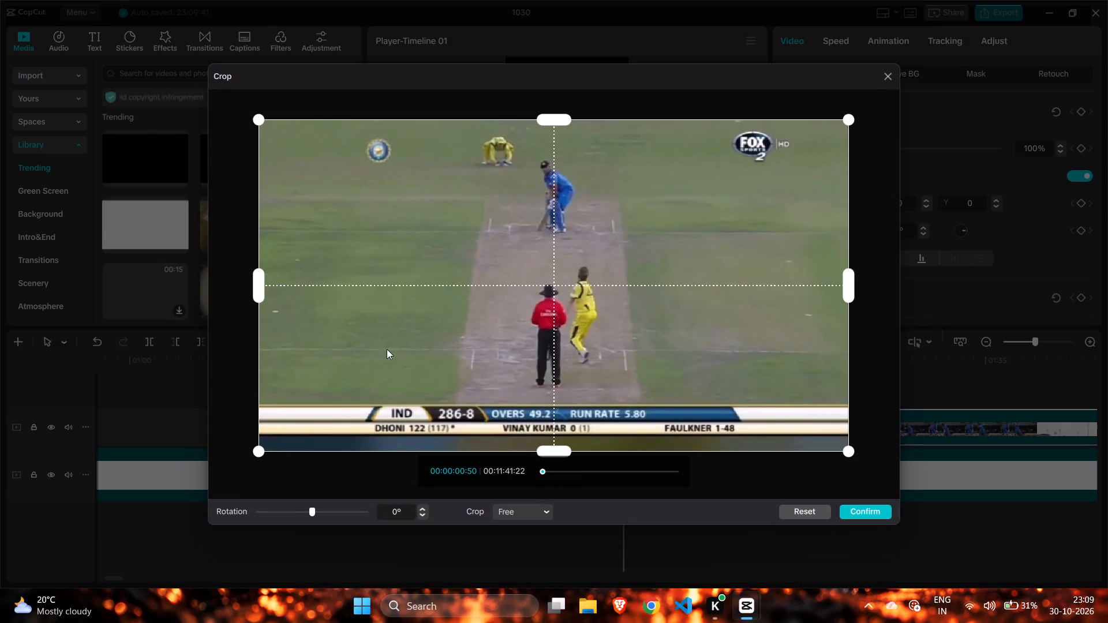
{"action": "left_click_drag", "start_coordinate": [556, 451], "coordinate": [563, 401]}
{"action": "left_click", "coordinate": [882, 513]}
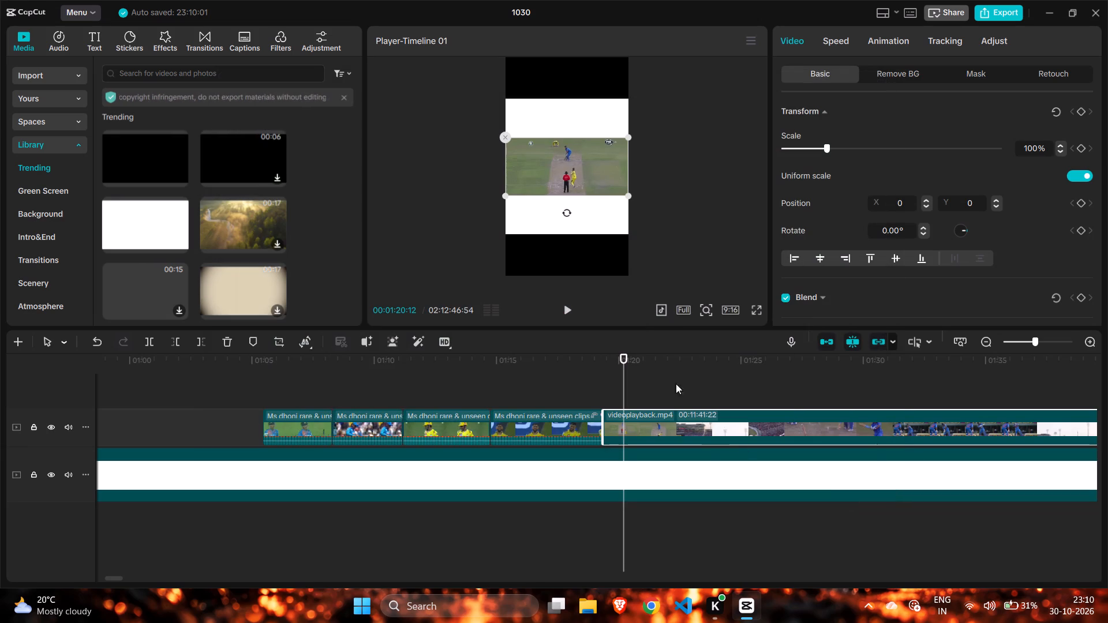
Scale the cropped videoplayback.mp4 segment to 231%, checking its coverage of the white background in the full-screen preview.
{"action": "left_click_drag", "start_coordinate": [631, 198], "coordinate": [658, 244]}
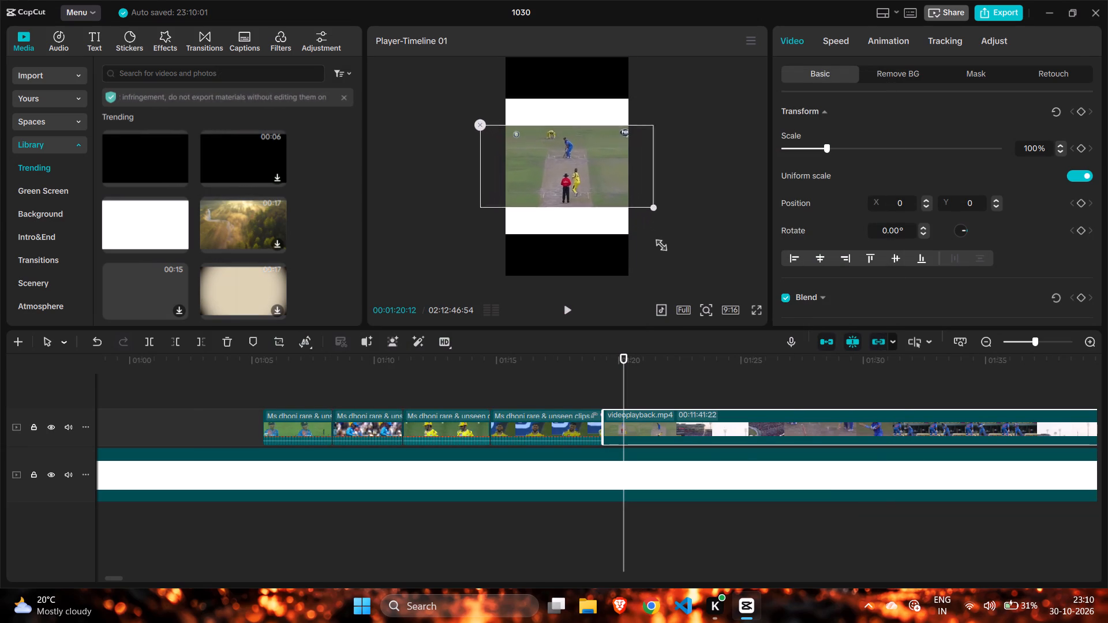
{"action": "left_click_drag", "start_coordinate": [658, 244], "coordinate": [711, 326]}
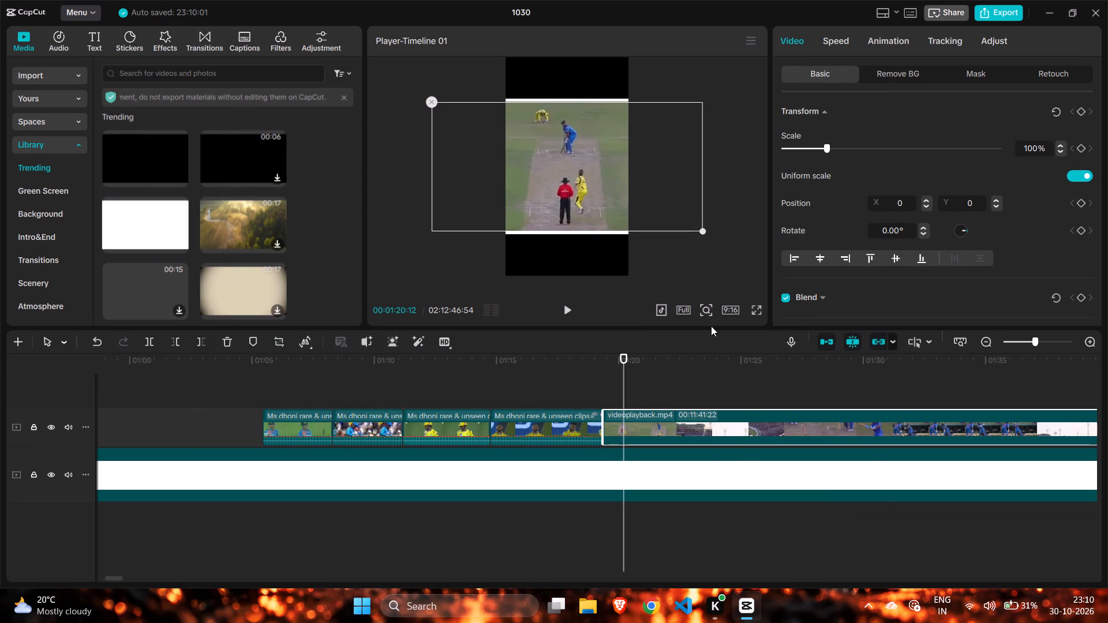
{"action": "left_click_drag", "start_coordinate": [711, 326], "coordinate": [714, 330]}
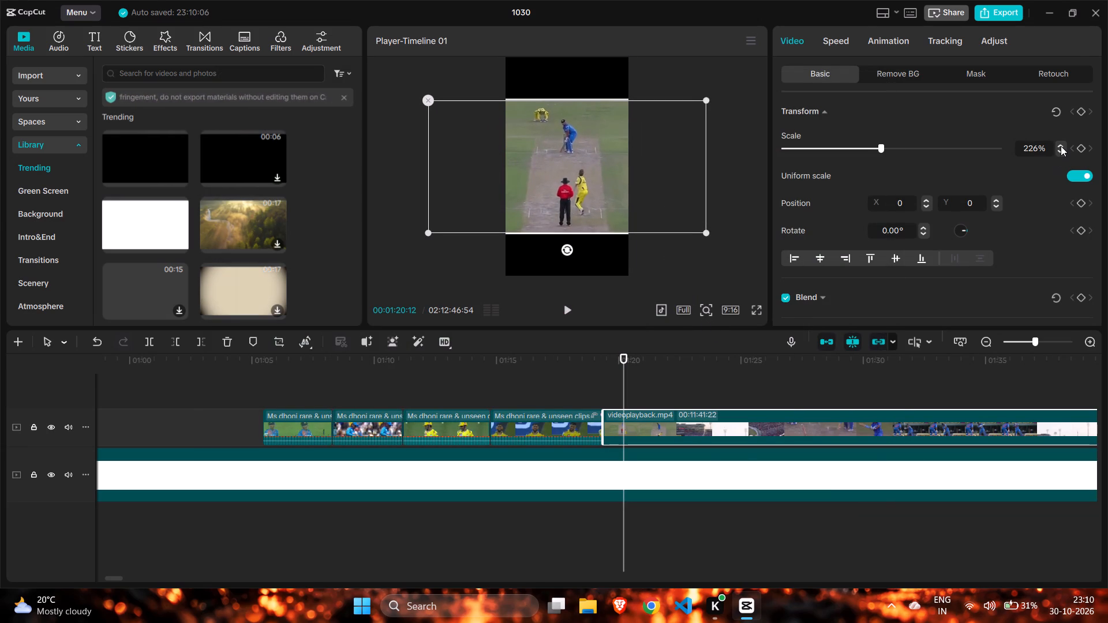
{"action": "left_click", "coordinate": [1061, 146]}
{"action": "left_click", "coordinate": [1061, 146]}
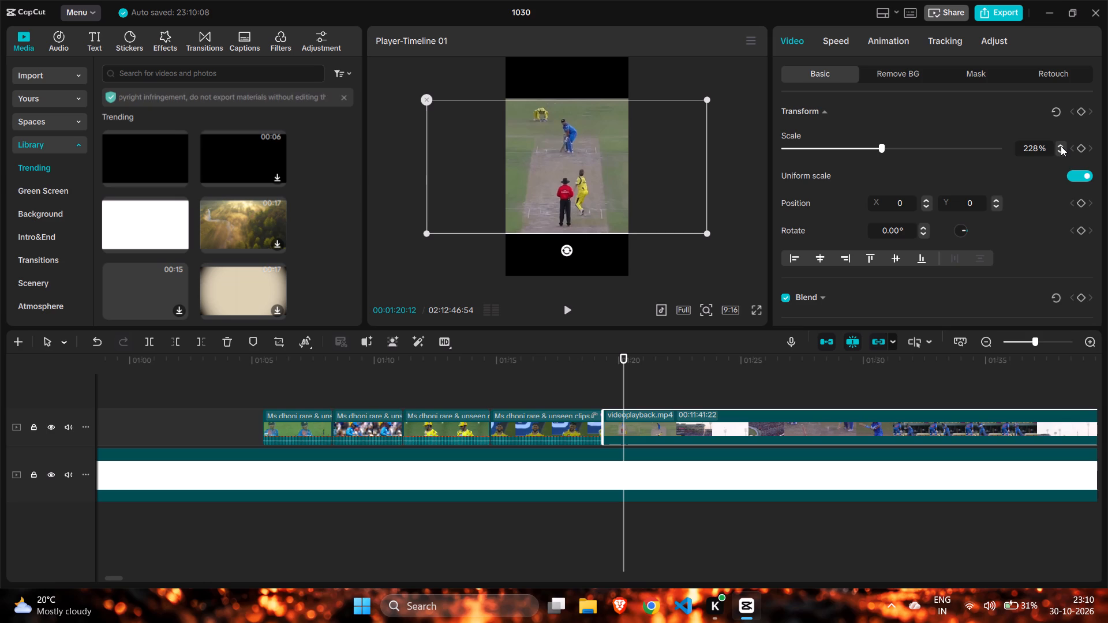
{"action": "left_click", "coordinate": [1060, 145]}
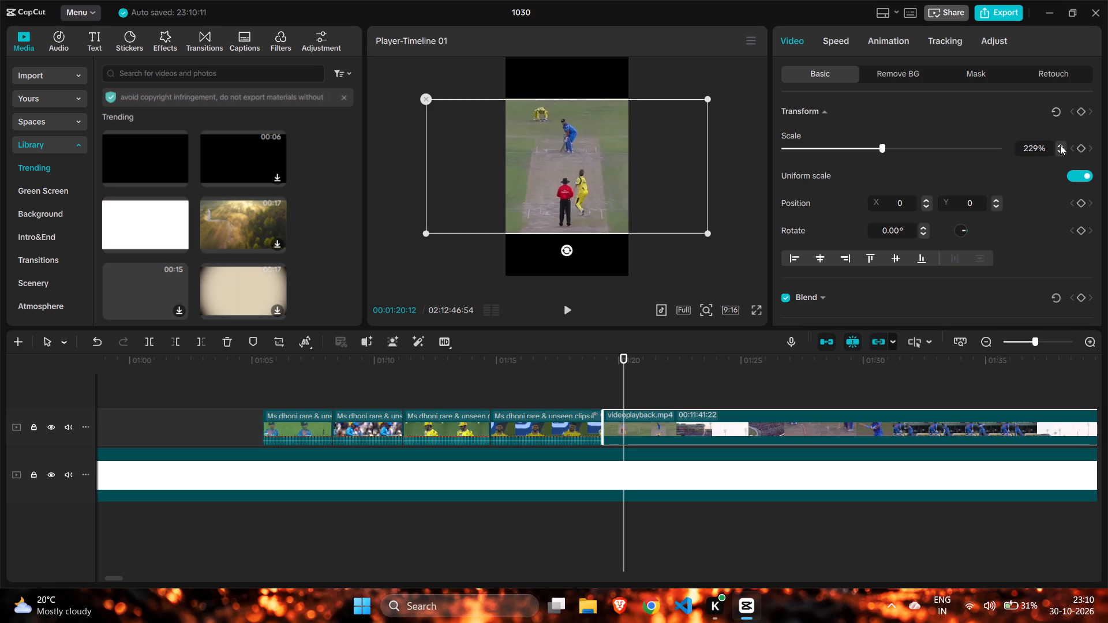
{"action": "left_click", "coordinate": [759, 305]}
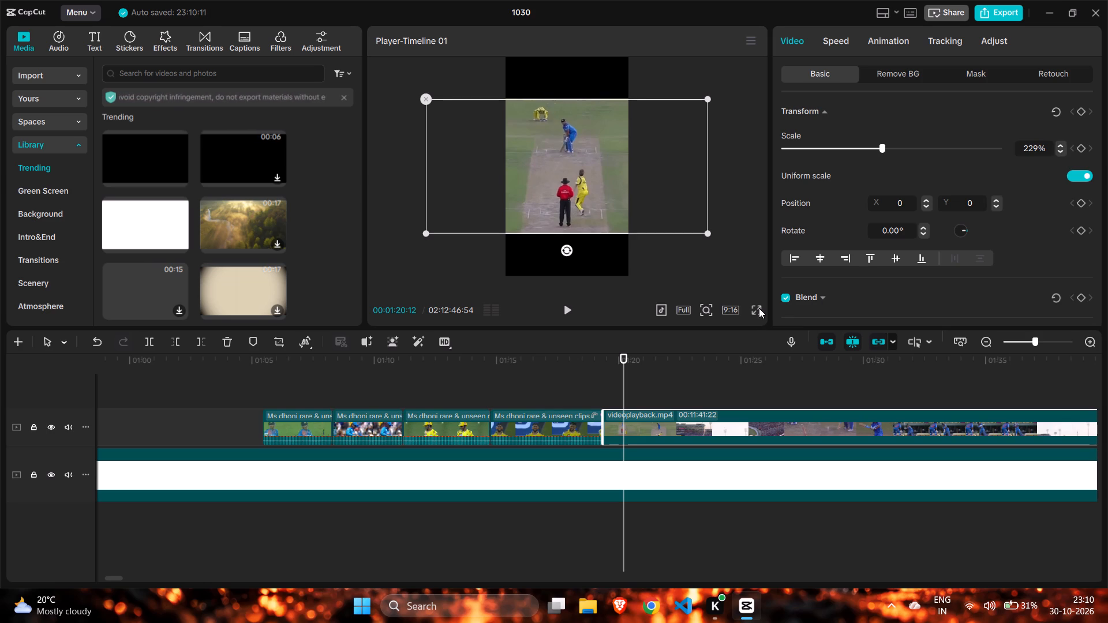
{"action": "left_click", "coordinate": [759, 308]}
{"action": "left_click", "coordinate": [753, 556]}
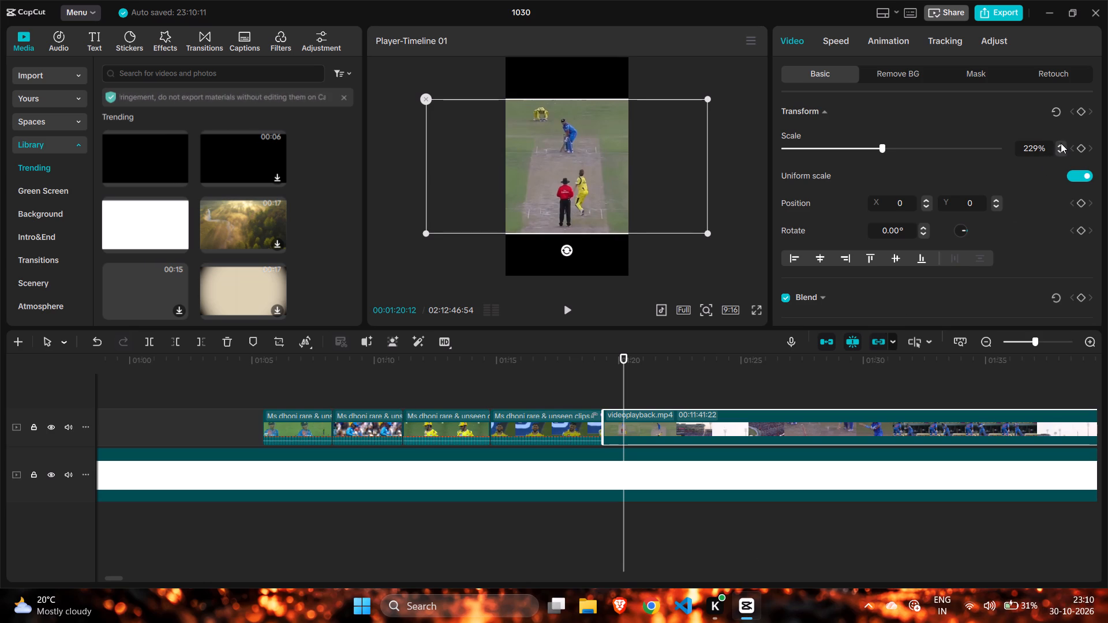
{"action": "left_click", "coordinate": [1061, 143]}
{"action": "left_click", "coordinate": [1061, 143]}
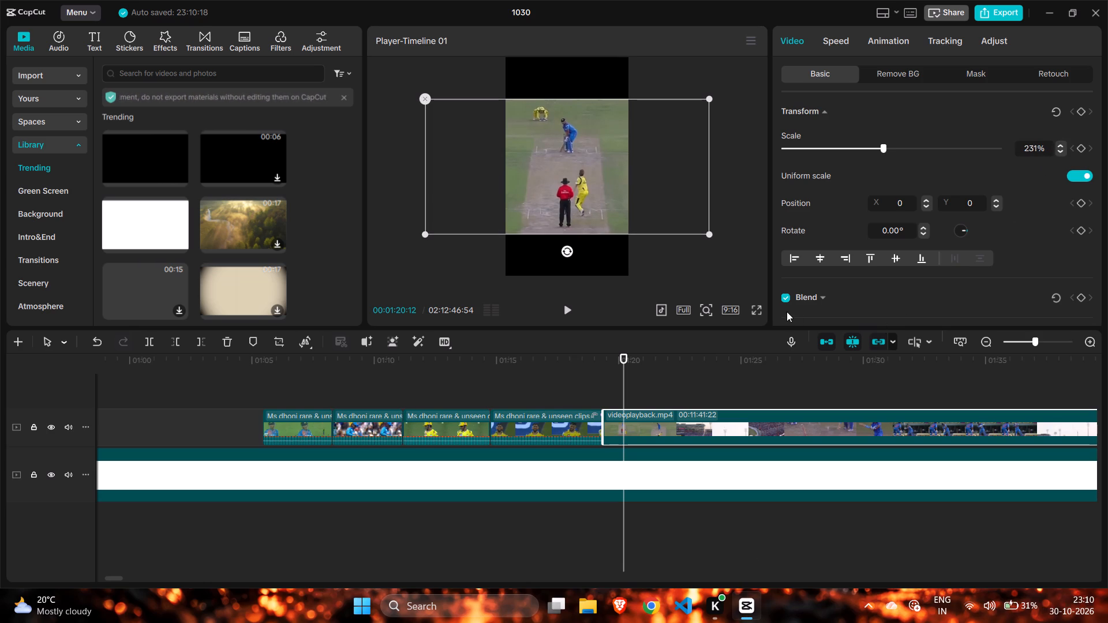
{"action": "left_click", "coordinate": [762, 309]}
{"action": "left_click", "coordinate": [761, 309]}
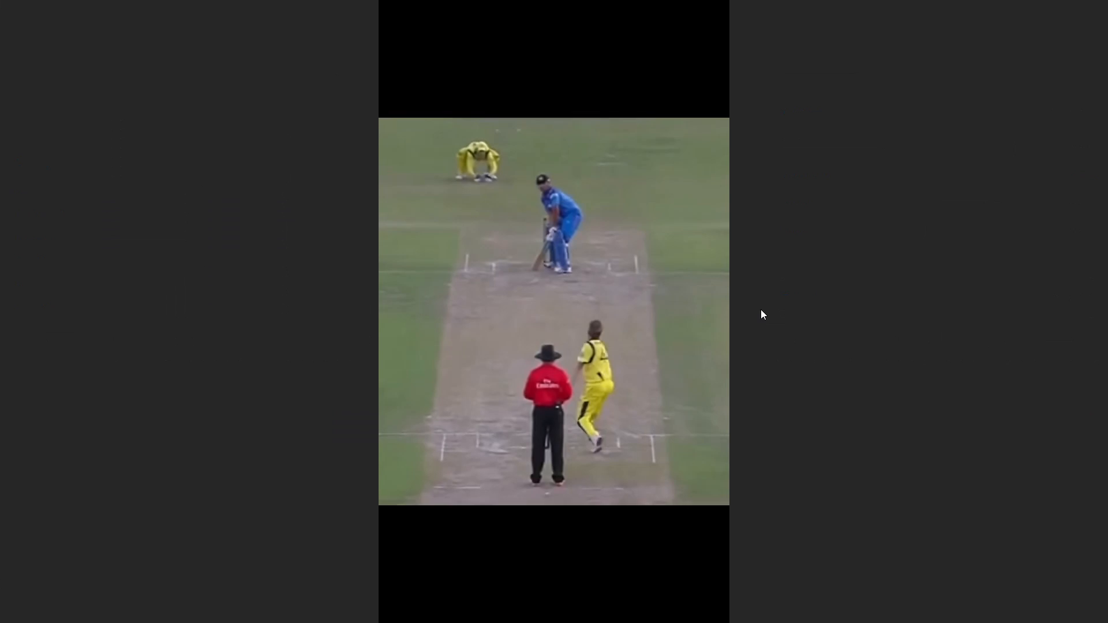
Crop the bottom of the Top 10 Virat Kohli Best Sixes clip to cut off the scoreboard strip, keeping the crop ratio Free.
{"action": "left_click", "coordinate": [742, 560]}
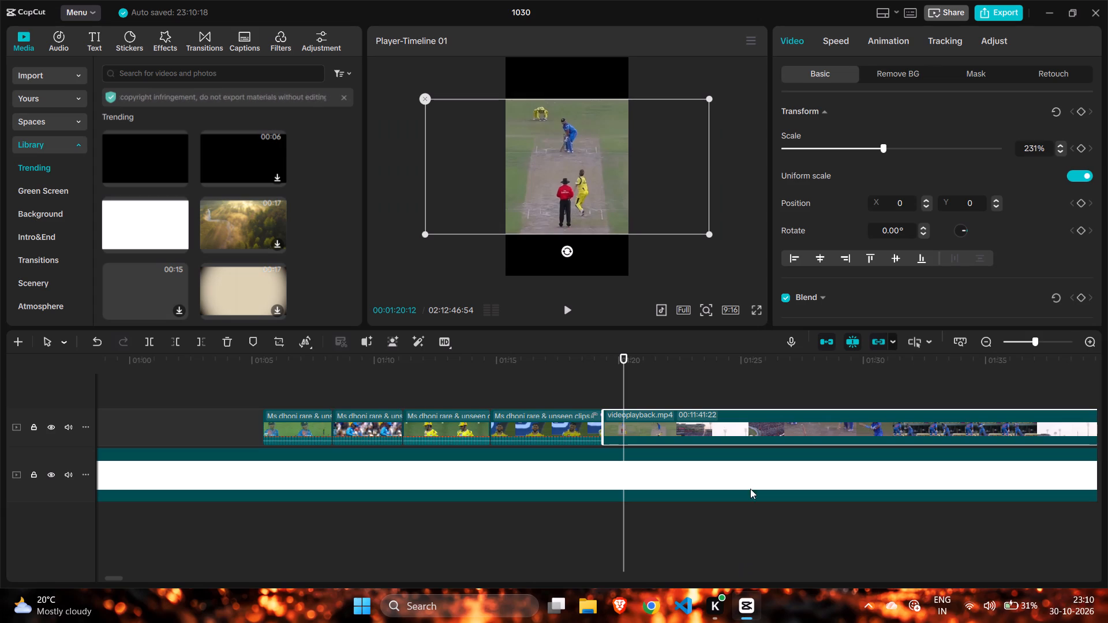
{"action": "scroll", "coordinate": [728, 376], "scroll_direction": "left", "scroll_amount": 1}
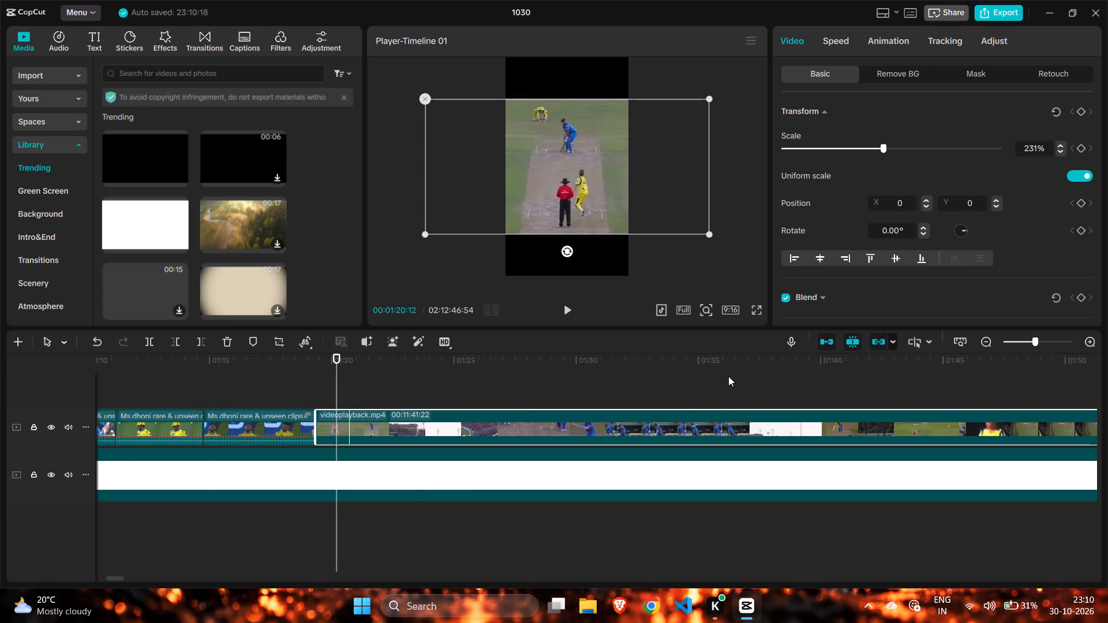
{"action": "scroll", "coordinate": [728, 376], "scroll_direction": "left", "scroll_amount": 2}
{"action": "scroll", "coordinate": [728, 376], "scroll_direction": "down", "scroll_amount": 9, "text": "ctrl"}
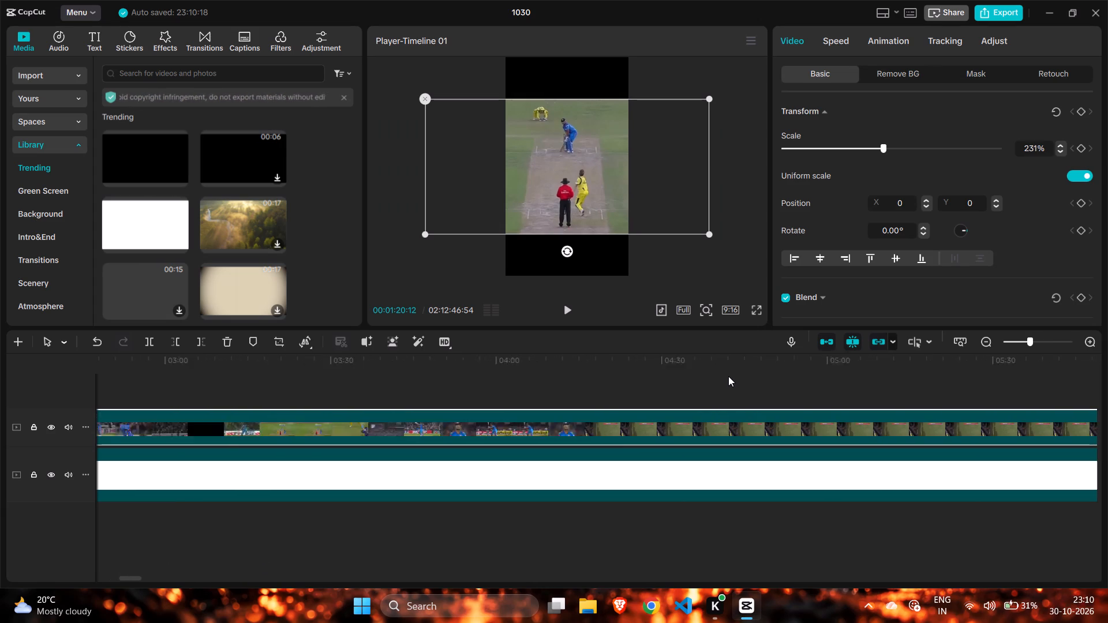
{"action": "scroll", "coordinate": [728, 376], "scroll_direction": "down", "scroll_amount": 10, "text": "ctrl"}
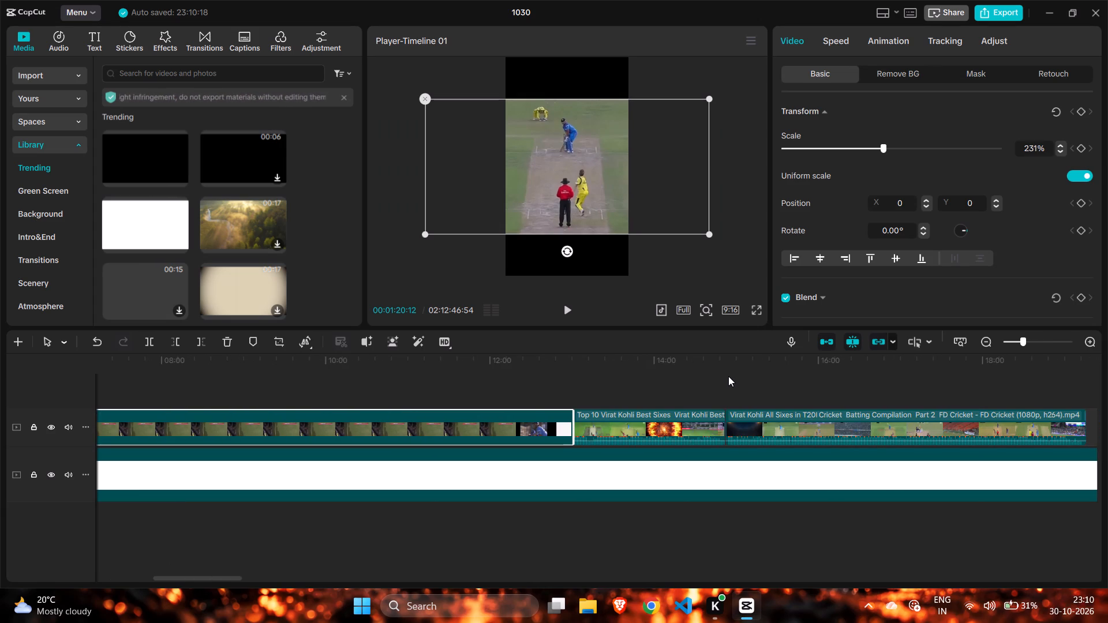
{"action": "left_click", "coordinate": [646, 396]}
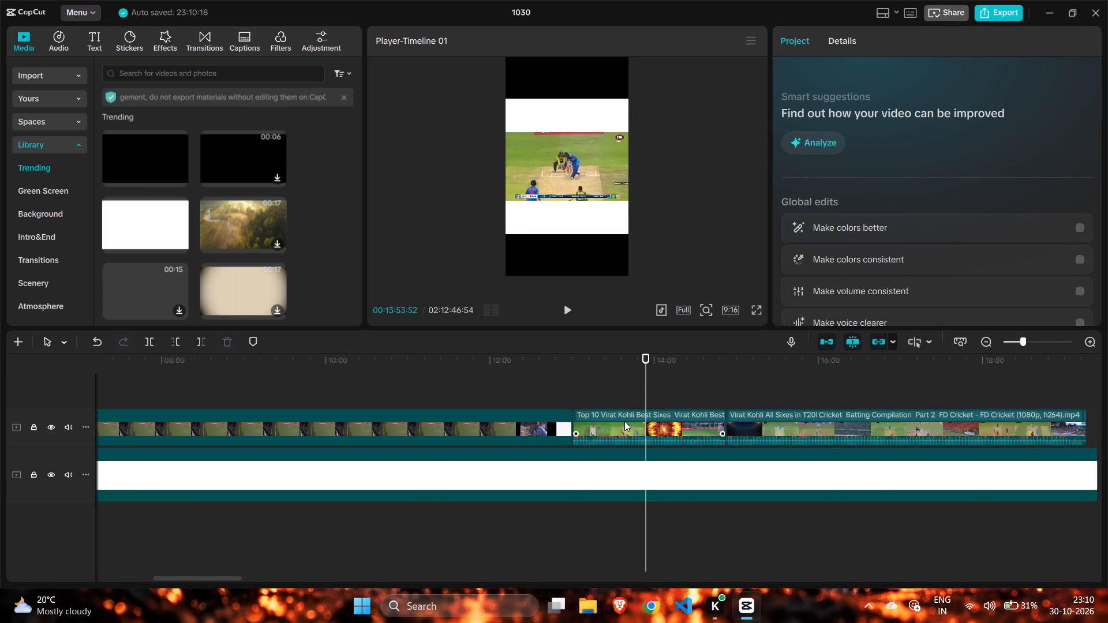
{"action": "left_click", "coordinate": [624, 421]}
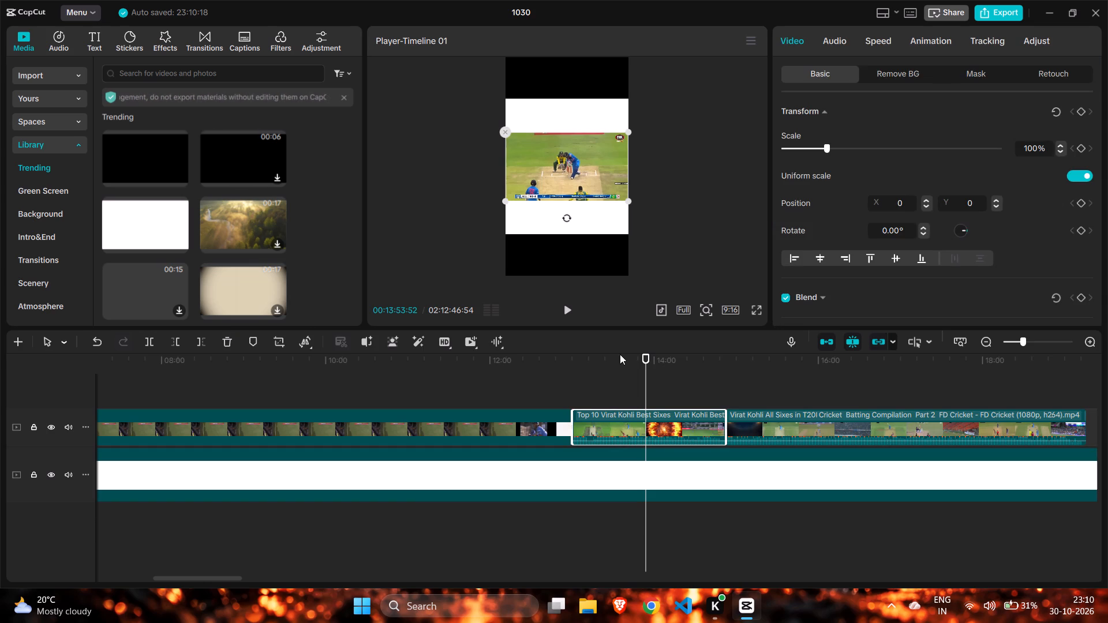
{"action": "left_click", "coordinate": [620, 354]}
{"action": "left_click_drag", "start_coordinate": [620, 354], "coordinate": [676, 372]}
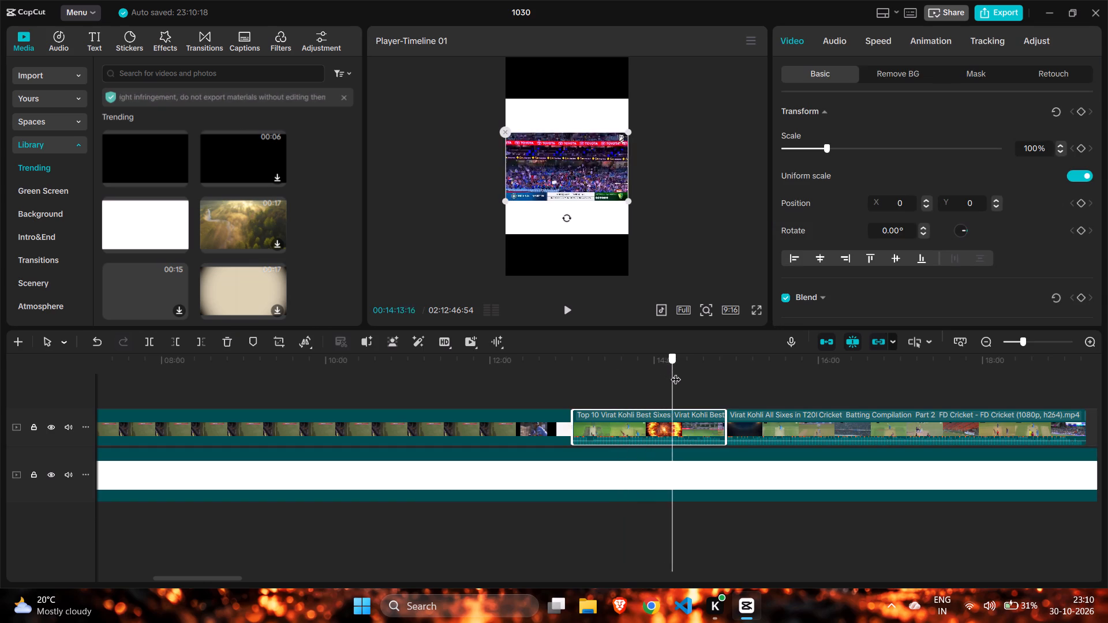
{"action": "left_click_drag", "start_coordinate": [676, 372], "coordinate": [690, 376]}
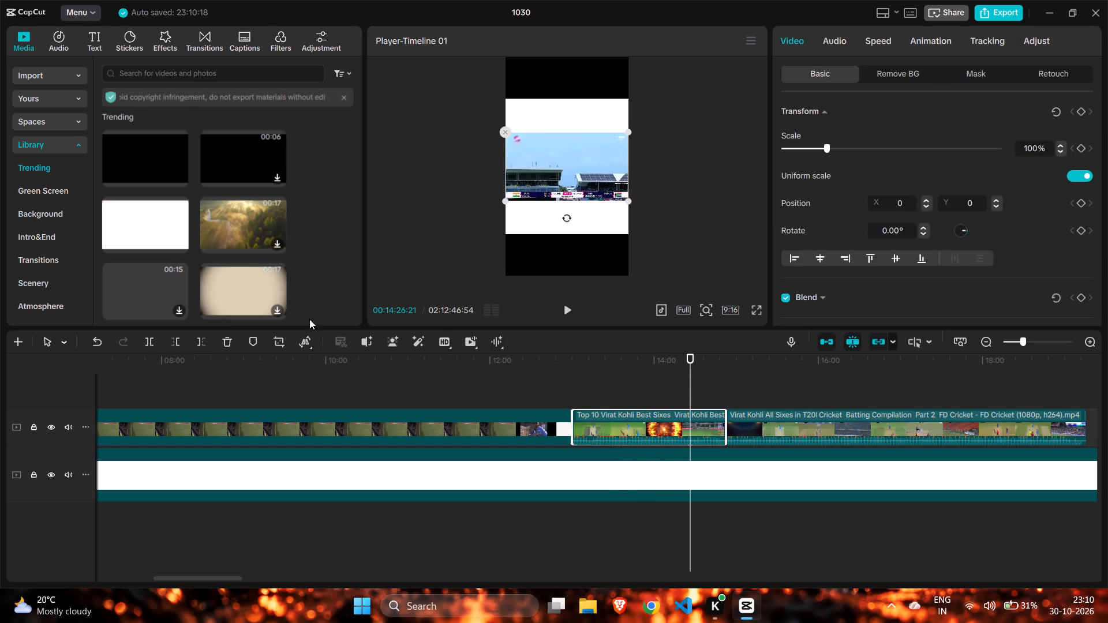
{"action": "left_click", "coordinate": [272, 338]}
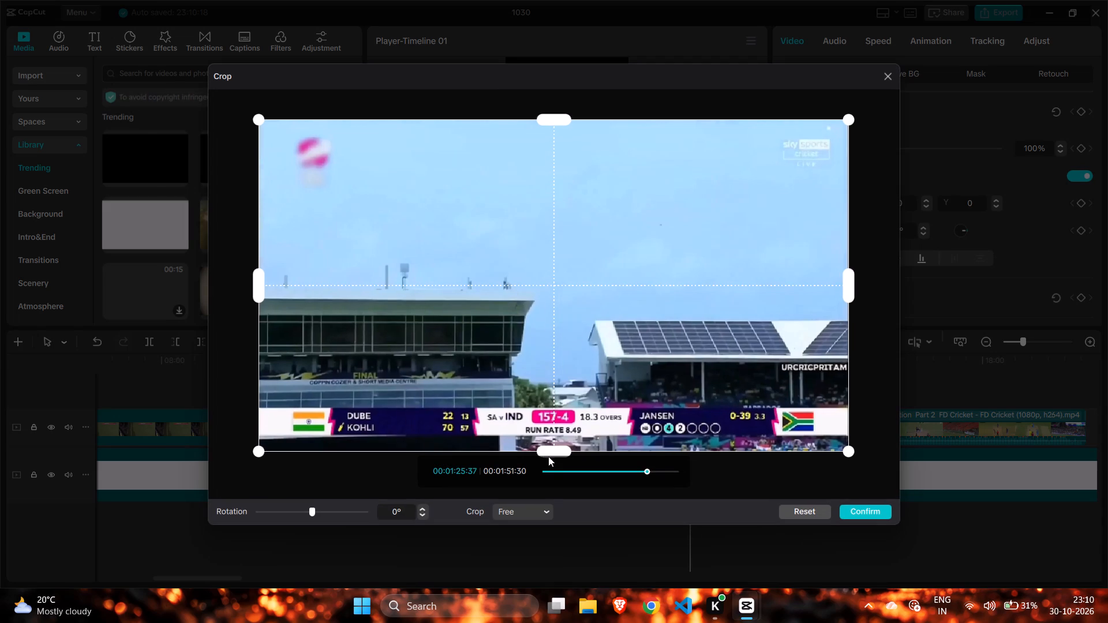
{"action": "left_click_drag", "start_coordinate": [548, 455], "coordinate": [563, 409]}
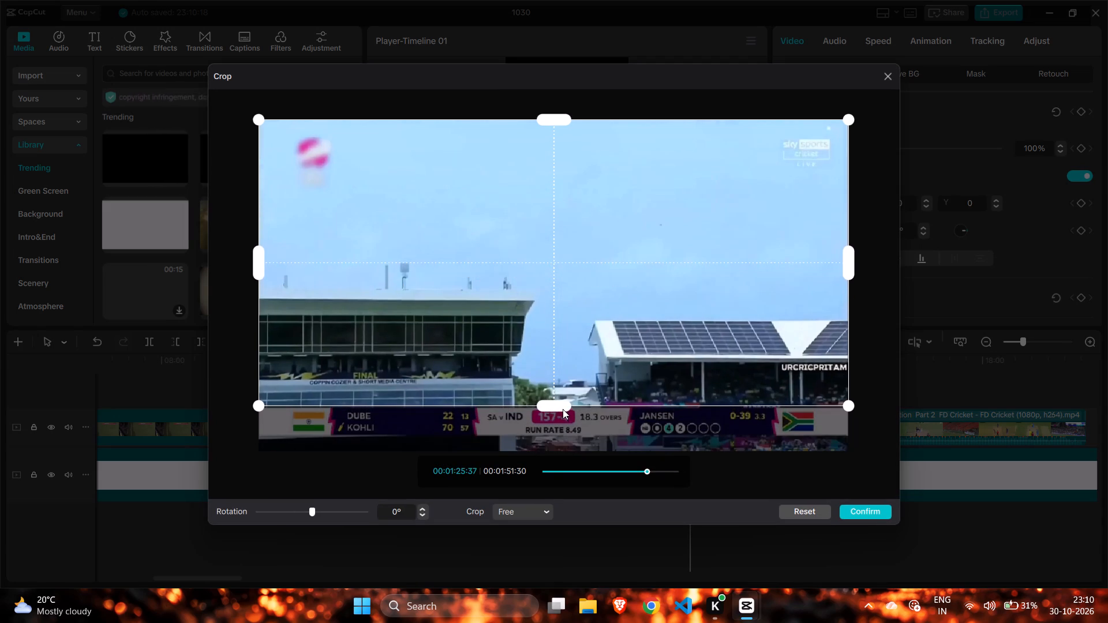
{"action": "left_click_drag", "start_coordinate": [563, 409], "coordinate": [564, 408]}
{"action": "left_click", "coordinate": [847, 512]}
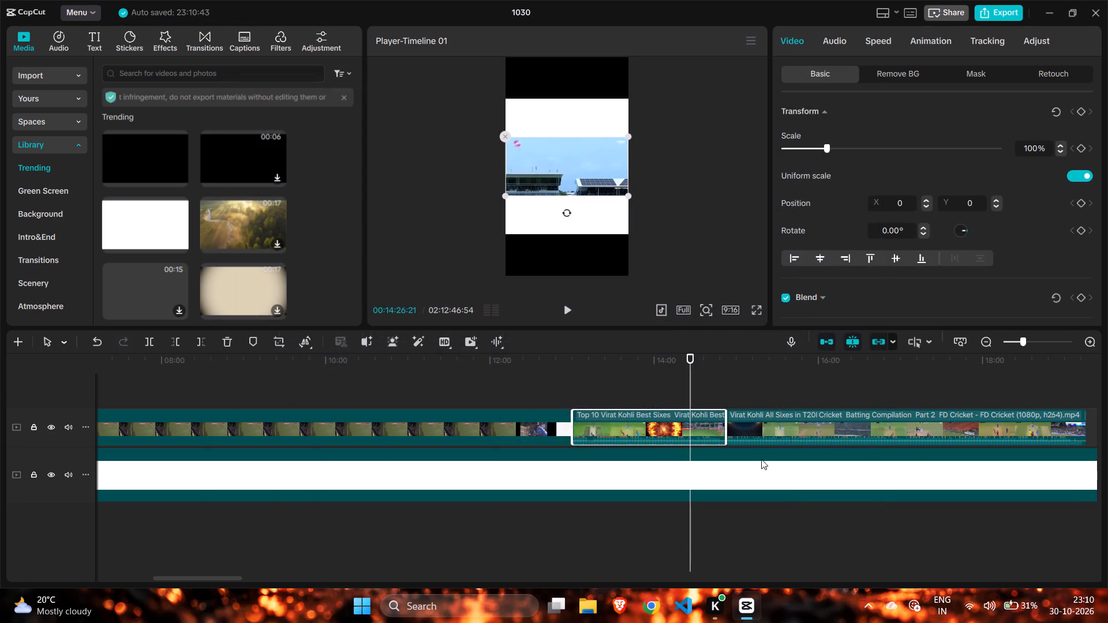
Scale the cropped Top 10 Virat Kohli Best Sixes clip to 228%, checking its coverage of the white background in the full-screen preview.
{"action": "left_click_drag", "start_coordinate": [628, 196], "coordinate": [672, 295]}
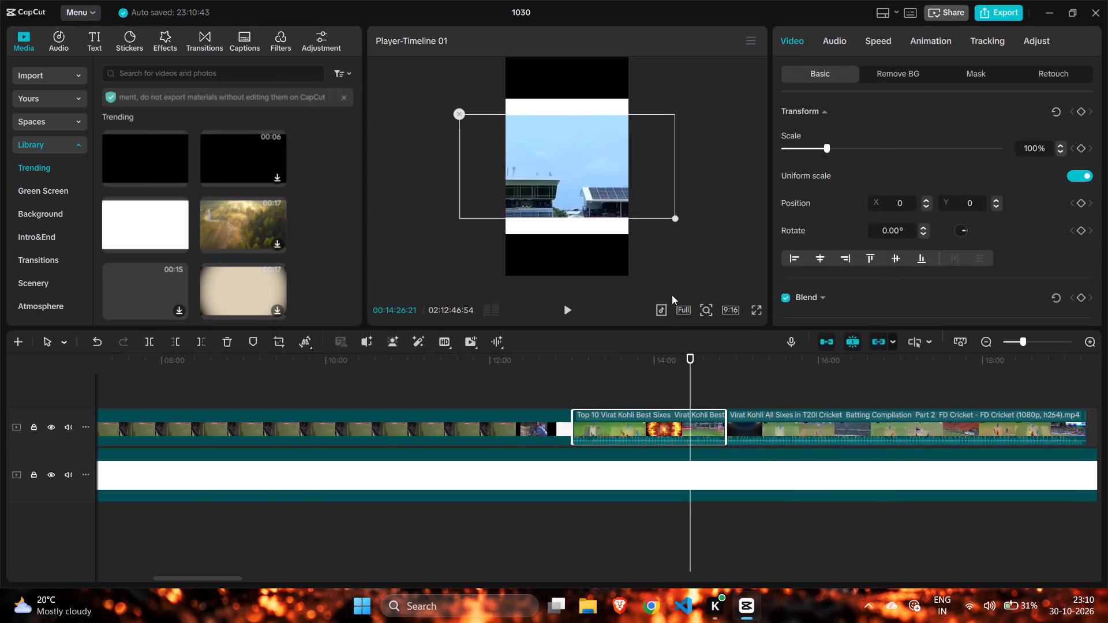
{"action": "left_click_drag", "start_coordinate": [672, 295], "coordinate": [684, 324]}
{"action": "left_click", "coordinate": [582, 386]}
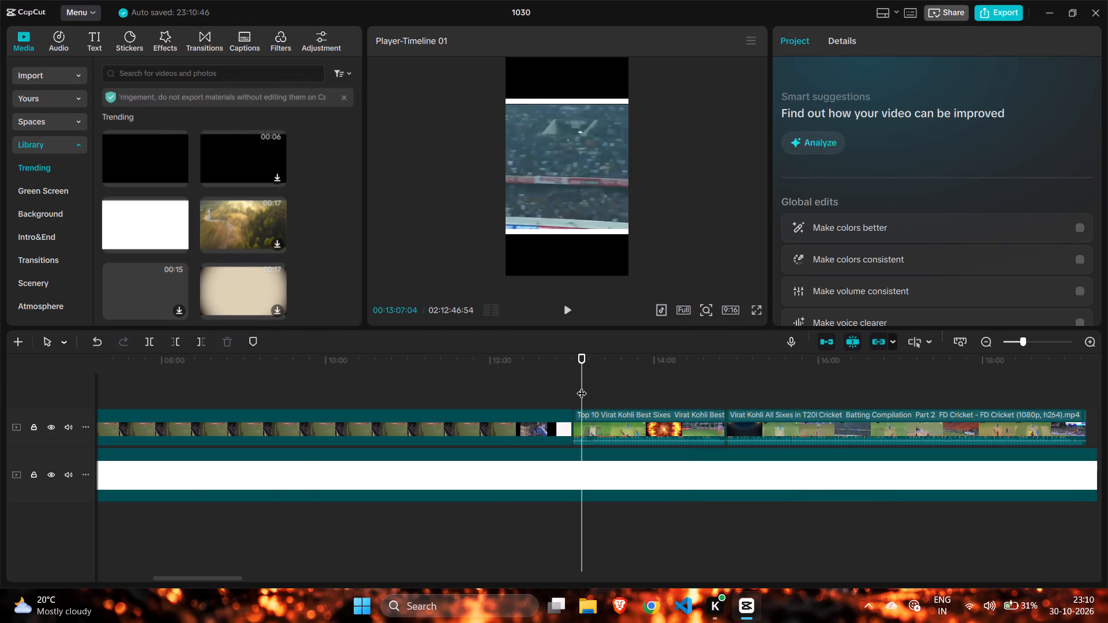
{"action": "left_click_drag", "start_coordinate": [582, 386], "coordinate": [588, 387]}
{"action": "left_click", "coordinate": [594, 421]}
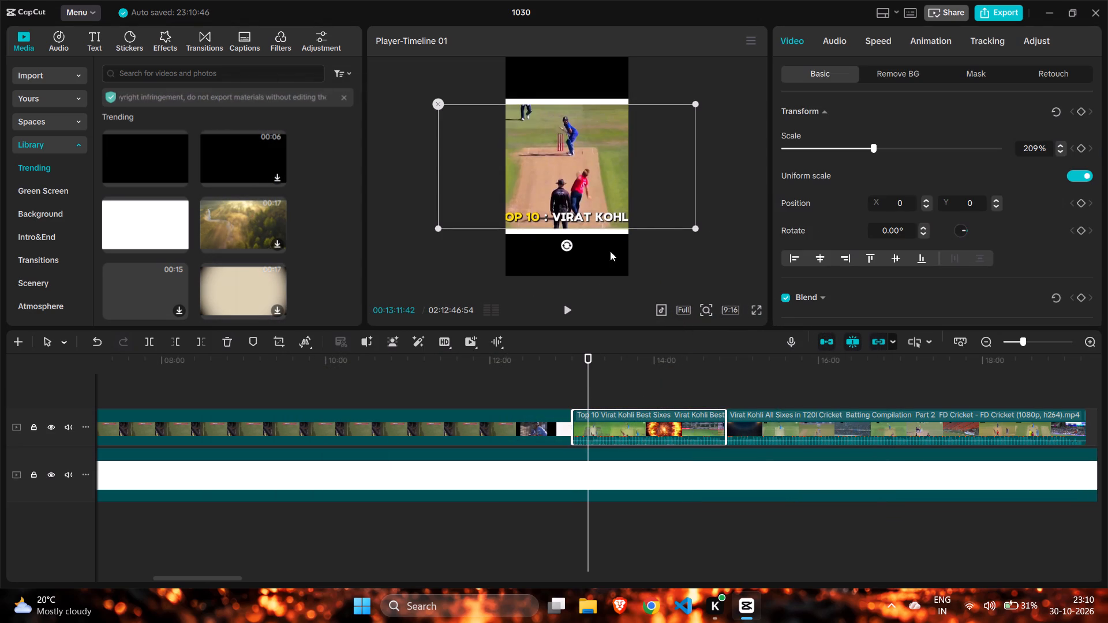
{"action": "left_click_drag", "start_coordinate": [693, 226], "coordinate": [699, 230]}
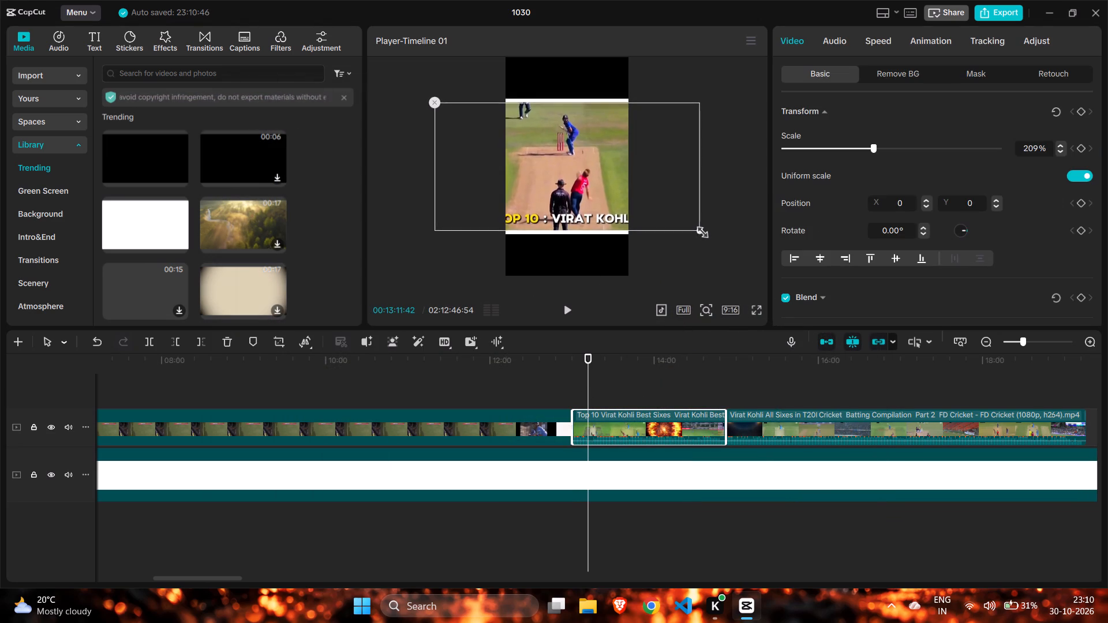
{"action": "left_click_drag", "start_coordinate": [699, 230], "coordinate": [706, 234]}
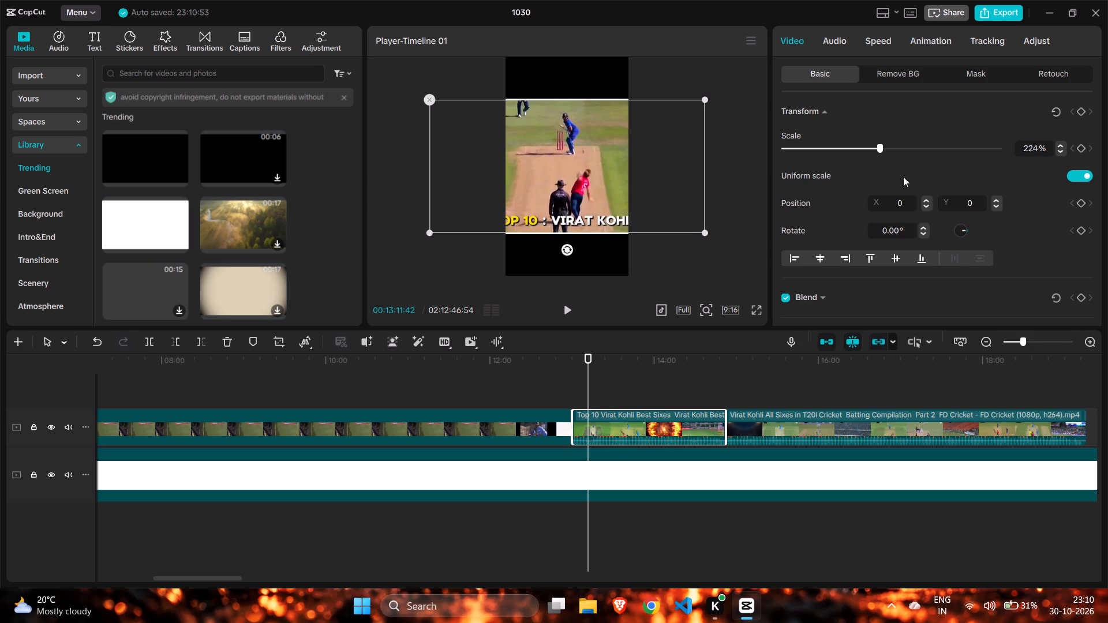
{"action": "left_click", "coordinate": [1062, 145]}
{"action": "left_click", "coordinate": [1062, 145]}
{"action": "left_click", "coordinate": [1062, 145]}
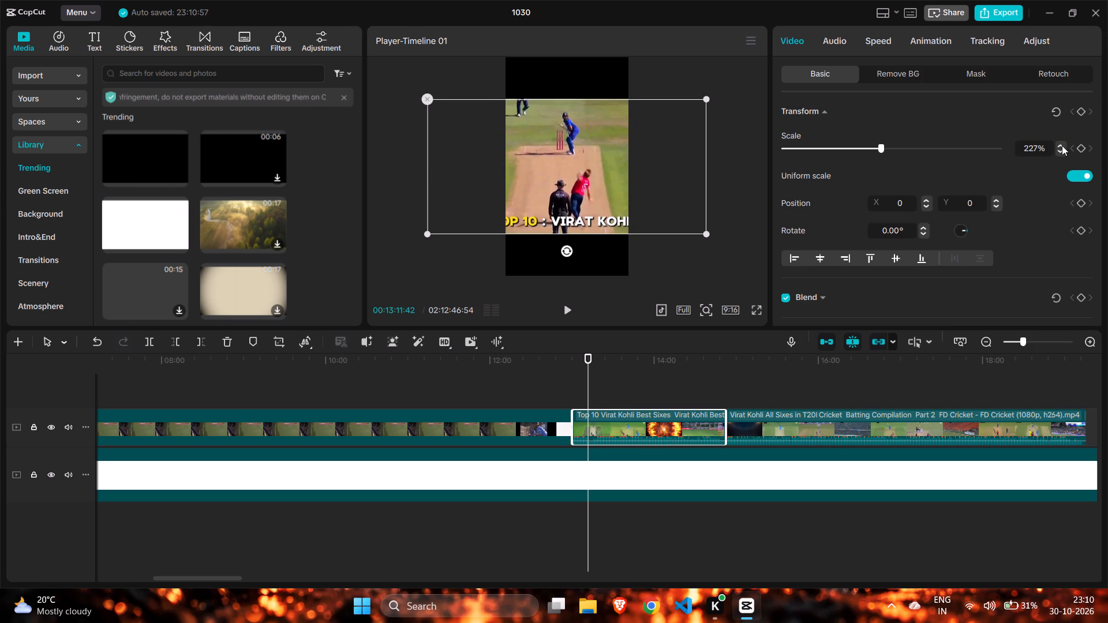
{"action": "left_click", "coordinate": [761, 313]}
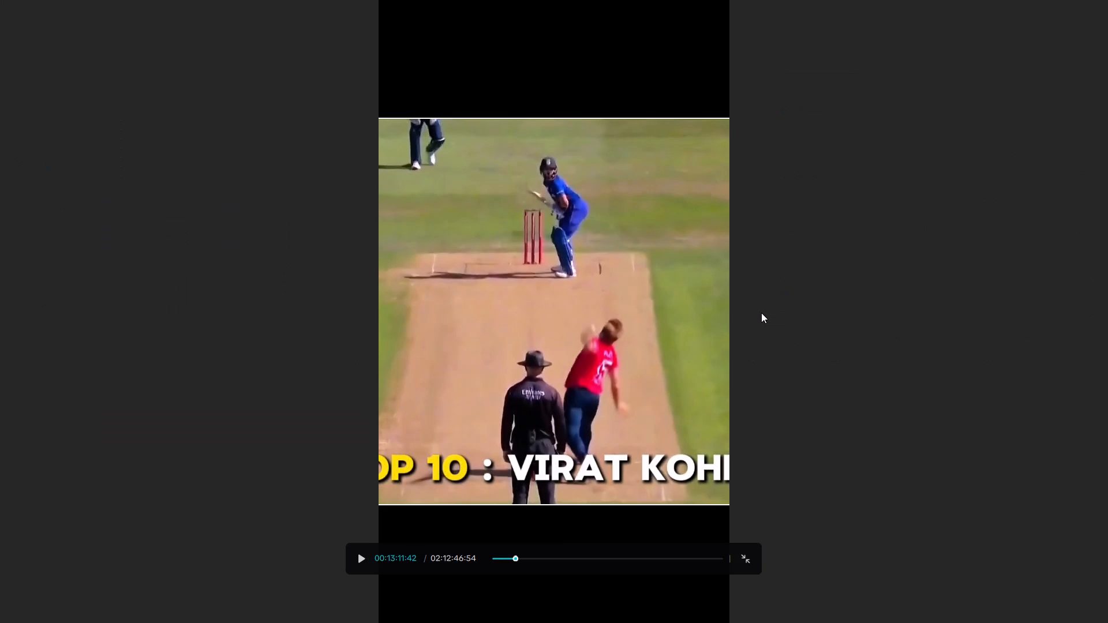
{"action": "left_click", "coordinate": [738, 553]}
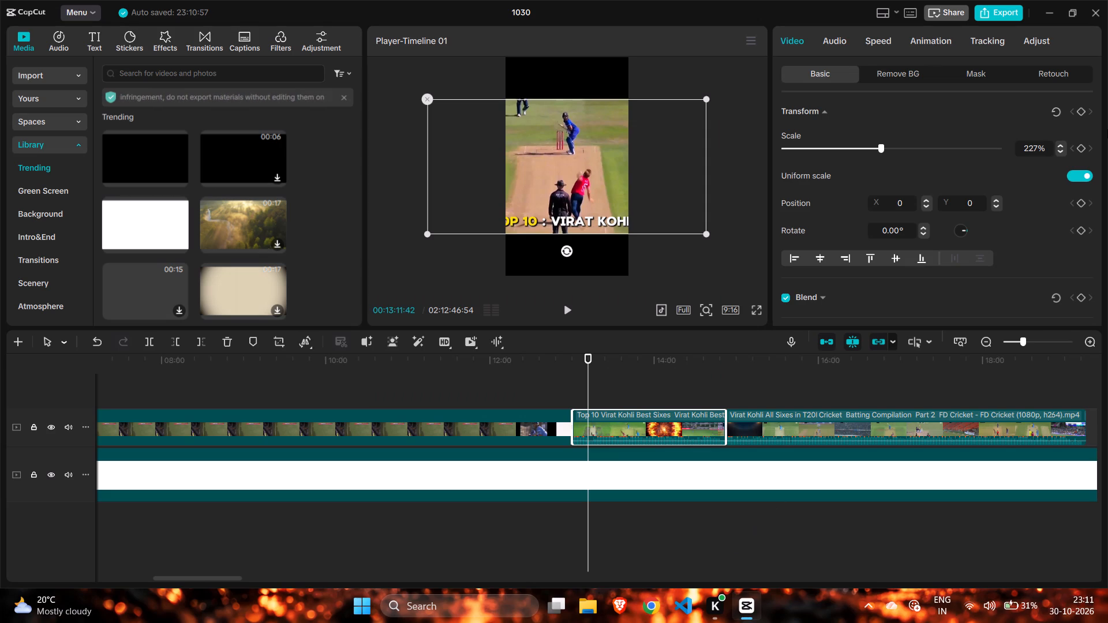
{"action": "left_click", "coordinate": [1059, 145]}
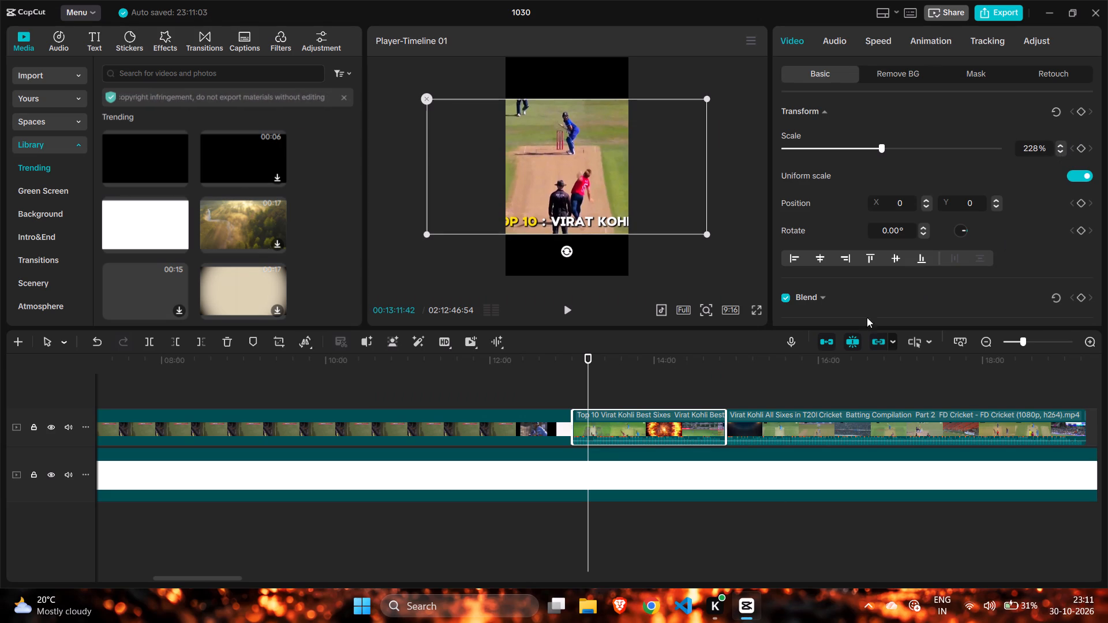
Crop the bottom of the Virat Kohli All Sixes in T20I Cricket clip to remove the scoreboard strip, keeping the crop ratio Free.
{"action": "left_click", "coordinate": [783, 383]}
{"action": "left_click_drag", "start_coordinate": [783, 383], "coordinate": [798, 390]}
{"action": "left_click", "coordinate": [785, 437]}
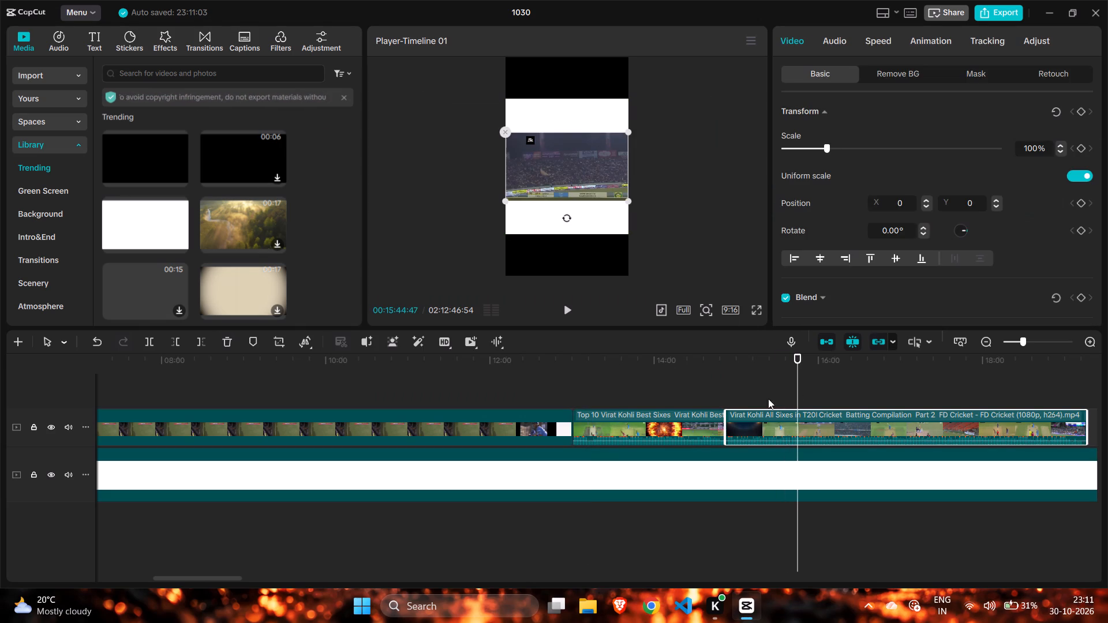
{"action": "left_click", "coordinate": [284, 339]}
{"action": "left_click_drag", "start_coordinate": [544, 446], "coordinate": [545, 423]}
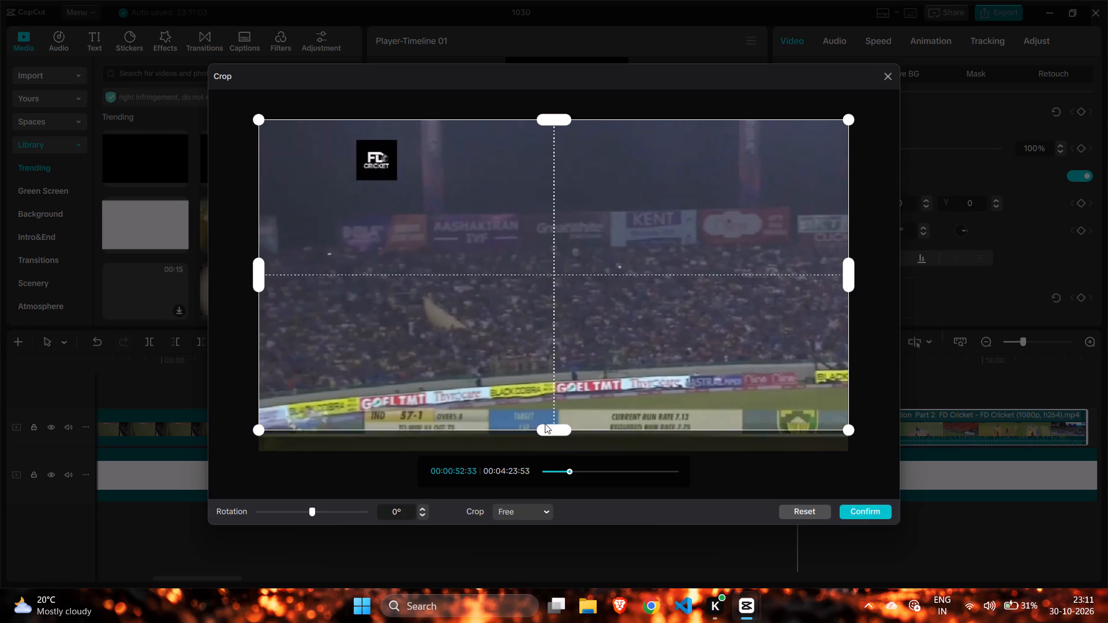
{"action": "left_click_drag", "start_coordinate": [545, 423], "coordinate": [548, 401]}
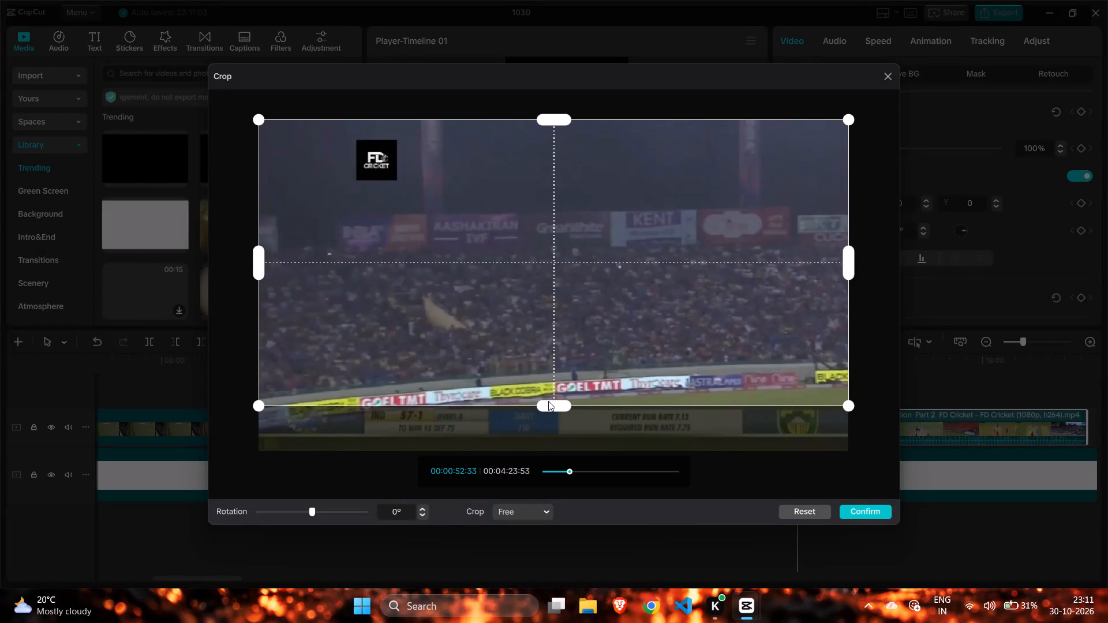
{"action": "left_click_drag", "start_coordinate": [548, 401], "coordinate": [548, 399]}
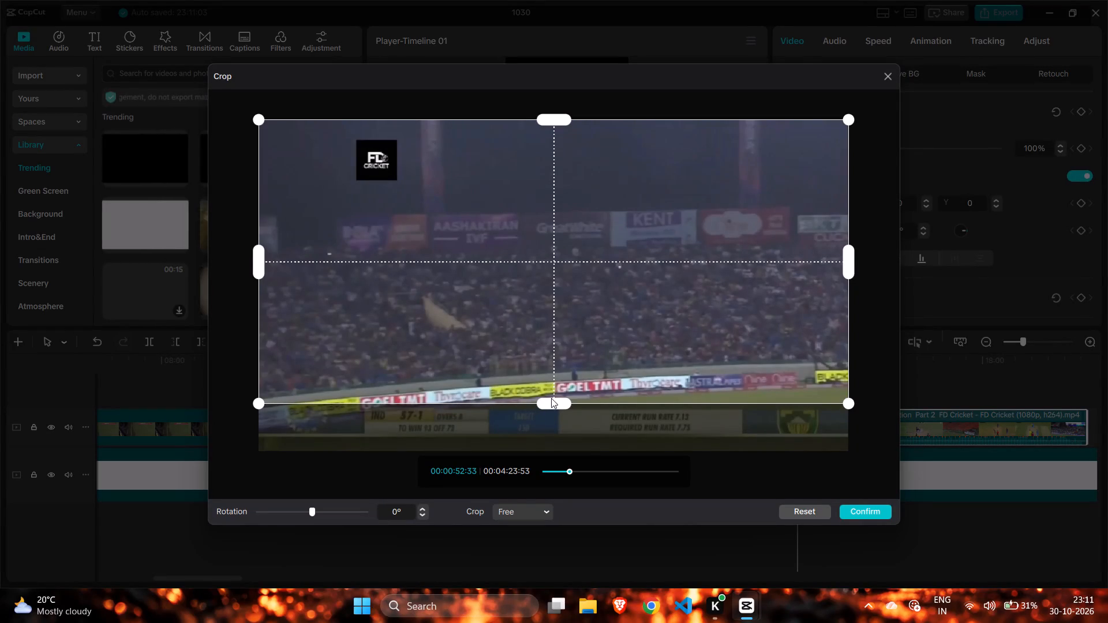
{"action": "left_click", "coordinate": [871, 511]}
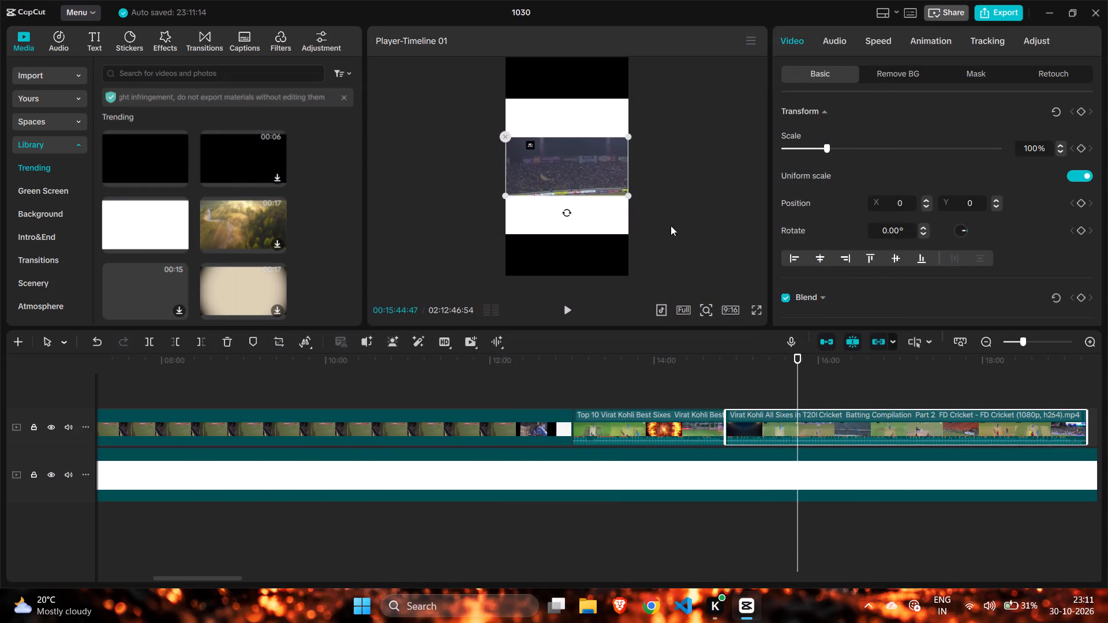
Scale the cropped Virat Kohli All Sixes clip to 229%, checking its coverage of the white background in the full-screen preview.
{"action": "left_click_drag", "start_coordinate": [628, 196], "coordinate": [688, 306]}
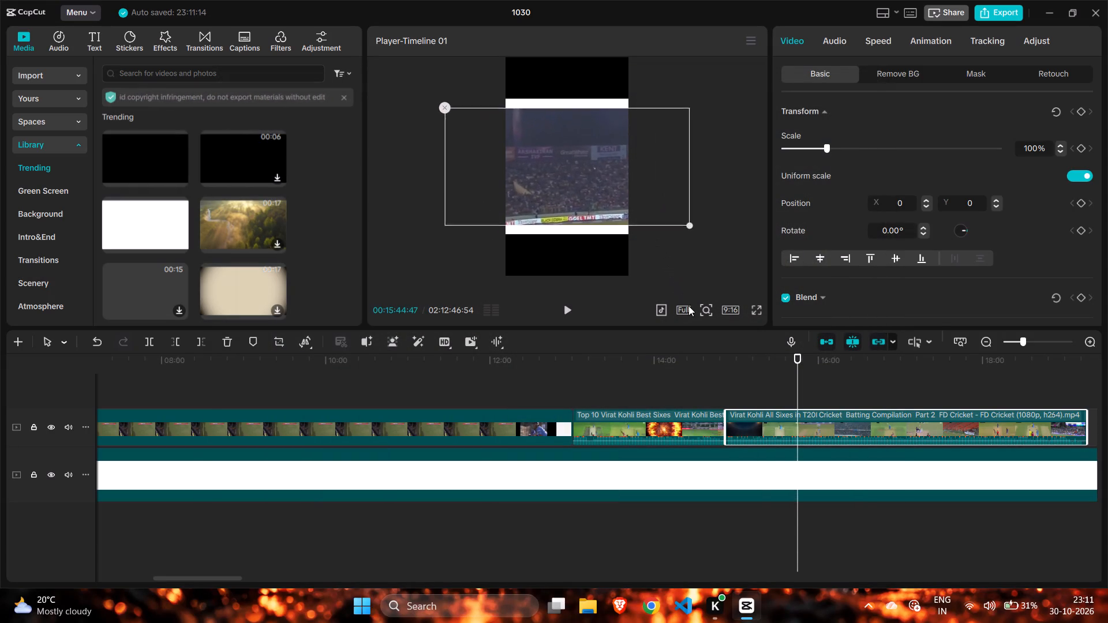
{"action": "left_click_drag", "start_coordinate": [688, 306], "coordinate": [705, 328]}
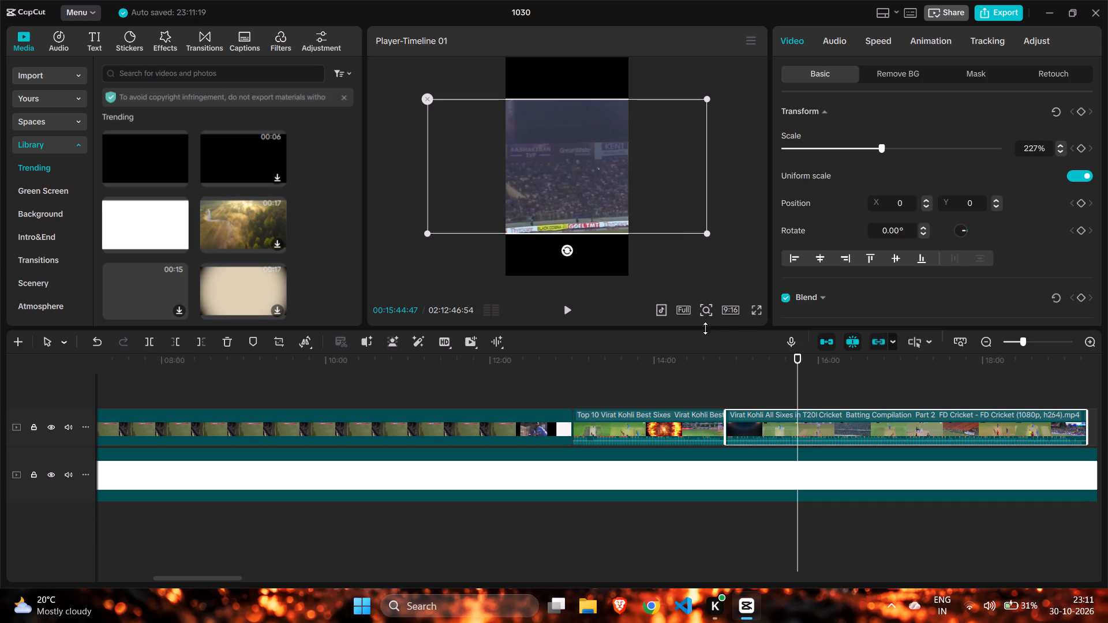
{"action": "left_click", "coordinate": [1061, 145]}
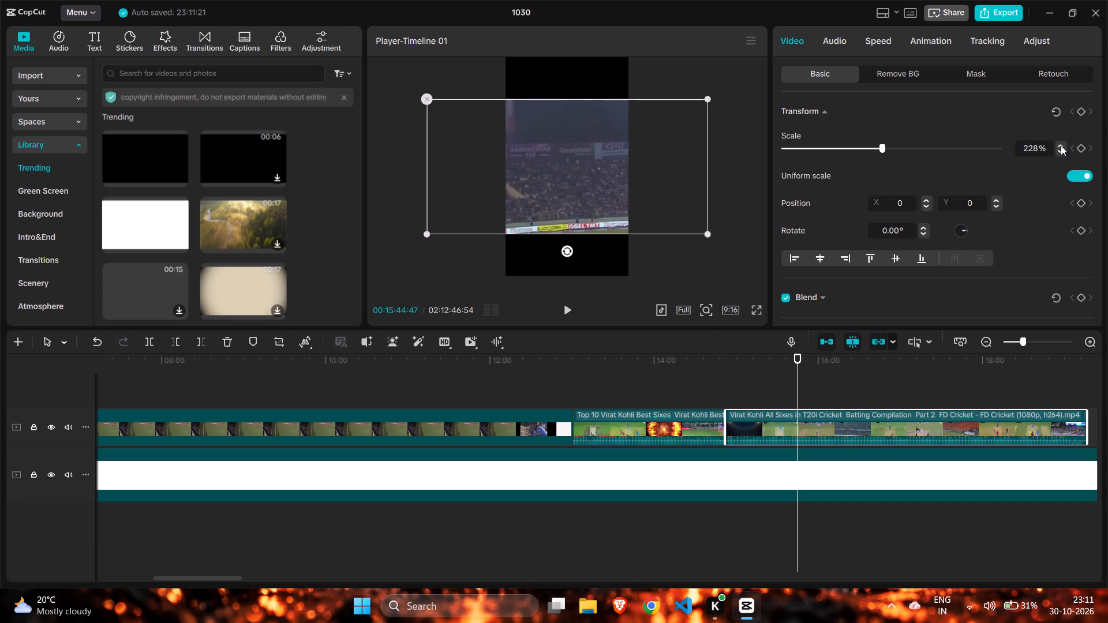
{"action": "left_click", "coordinate": [754, 307]}
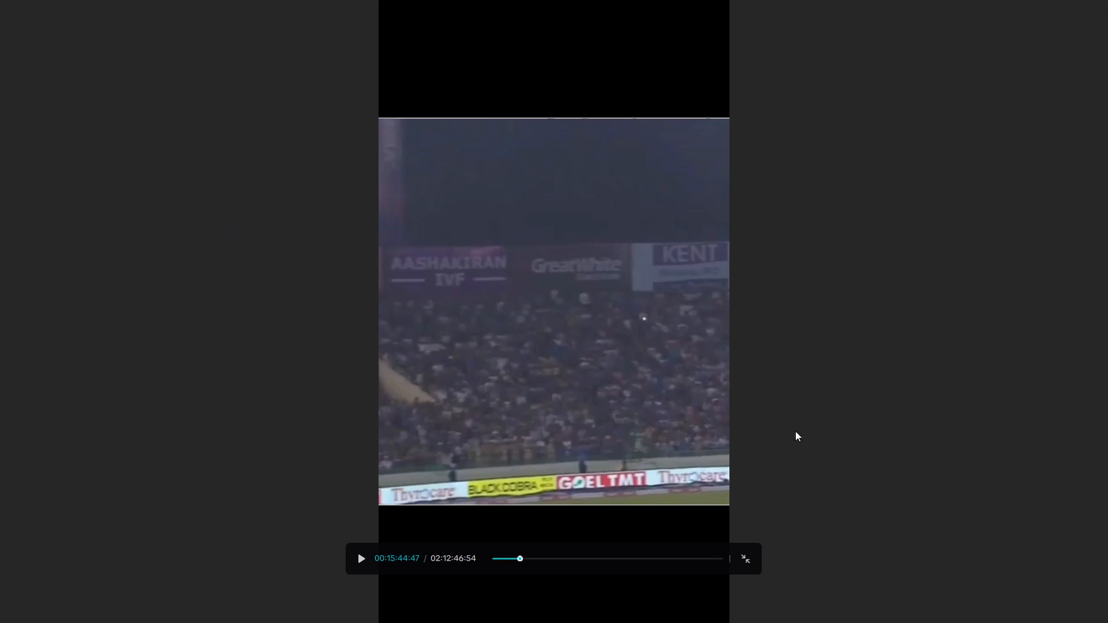
{"action": "left_click", "coordinate": [744, 558]}
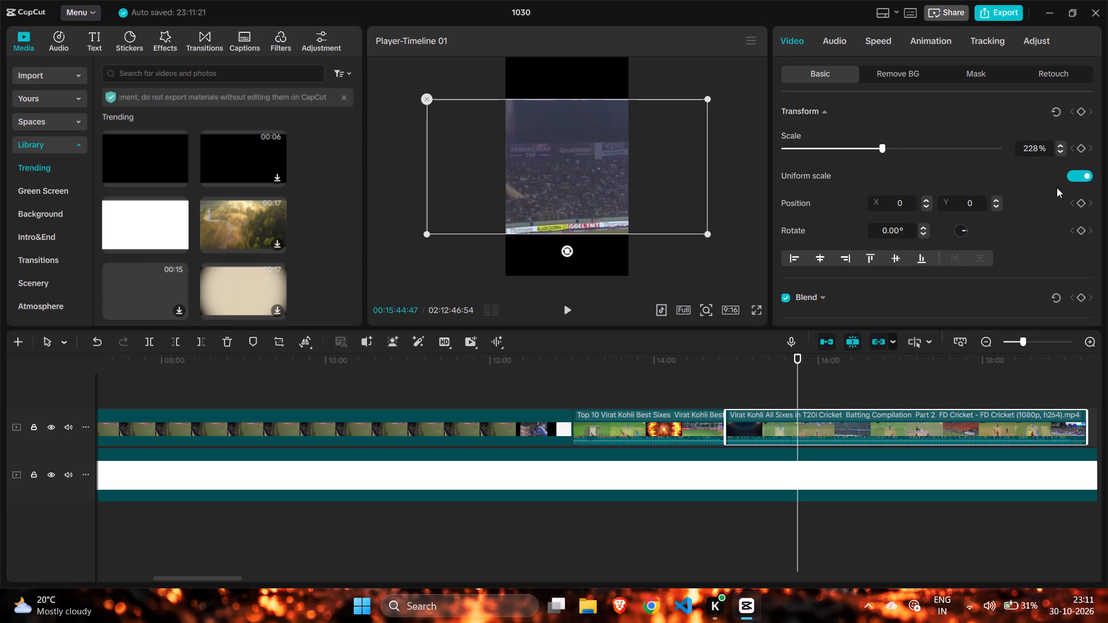
{"action": "left_click", "coordinate": [1060, 144]}
Select all the cricket clips on the overlay track and move them onto the main track, starting at 00:00 ahead of the white clip.
{"action": "left_click", "coordinate": [706, 372]}
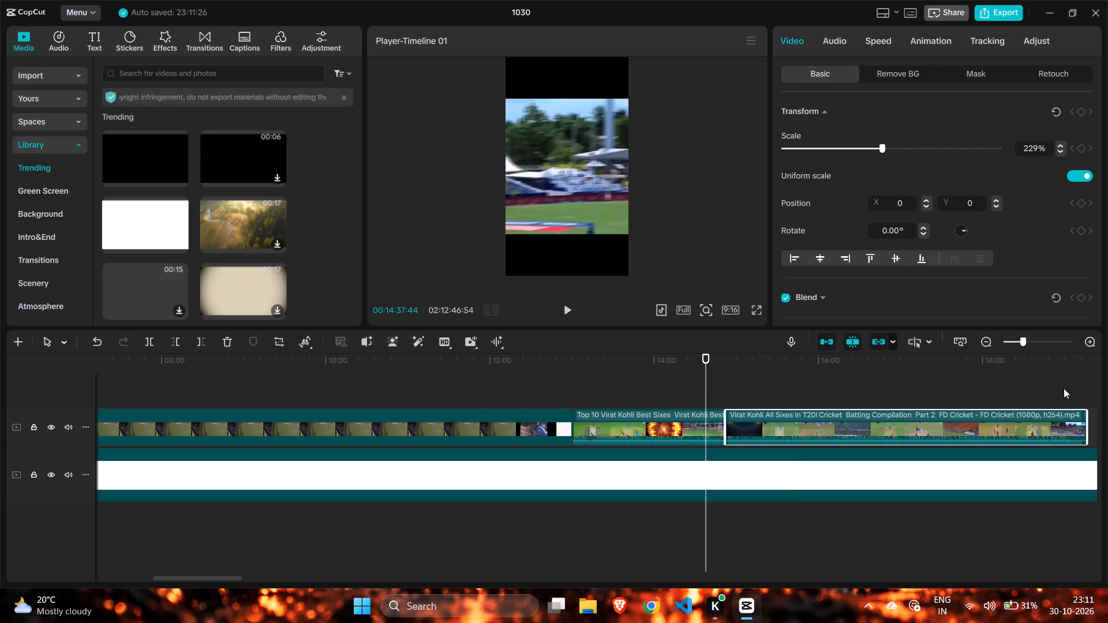
{"action": "left_click", "coordinate": [1083, 384]}
{"action": "left_click_drag", "start_coordinate": [1041, 390], "coordinate": [796, 418]}
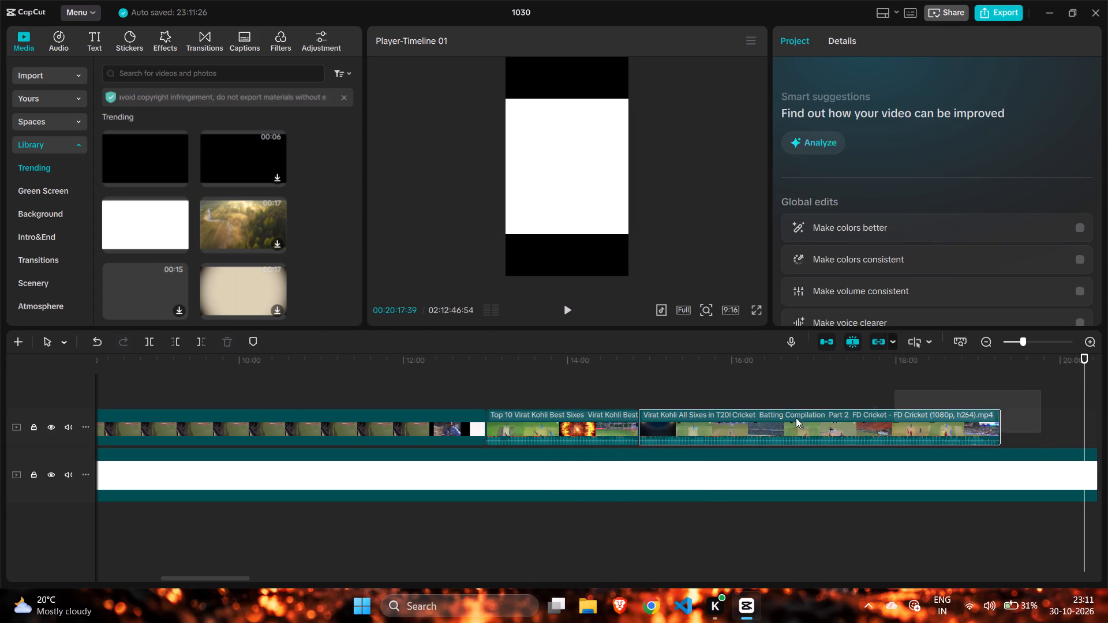
{"action": "left_click_drag", "start_coordinate": [796, 418], "coordinate": [0, 355]}
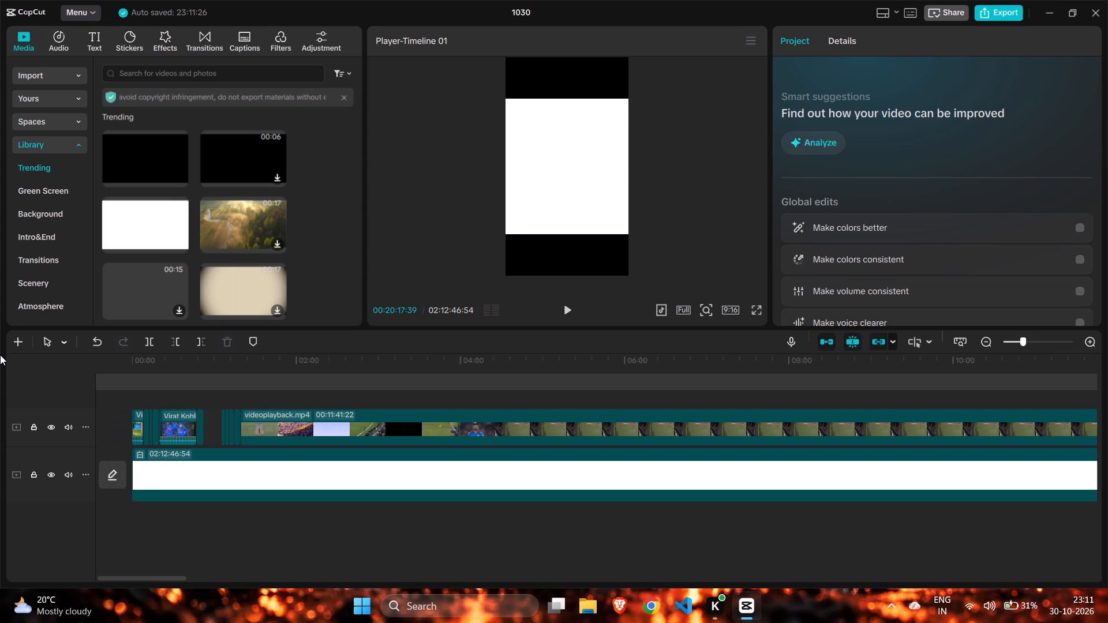
{"action": "left_click_drag", "start_coordinate": [0, 355], "coordinate": [0, 422]}
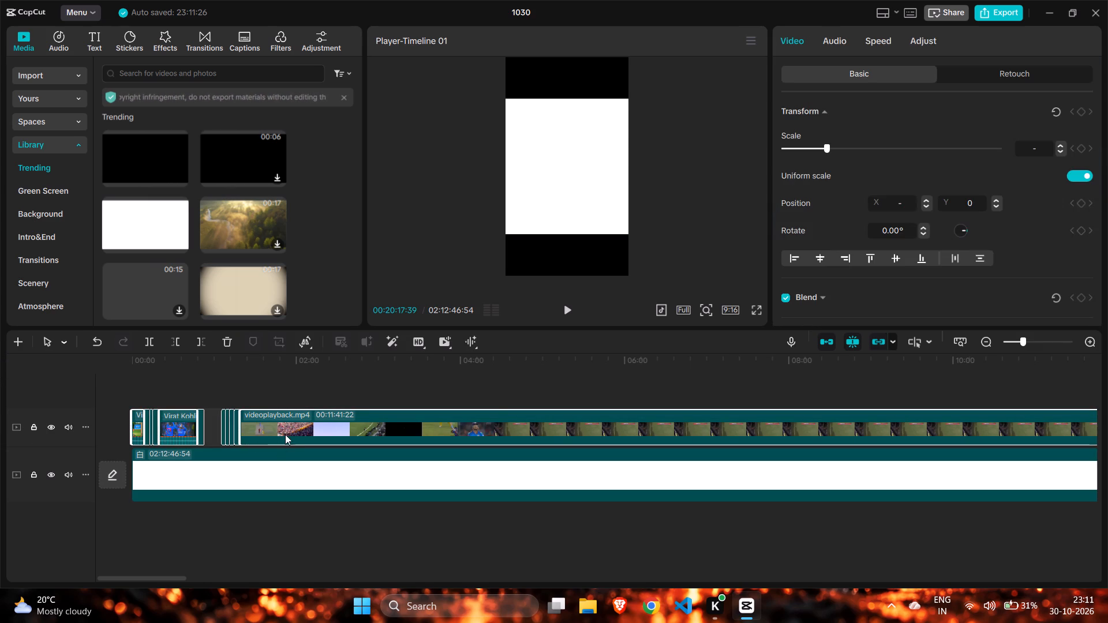
{"action": "left_click_drag", "start_coordinate": [289, 429], "coordinate": [262, 457]}
{"action": "left_click", "coordinate": [364, 413]}
{"action": "left_click_drag", "start_coordinate": [364, 413], "coordinate": [581, 453]}
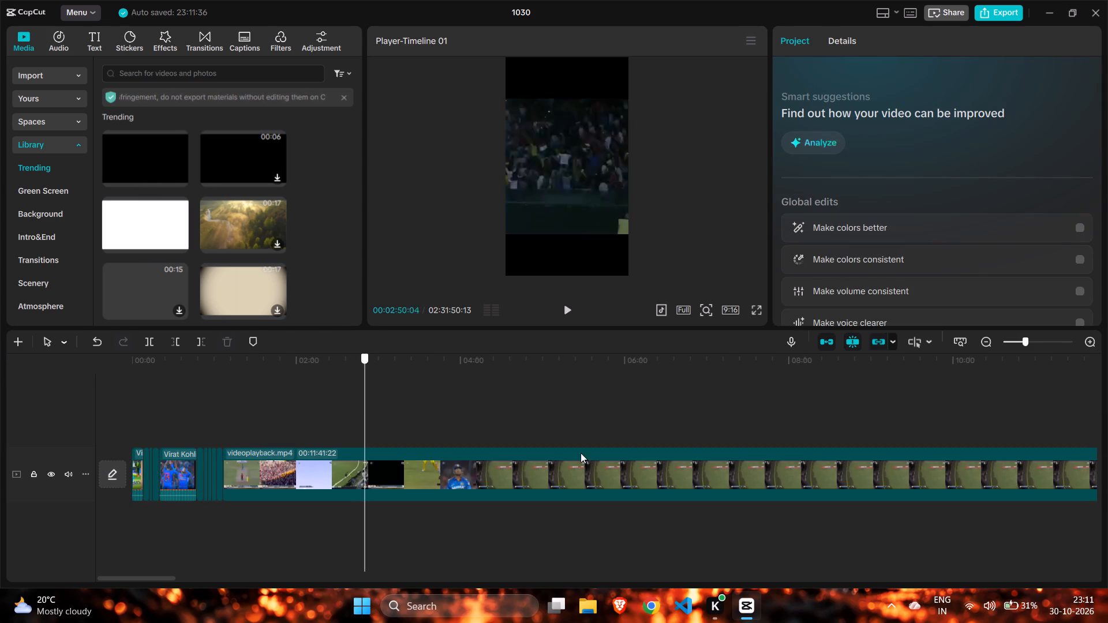
Delete the white clip at the end of the main track, after the Virat Kohli All Sixes clip.
{"action": "left_click_drag", "start_coordinate": [581, 453], "coordinate": [1107, 540]}
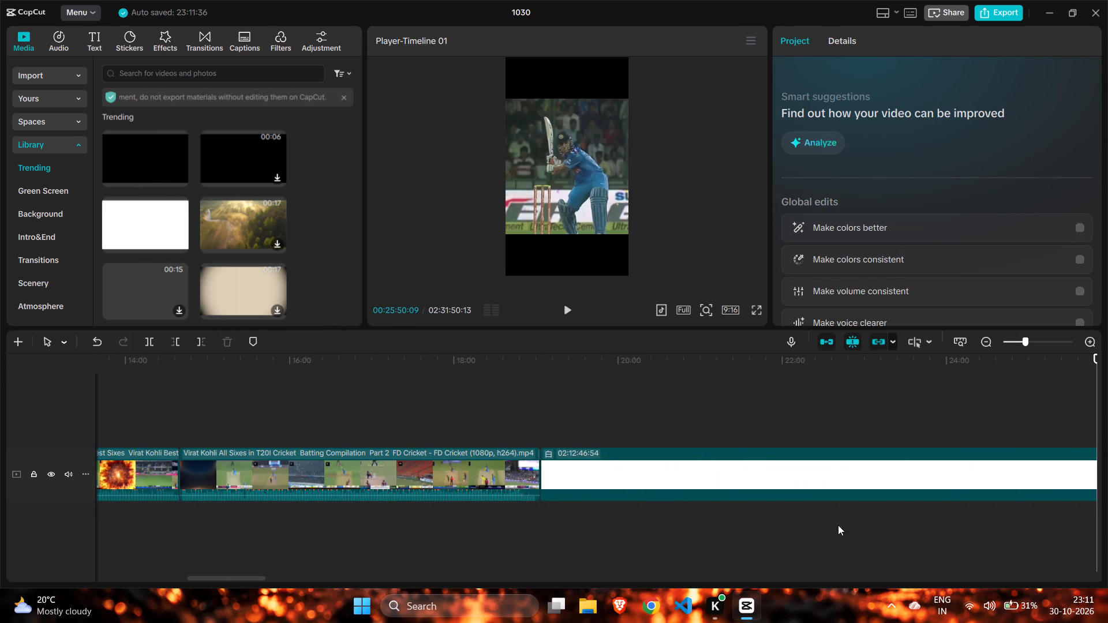
{"action": "left_click", "coordinate": [735, 476]}
{"action": "left_click", "coordinate": [234, 340]}
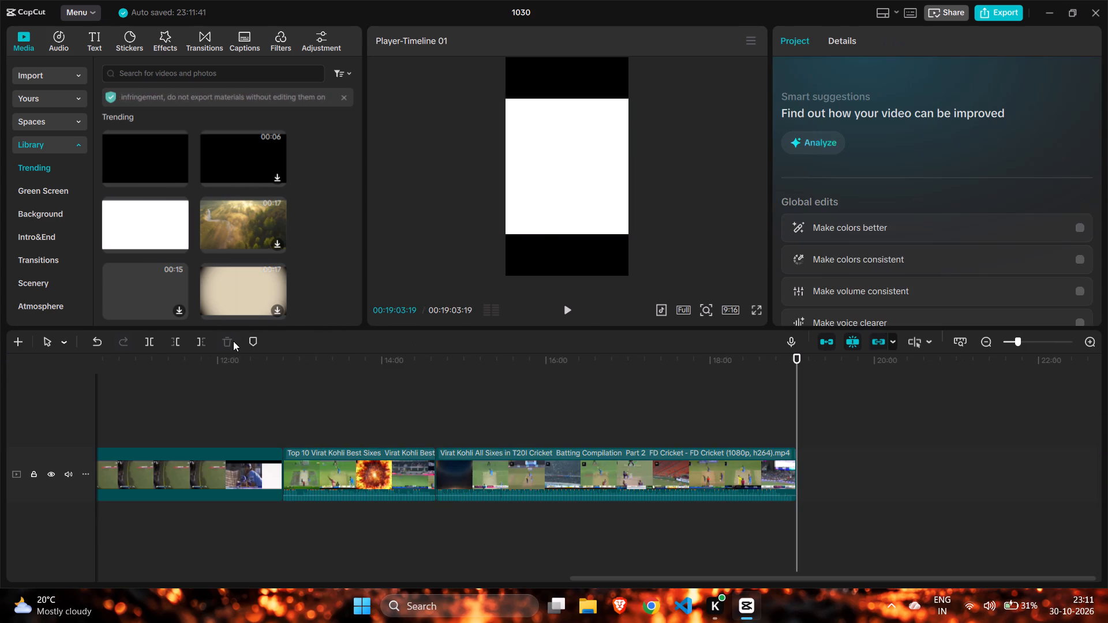
Mute the original sound of the main video track.
{"action": "left_click", "coordinate": [236, 373]}
{"action": "left_click_drag", "start_coordinate": [236, 373], "coordinate": [83, 367]}
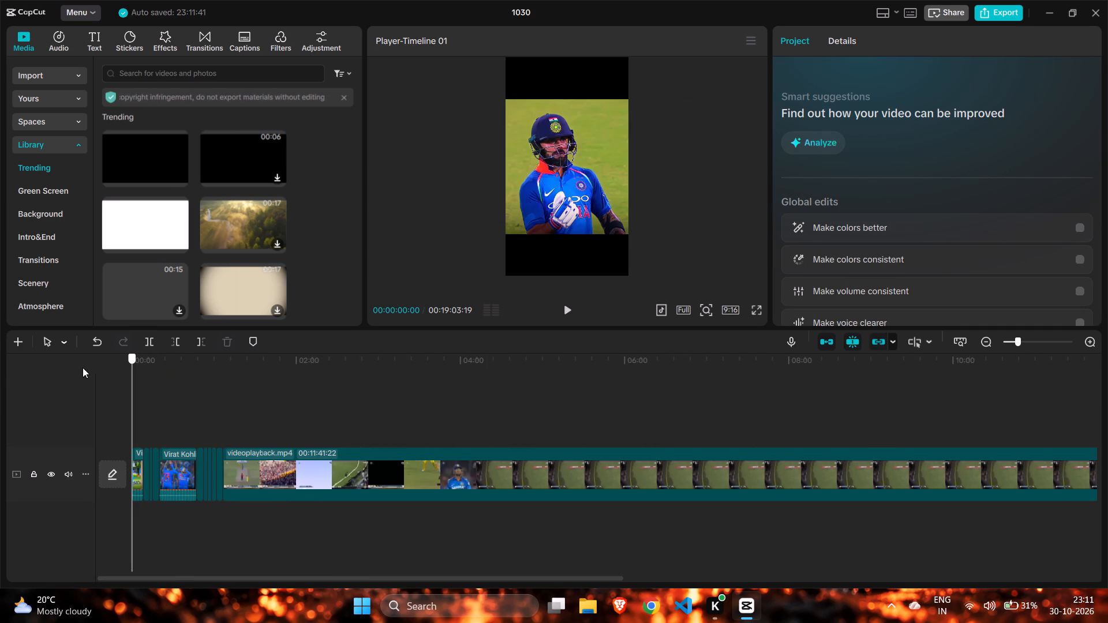
{"action": "left_click_drag", "start_coordinate": [83, 367], "coordinate": [96, 370]}
{"action": "left_click", "coordinate": [96, 370]}
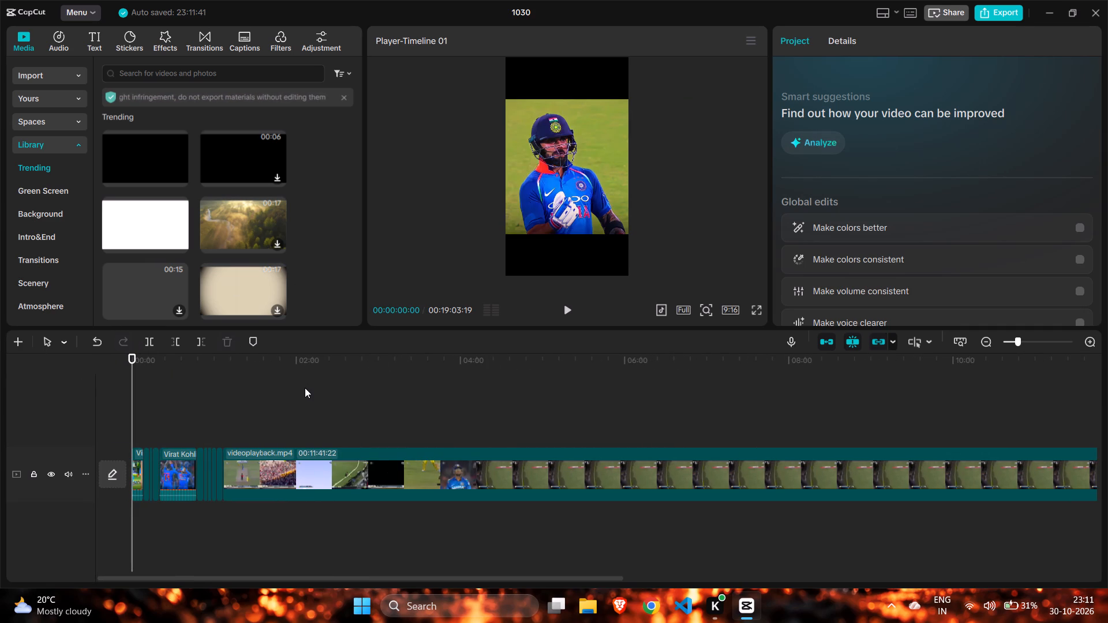
{"action": "scroll", "coordinate": [305, 388], "scroll_direction": "up", "scroll_amount": 15, "text": "ctrl"}
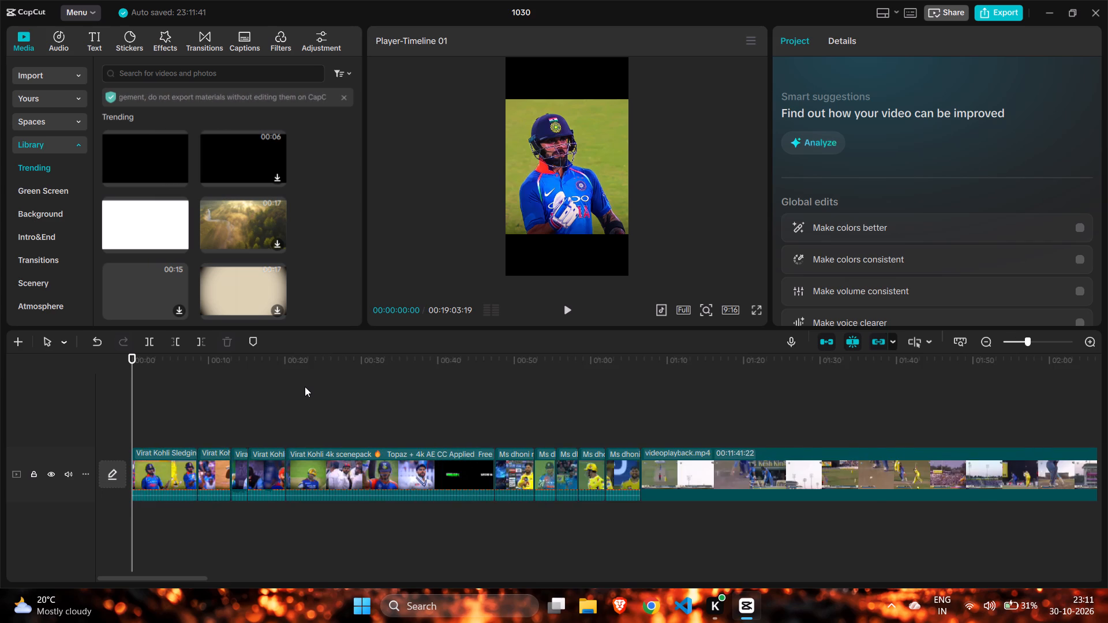
{"action": "scroll", "coordinate": [305, 386], "scroll_direction": "up", "scroll_amount": 2, "text": "ctrl"}
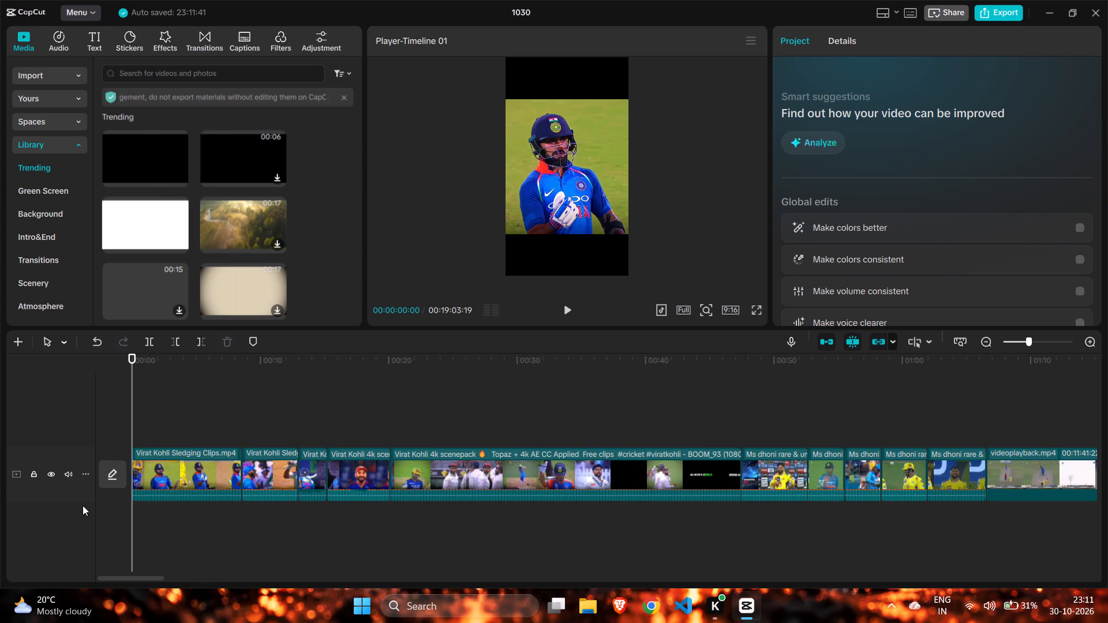
{"action": "left_click", "coordinate": [66, 475]}
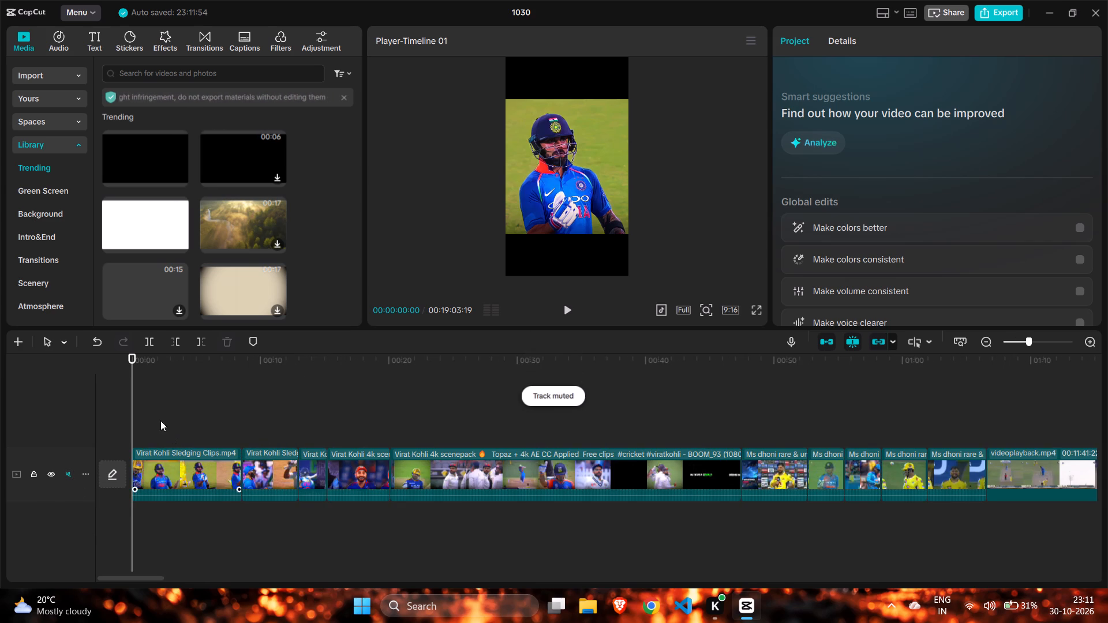
Move the short Virat Kohli clip with the purple name backdrop to the very start of the main track.
{"action": "left_click", "coordinate": [570, 306]}
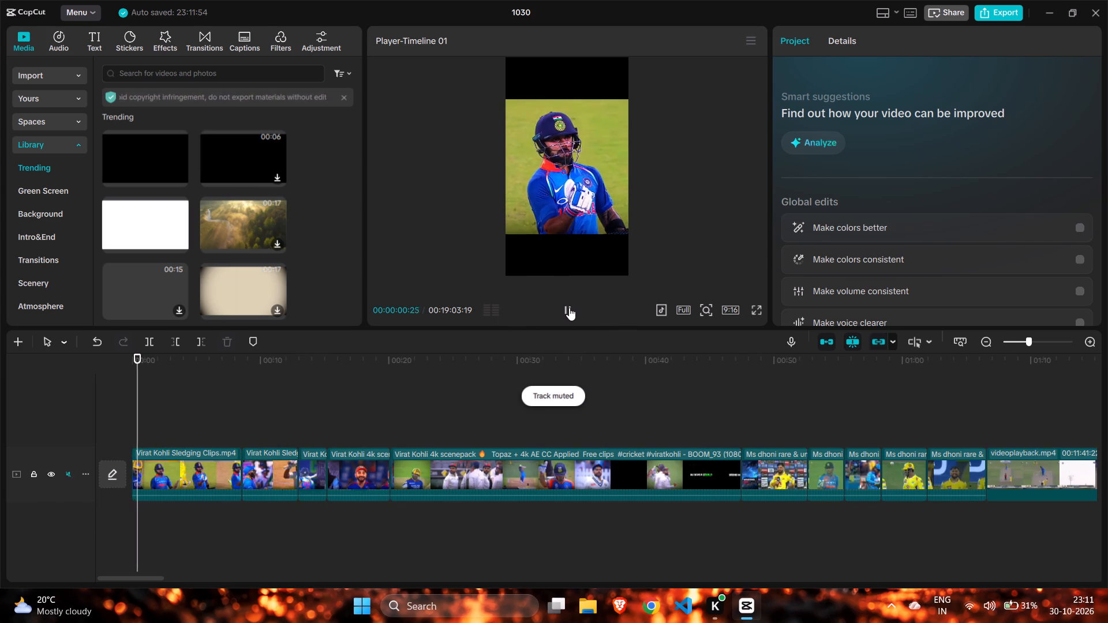
{"action": "left_click", "coordinate": [307, 472]}
{"action": "left_click_drag", "start_coordinate": [307, 472], "coordinate": [153, 473]}
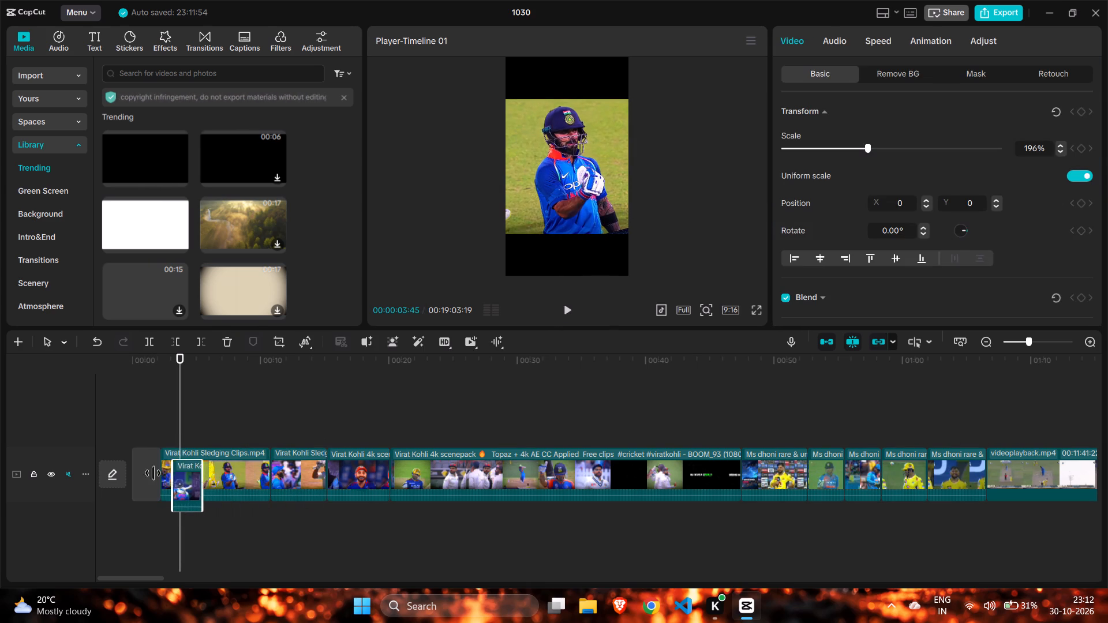
{"action": "left_click_drag", "start_coordinate": [153, 473], "coordinate": [151, 473]}
{"action": "left_click", "coordinate": [151, 472]}
Move the short Ms Dhoni clip at about 00:56 to second place, directly after the opening Virat Kohli clip.
{"action": "left_click", "coordinate": [143, 430]}
{"action": "left_click_drag", "start_coordinate": [143, 429], "coordinate": [143, 428]}
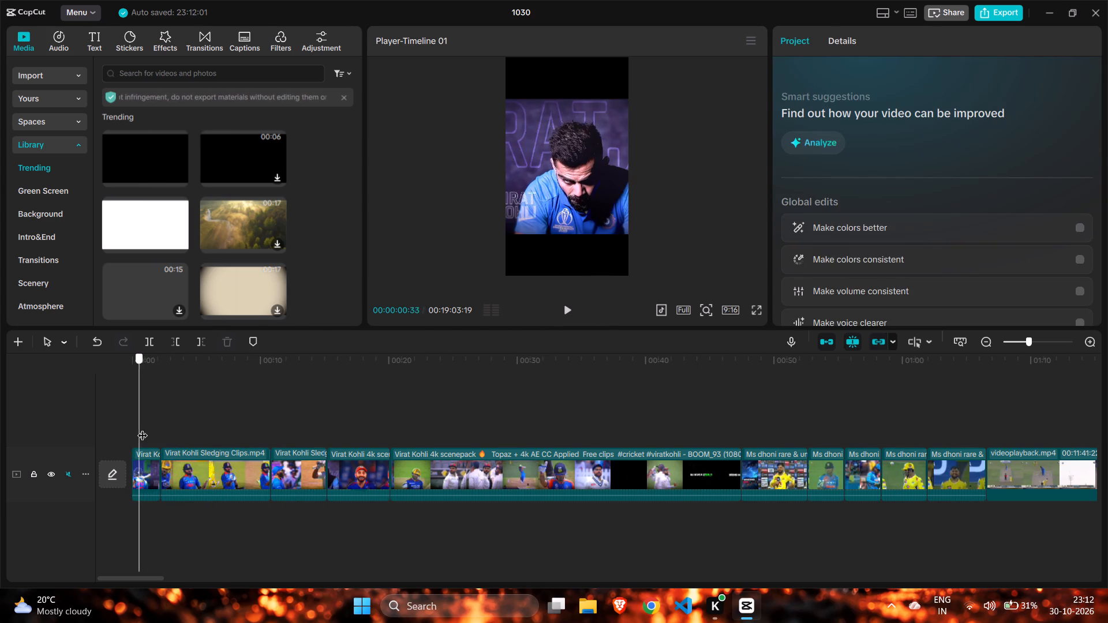
{"action": "left_click_drag", "start_coordinate": [143, 428], "coordinate": [750, 467]}
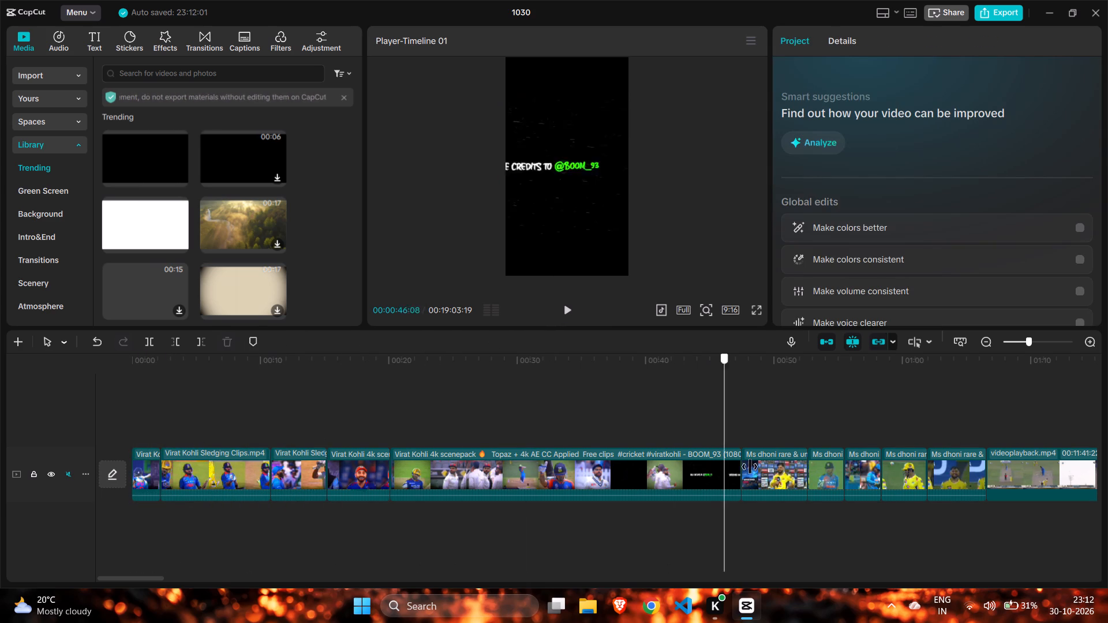
{"action": "left_click_drag", "start_coordinate": [750, 467], "coordinate": [788, 467]}
{"action": "left_click", "coordinate": [831, 431]}
{"action": "left_click_drag", "start_coordinate": [832, 431], "coordinate": [857, 433]}
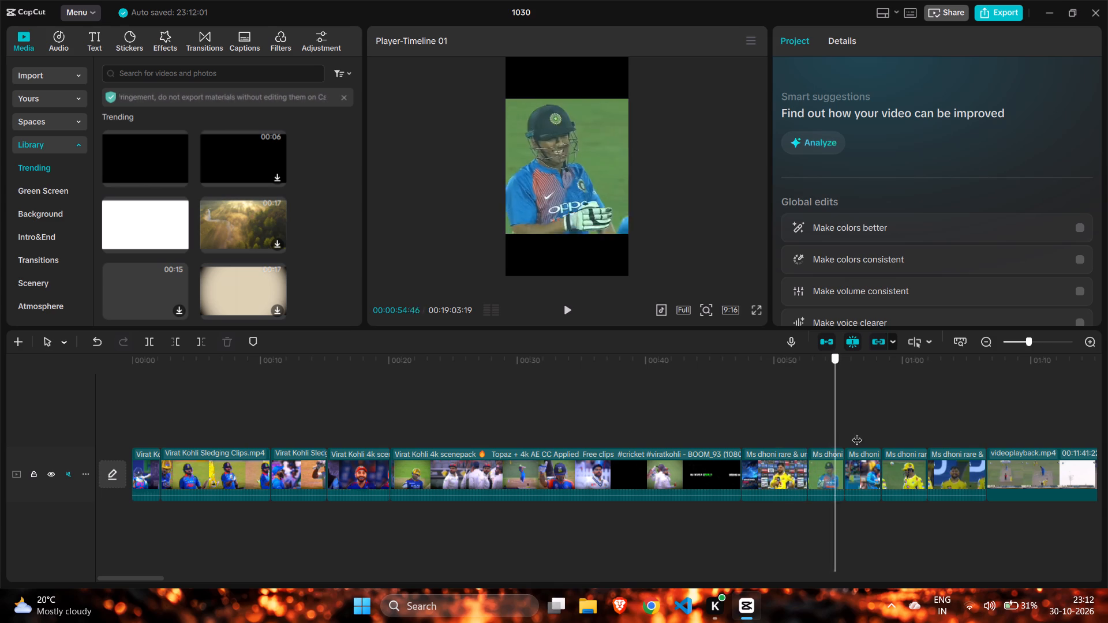
{"action": "left_click_drag", "start_coordinate": [857, 433], "coordinate": [953, 437]}
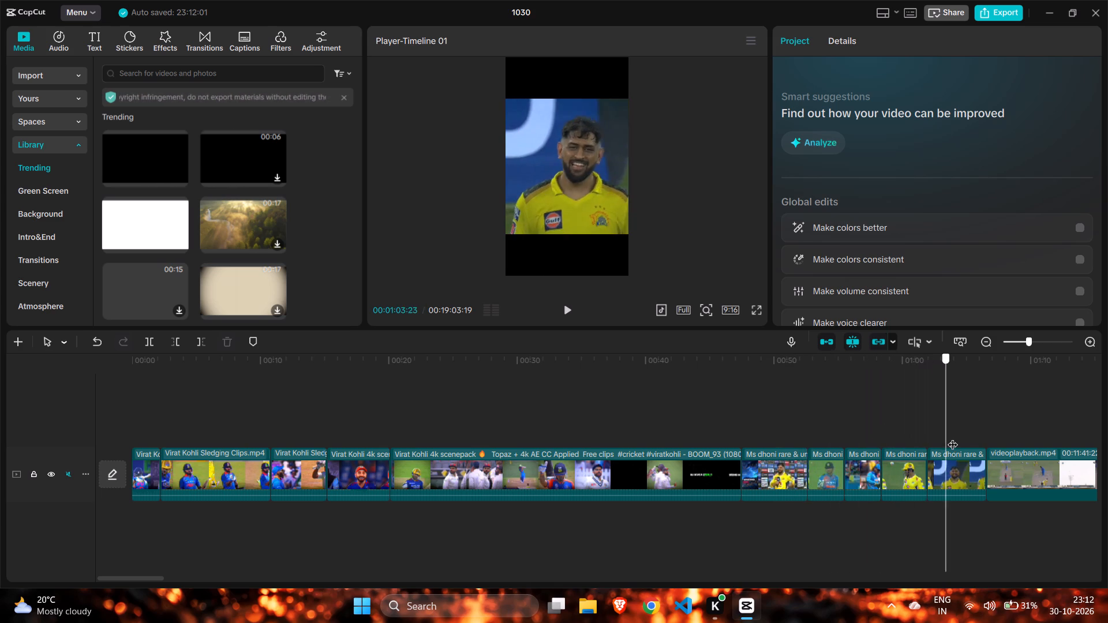
{"action": "left_click_drag", "start_coordinate": [953, 437], "coordinate": [854, 448]}
{"action": "left_click_drag", "start_coordinate": [858, 460], "coordinate": [168, 456]}
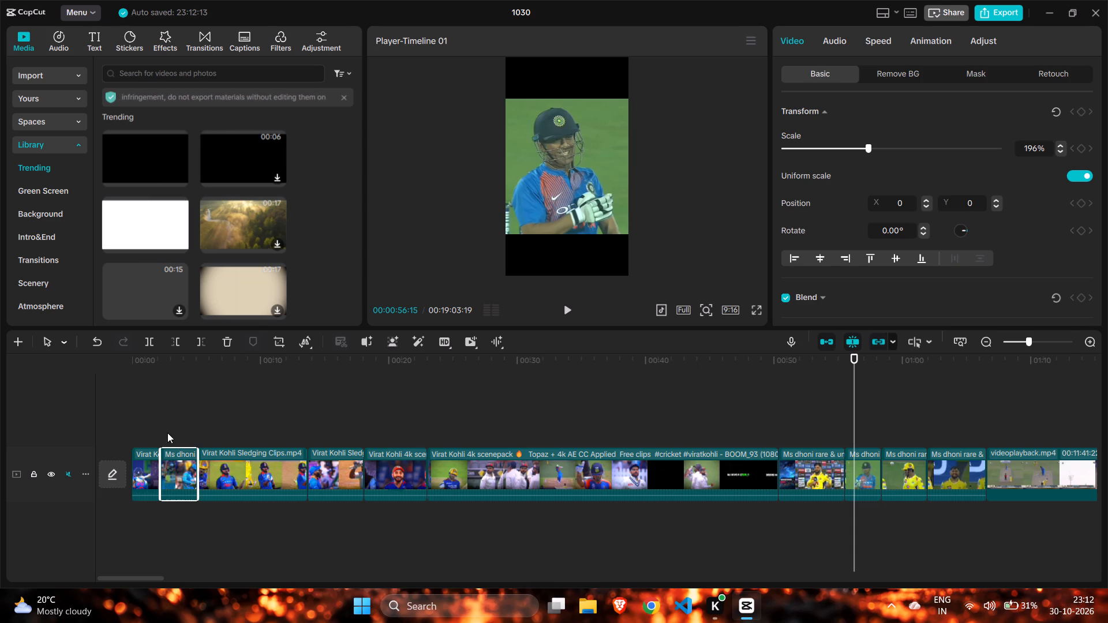
Trim the end of the first Virat Kohli Sledging clip so it finishes at about 00:08 on the timeline.
{"action": "left_click", "coordinate": [233, 429]}
{"action": "left_click_drag", "start_coordinate": [232, 429], "coordinate": [195, 434]}
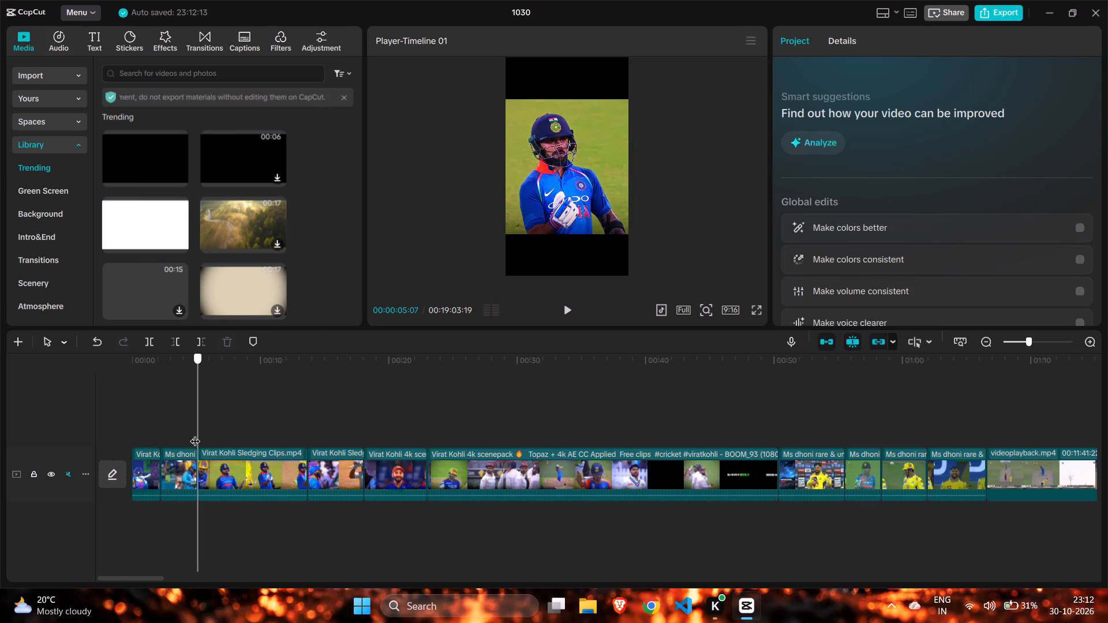
{"action": "left_click_drag", "start_coordinate": [195, 434], "coordinate": [237, 429]}
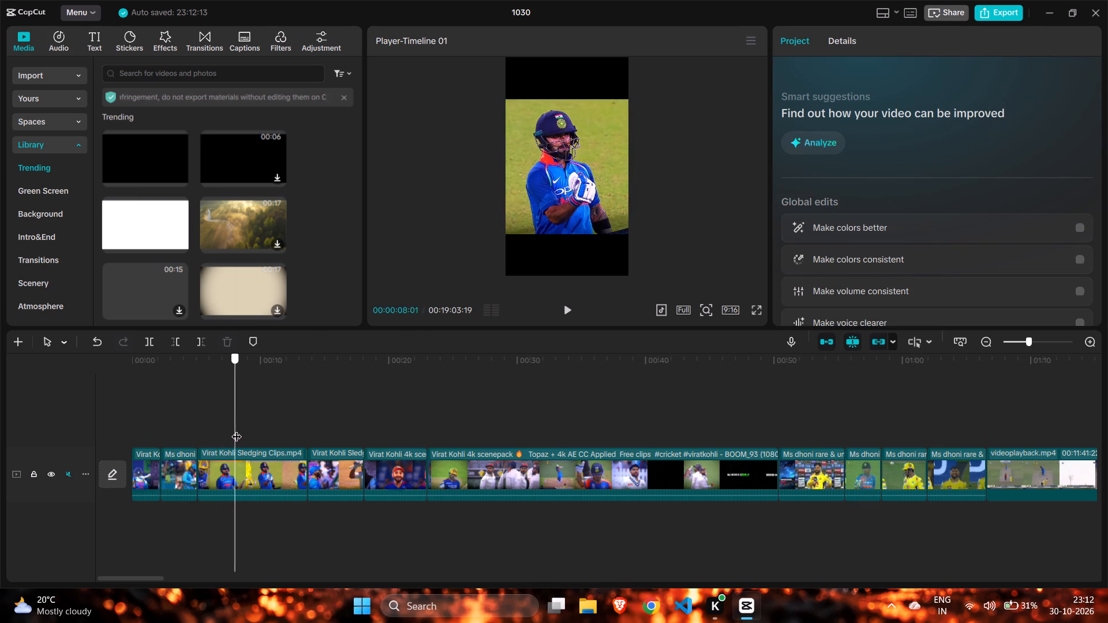
{"action": "left_click_drag", "start_coordinate": [237, 429], "coordinate": [252, 427]}
{"action": "left_click", "coordinate": [260, 476]}
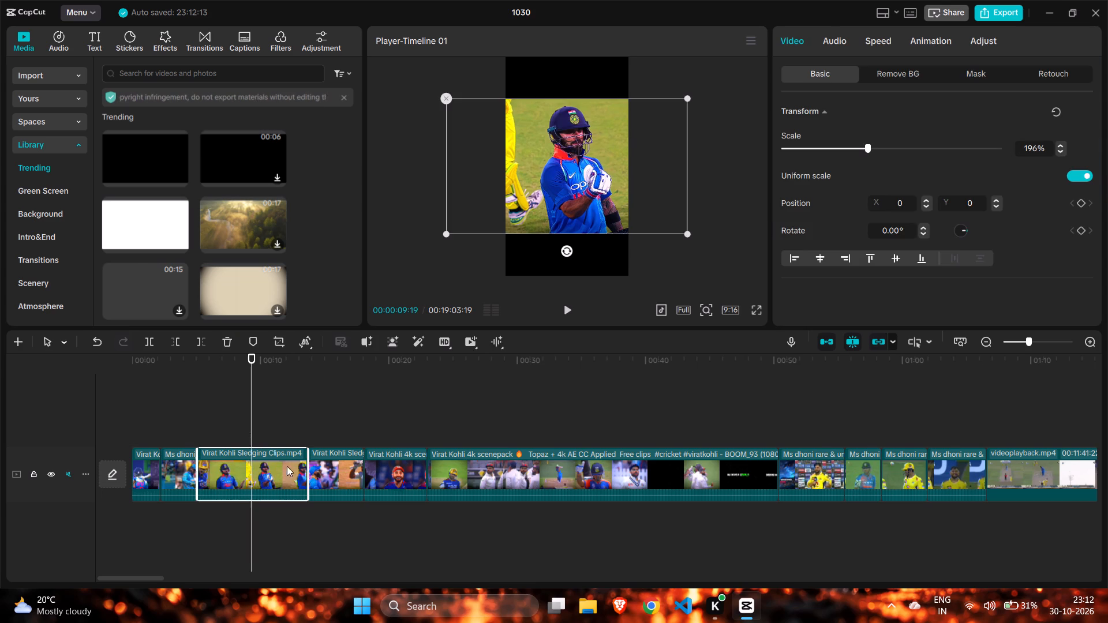
{"action": "left_click_drag", "start_coordinate": [306, 460], "coordinate": [241, 482]}
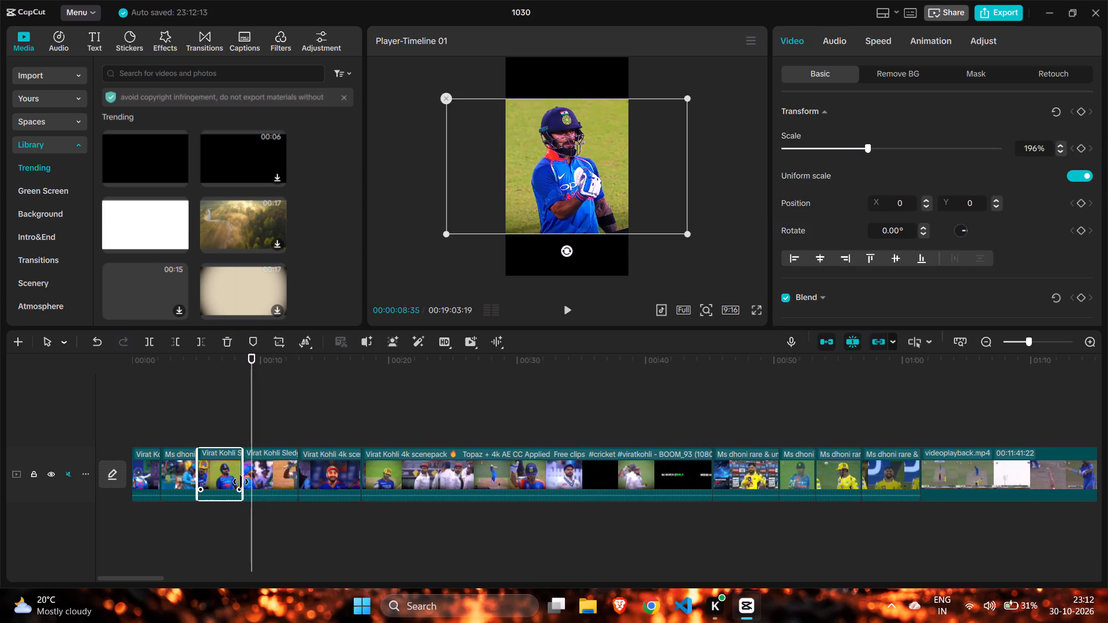
{"action": "left_click_drag", "start_coordinate": [241, 482], "coordinate": [239, 482]}
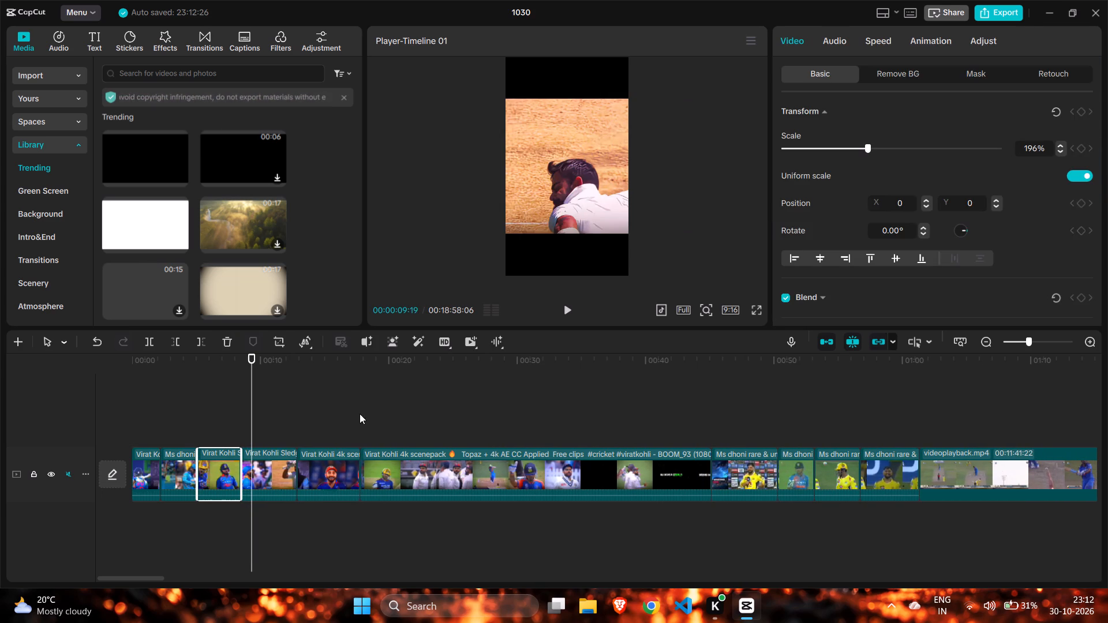
Move the helmeted Ms Dhoni clip at about 00:51 to fourth place, between the two Virat Kohli Sledging clips.
{"action": "left_click", "coordinate": [360, 414]}
{"action": "left_click_drag", "start_coordinate": [360, 414], "coordinate": [264, 415]}
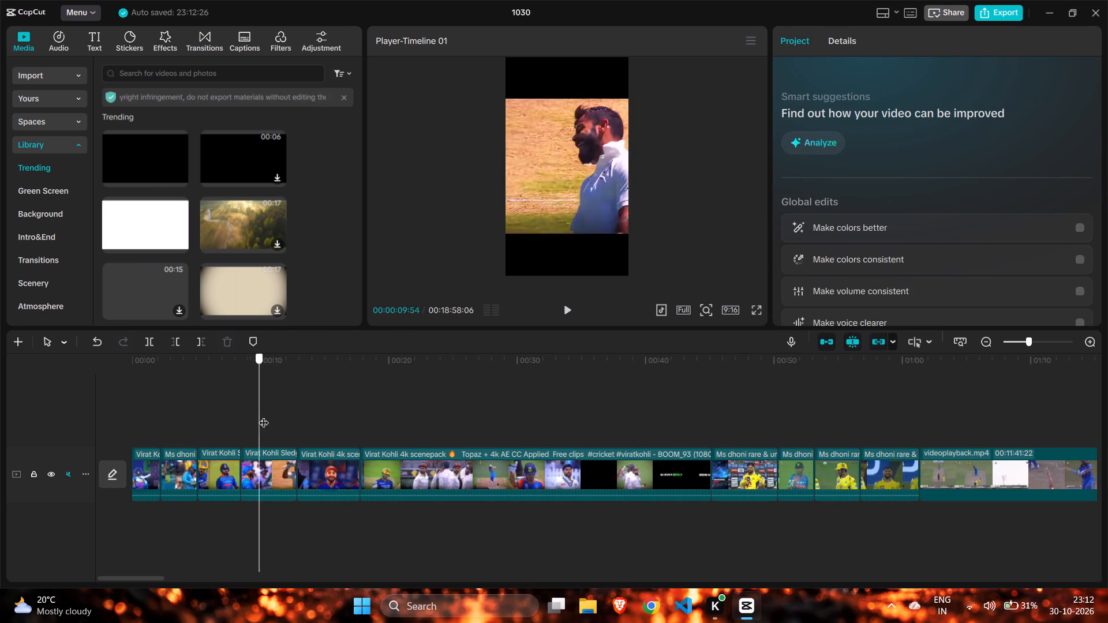
{"action": "left_click_drag", "start_coordinate": [264, 415], "coordinate": [596, 451]}
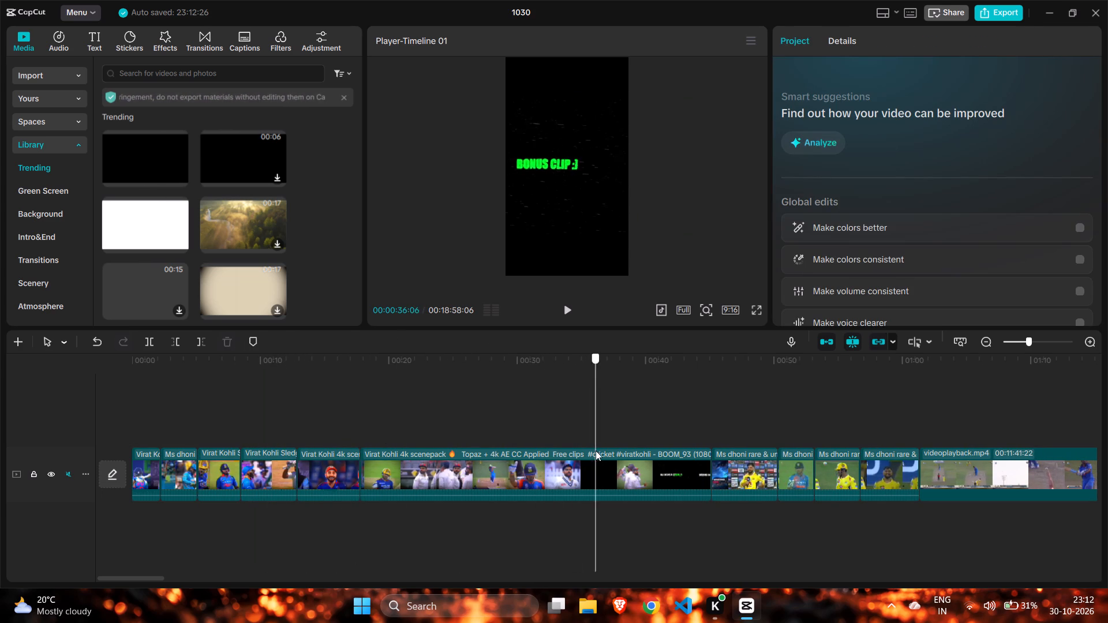
{"action": "left_click_drag", "start_coordinate": [596, 451], "coordinate": [742, 475]}
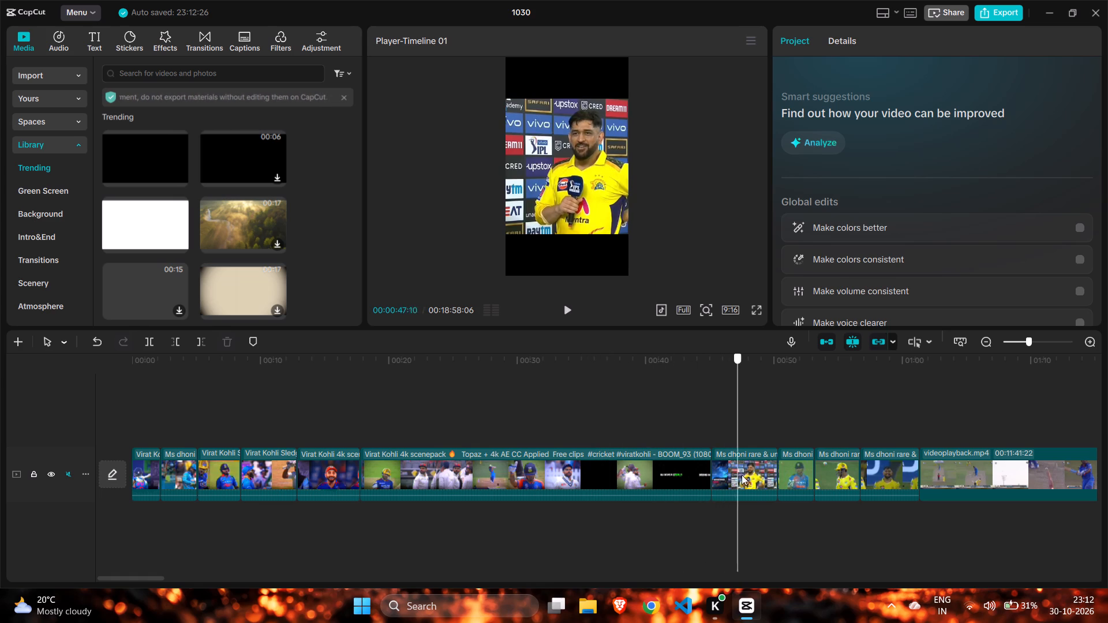
{"action": "left_click_drag", "start_coordinate": [742, 475], "coordinate": [788, 479]}
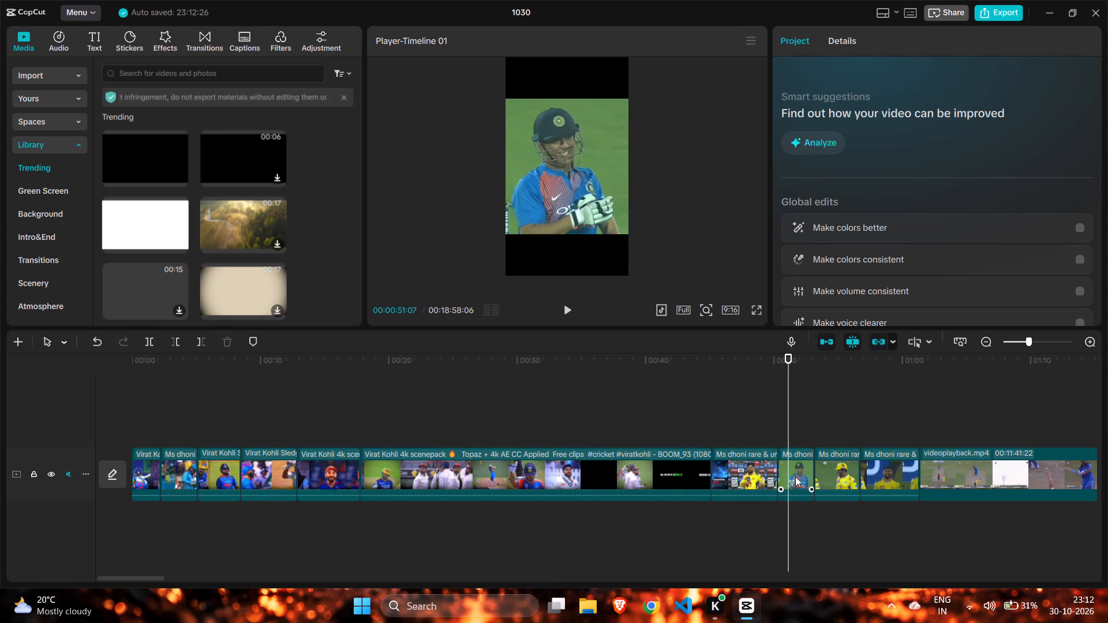
{"action": "left_click_drag", "start_coordinate": [795, 476], "coordinate": [247, 452]}
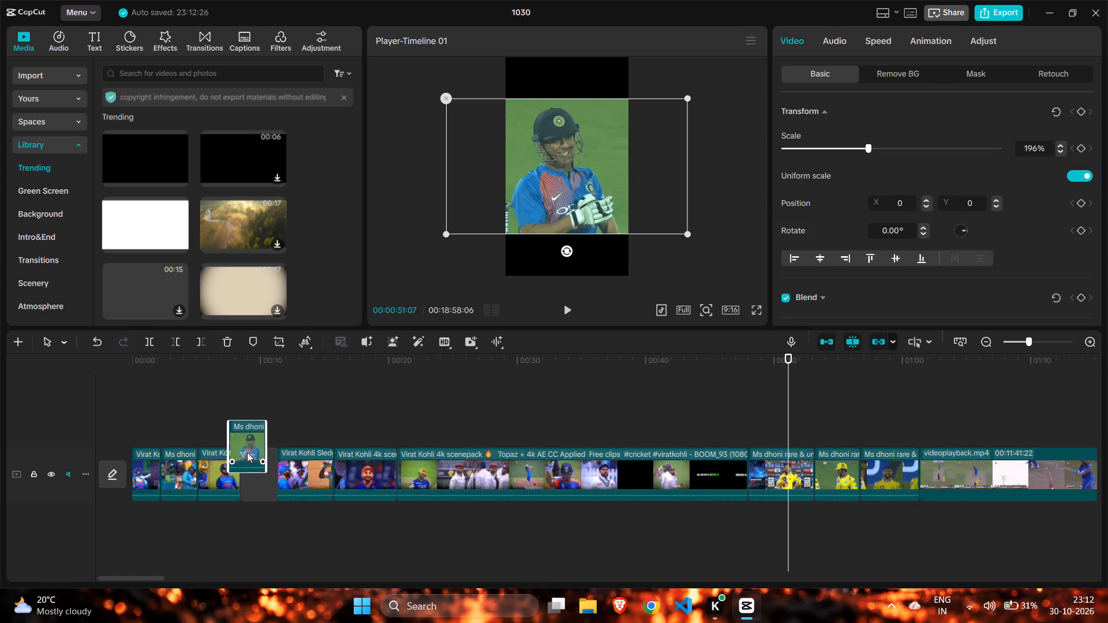
{"action": "left_click_drag", "start_coordinate": [247, 452], "coordinate": [248, 456]}
{"action": "left_click", "coordinate": [248, 456]}
{"action": "left_click", "coordinate": [219, 397]}
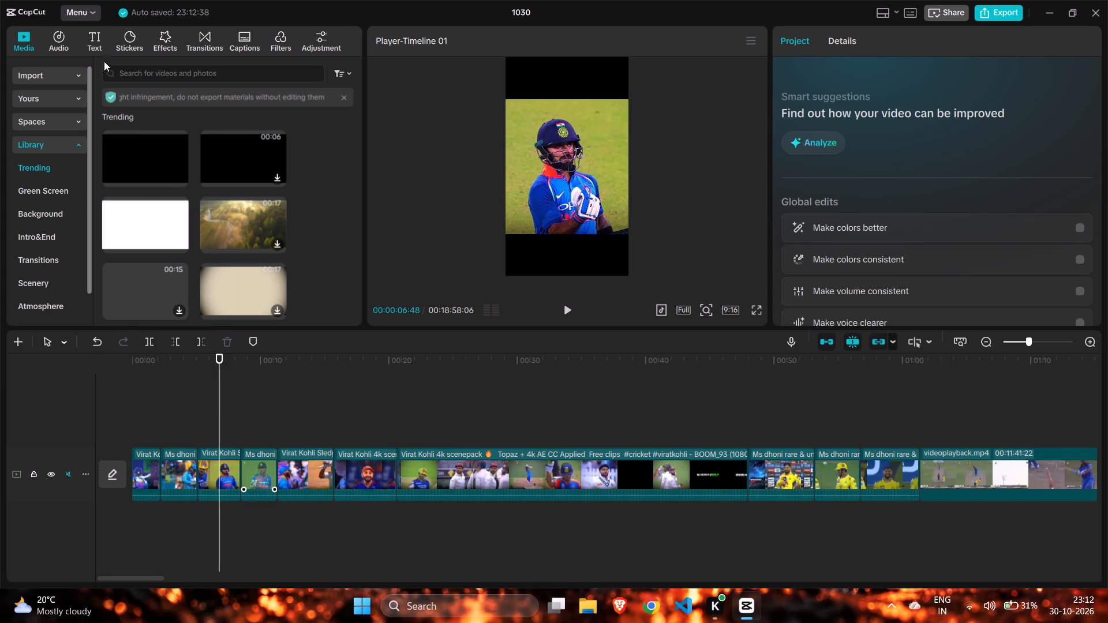
Bring up the project's imported media files.
{"action": "left_click", "coordinate": [62, 40]}
{"action": "left_click", "coordinate": [51, 76]}
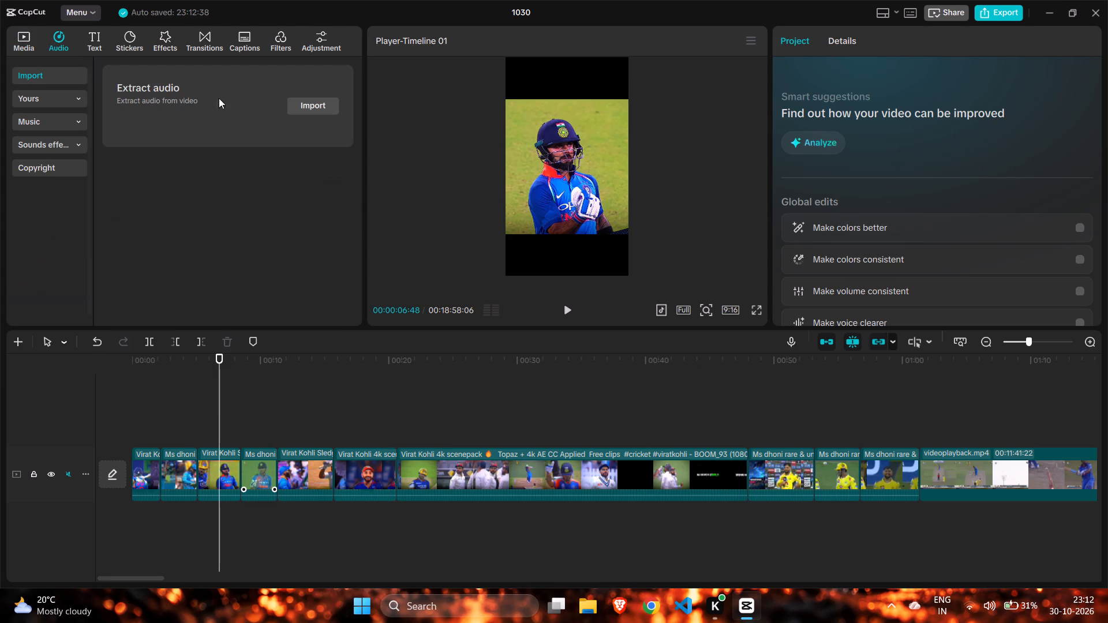
{"action": "left_click", "coordinate": [27, 40]}
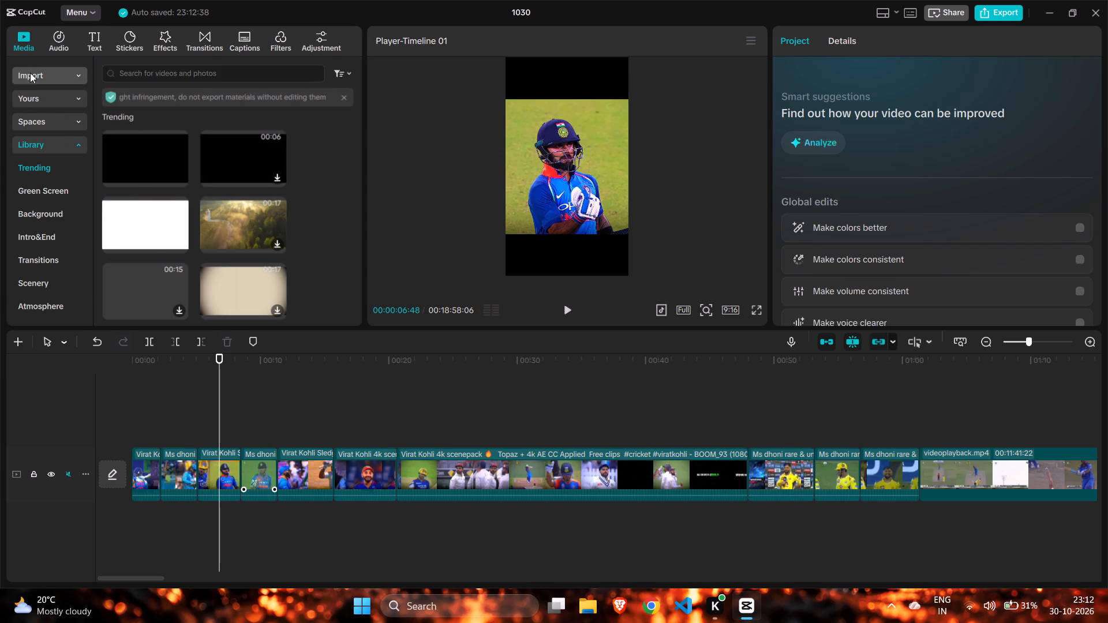
{"action": "left_click", "coordinate": [30, 73]}
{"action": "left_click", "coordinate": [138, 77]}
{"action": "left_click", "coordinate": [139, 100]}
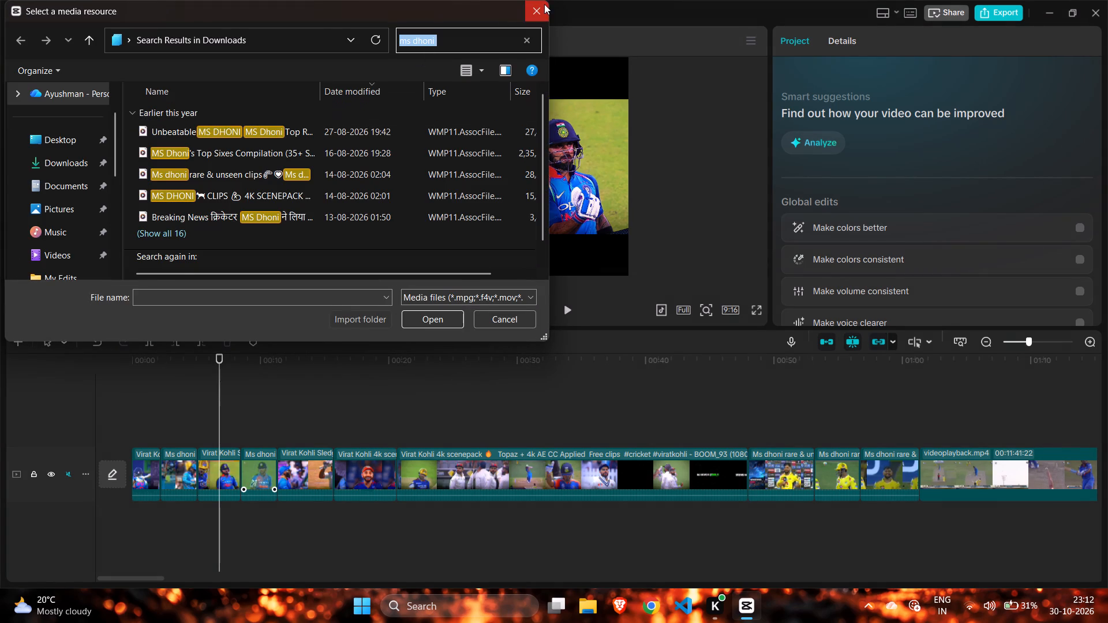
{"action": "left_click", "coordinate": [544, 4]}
Preview the Sajan Sajan remix MP3 and add it as an audio track below the video clips, starting at 00:00.
{"action": "left_click", "coordinate": [204, 138]}
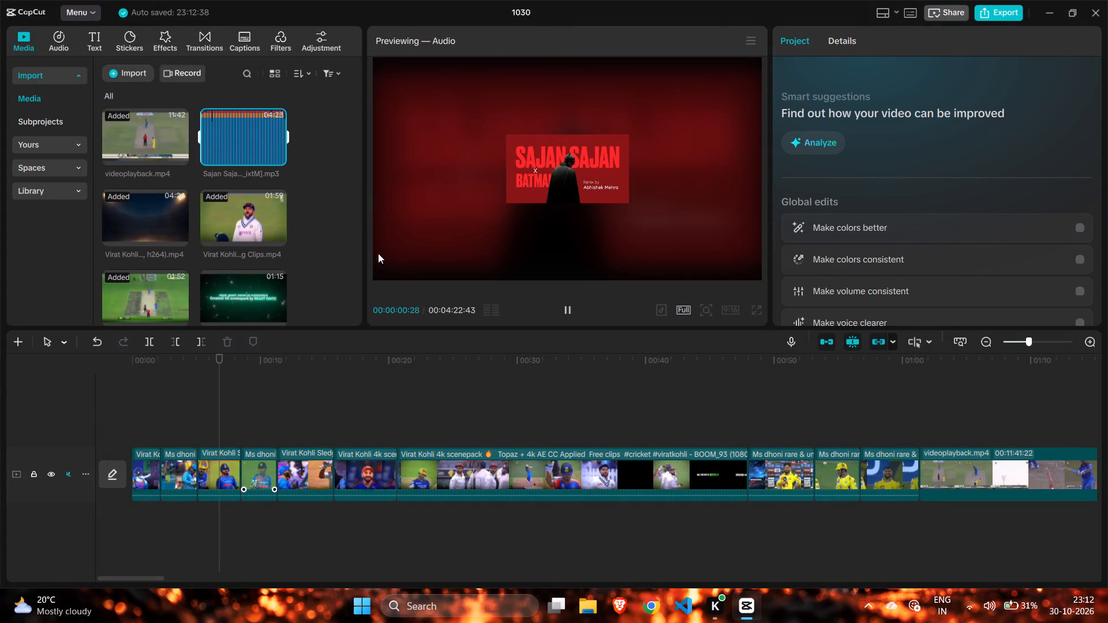
{"action": "left_click", "coordinate": [569, 314]}
{"action": "left_click_drag", "start_coordinate": [234, 134], "coordinate": [110, 513]}
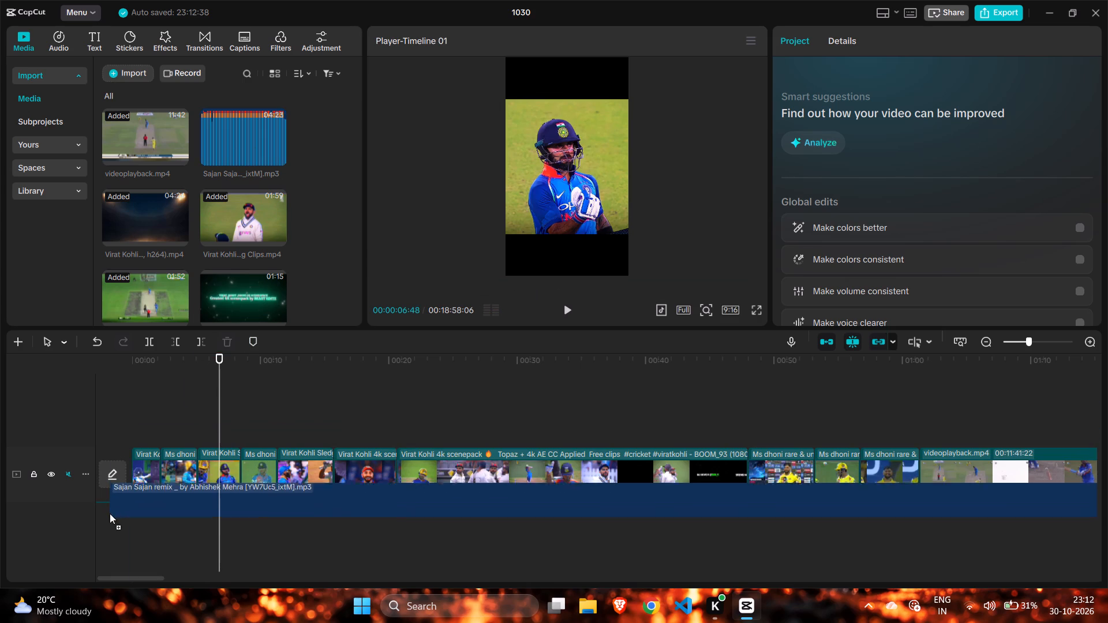
{"action": "left_click_drag", "start_coordinate": [110, 513], "coordinate": [112, 530]}
Shift the Sajan Sajan remix slightly later and trim its beginning so the audio starts about 1.5 seconds into the timeline.
{"action": "left_click", "coordinate": [144, 384]}
{"action": "left_click_drag", "start_coordinate": [144, 384], "coordinate": [132, 396]}
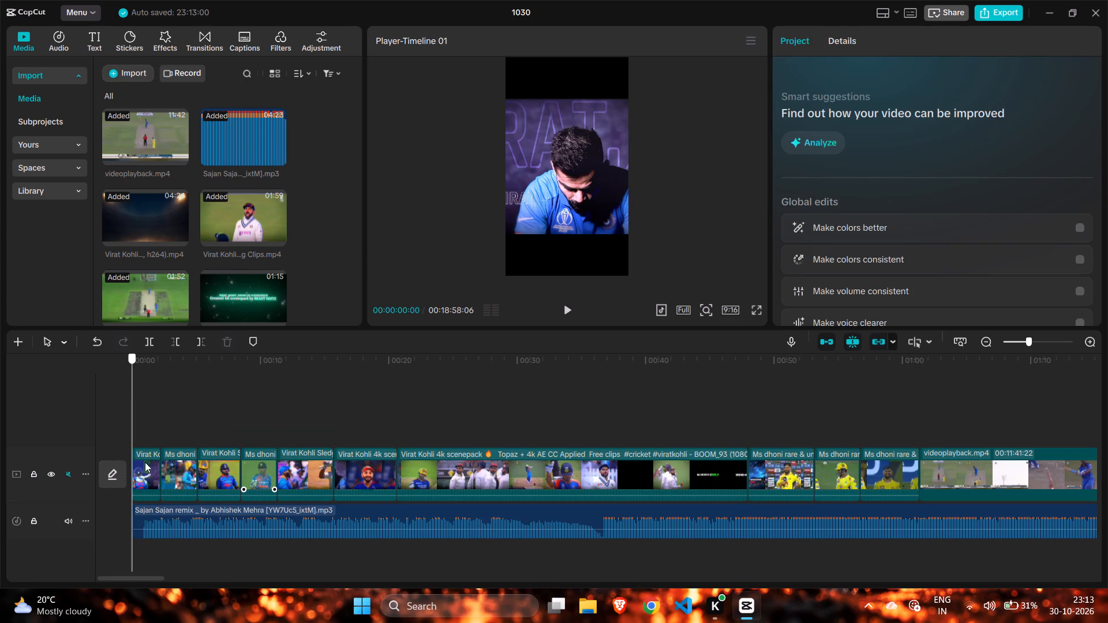
{"action": "left_click", "coordinate": [137, 514]}
{"action": "left_click_drag", "start_coordinate": [132, 513], "coordinate": [140, 516]}
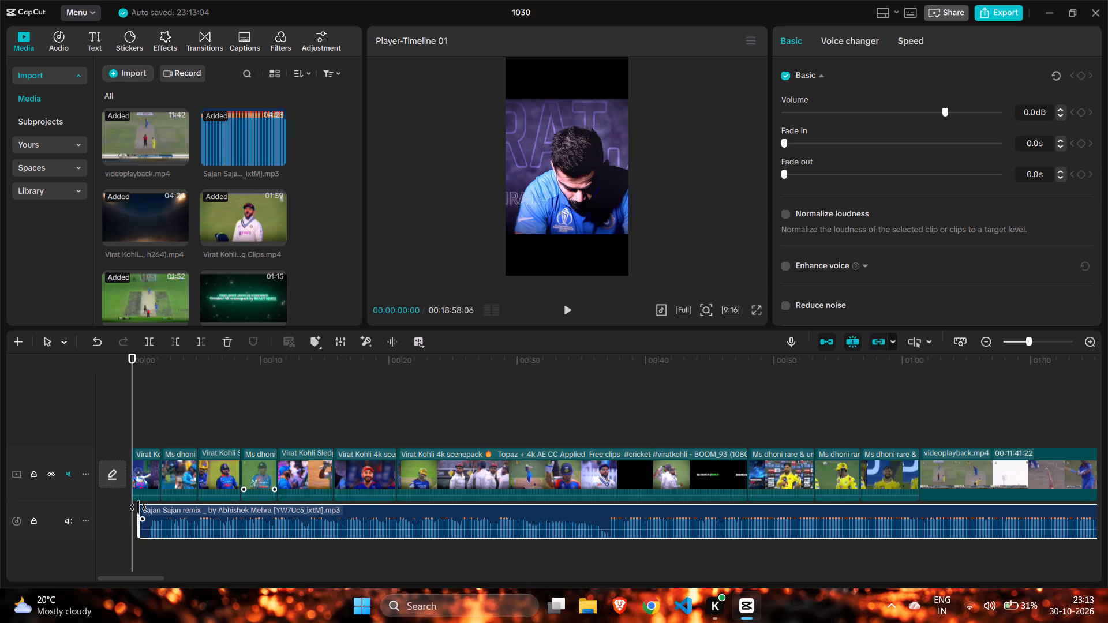
{"action": "left_click_drag", "start_coordinate": [138, 507], "coordinate": [151, 508]}
Play the edit from 00:00:01:27, near the start of the remix, through to about 00:48 to check clips against the music.
{"action": "left_click", "coordinate": [162, 412]}
{"action": "left_click_drag", "start_coordinate": [162, 412], "coordinate": [154, 412]}
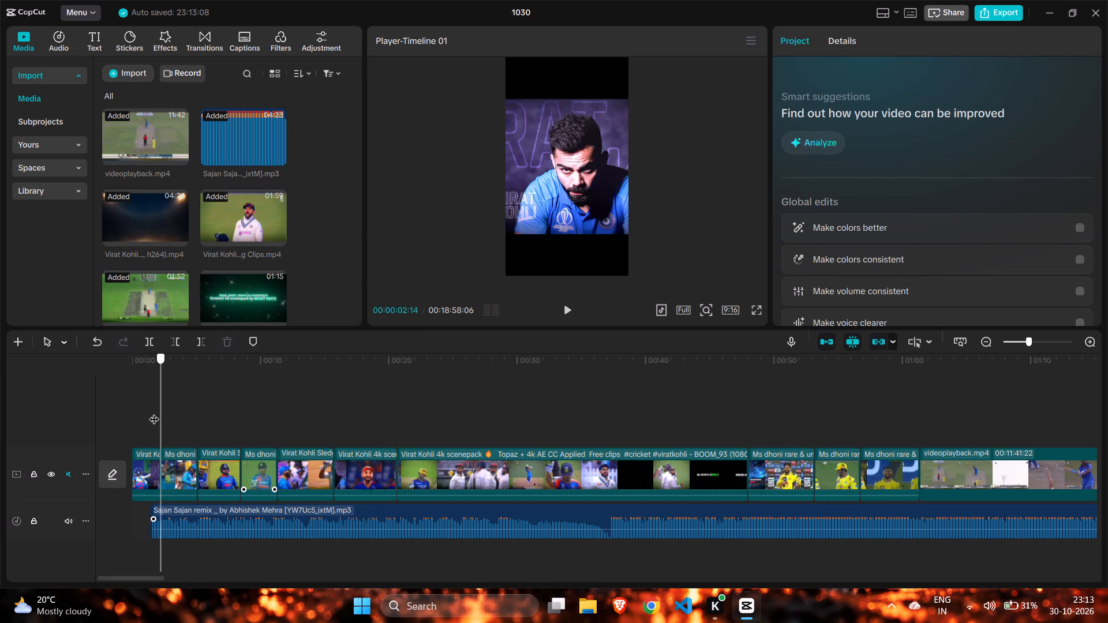
{"action": "left_click_drag", "start_coordinate": [154, 412], "coordinate": [148, 412]}
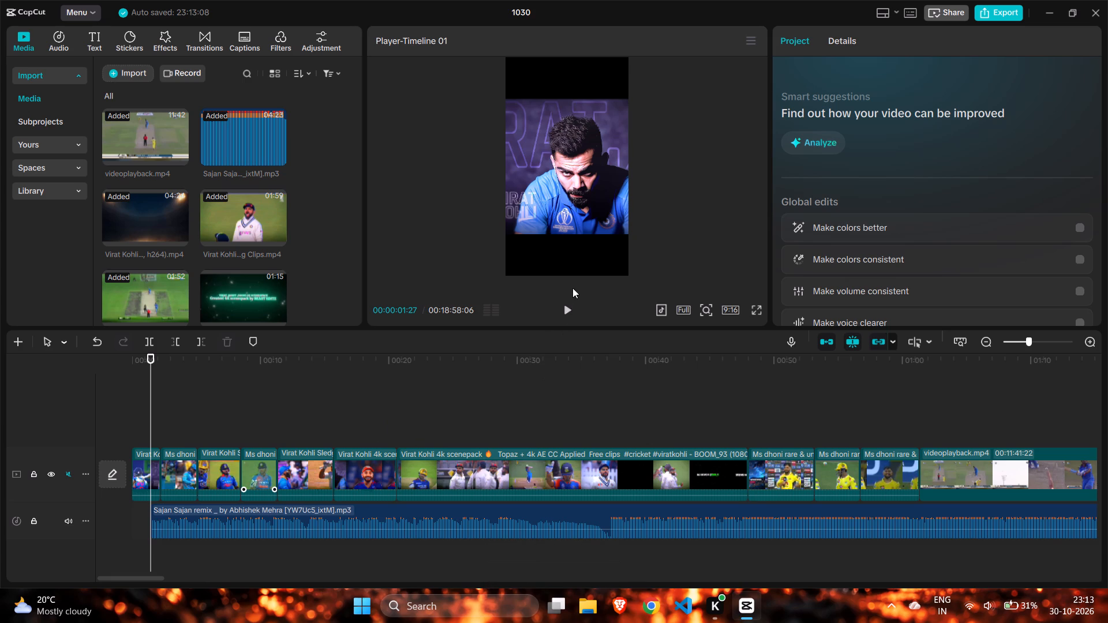
{"action": "left_click", "coordinate": [569, 309]}
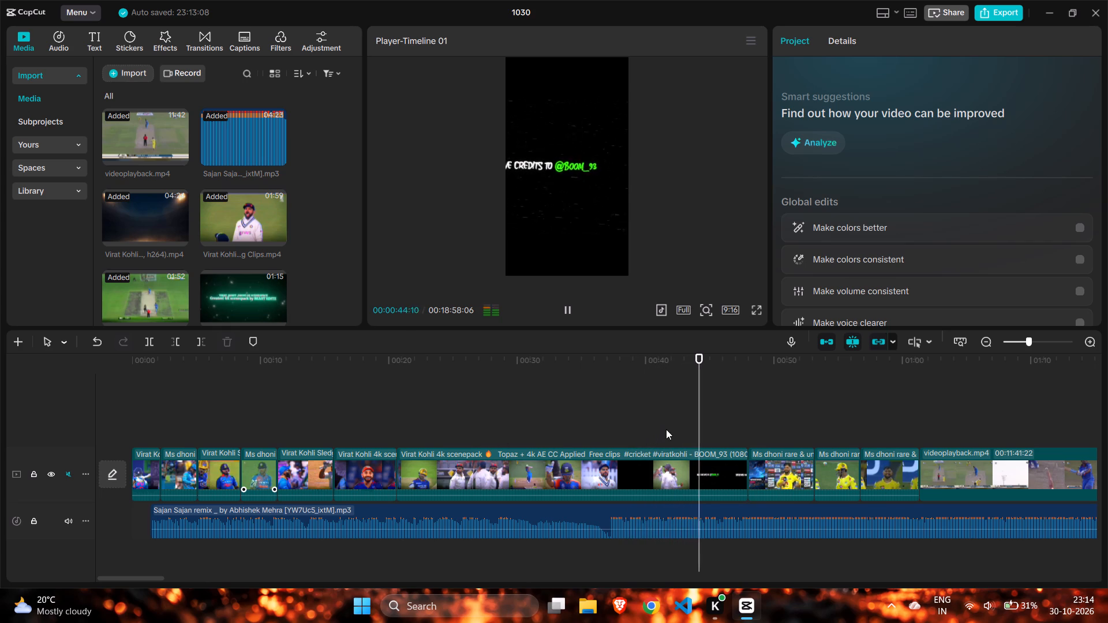
{"action": "left_click", "coordinate": [568, 307]}
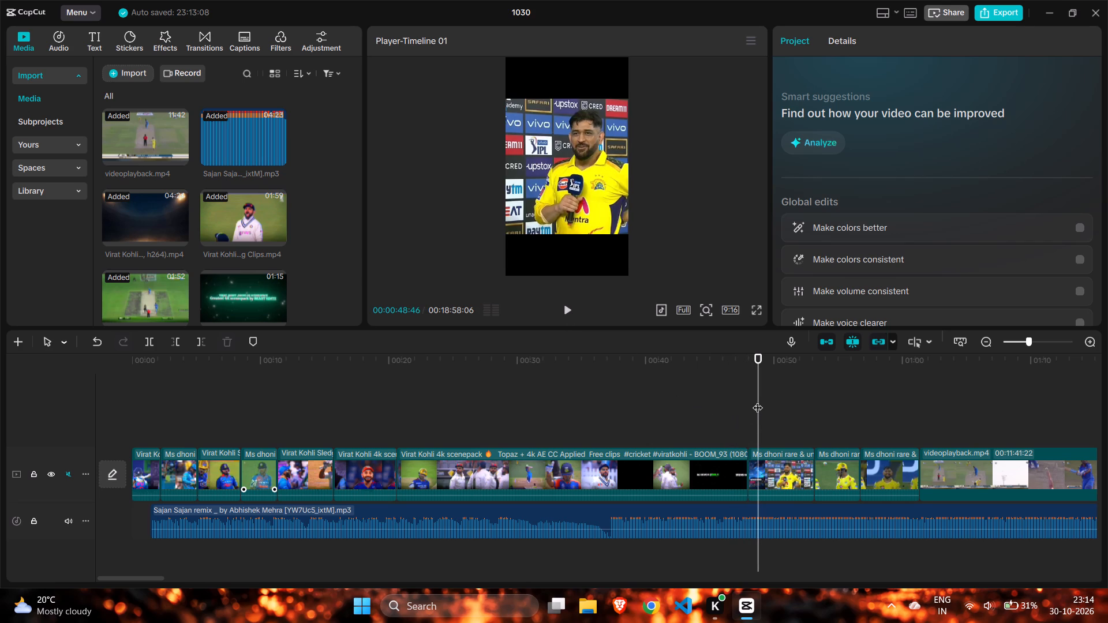
Split the Sajan Sajan remix audio at 00:00:48:25 and delete everything after the cut.
{"action": "left_click", "coordinate": [758, 400]}
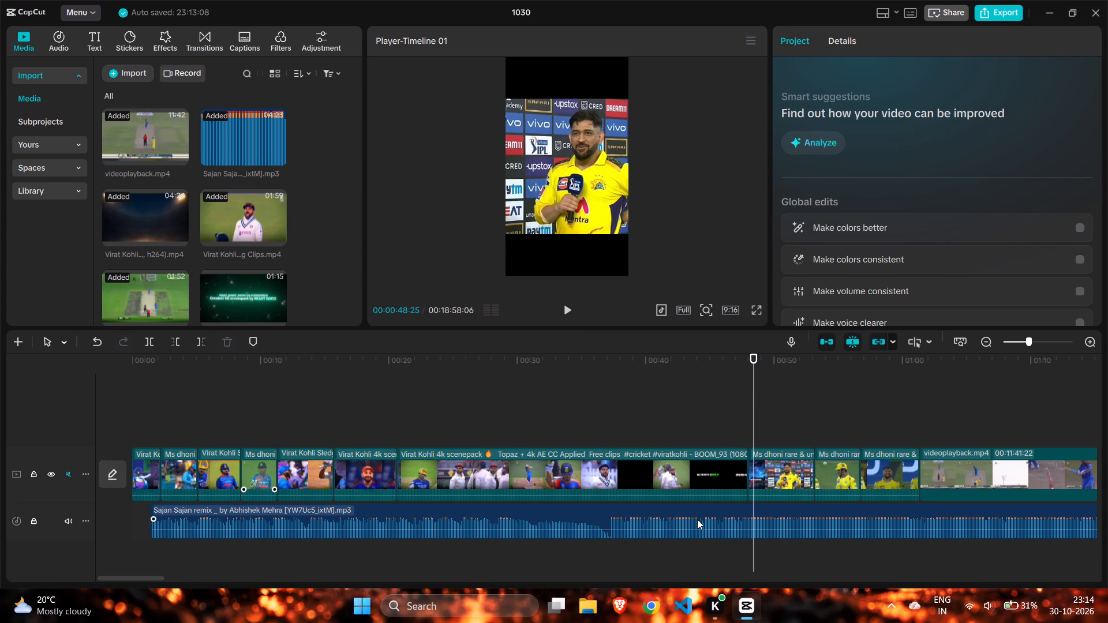
{"action": "left_click", "coordinate": [697, 519]}
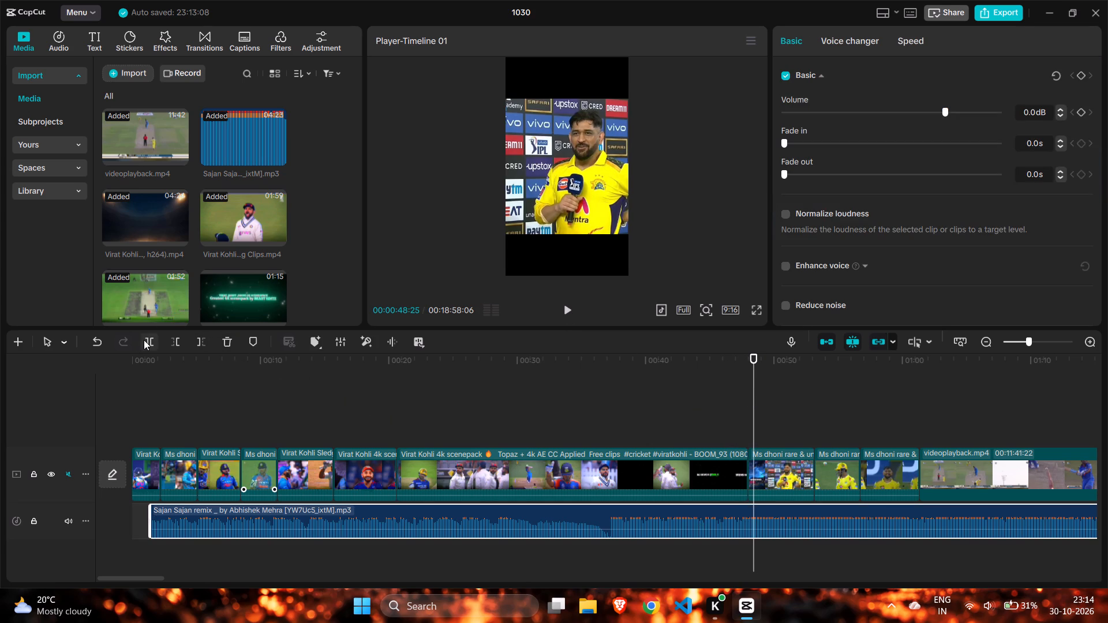
{"action": "left_click", "coordinate": [144, 340]}
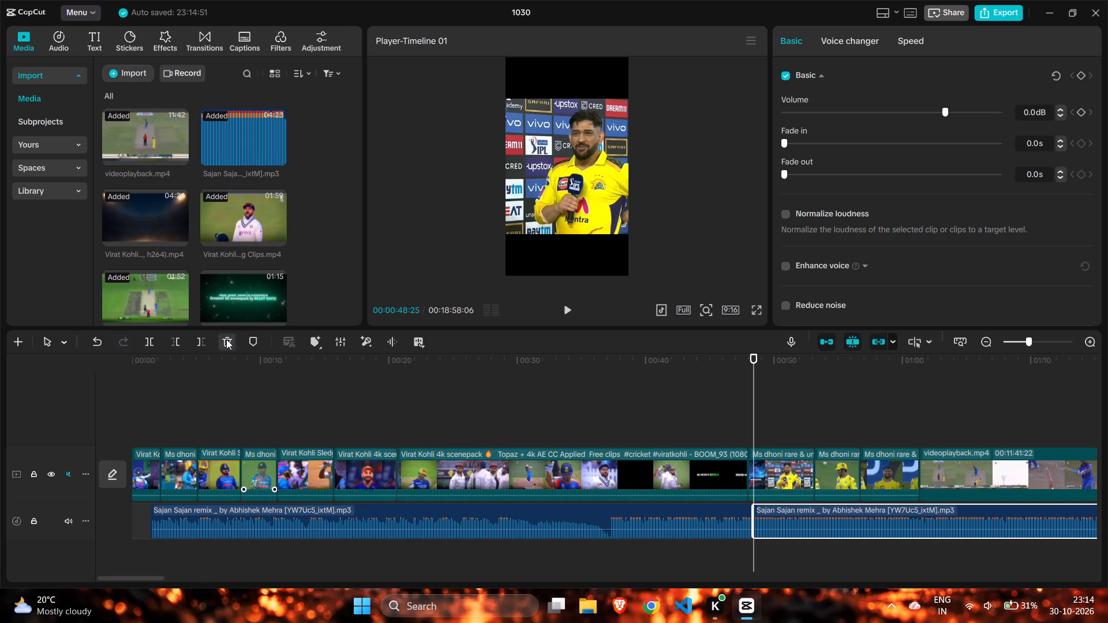
{"action": "left_click", "coordinate": [226, 339]}
Play the timeline from 00:00:39:02 past the end of the shortened remix to check how the music finishes.
{"action": "left_click", "coordinate": [702, 403]}
{"action": "left_click_drag", "start_coordinate": [701, 403], "coordinate": [633, 407]}
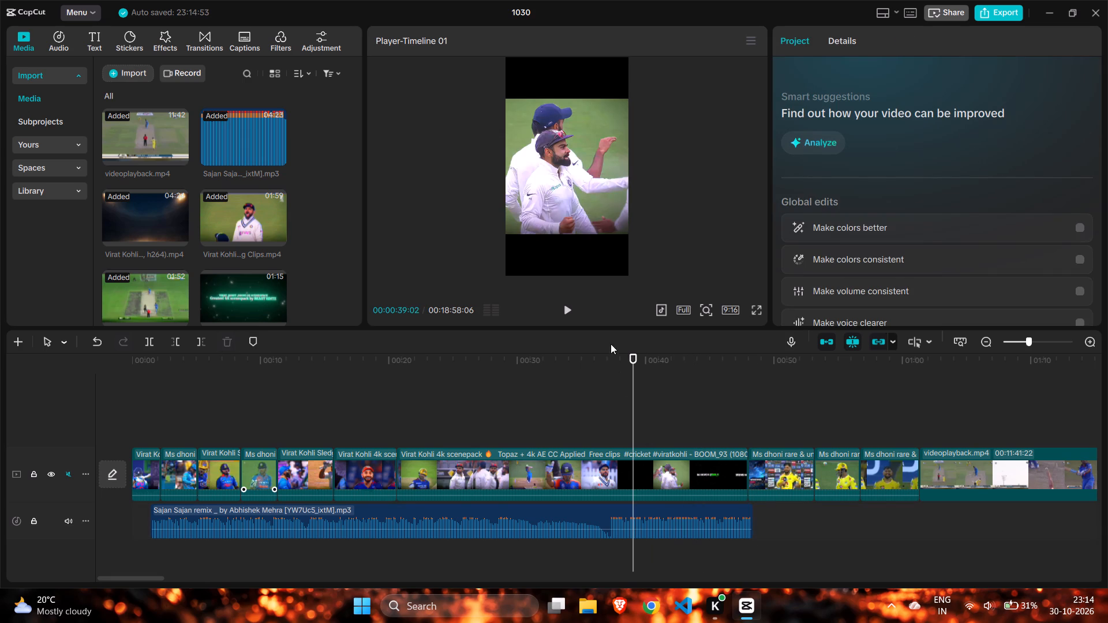
{"action": "left_click", "coordinate": [572, 314]}
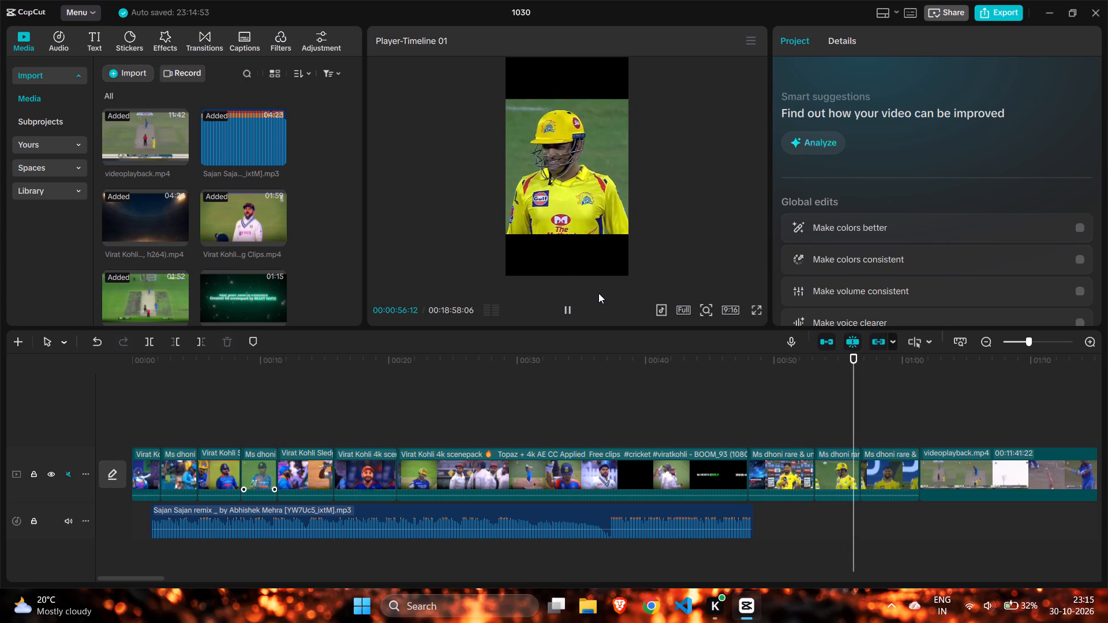
Scrub back through the opening Kohli and Dhoni clips and park the playhead at 00:00:01:27, near the start of the remix.
{"action": "left_click", "coordinate": [540, 407]}
{"action": "left_click_drag", "start_coordinate": [536, 403], "coordinate": [391, 403]}
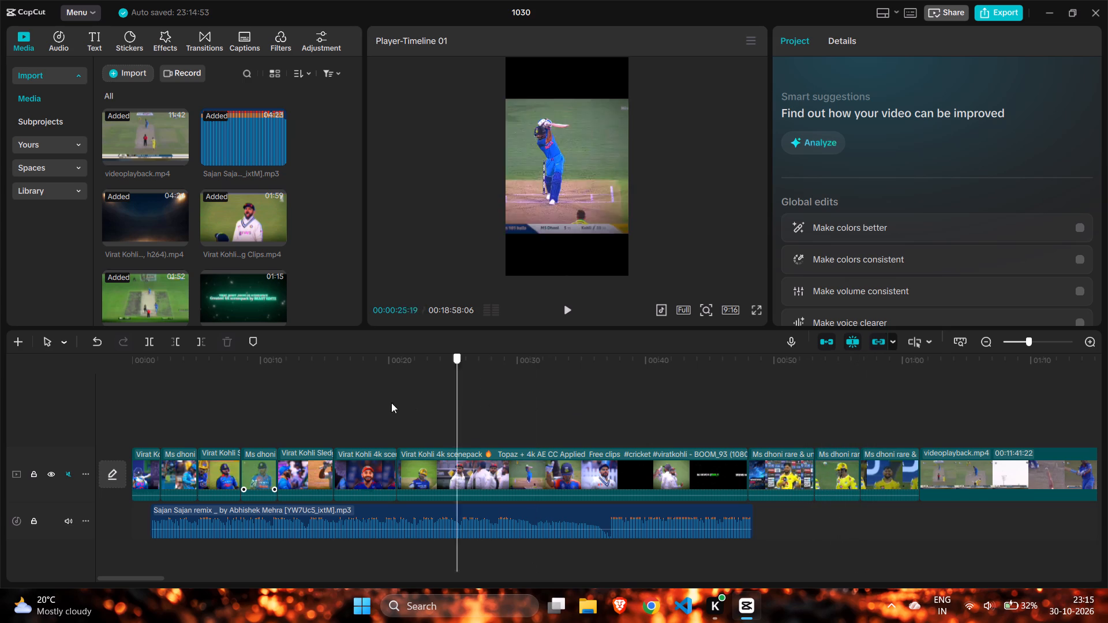
{"action": "left_click_drag", "start_coordinate": [391, 403], "coordinate": [114, 403]}
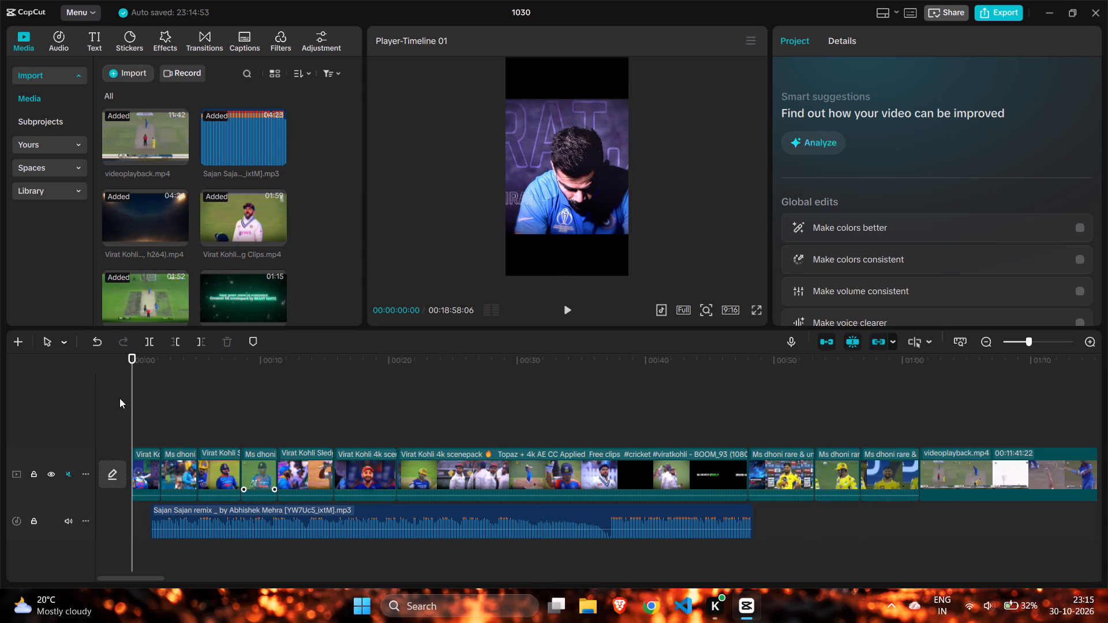
{"action": "left_click_drag", "start_coordinate": [132, 400], "coordinate": [275, 401]}
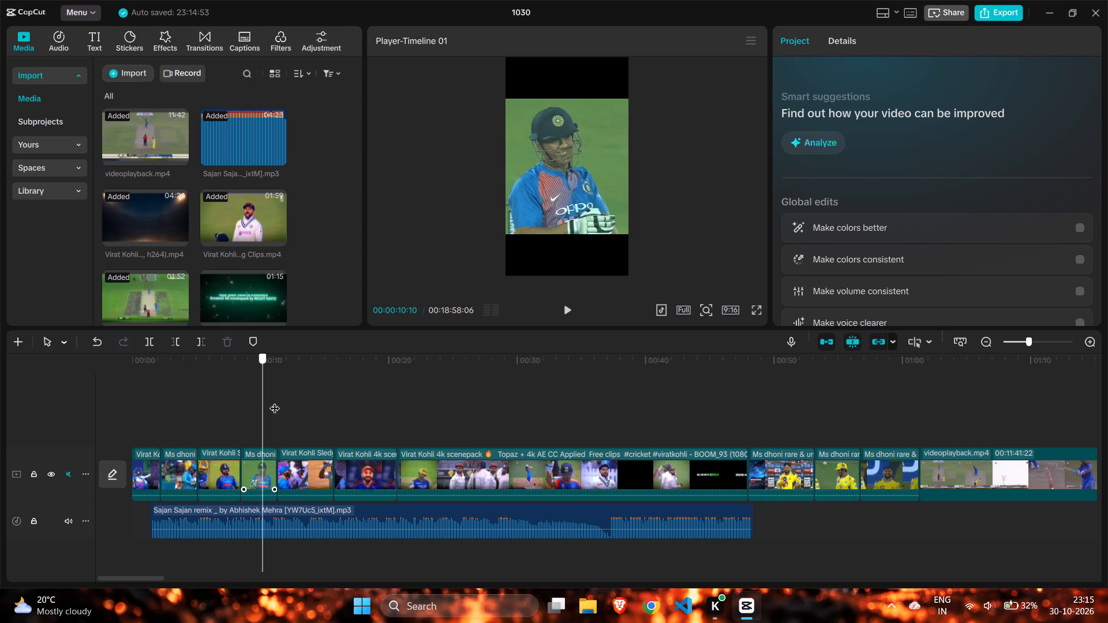
{"action": "left_click_drag", "start_coordinate": [275, 401], "coordinate": [187, 401]}
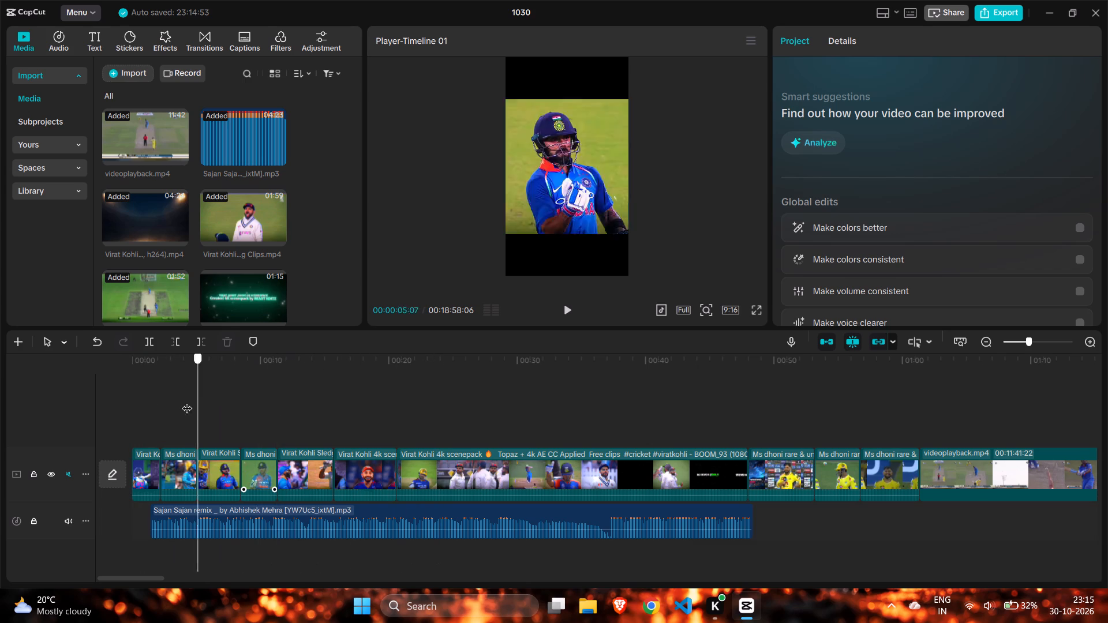
{"action": "left_click_drag", "start_coordinate": [187, 401], "coordinate": [154, 396]}
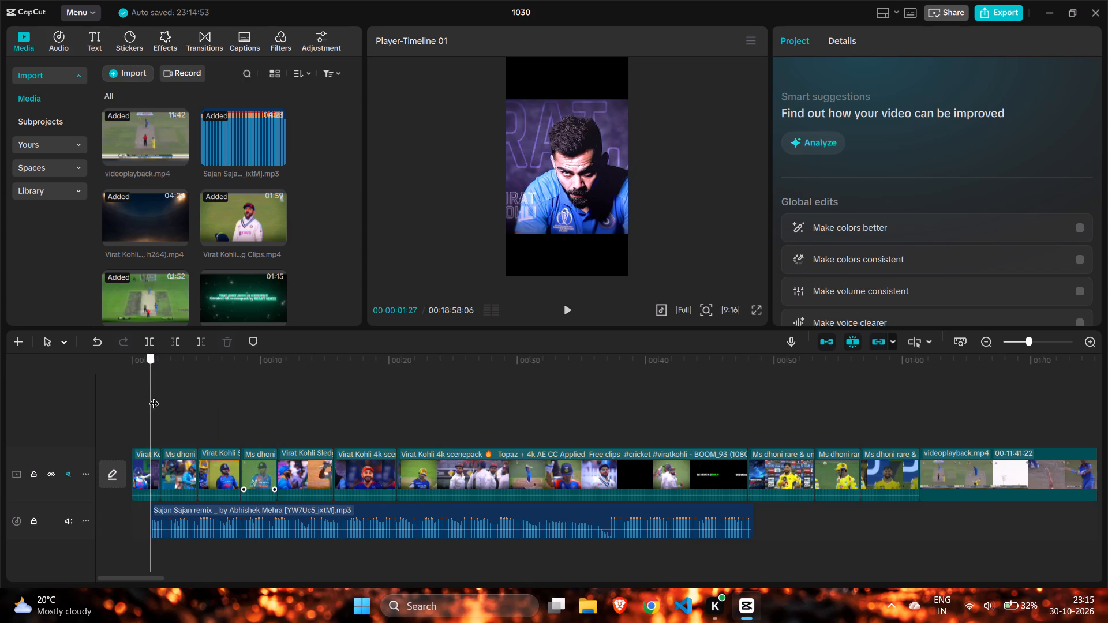
{"action": "left_click_drag", "start_coordinate": [154, 396], "coordinate": [154, 398]}
{"action": "left_click", "coordinate": [154, 398]}
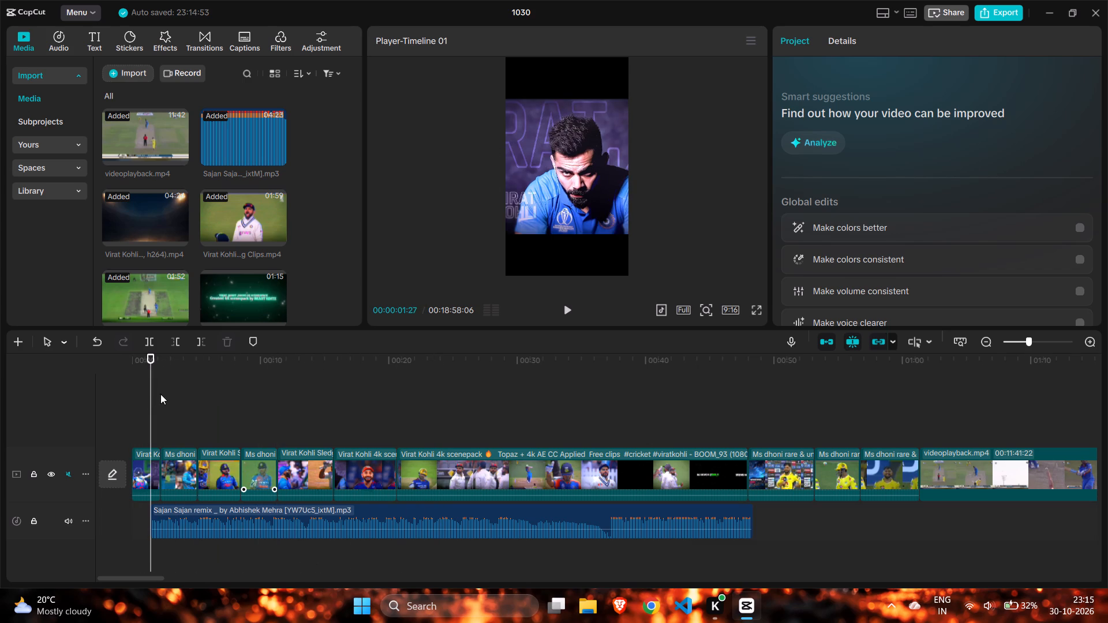
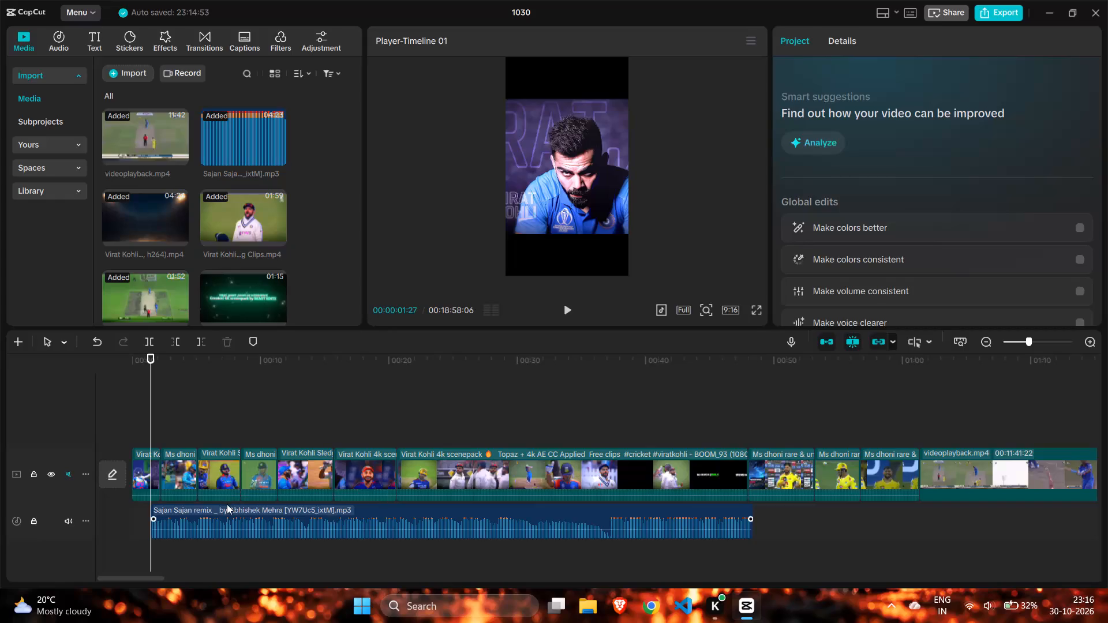
Move the Sajan Sajan remix audio back to the very start of the timeline, aligned with the first Kohli clip.
{"action": "left_click_drag", "start_coordinate": [224, 506], "coordinate": [191, 493]}
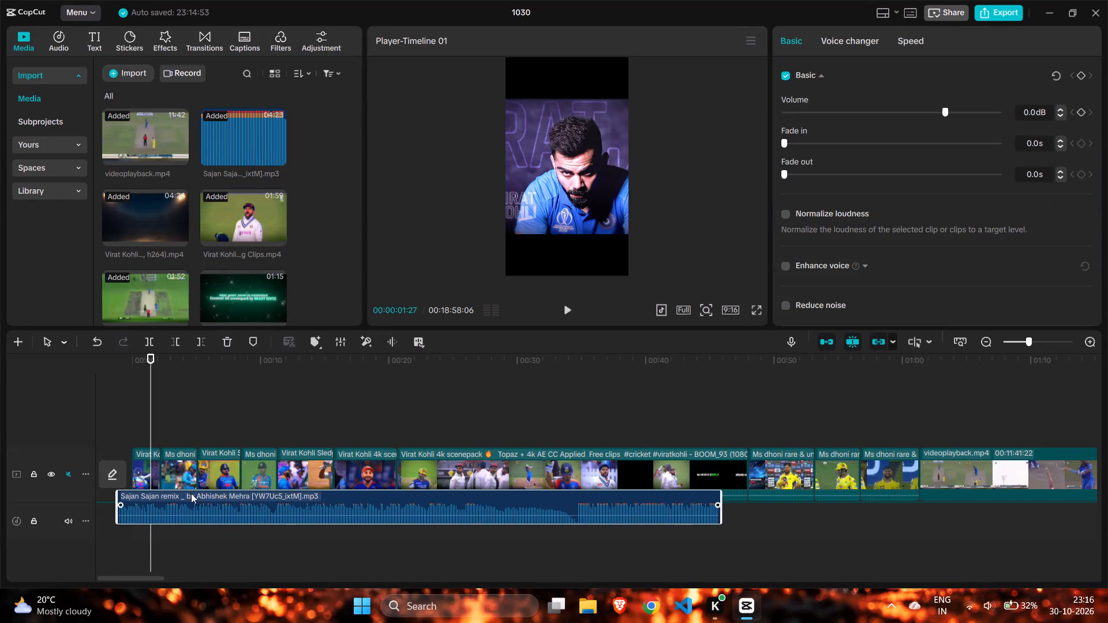
{"action": "left_click_drag", "start_coordinate": [191, 493], "coordinate": [189, 497]}
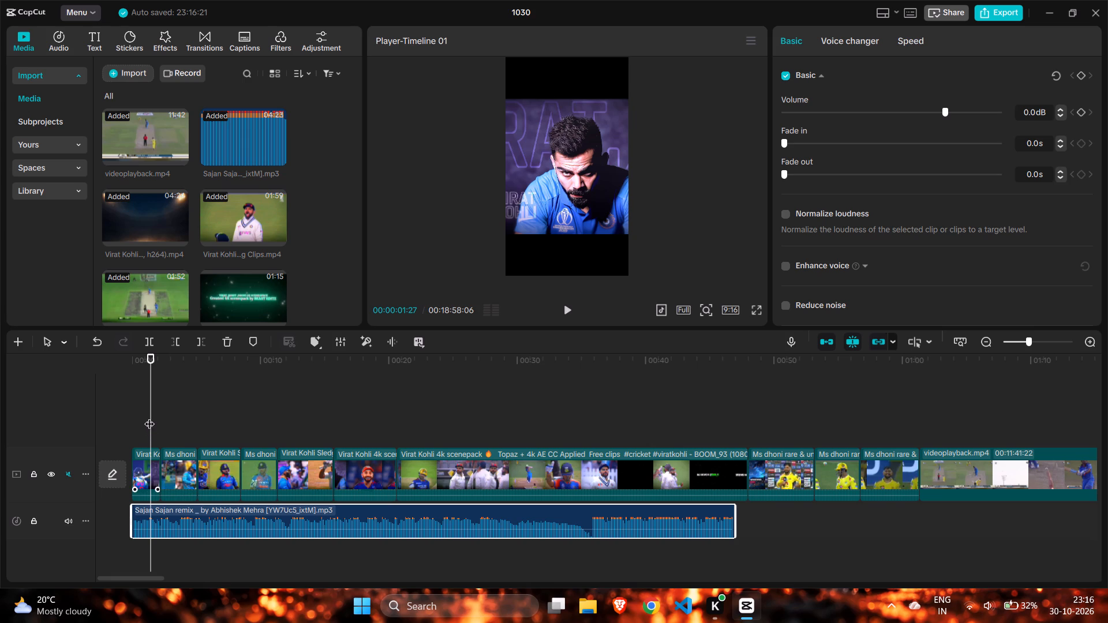
Scrub through the opening Kohli and Dhoni clips and return the playhead to 00:00:00:00.
{"action": "left_click_drag", "start_coordinate": [149, 416], "coordinate": [137, 413]}
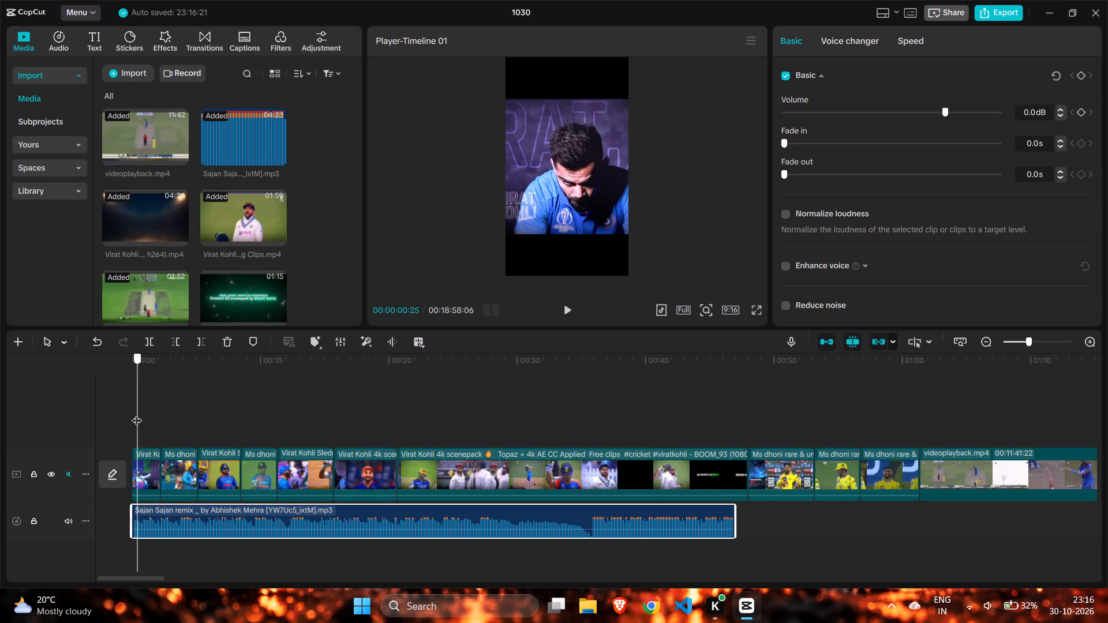
{"action": "left_click_drag", "start_coordinate": [137, 413], "coordinate": [188, 404]}
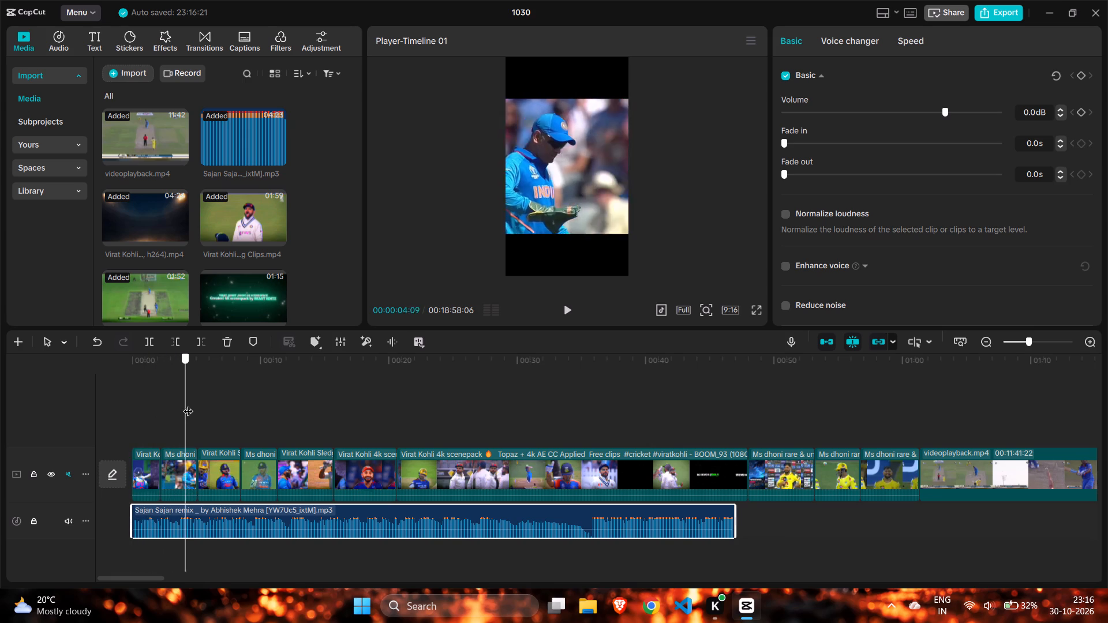
{"action": "left_click_drag", "start_coordinate": [188, 404], "coordinate": [135, 404]}
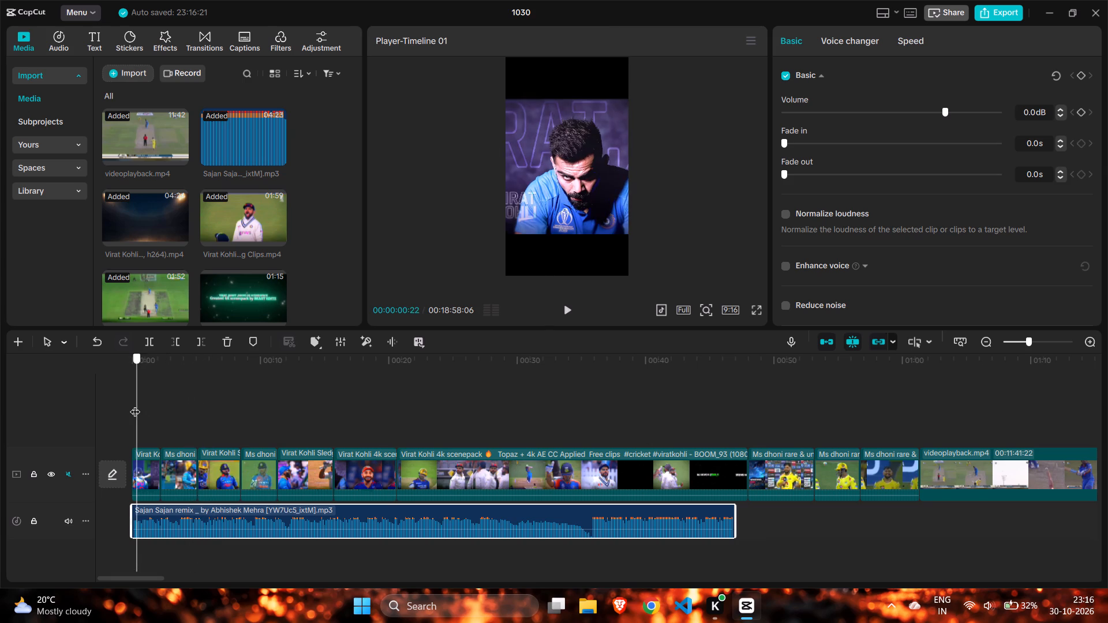
{"action": "left_click_drag", "start_coordinate": [135, 404], "coordinate": [148, 396]}
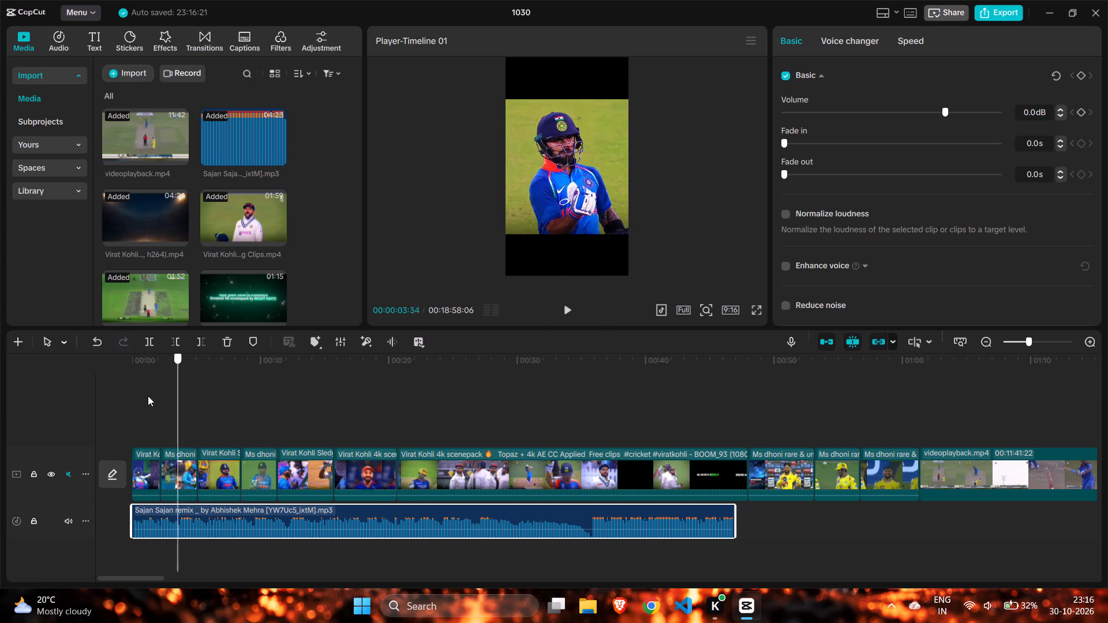
{"action": "left_click_drag", "start_coordinate": [148, 396], "coordinate": [117, 400]}
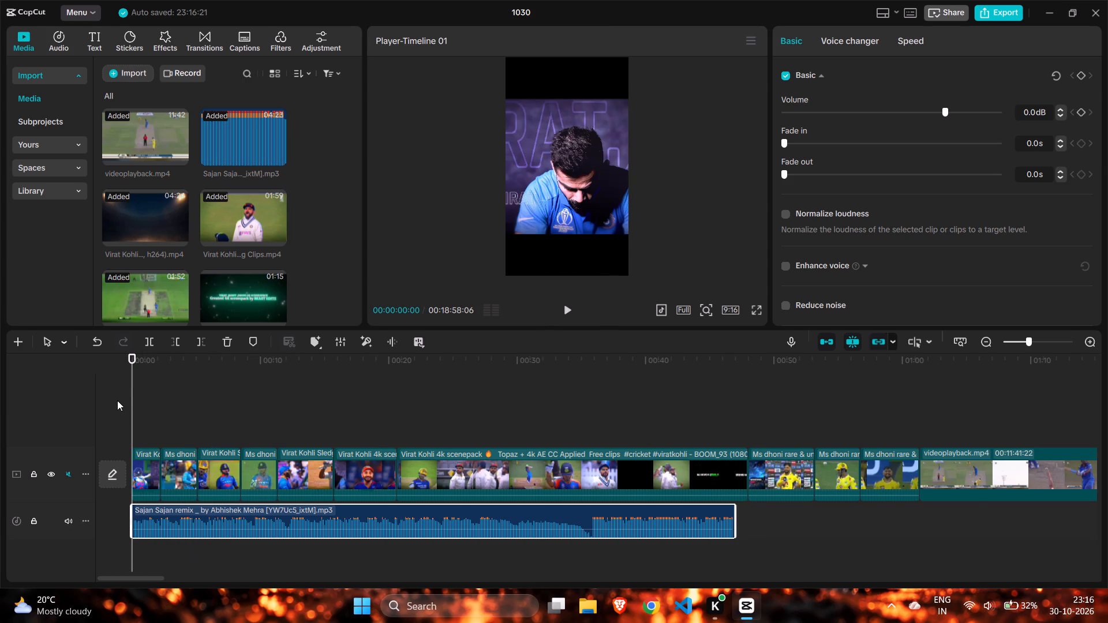
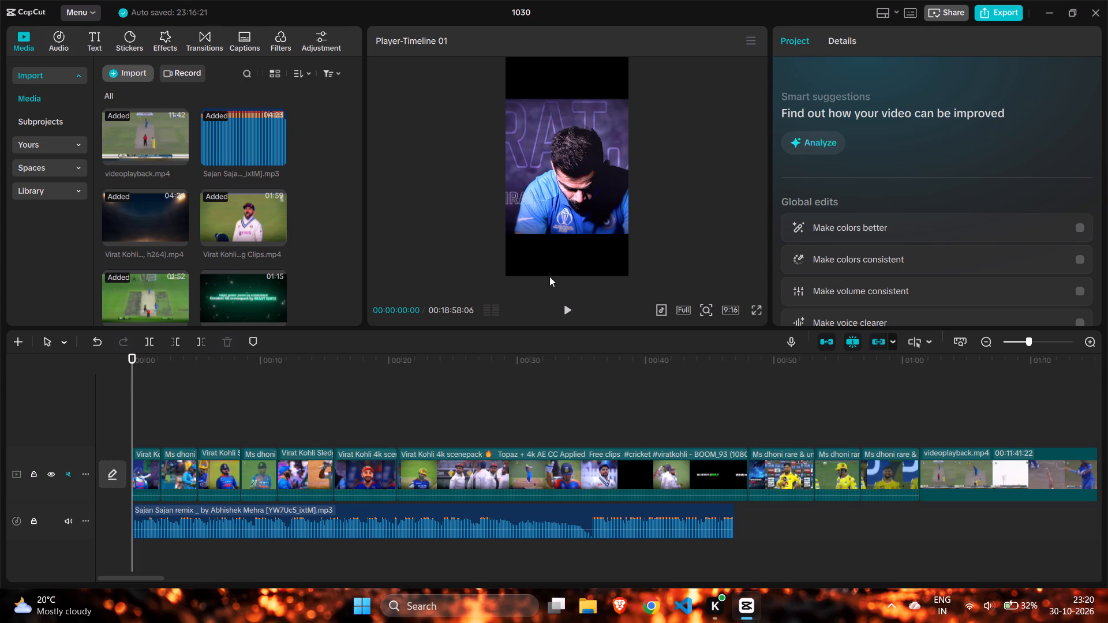
Play the edit from 00:00:00:00 to review how the Kohli and Dhoni clips fit the Sajan Sajan remix.
{"action": "left_click", "coordinate": [568, 314]}
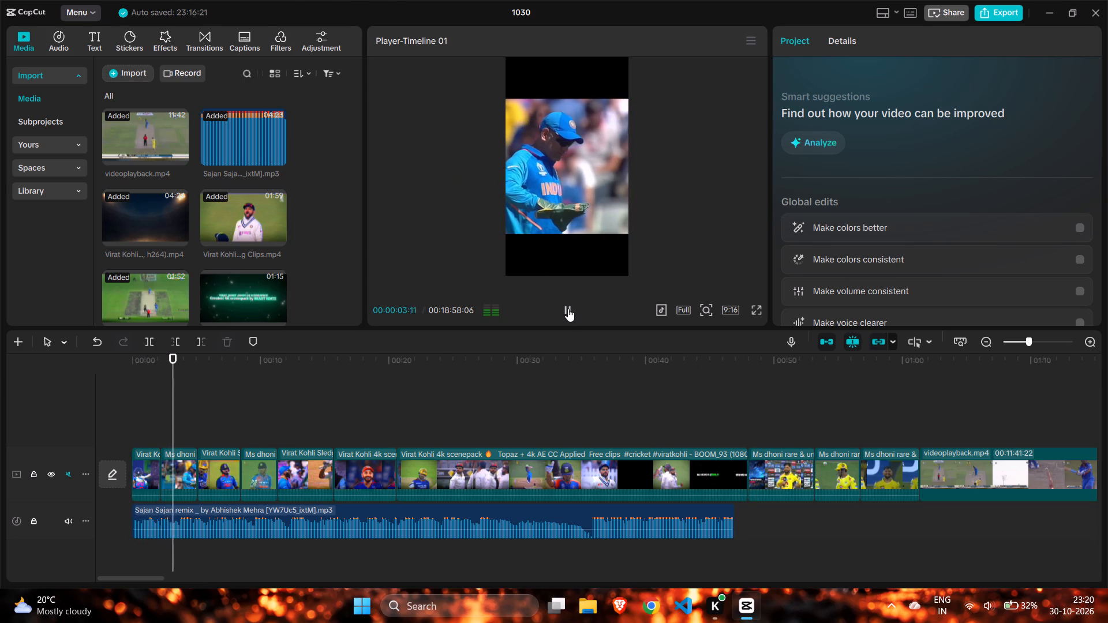
{"action": "left_click", "coordinate": [746, 390]}
{"action": "left_click_drag", "start_coordinate": [746, 390], "coordinate": [732, 385]}
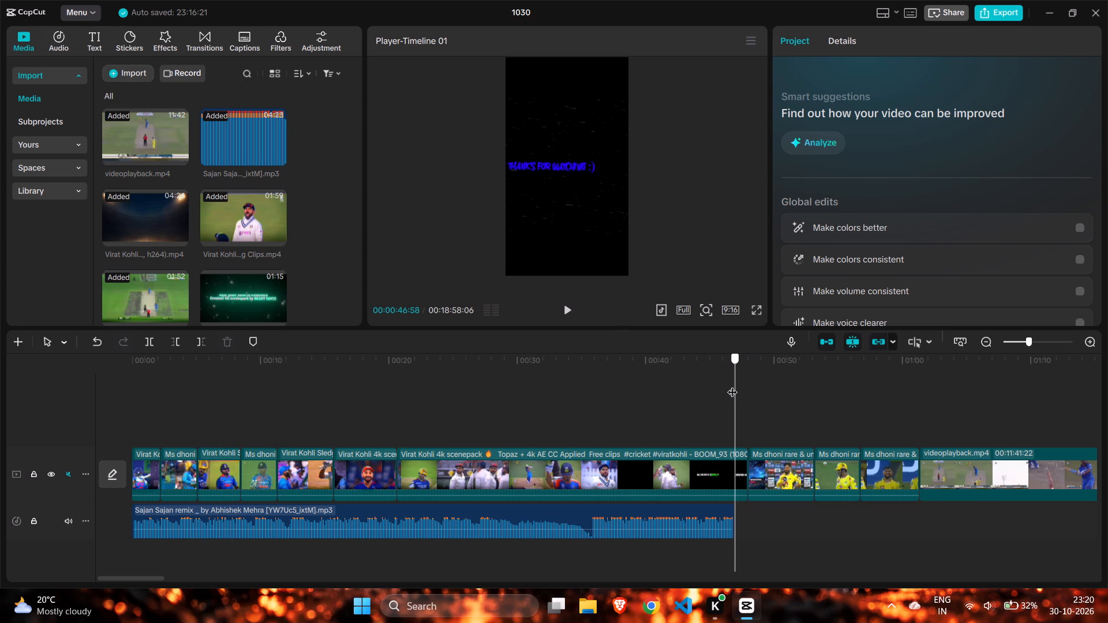
{"action": "left_click_drag", "start_coordinate": [732, 385], "coordinate": [89, 401]}
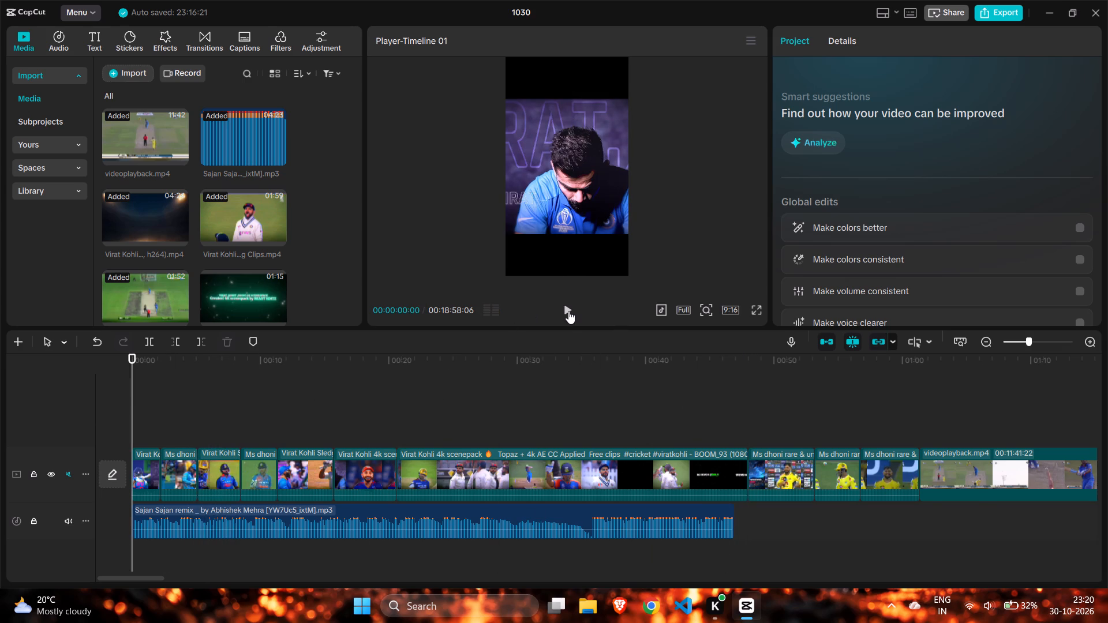
{"action": "left_click", "coordinate": [571, 305]}
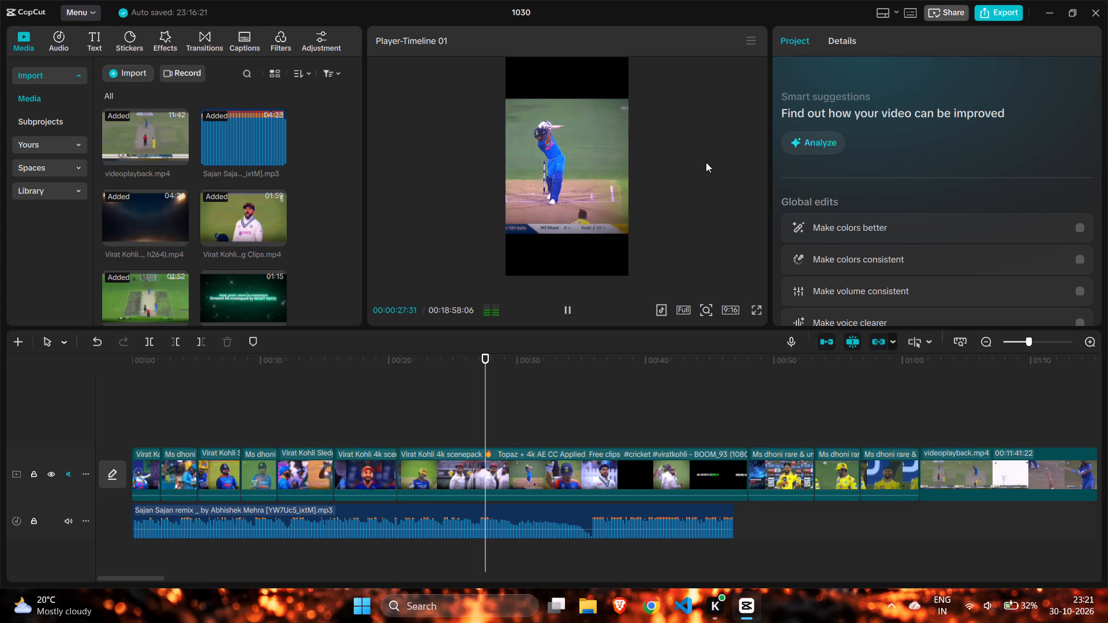
Split the long Virat Kohli 4k scenepack clip at 00:00:23:04, just before the white Test kit footage.
{"action": "left_click", "coordinate": [483, 407]}
{"action": "left_click_drag", "start_coordinate": [482, 407], "coordinate": [436, 411]}
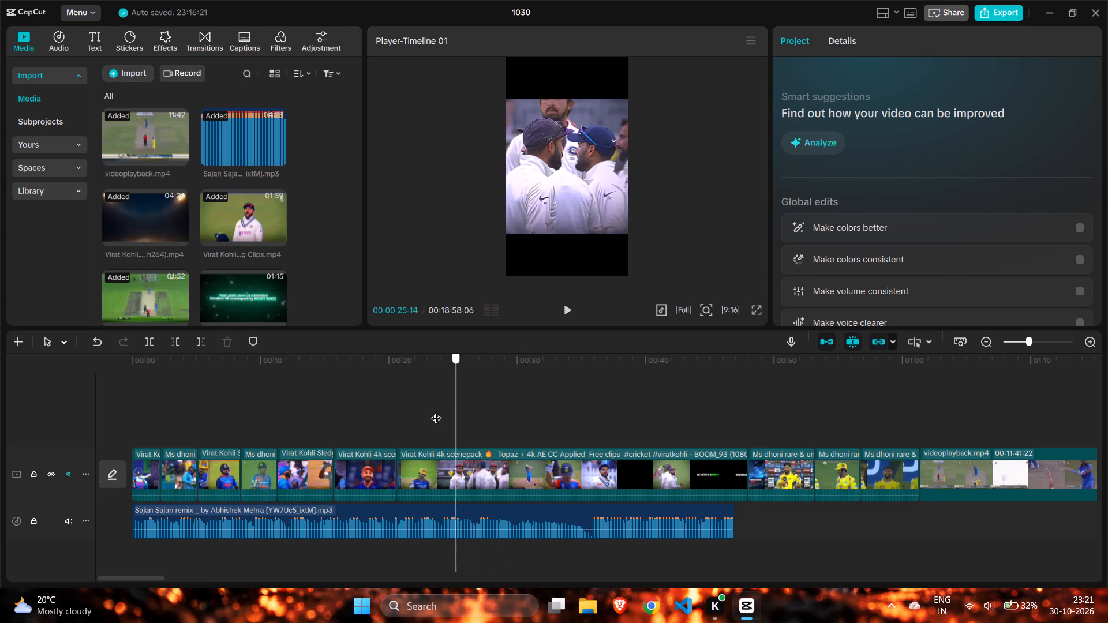
{"action": "left_click_drag", "start_coordinate": [436, 411], "coordinate": [425, 417]}
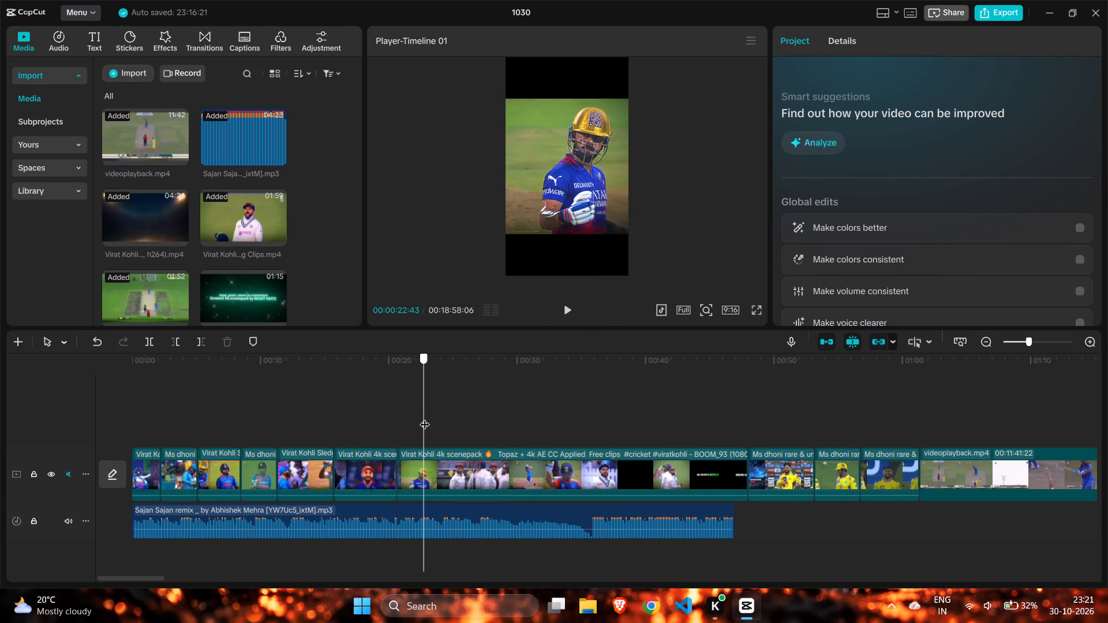
{"action": "left_click_drag", "start_coordinate": [425, 417], "coordinate": [431, 421]}
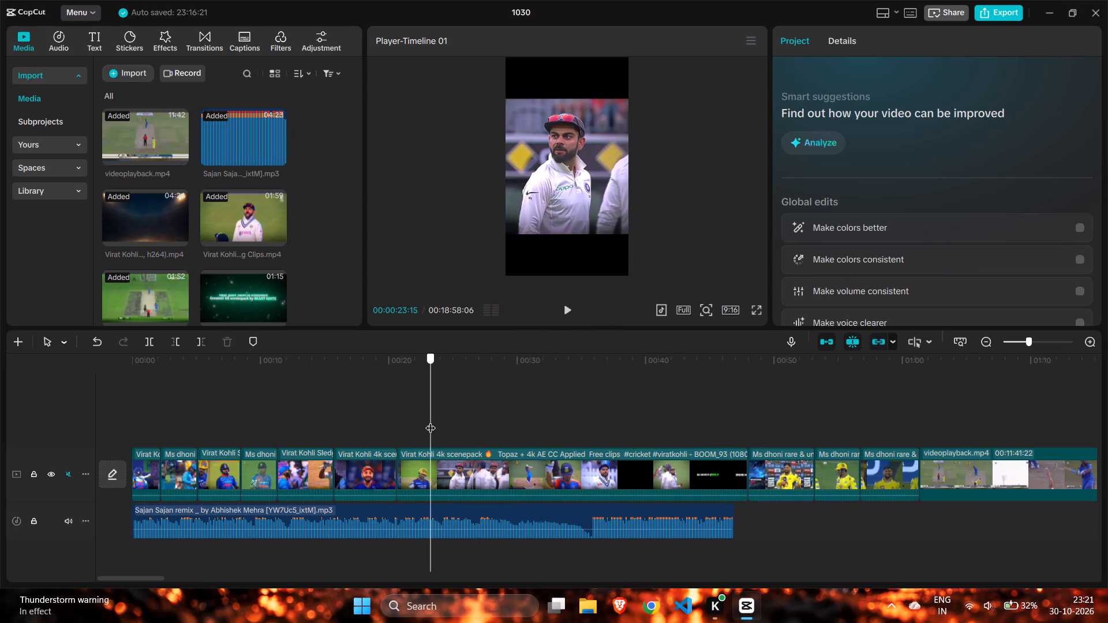
{"action": "left_click_drag", "start_coordinate": [431, 421], "coordinate": [428, 421]}
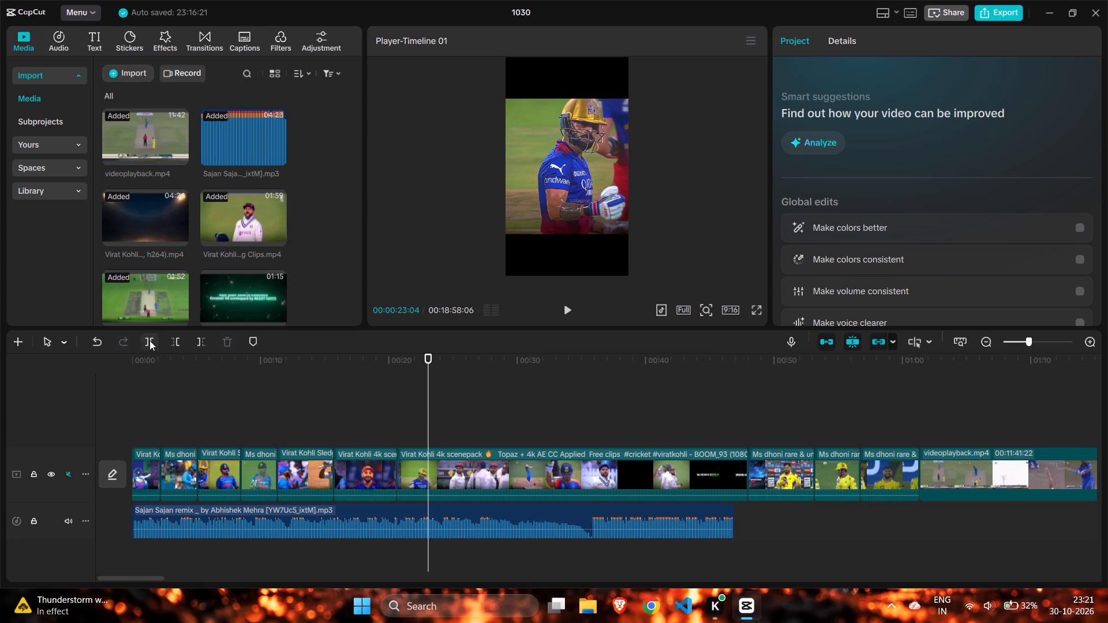
{"action": "left_click", "coordinate": [149, 340]}
Split the remaining Virat Kohli 4k scenepack clip again at 00:00:33:16.
{"action": "left_click", "coordinate": [481, 472]}
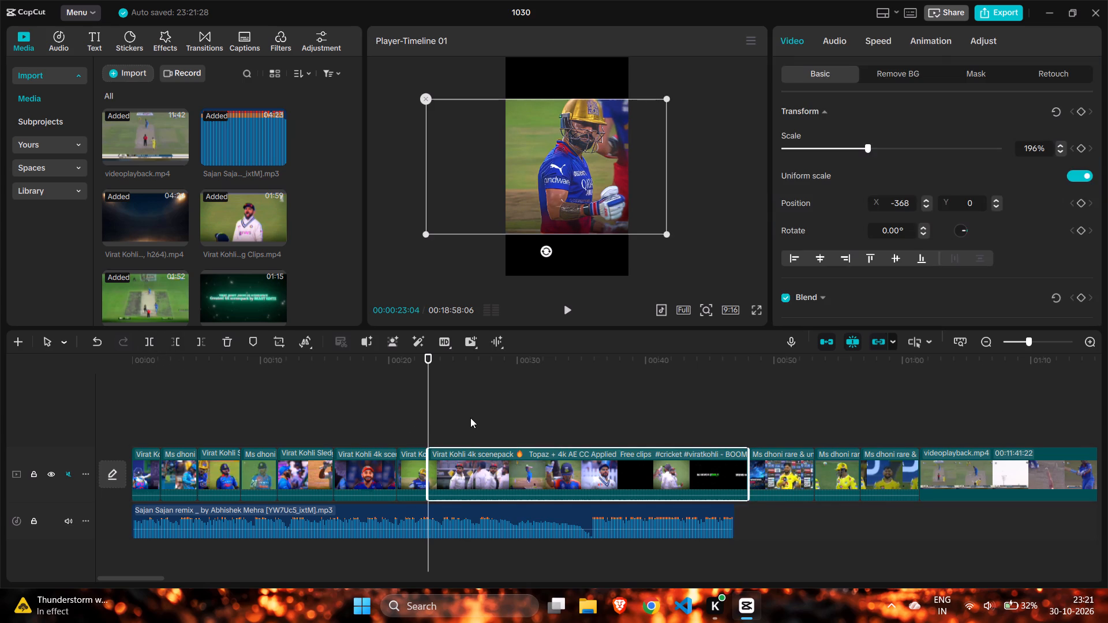
{"action": "left_click", "coordinate": [470, 418]}
{"action": "left_click_drag", "start_coordinate": [470, 418], "coordinate": [474, 424]}
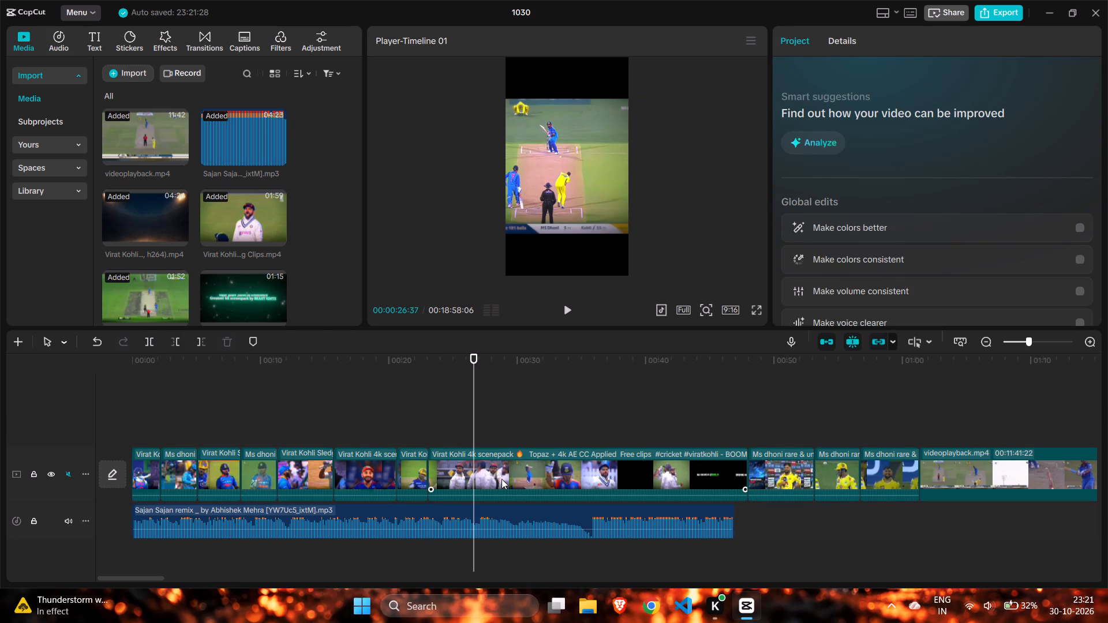
{"action": "left_click", "coordinate": [501, 479]}
{"action": "left_click", "coordinate": [471, 416]}
{"action": "left_click_drag", "start_coordinate": [471, 416], "coordinate": [654, 431]}
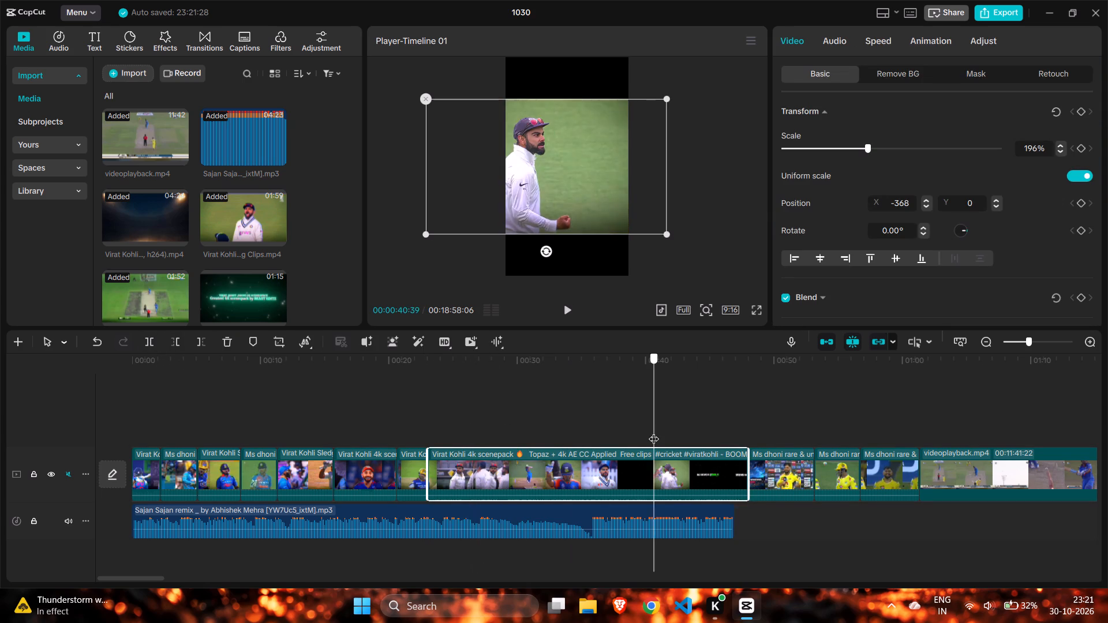
{"action": "left_click_drag", "start_coordinate": [654, 431], "coordinate": [559, 440]}
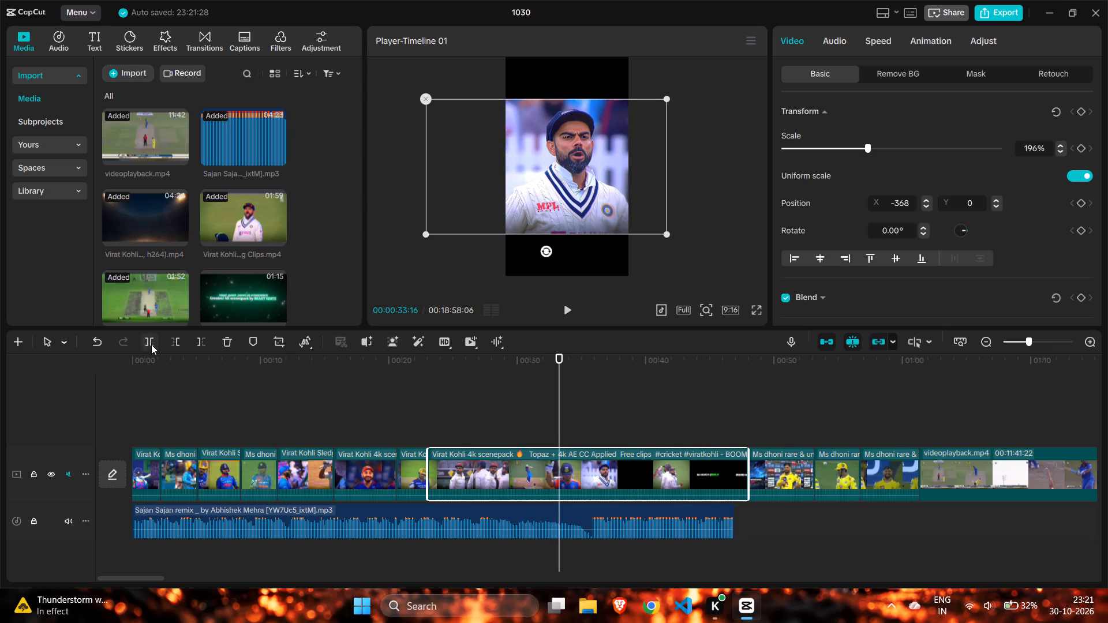
{"action": "left_click", "coordinate": [151, 344]}
Split the Kohli scenepack clip at 00:00:37:06, before the bonus clip title, and delete the piece after the cut.
{"action": "left_click_drag", "start_coordinate": [561, 380], "coordinate": [591, 391]}
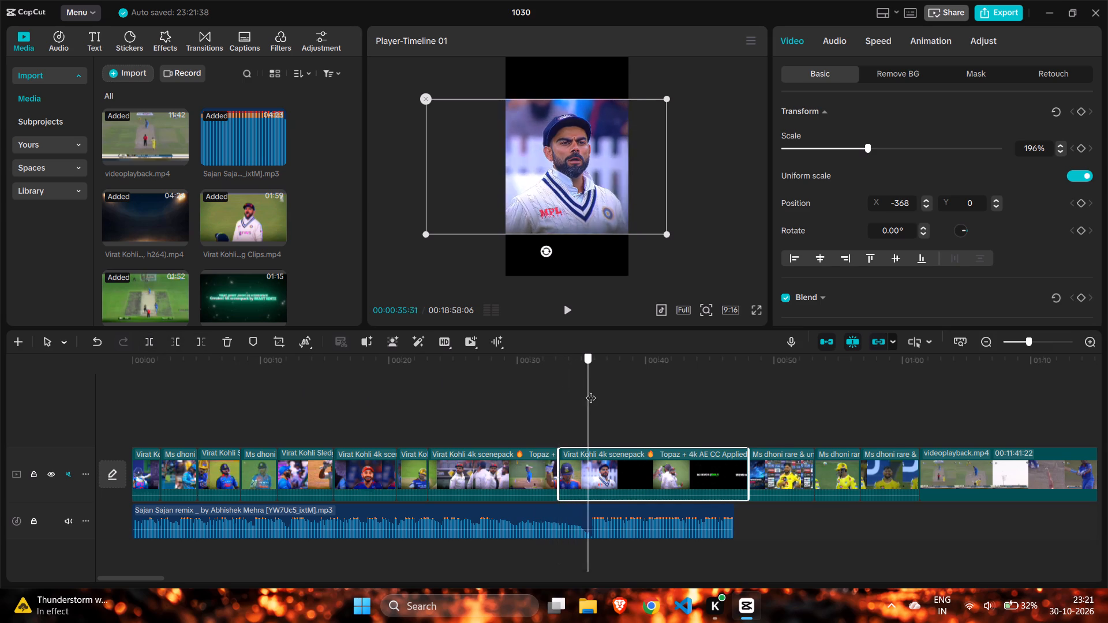
{"action": "left_click_drag", "start_coordinate": [591, 391], "coordinate": [613, 403]}
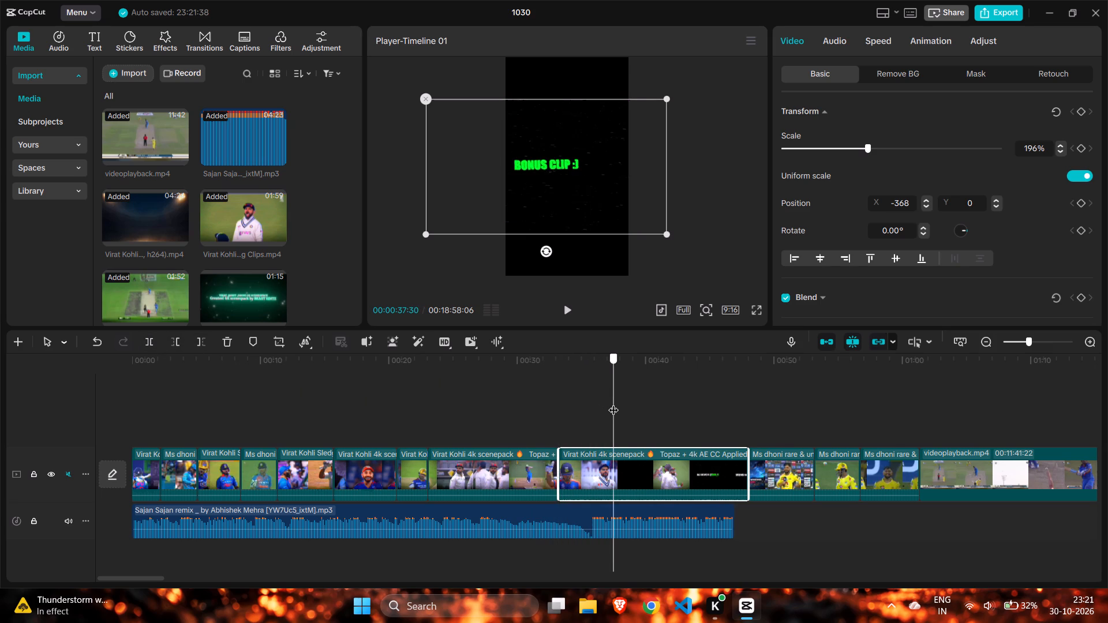
{"action": "left_click_drag", "start_coordinate": [613, 403], "coordinate": [608, 403]}
{"action": "left_click", "coordinate": [148, 346]}
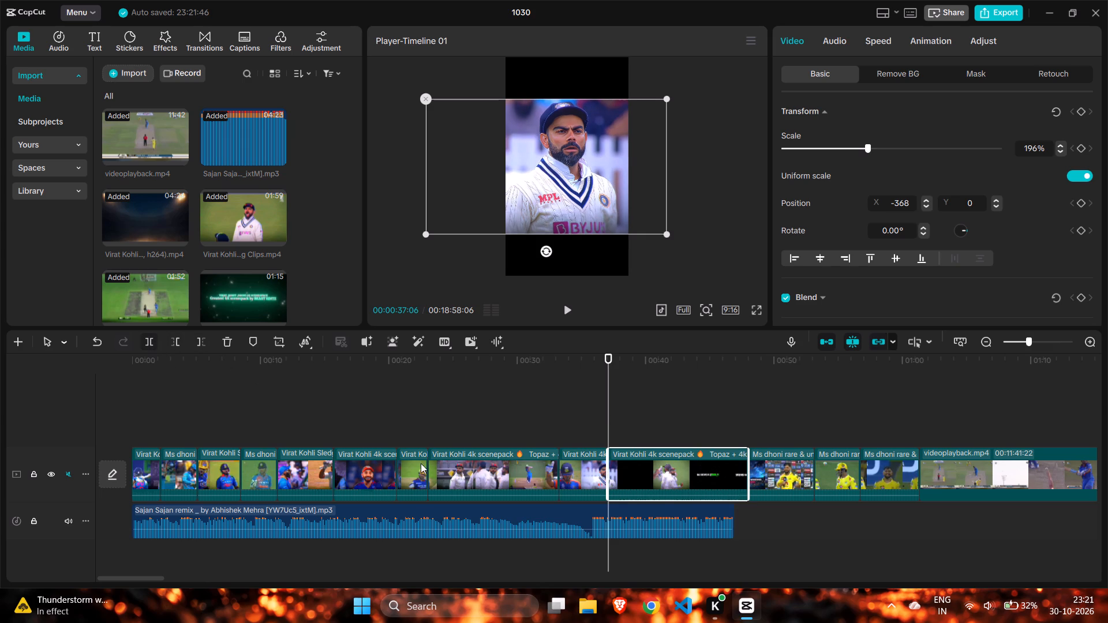
{"action": "left_click", "coordinate": [231, 342]}
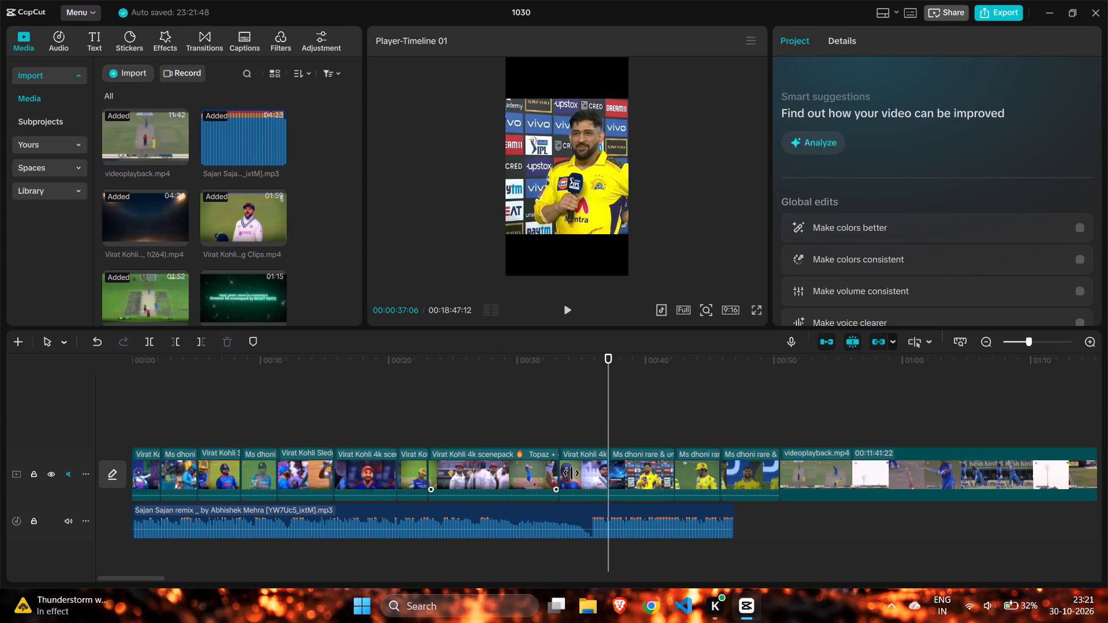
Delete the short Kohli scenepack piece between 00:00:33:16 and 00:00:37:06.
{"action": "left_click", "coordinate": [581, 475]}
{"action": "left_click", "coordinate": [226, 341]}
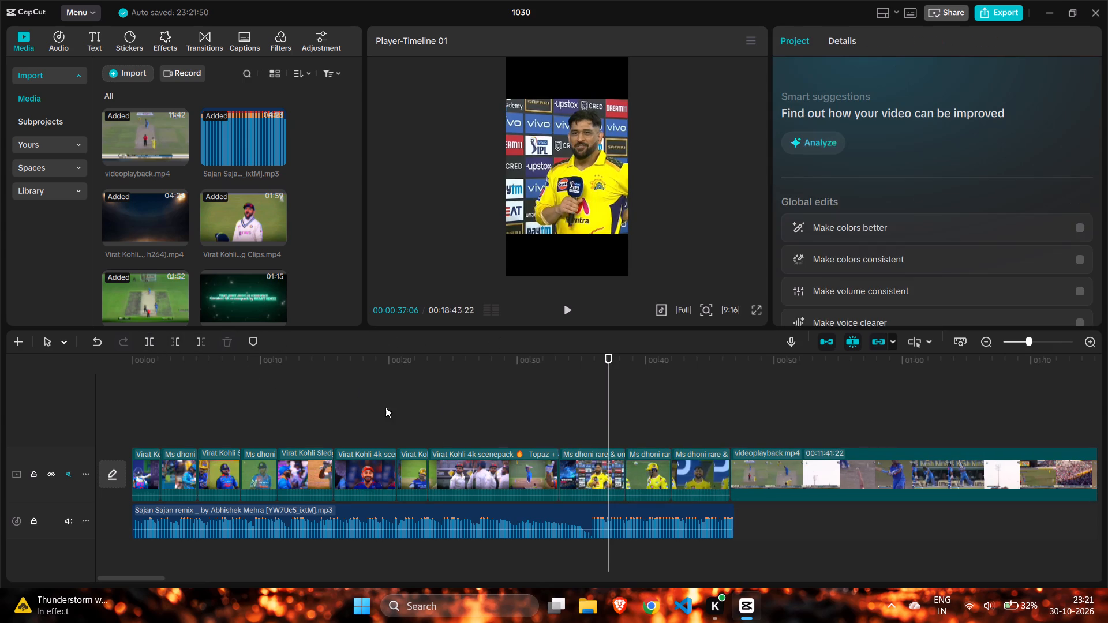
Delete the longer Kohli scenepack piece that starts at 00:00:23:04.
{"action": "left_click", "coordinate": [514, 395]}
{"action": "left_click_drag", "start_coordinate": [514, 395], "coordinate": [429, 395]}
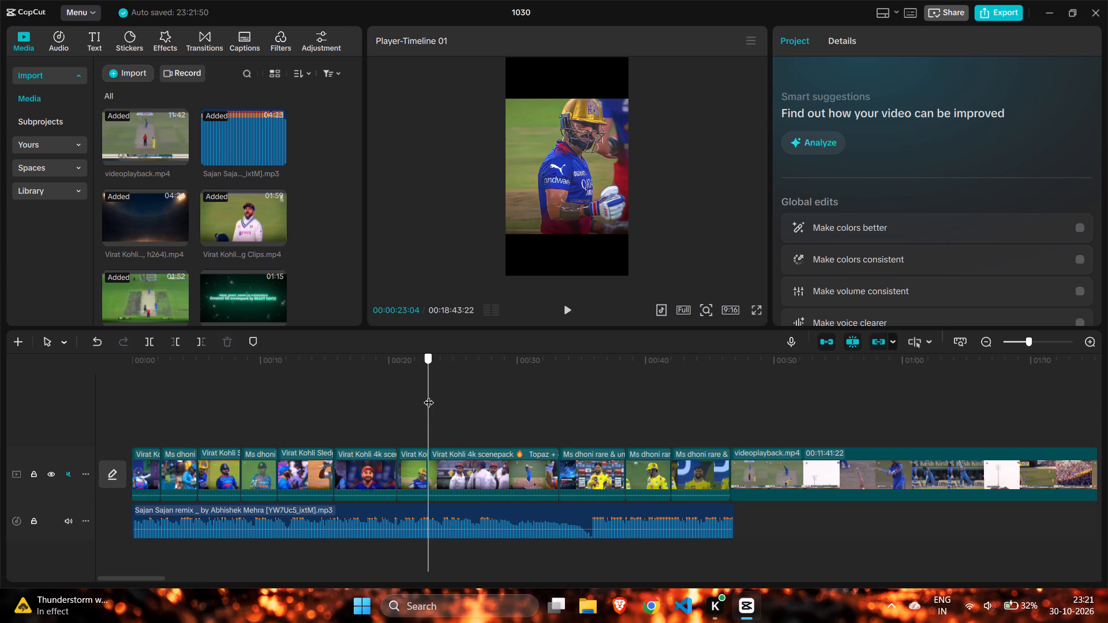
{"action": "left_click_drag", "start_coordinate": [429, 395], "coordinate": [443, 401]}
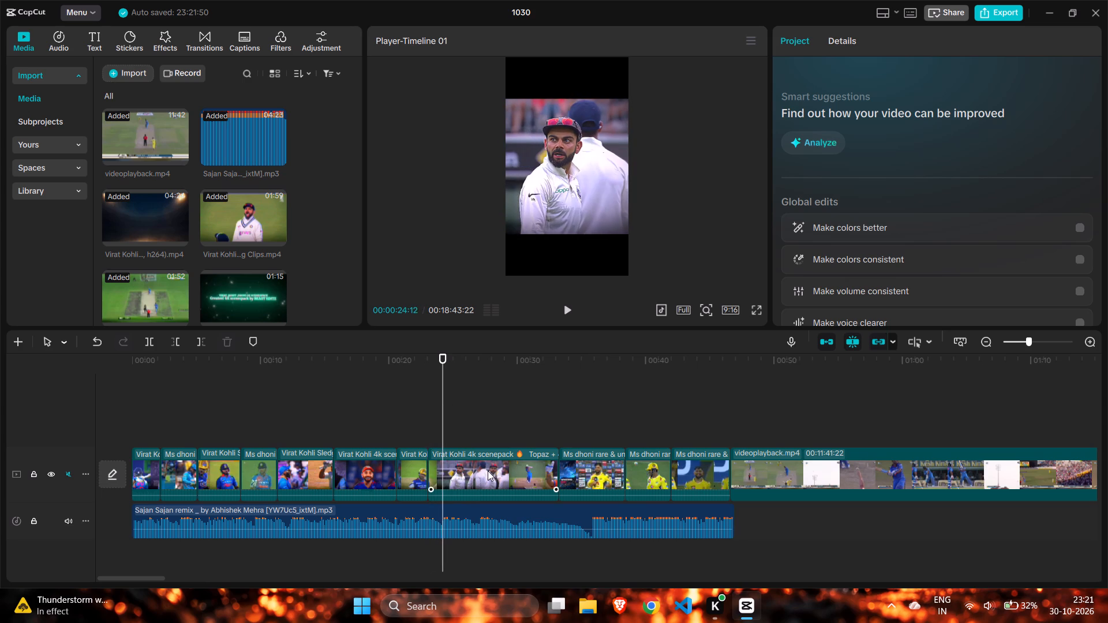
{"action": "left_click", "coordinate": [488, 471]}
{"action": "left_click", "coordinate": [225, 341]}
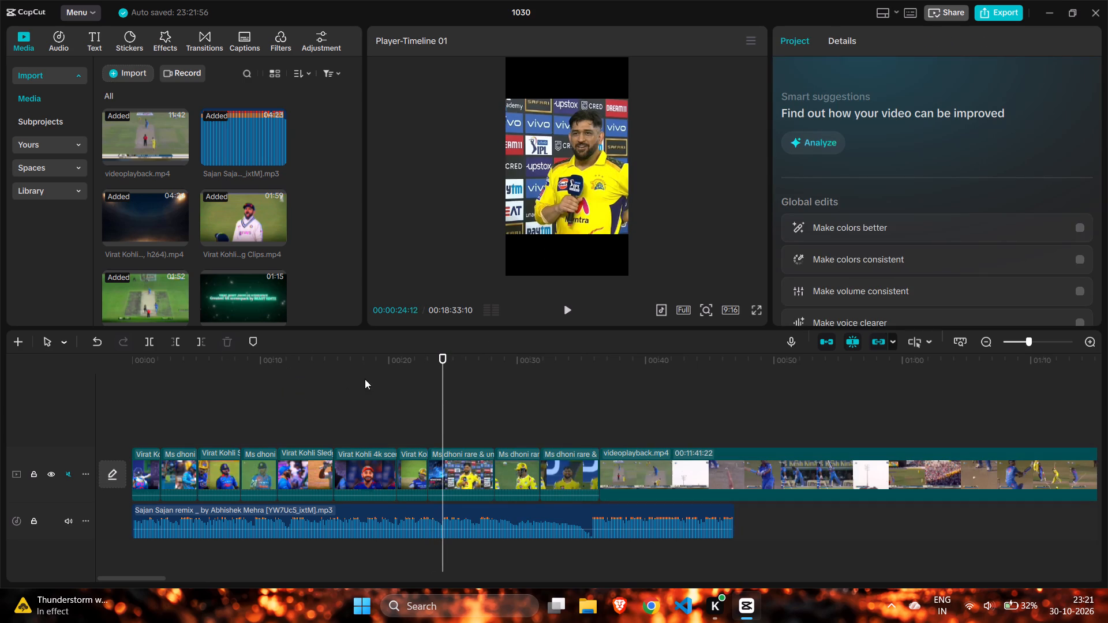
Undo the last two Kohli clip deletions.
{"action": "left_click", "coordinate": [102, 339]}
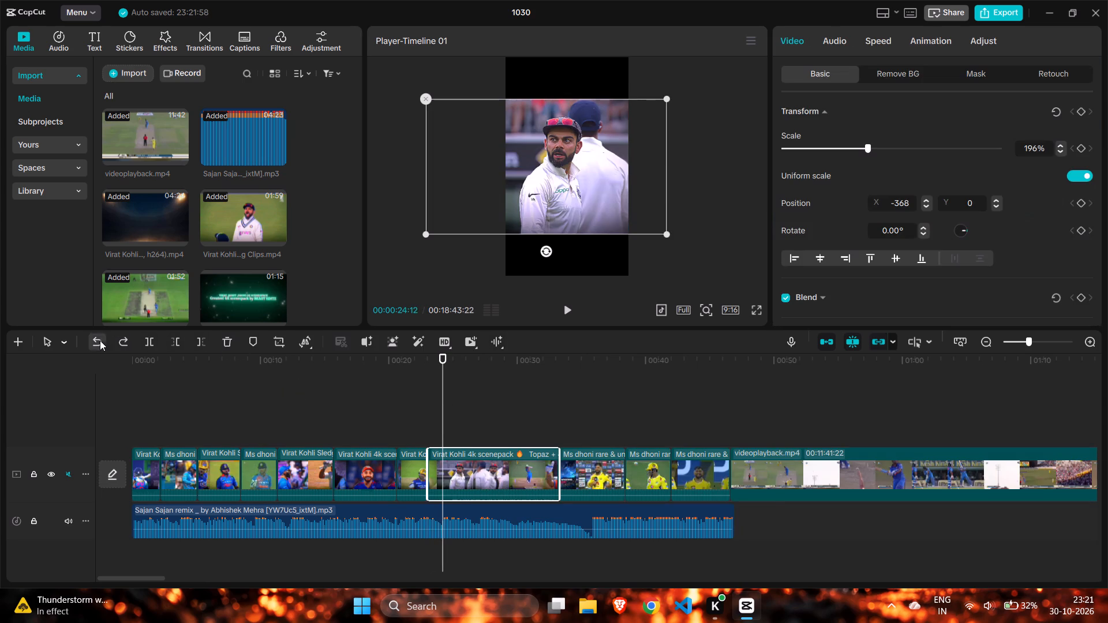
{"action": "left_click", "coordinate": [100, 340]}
Delete only the longer Kohli scenepack piece between 00:00:23:04 and 00:00:33:16.
{"action": "left_click", "coordinate": [513, 492]}
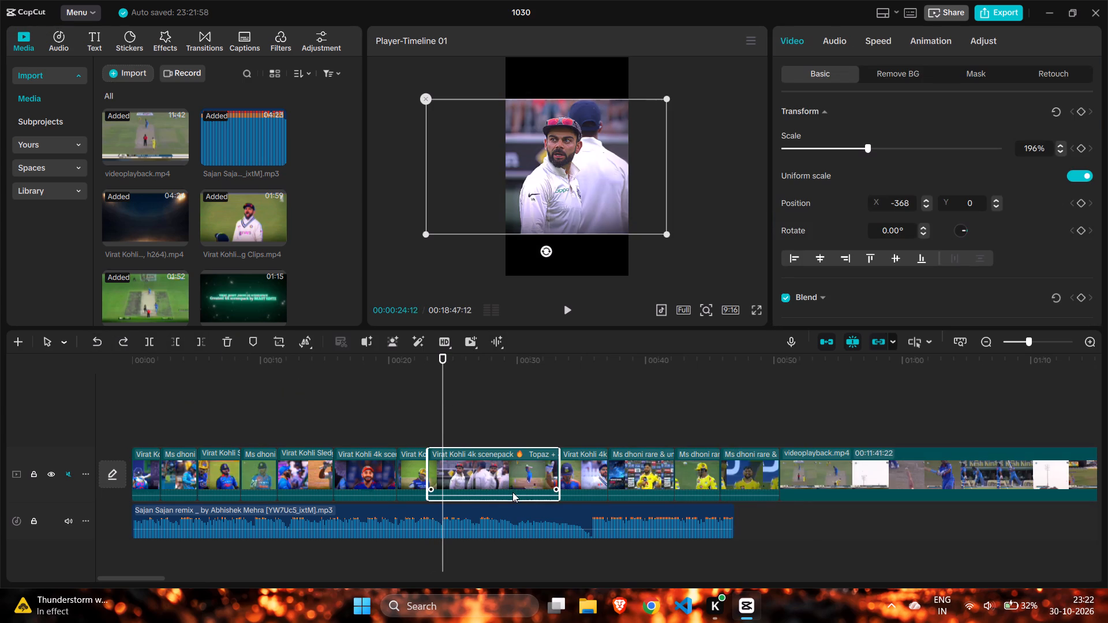
{"action": "left_click", "coordinate": [223, 344]}
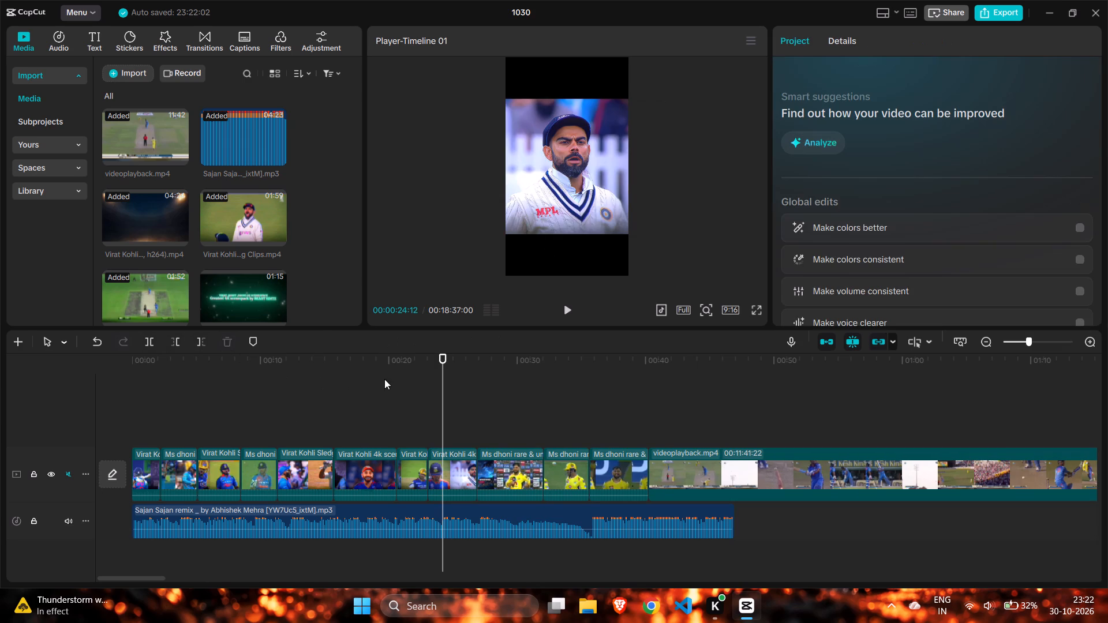
Move the Dhoni clip with the yellow helmet to 00:00:15:43, between the Kohli Sledging clip and the red-cap Kohli clip.
{"action": "left_click", "coordinate": [389, 379]}
{"action": "left_click_drag", "start_coordinate": [389, 379], "coordinate": [445, 395]}
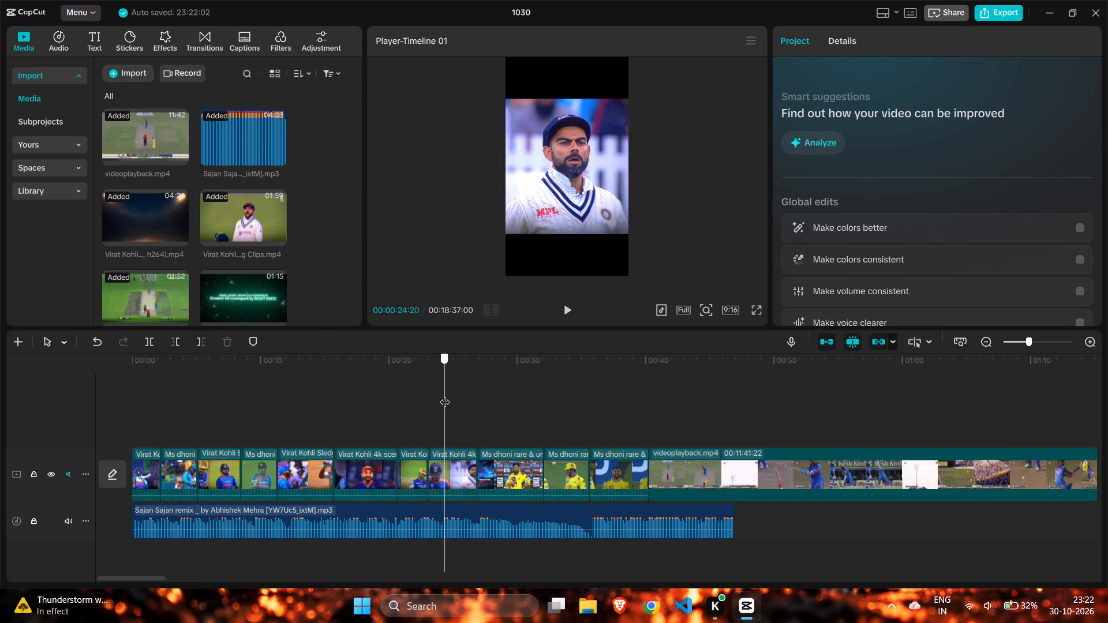
{"action": "left_click_drag", "start_coordinate": [445, 395], "coordinate": [530, 409]}
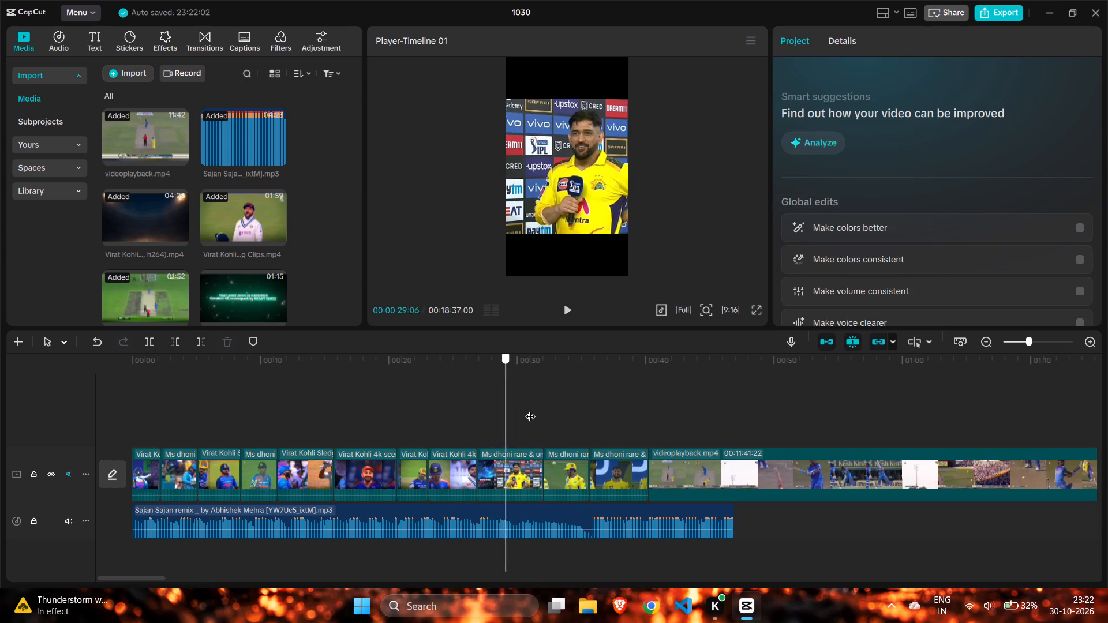
{"action": "left_click_drag", "start_coordinate": [530, 409], "coordinate": [265, 400]}
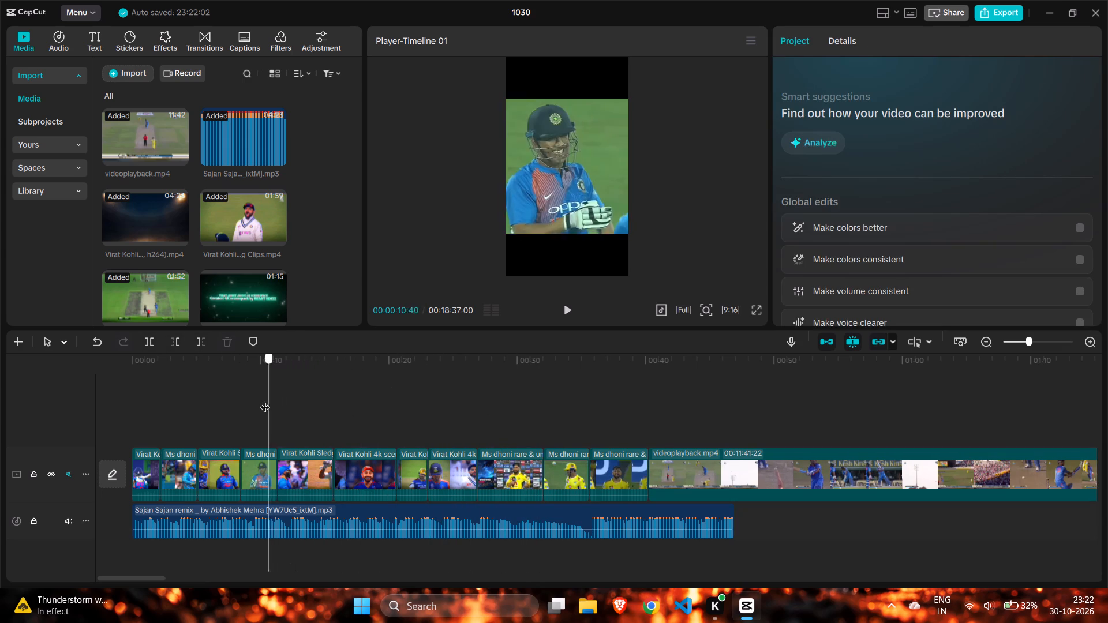
{"action": "left_click_drag", "start_coordinate": [265, 400], "coordinate": [336, 400]}
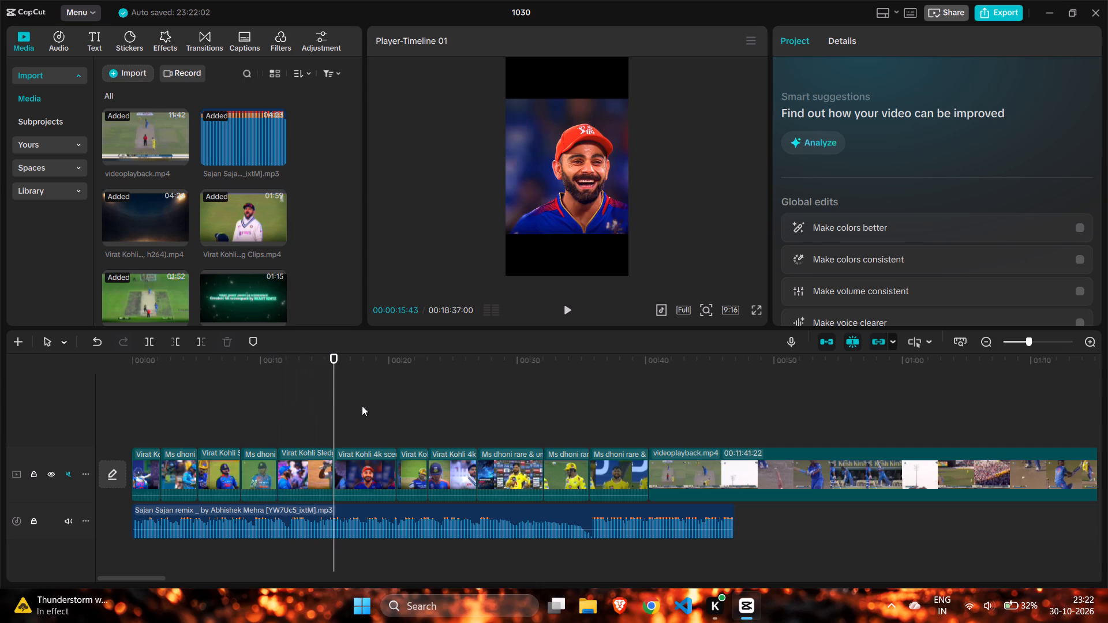
{"action": "left_click_drag", "start_coordinate": [560, 476], "coordinate": [439, 427]}
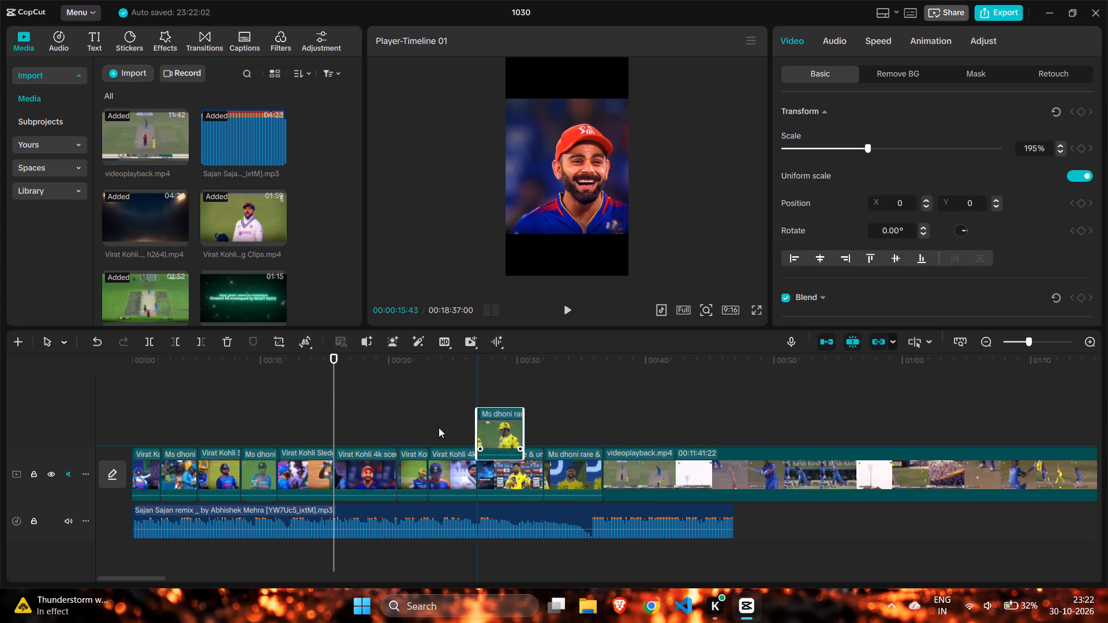
{"action": "left_click_drag", "start_coordinate": [439, 427], "coordinate": [338, 459]}
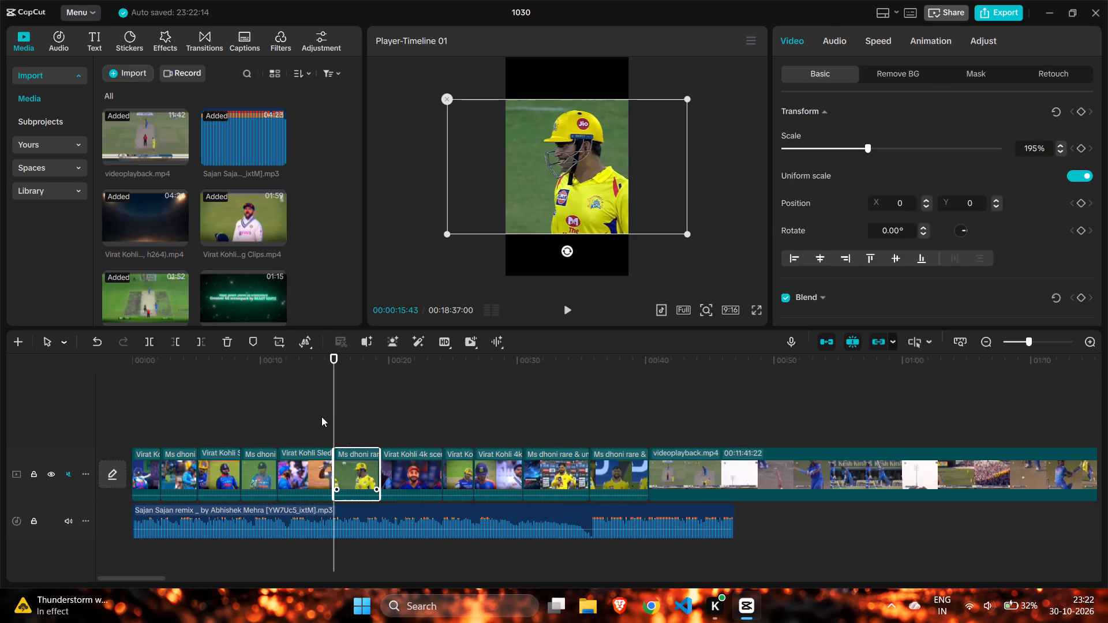
Move the smiling bareheaded Dhoni clip to 00:00:24:12, directly after the red-cap Kohli clip.
{"action": "left_click_drag", "start_coordinate": [334, 417], "coordinate": [422, 421]}
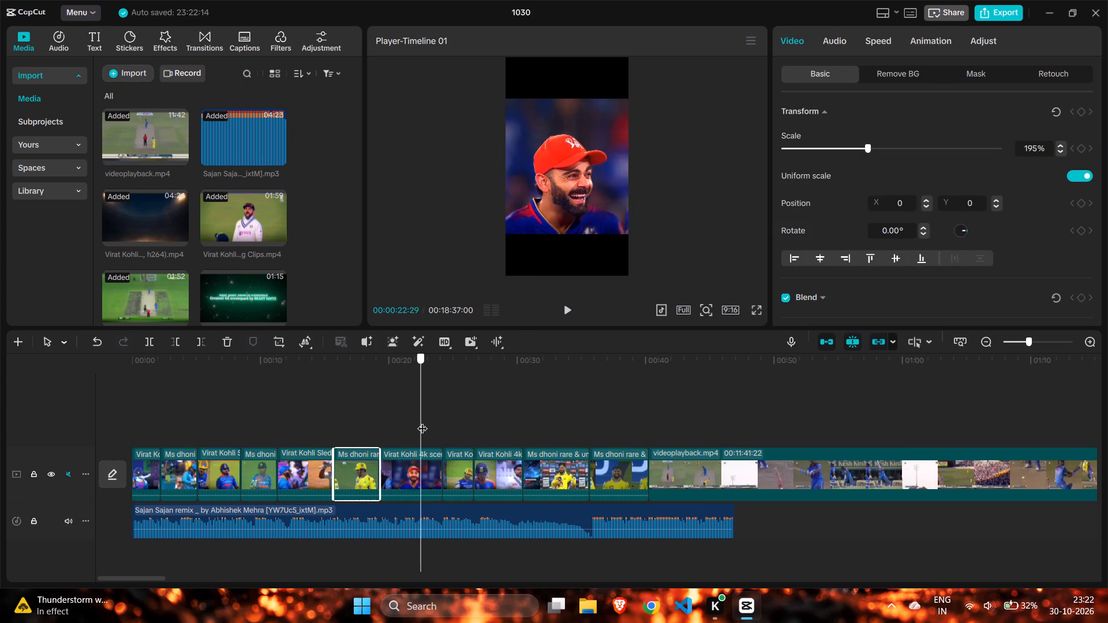
{"action": "left_click_drag", "start_coordinate": [422, 421], "coordinate": [440, 421]}
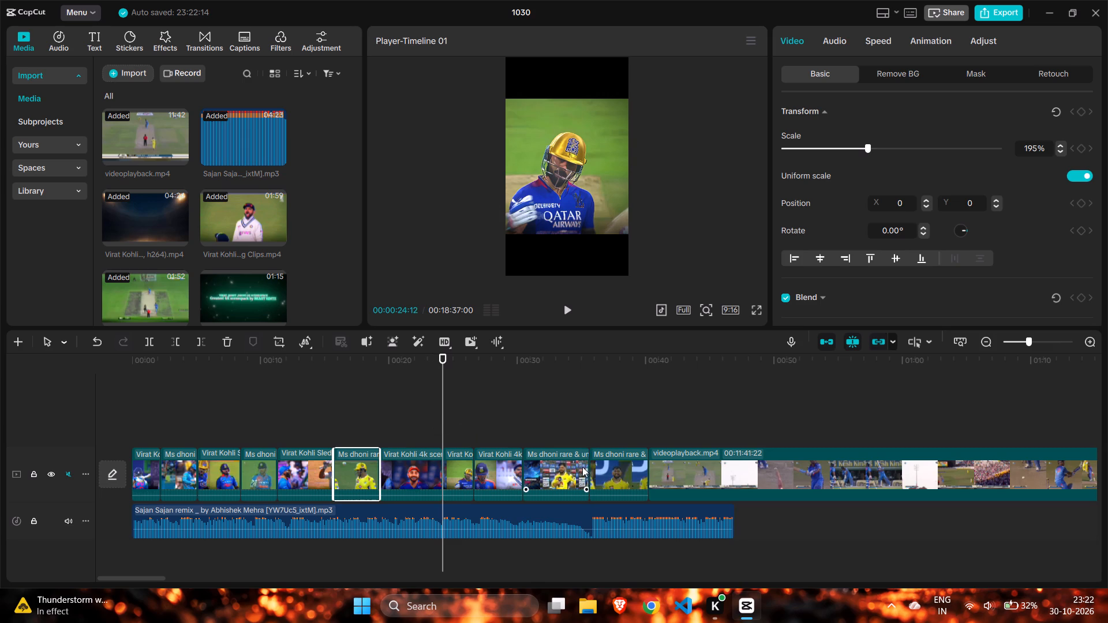
{"action": "left_click_drag", "start_coordinate": [621, 469], "coordinate": [492, 438]}
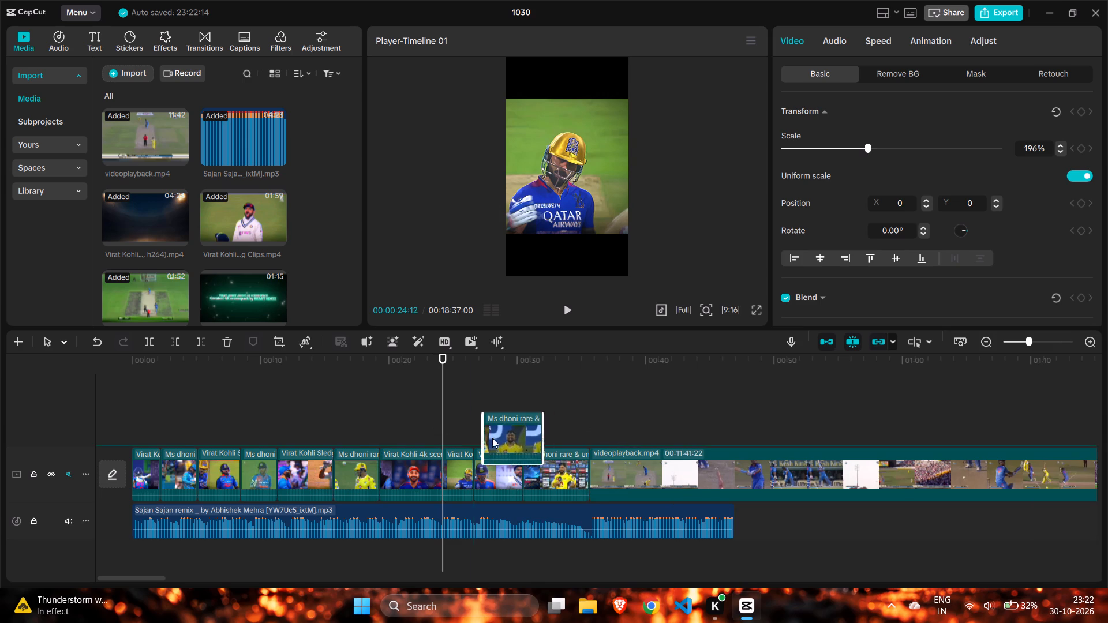
{"action": "left_click_drag", "start_coordinate": [492, 438], "coordinate": [454, 477]}
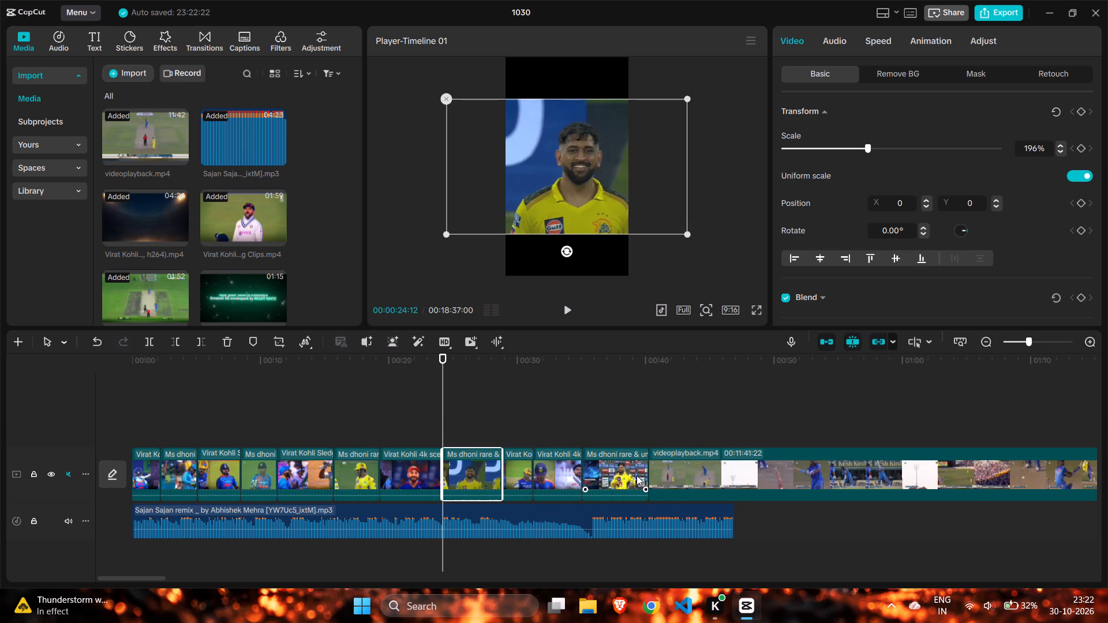
Move the Dhoni interview clip ahead of the last Kohli 4k scenepack clip so Kohli and Dhoni shots alternate.
{"action": "left_click_drag", "start_coordinate": [628, 471], "coordinate": [555, 467]}
Play the rearranged edit from 00:00:00:00 to review the alternating Kohli and Dhoni clips with the remix.
{"action": "left_click", "coordinate": [529, 416]}
{"action": "left_click_drag", "start_coordinate": [529, 414], "coordinate": [133, 412]}
{"action": "left_click", "coordinate": [133, 412]}
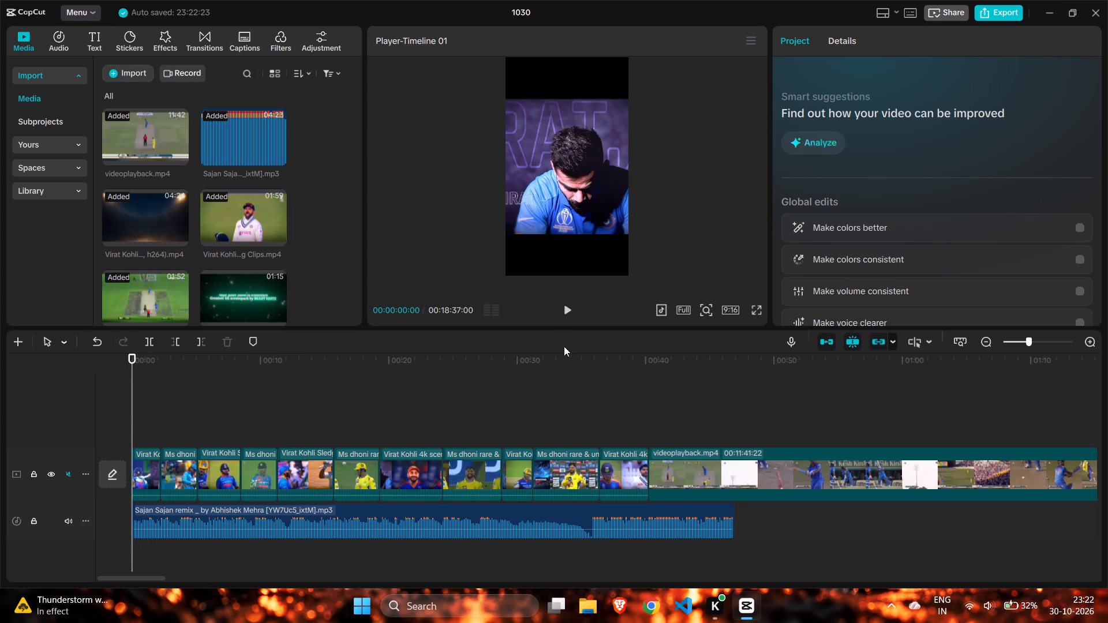
{"action": "left_click", "coordinate": [567, 314]}
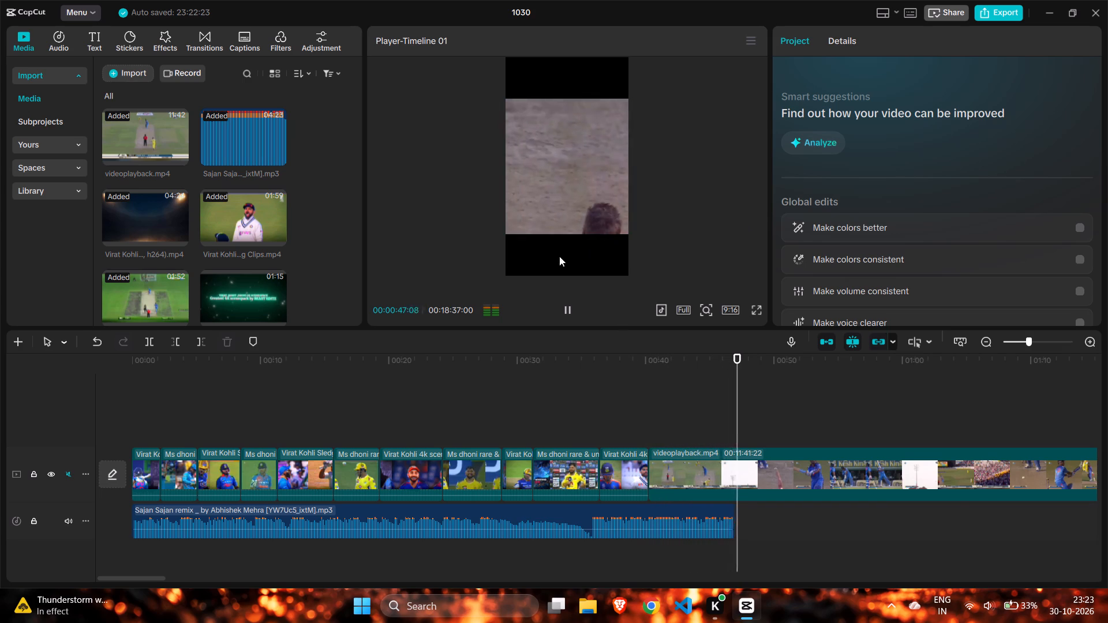
Replay the closing section from 00:00:35:47 to the end of the remix to check the clips against the music.
{"action": "left_click", "coordinate": [602, 389]}
{"action": "left_click_drag", "start_coordinate": [602, 389], "coordinate": [592, 395]}
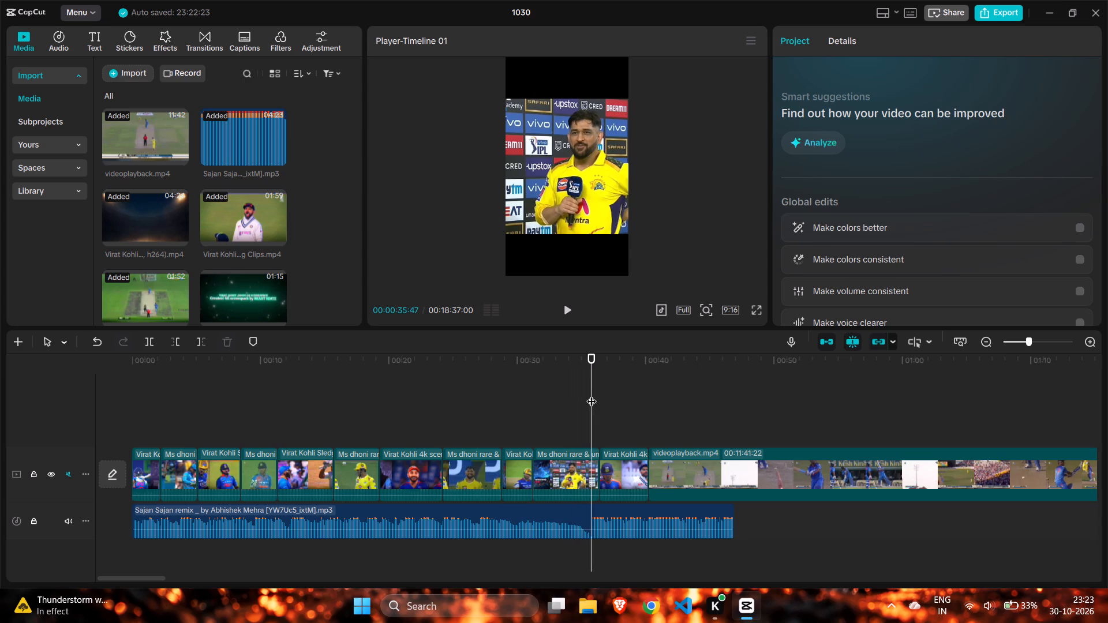
{"action": "left_click", "coordinate": [572, 314]}
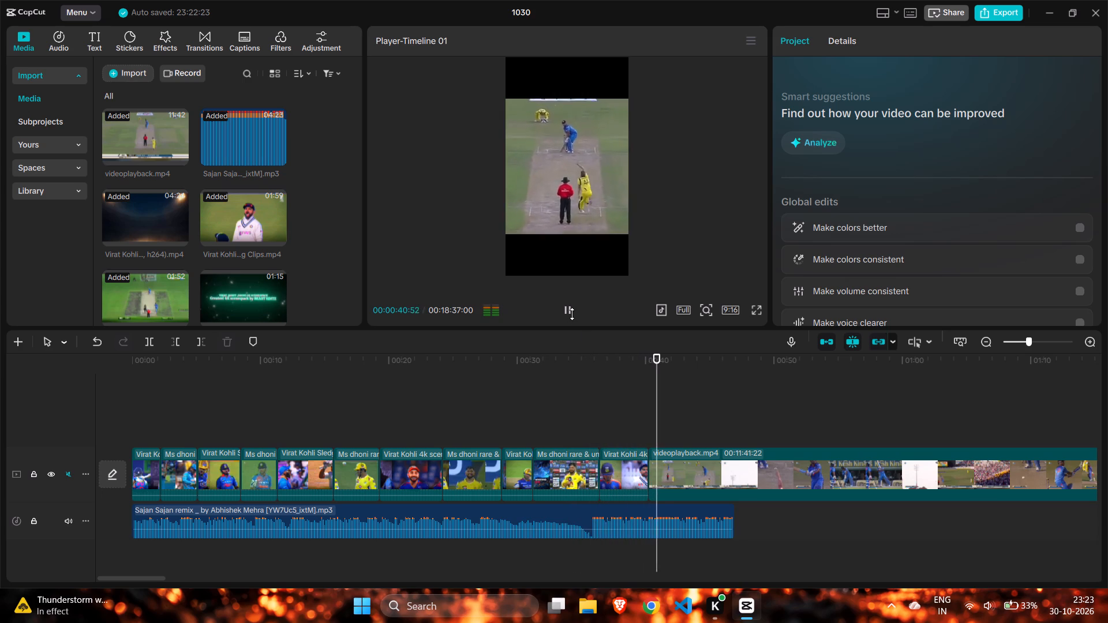
{"action": "left_click", "coordinate": [555, 378]}
{"action": "left_click", "coordinate": [569, 308]}
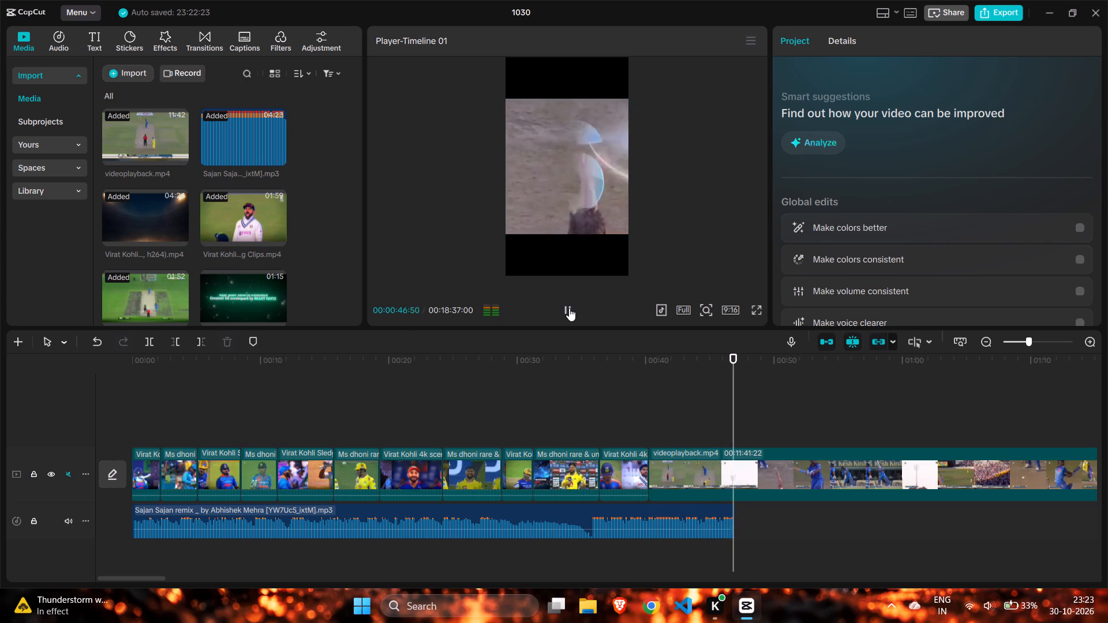
{"action": "left_click", "coordinate": [569, 308]}
Scrub and play the first 15 seconds of the edit to find a better starting point in the remix.
{"action": "left_click", "coordinate": [593, 388]}
{"action": "left_click_drag", "start_coordinate": [594, 387], "coordinate": [329, 406]}
{"action": "left_click", "coordinate": [329, 406]}
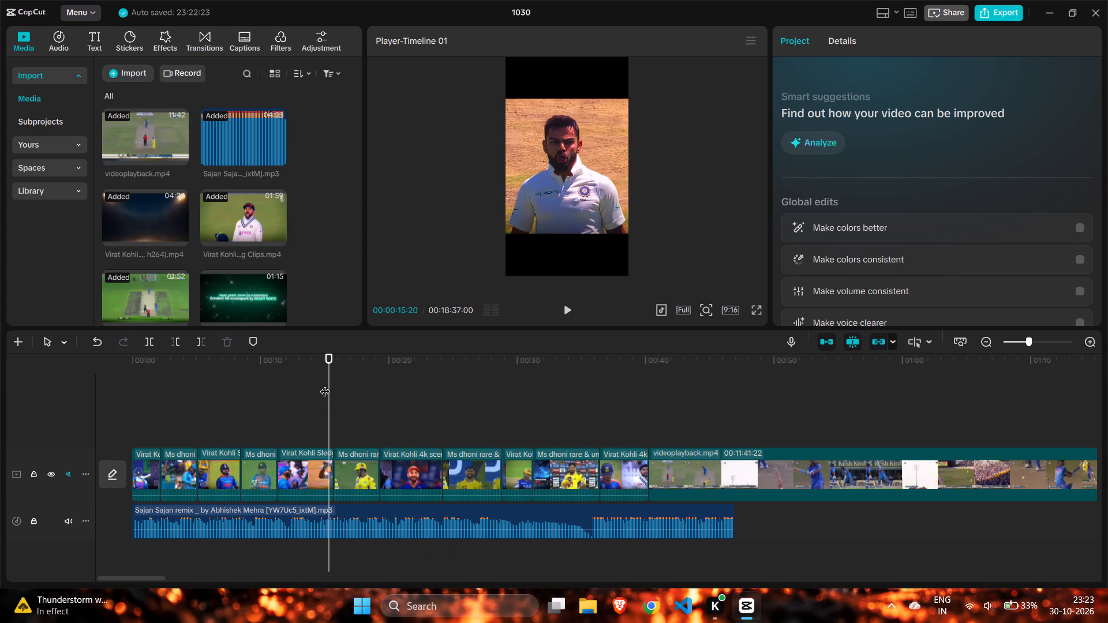
{"action": "left_click", "coordinate": [244, 383]}
{"action": "left_click_drag", "start_coordinate": [243, 383], "coordinate": [126, 370]}
{"action": "left_click", "coordinate": [126, 370]}
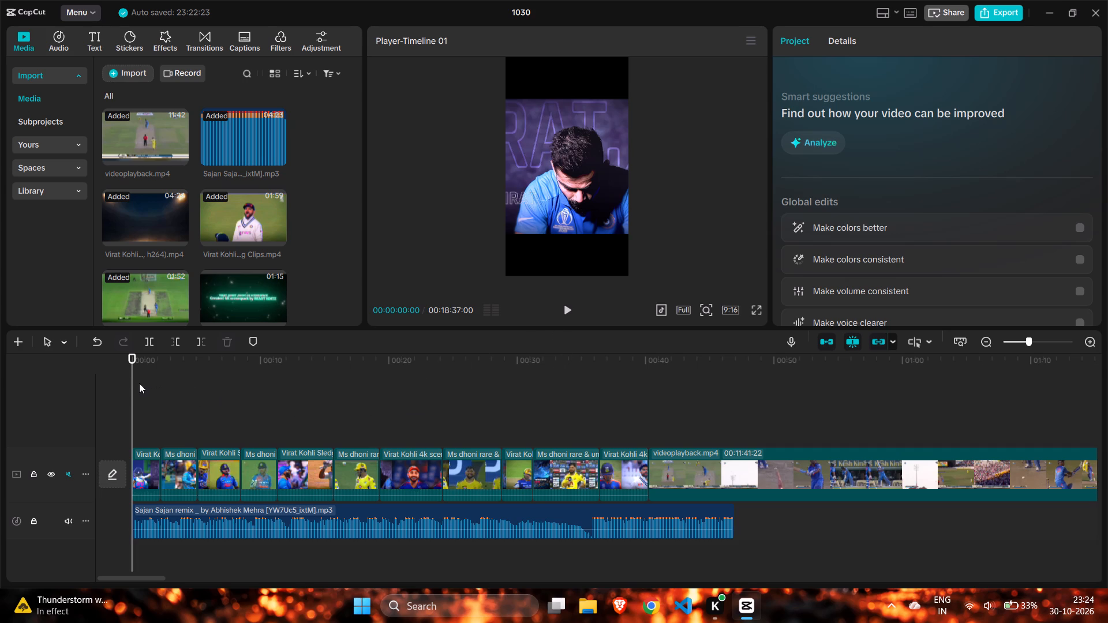
{"action": "left_click_drag", "start_coordinate": [132, 384], "coordinate": [212, 381]}
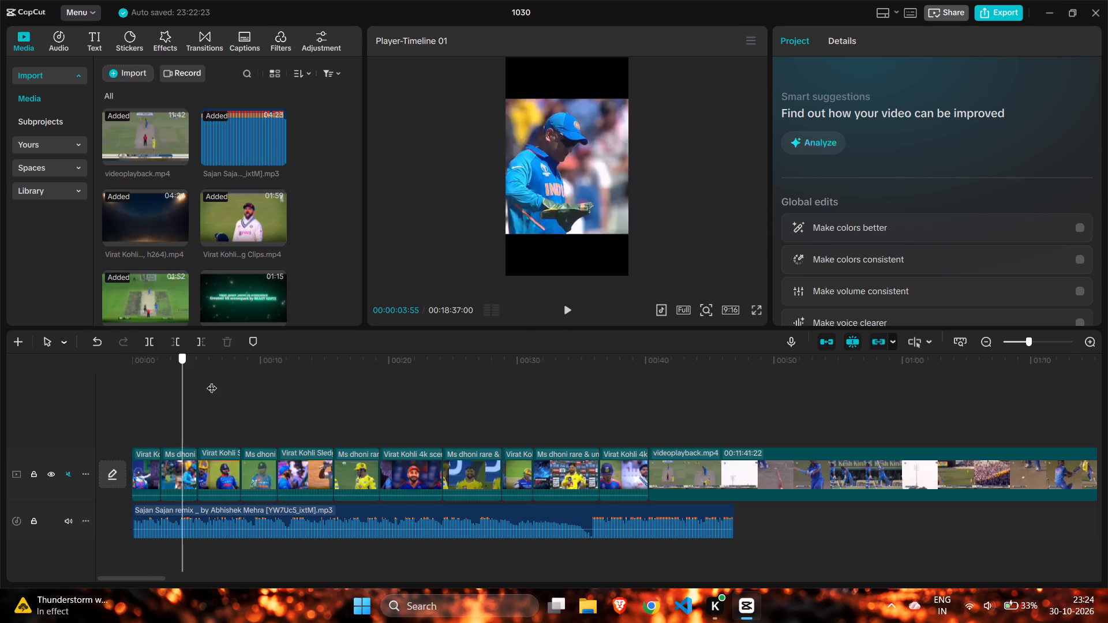
{"action": "left_click_drag", "start_coordinate": [212, 381], "coordinate": [234, 379]}
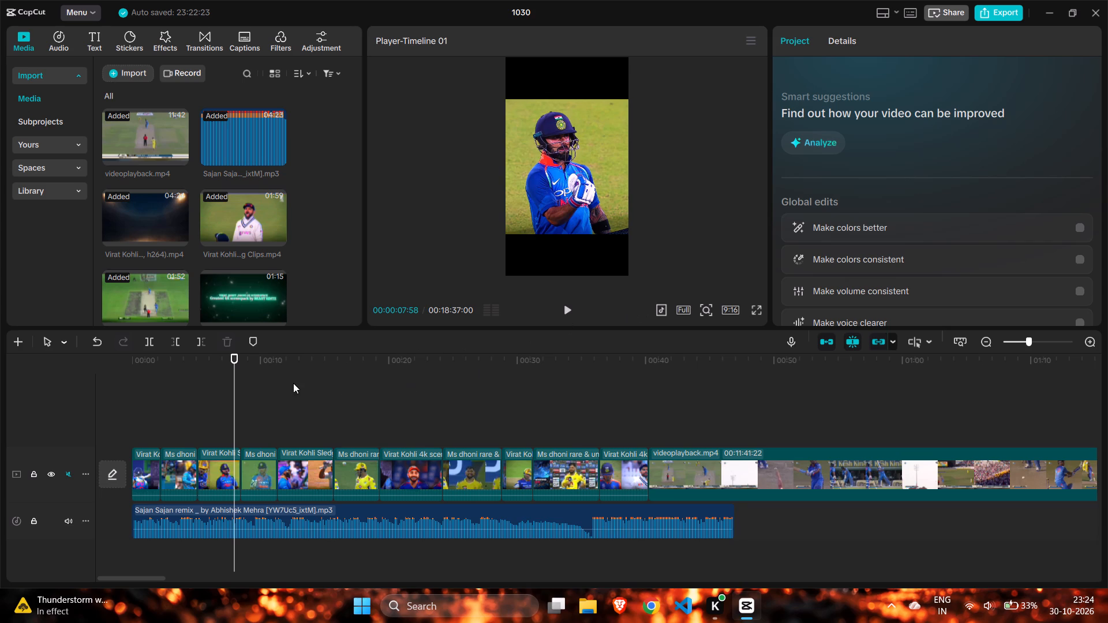
{"action": "left_click", "coordinate": [293, 382]}
{"action": "left_click", "coordinate": [567, 313]}
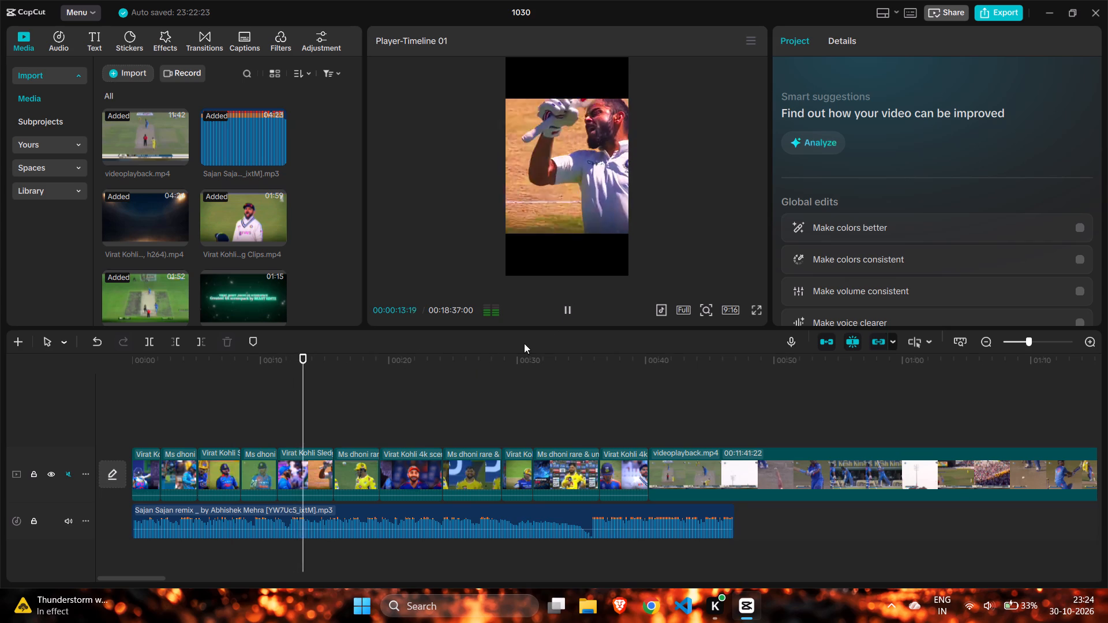
{"action": "left_click", "coordinate": [591, 301]}
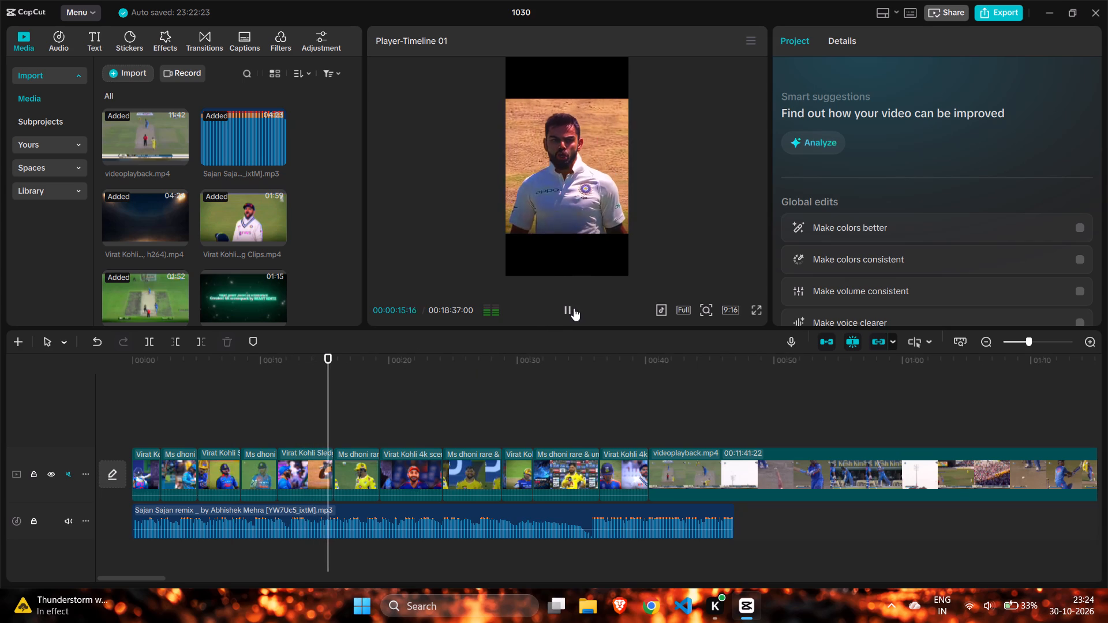
{"action": "left_click", "coordinate": [574, 308]}
Trim the start of the Sajan Sajan remix to 00:00:14:29 and move the shortened track to 00:00:00:00.
{"action": "left_click_drag", "start_coordinate": [330, 381], "coordinate": [328, 380]}
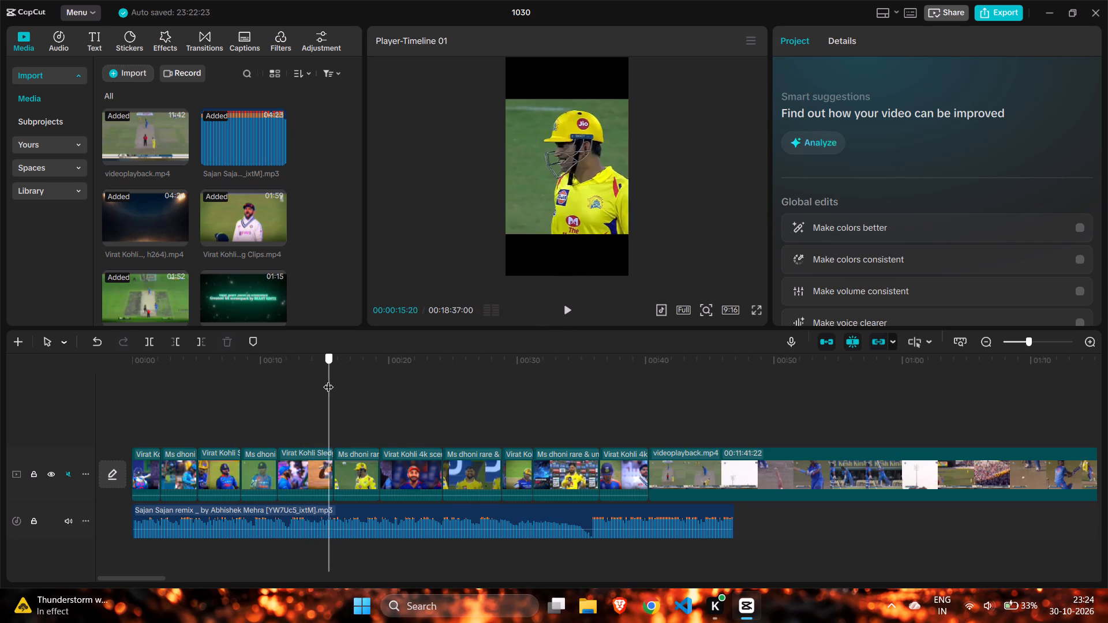
{"action": "left_click_drag", "start_coordinate": [328, 380], "coordinate": [318, 379]}
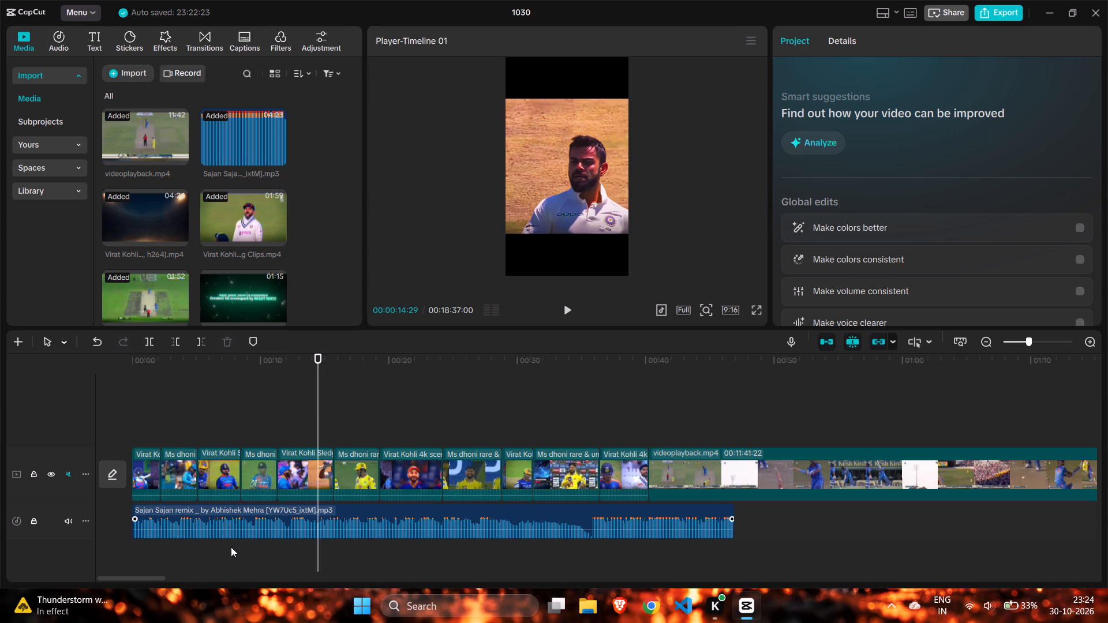
{"action": "left_click", "coordinate": [223, 513]}
{"action": "left_click_drag", "start_coordinate": [129, 517], "coordinate": [227, 538]}
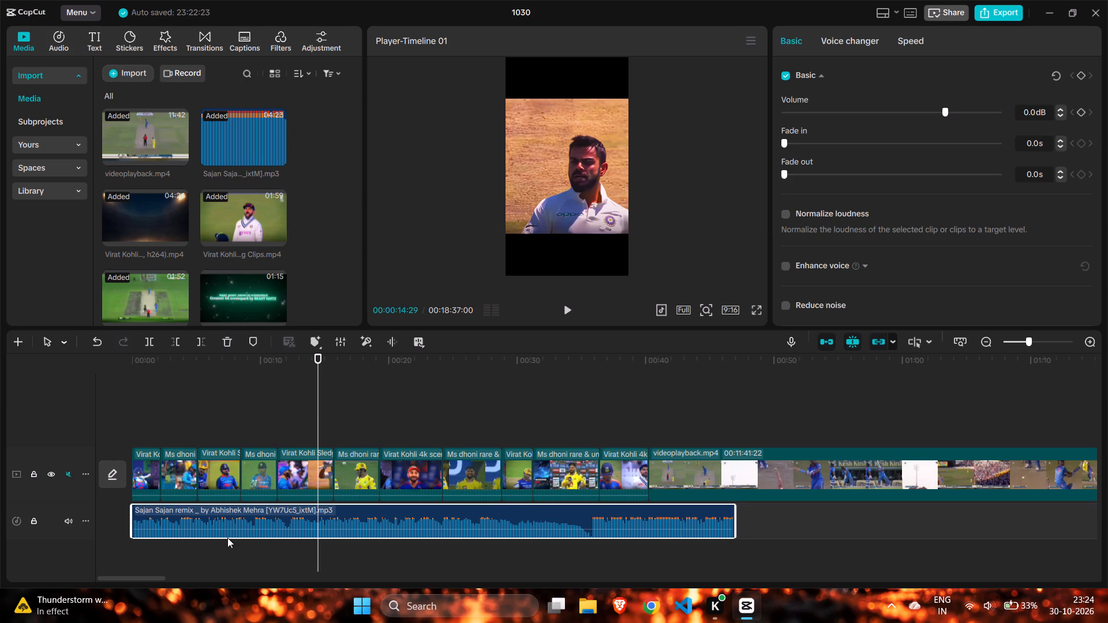
{"action": "left_click_drag", "start_coordinate": [227, 538], "coordinate": [226, 538]}
{"action": "left_click_drag", "start_coordinate": [132, 506], "coordinate": [317, 519]}
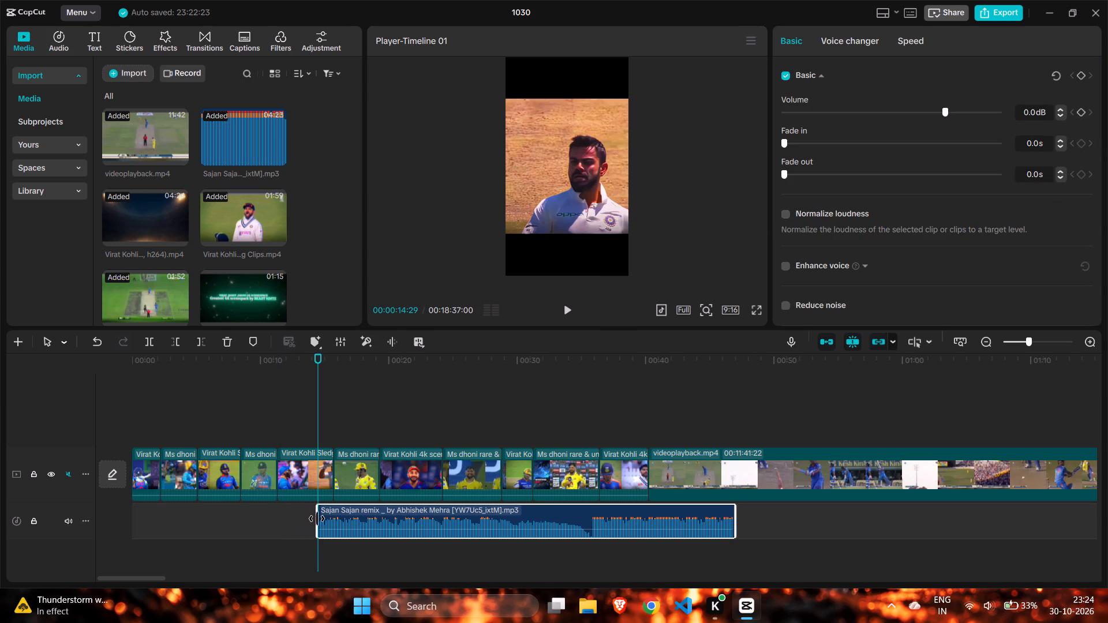
{"action": "left_click_drag", "start_coordinate": [317, 519], "coordinate": [319, 518]}
{"action": "left_click_drag", "start_coordinate": [351, 511], "coordinate": [163, 510]}
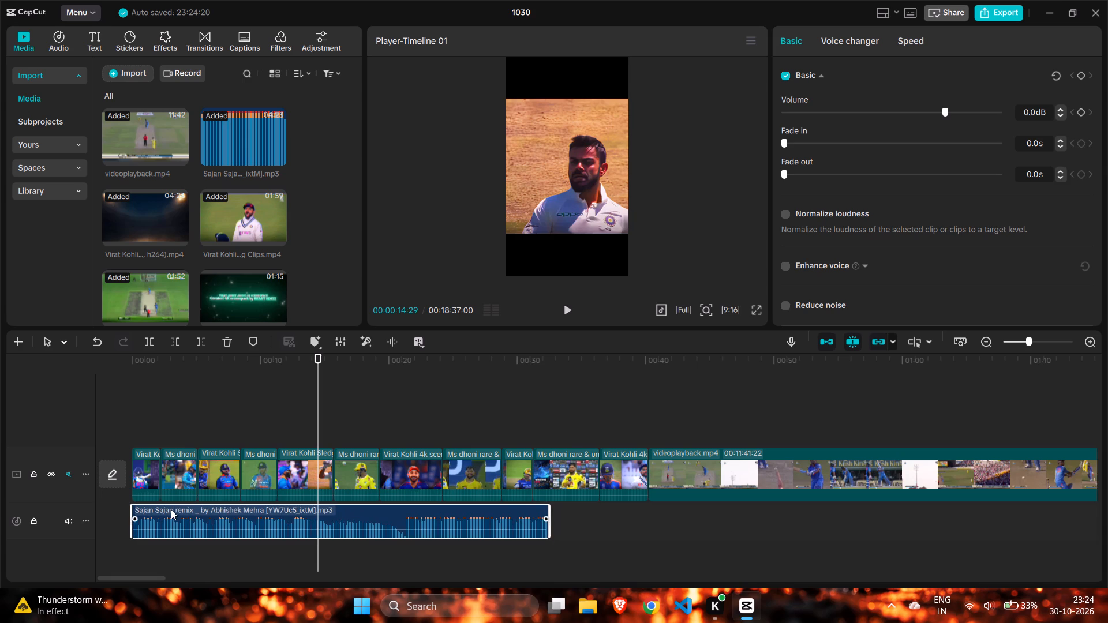
Play the edit from 00:00:00:00 to check how the opening clips fit the newly trimmed remix.
{"action": "left_click", "coordinate": [213, 406]}
{"action": "left_click_drag", "start_coordinate": [212, 404], "coordinate": [88, 402]}
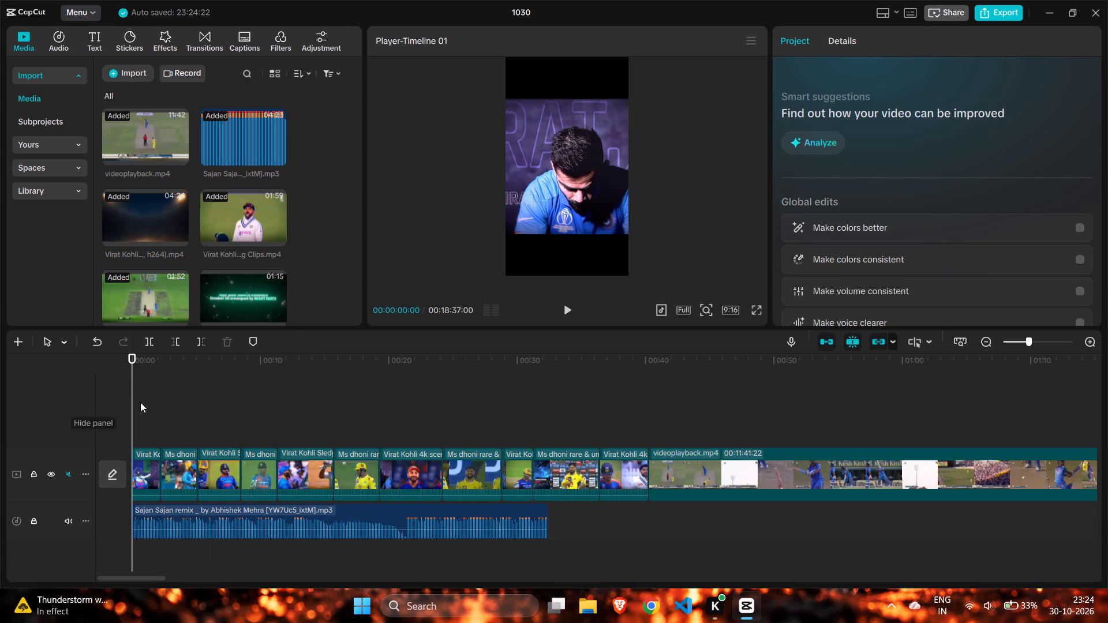
{"action": "left_click", "coordinate": [574, 309]}
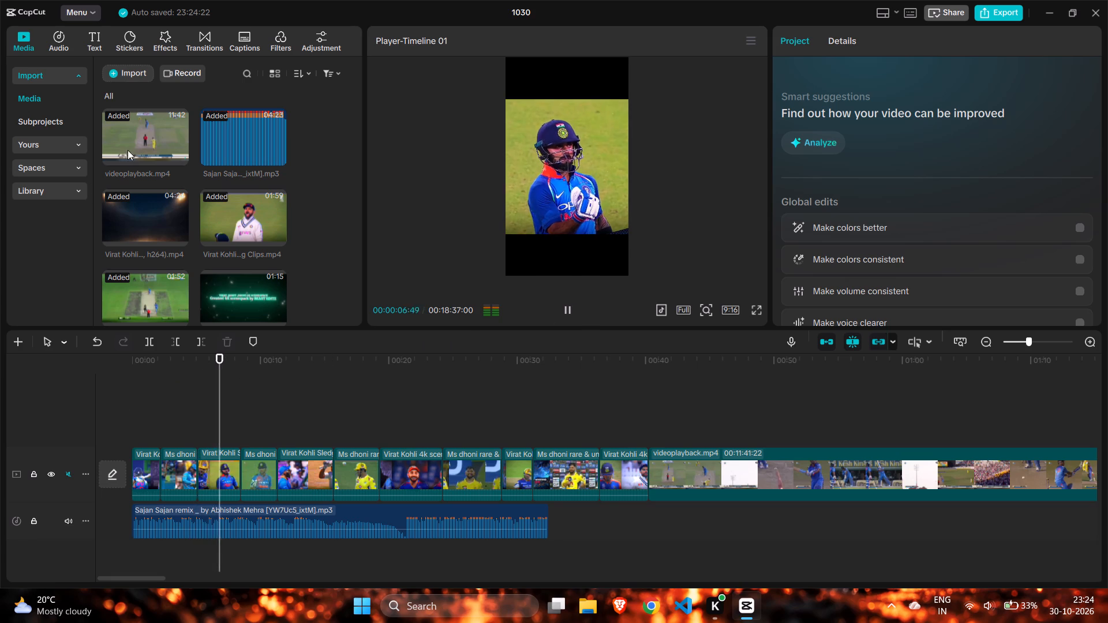
{"action": "left_click", "coordinate": [137, 422]}
{"action": "left_click_drag", "start_coordinate": [136, 421], "coordinate": [117, 420]}
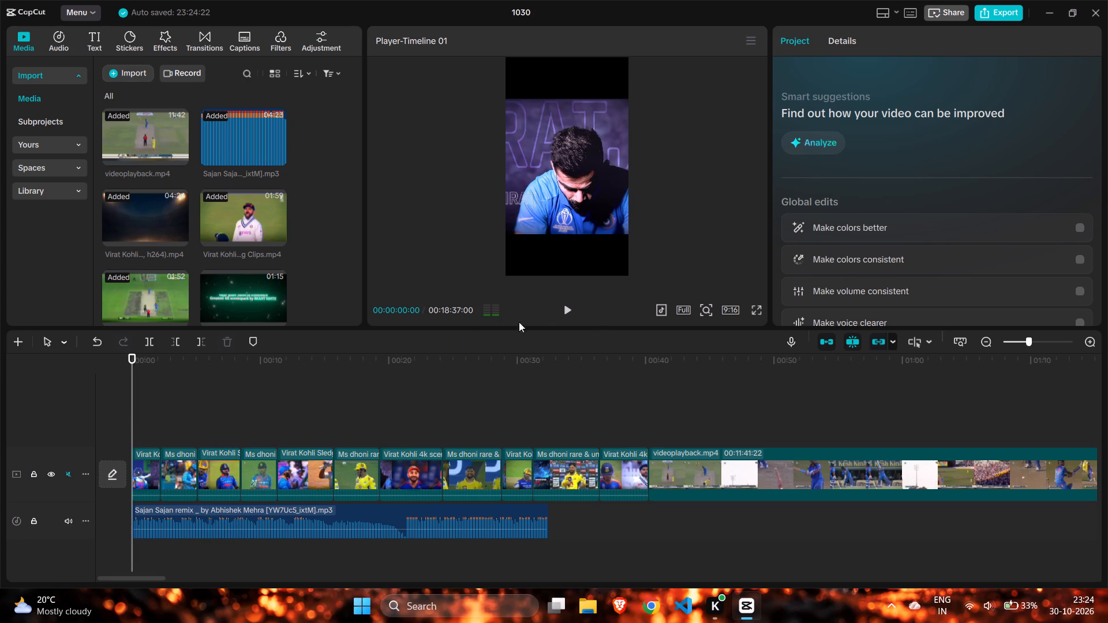
{"action": "left_click", "coordinate": [571, 305]}
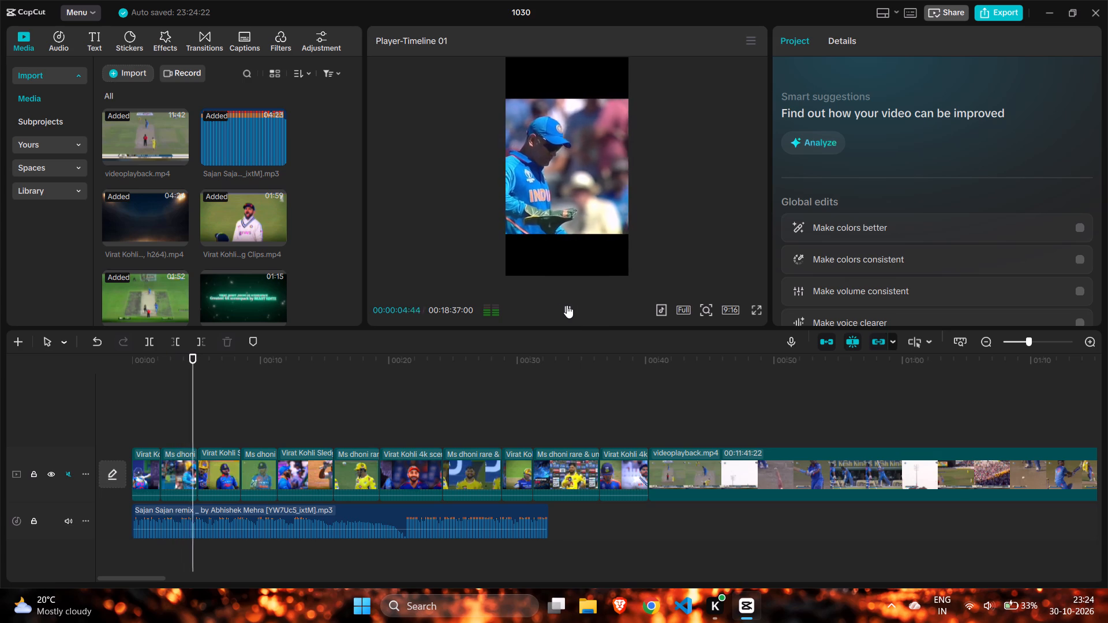
{"action": "left_click", "coordinate": [567, 305]}
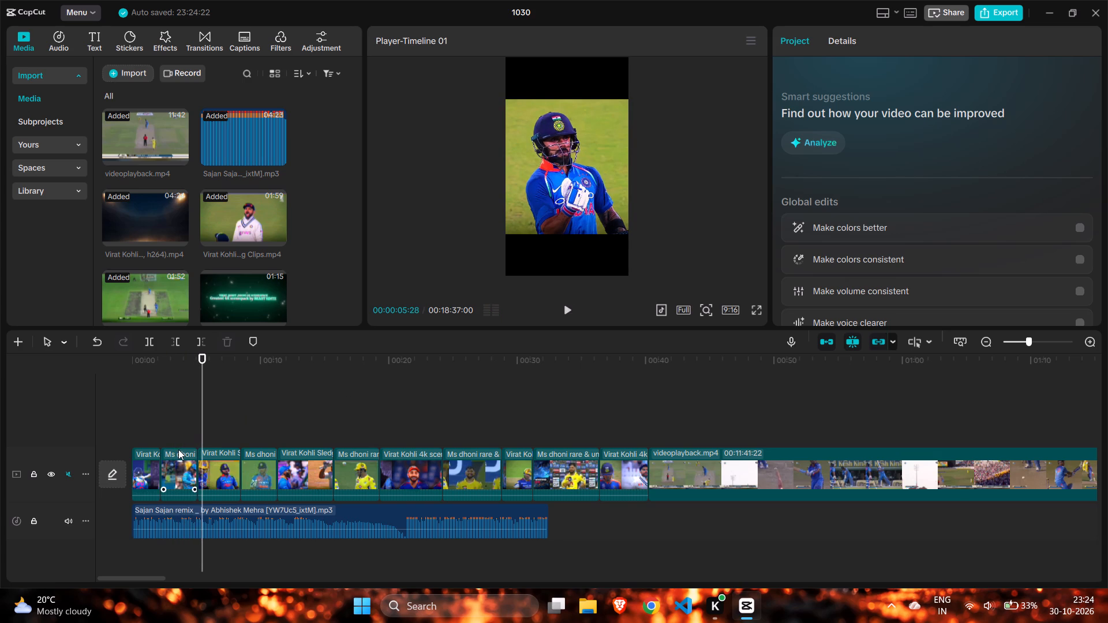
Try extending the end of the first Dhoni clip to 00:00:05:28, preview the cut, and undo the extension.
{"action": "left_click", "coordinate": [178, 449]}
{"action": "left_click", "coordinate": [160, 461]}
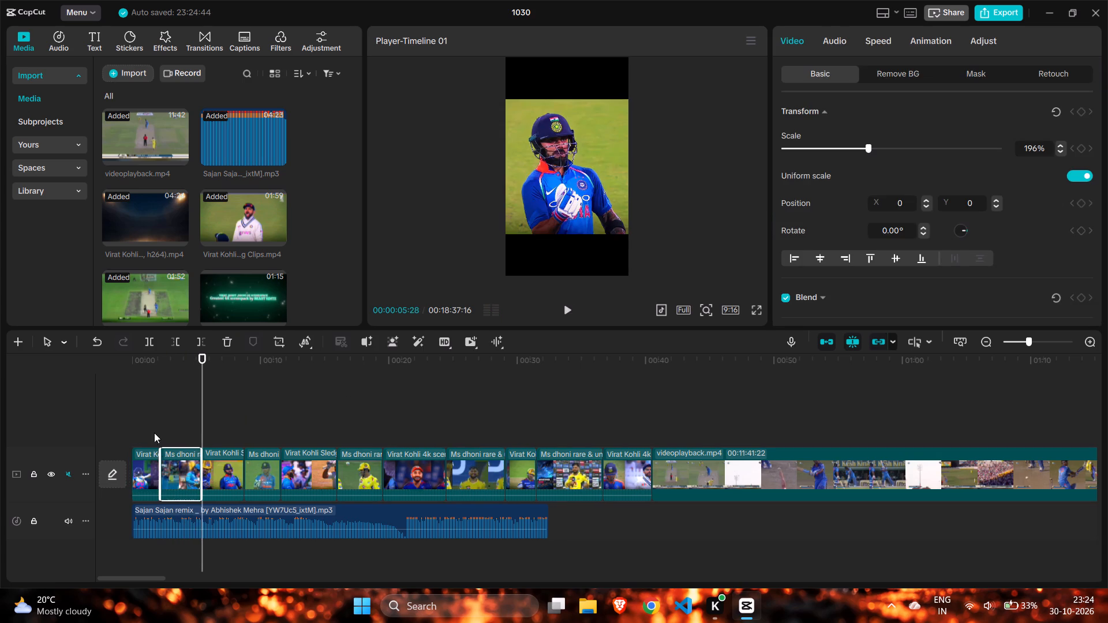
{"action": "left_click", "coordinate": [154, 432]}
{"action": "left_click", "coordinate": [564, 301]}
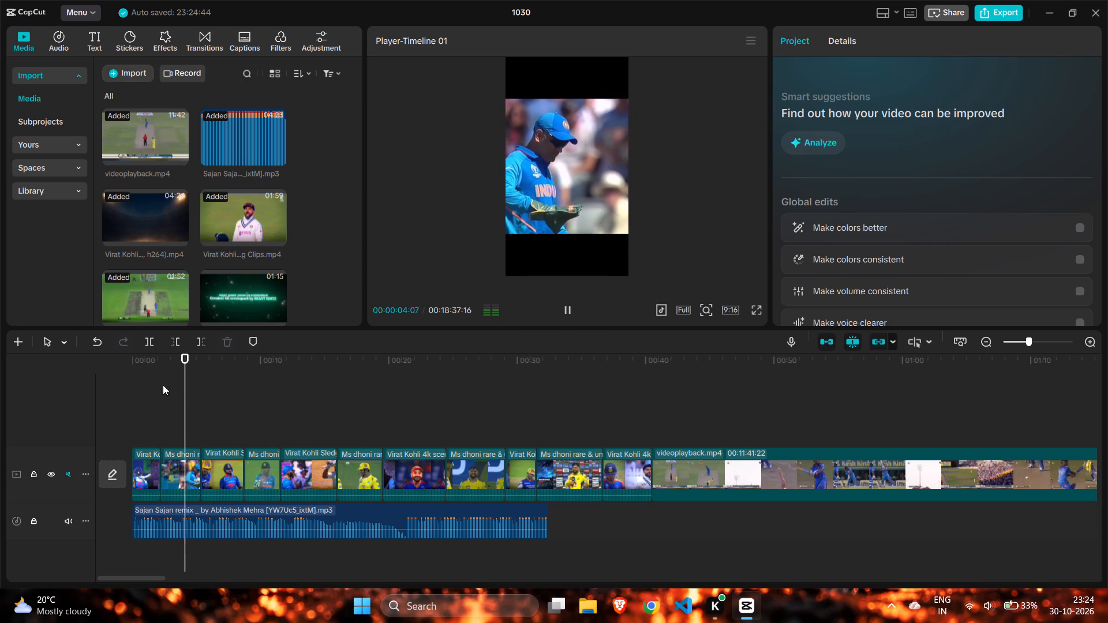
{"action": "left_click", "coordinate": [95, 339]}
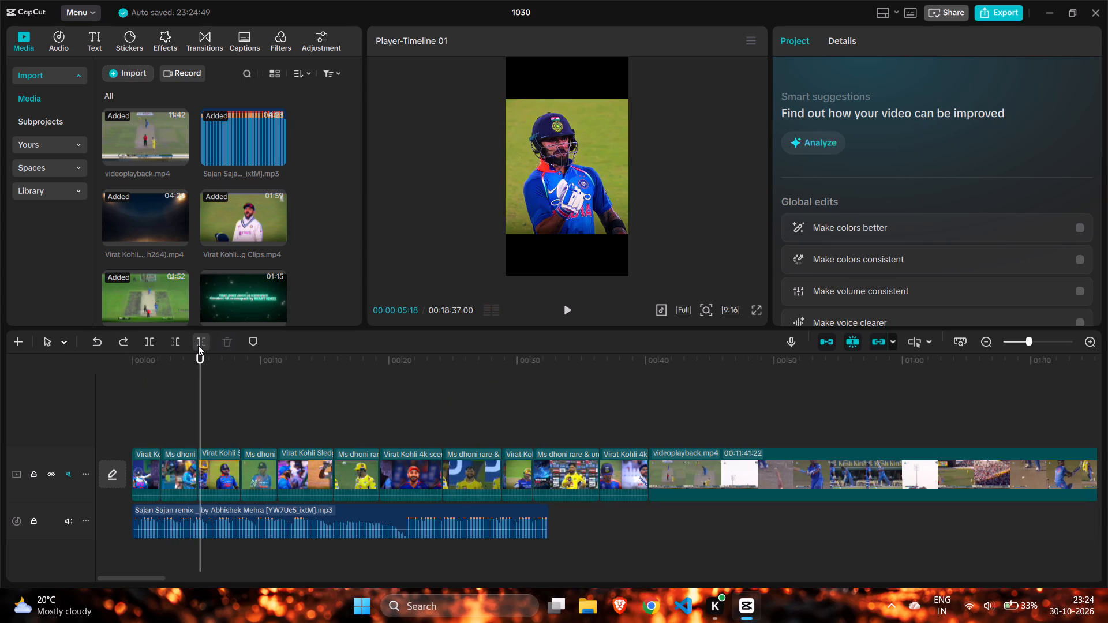
Play the opening to locate the music cue and trim the end of the first Dhoni clip back to about 00:00:04.
{"action": "scroll", "coordinate": [198, 345], "scroll_direction": "up", "scroll_amount": 18, "text": "ctrl"}
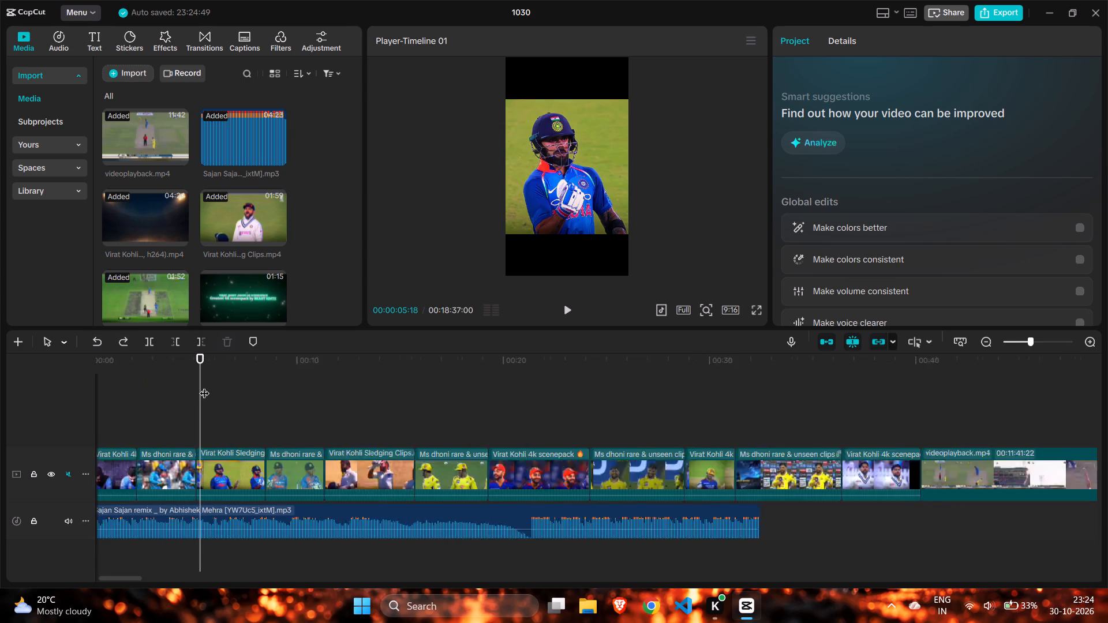
{"action": "scroll", "coordinate": [204, 386], "scroll_direction": "up", "scroll_amount": 6, "text": "ctrl"}
{"action": "scroll", "coordinate": [204, 386], "scroll_direction": "right", "scroll_amount": 2}
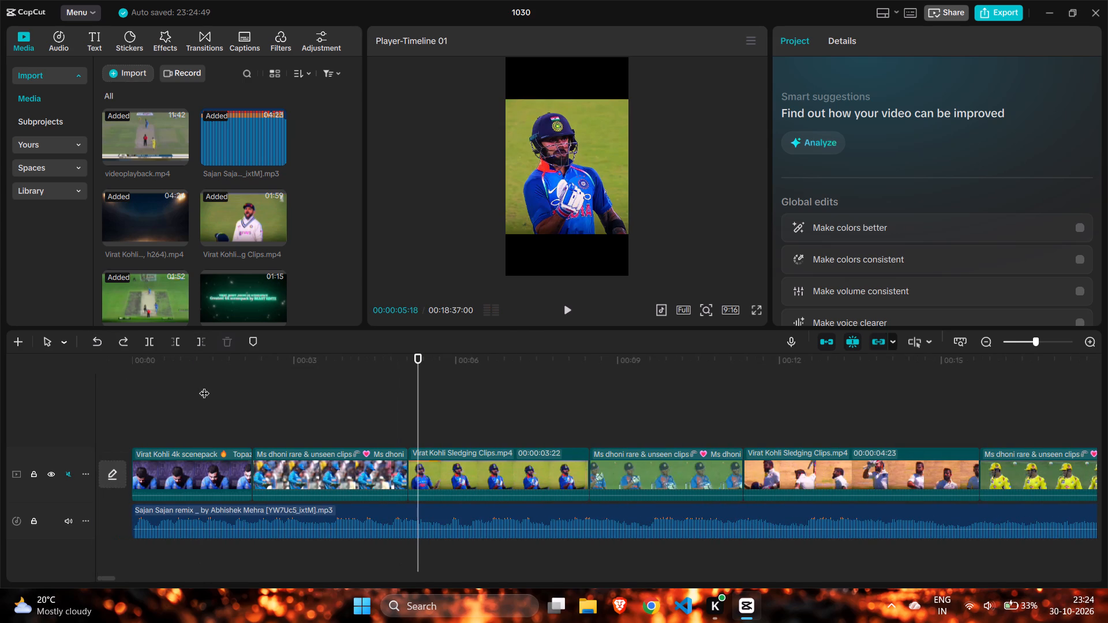
{"action": "left_click", "coordinate": [352, 393]}
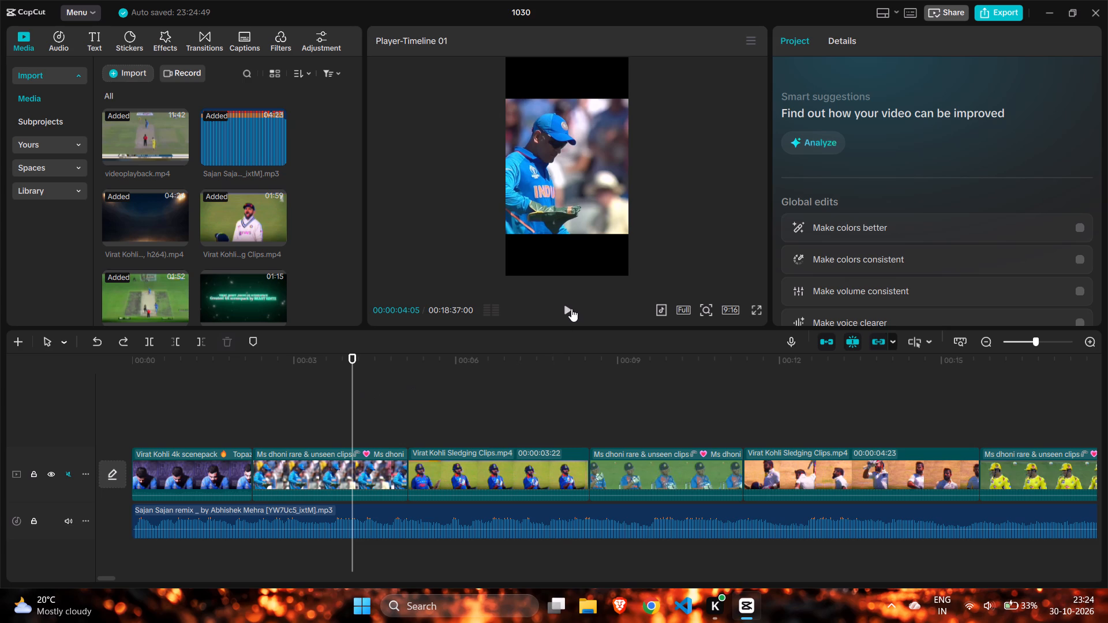
{"action": "left_click", "coordinate": [571, 309]}
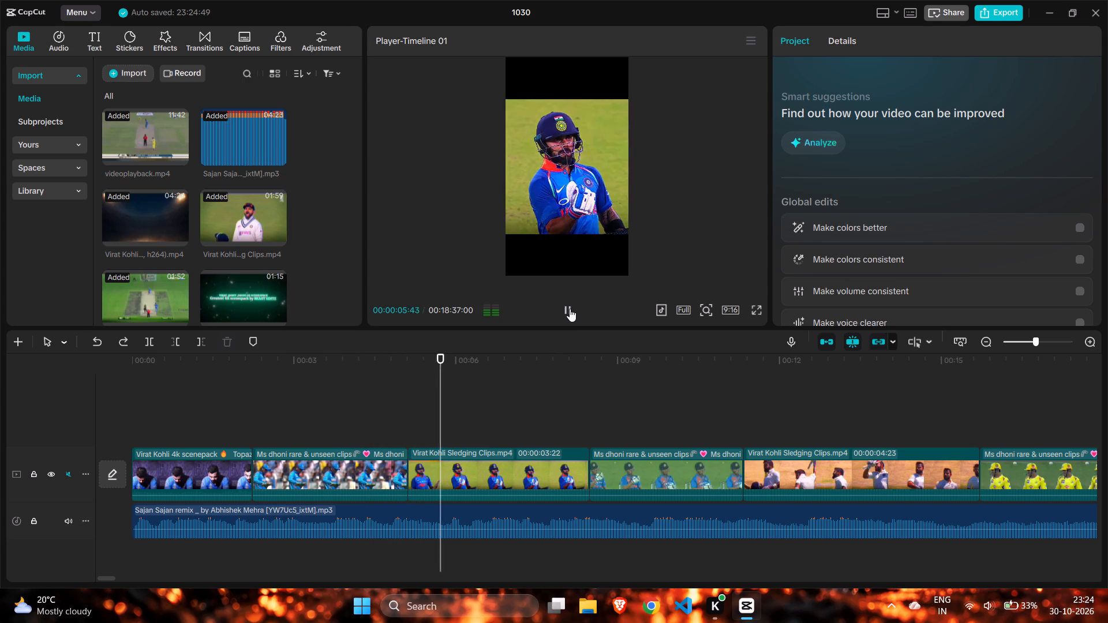
{"action": "left_click", "coordinate": [242, 393]}
{"action": "left_click_drag", "start_coordinate": [241, 392], "coordinate": [237, 391]}
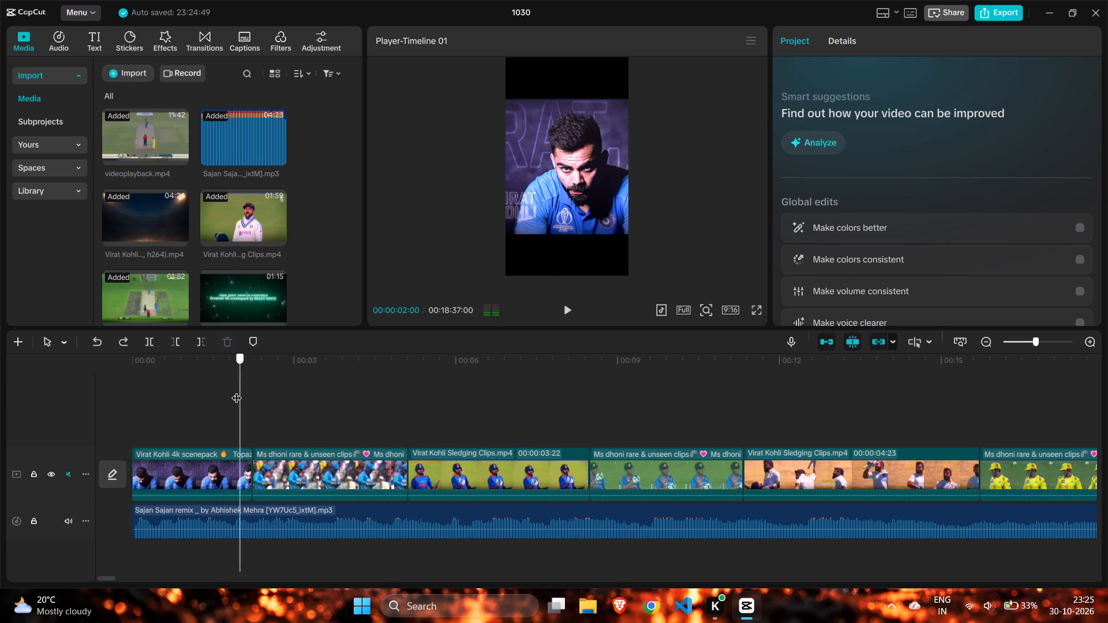
{"action": "left_click_drag", "start_coordinate": [237, 391], "coordinate": [107, 357]}
{"action": "left_click", "coordinate": [564, 309]}
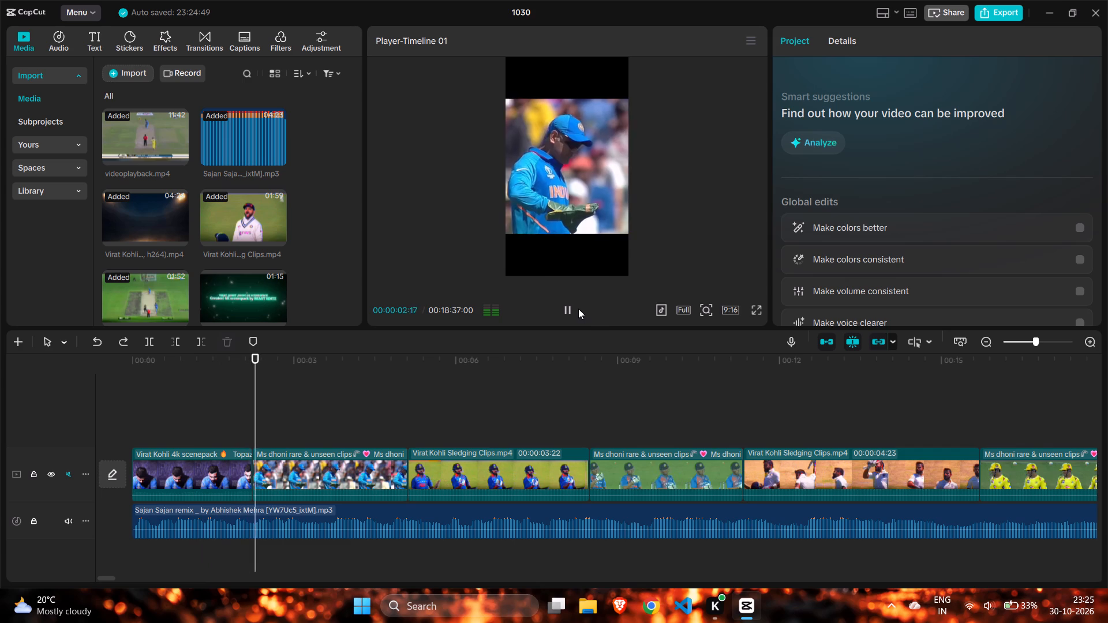
{"action": "left_click", "coordinate": [563, 302]}
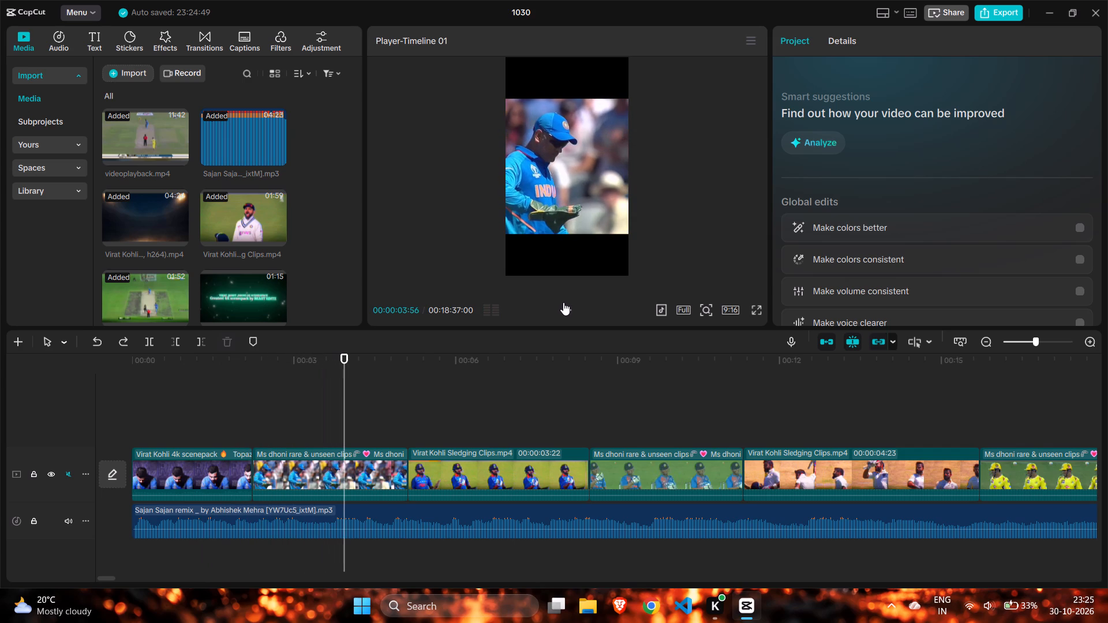
{"action": "left_click", "coordinate": [356, 467]}
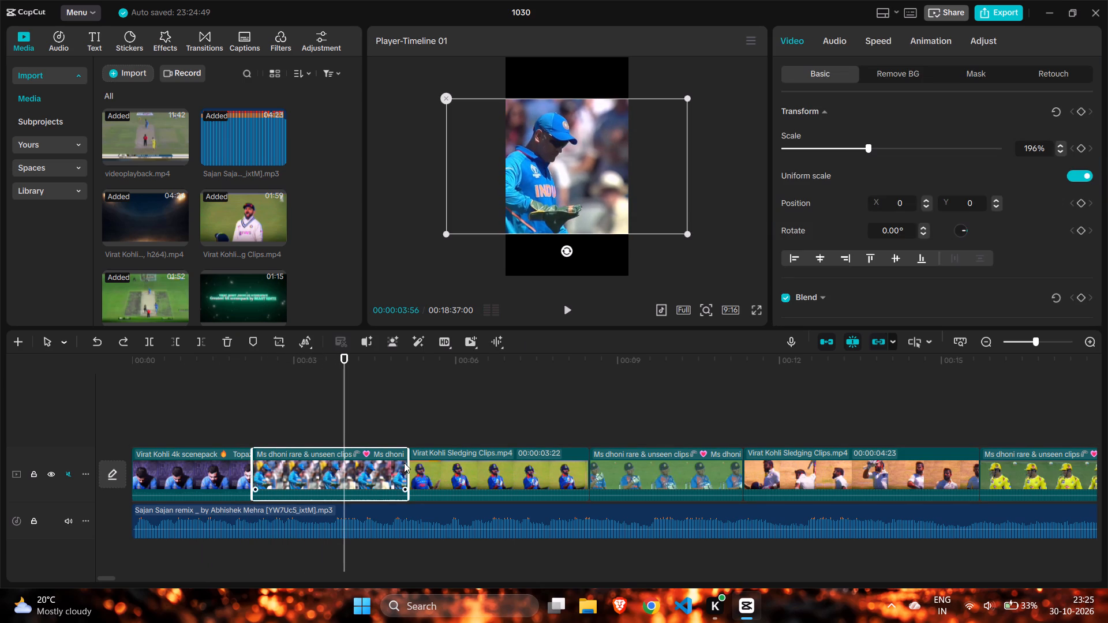
{"action": "left_click_drag", "start_coordinate": [409, 463], "coordinate": [346, 461]}
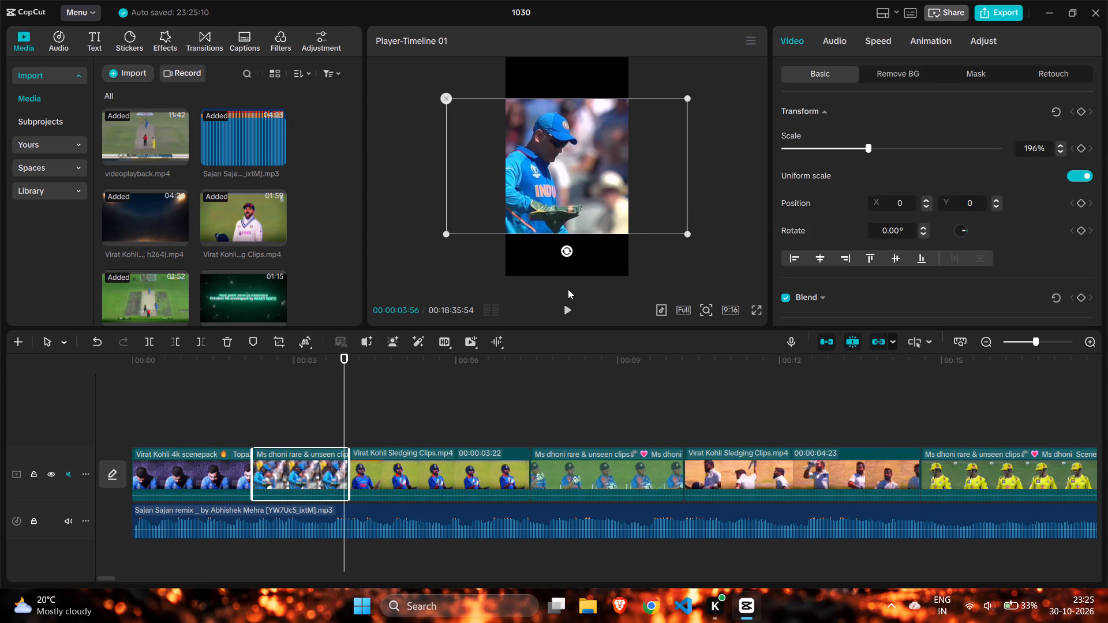
Play the cut into the Kohli Sledging clip and replay the opening from 00:00:00:00 to check the clip timing against the remix.
{"action": "left_click", "coordinate": [572, 311]}
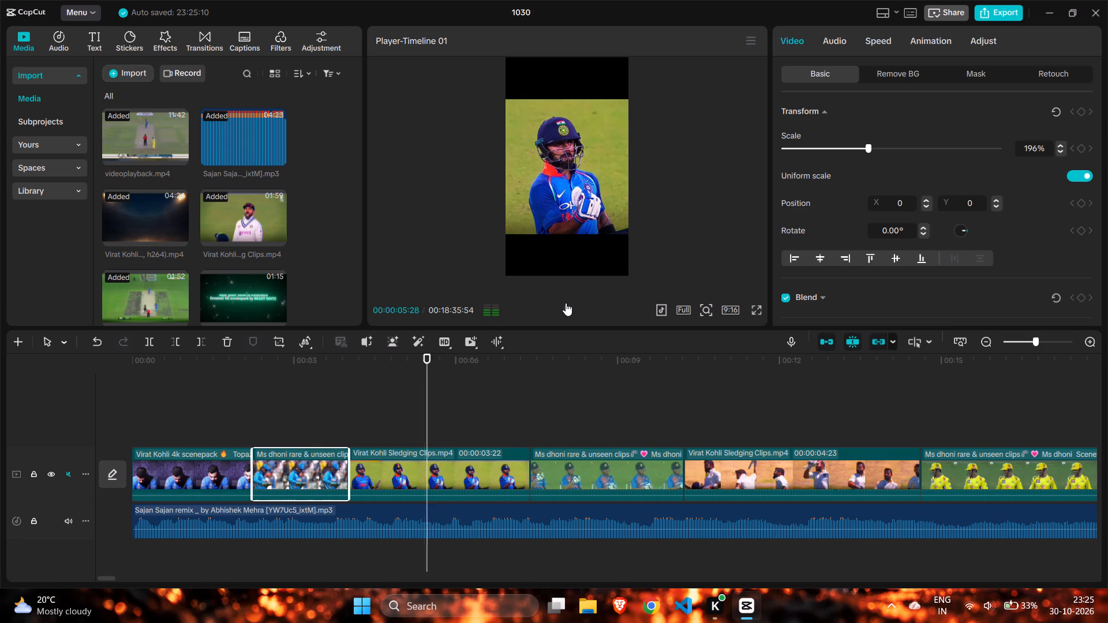
{"action": "left_click", "coordinate": [565, 303]}
{"action": "left_click", "coordinate": [212, 409]}
{"action": "left_click_drag", "start_coordinate": [212, 408], "coordinate": [121, 392]}
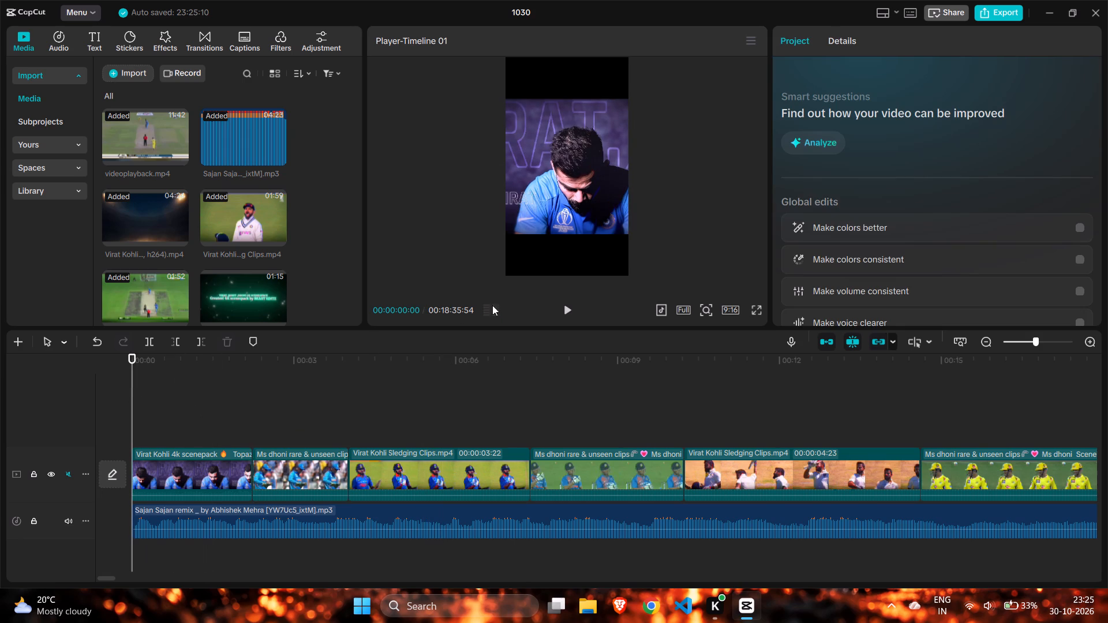
{"action": "left_click", "coordinate": [570, 303]}
{"action": "left_click", "coordinate": [570, 301]}
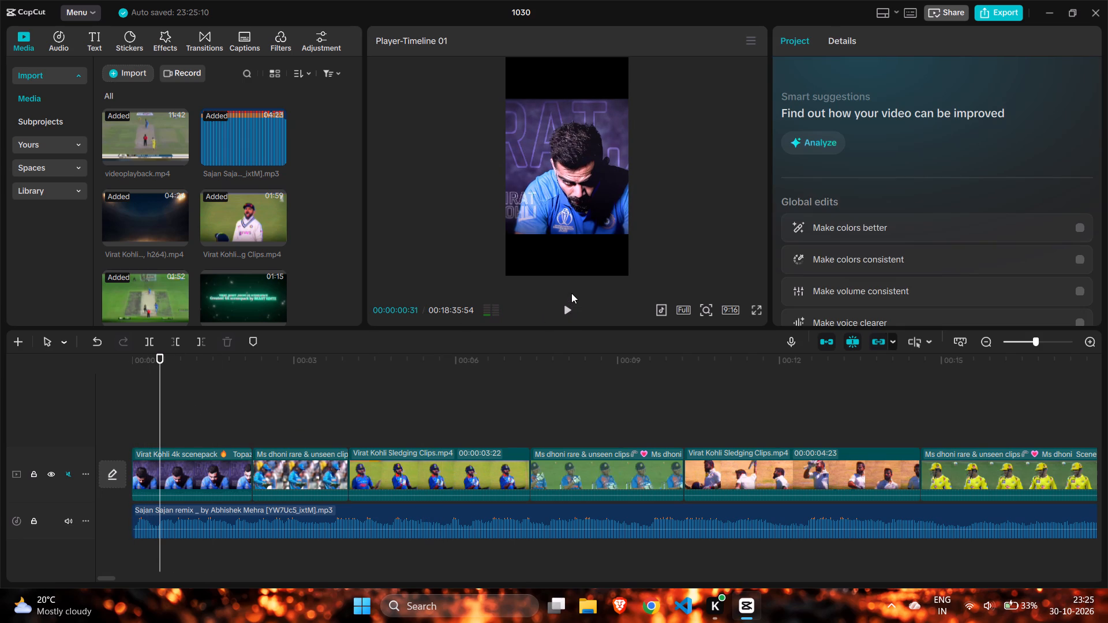
{"action": "left_click", "coordinate": [565, 306]}
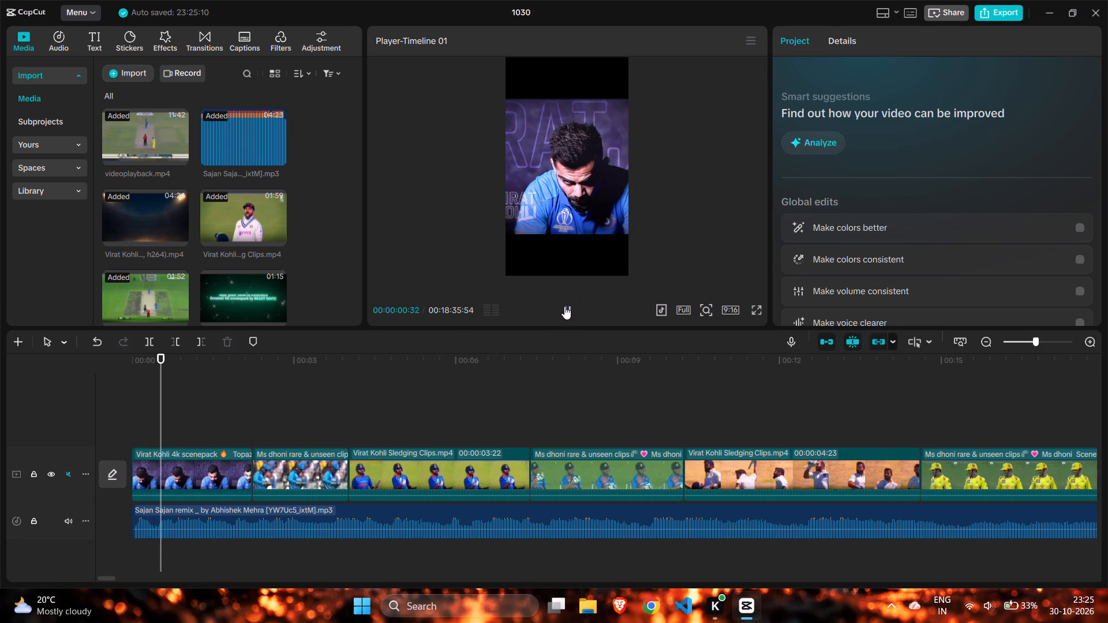
{"action": "left_click", "coordinate": [565, 305]}
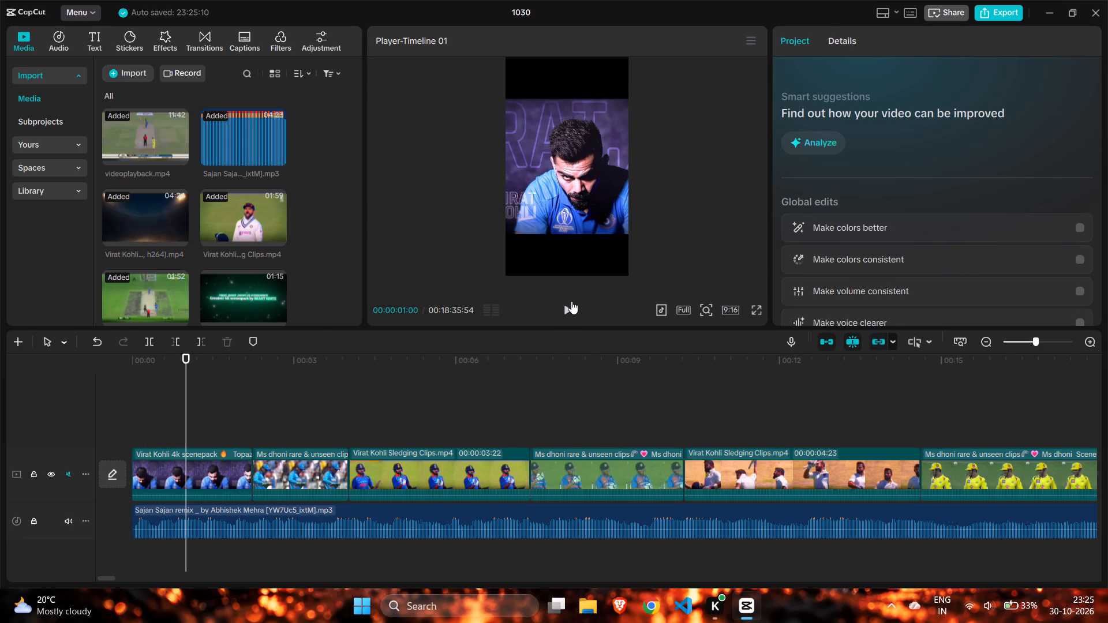
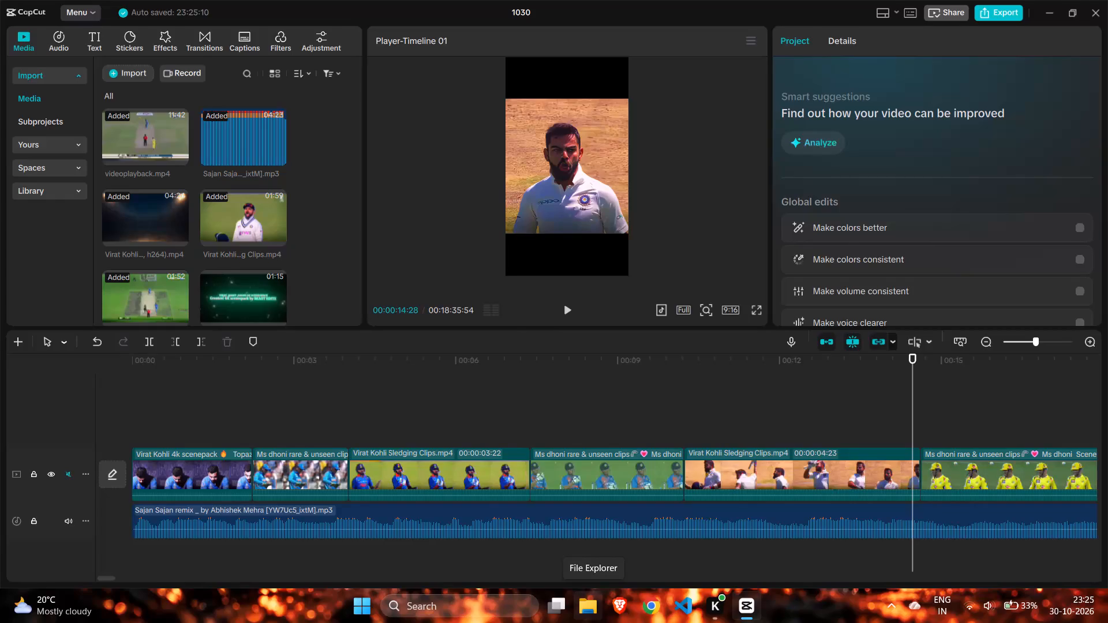
Play the opening to locate the music cue and extend the end of the first Dhoni clip to about 00:00:04:08.
{"action": "left_click", "coordinate": [139, 407]}
{"action": "left_click_drag", "start_coordinate": [139, 407], "coordinate": [115, 416]}
{"action": "left_click", "coordinate": [567, 307]}
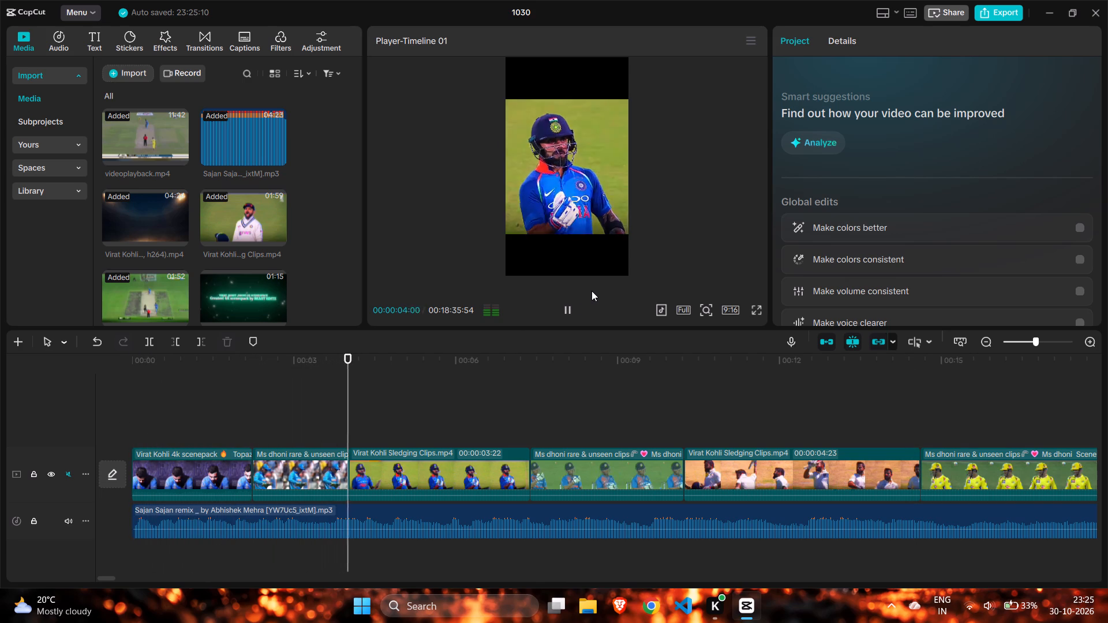
{"action": "left_click", "coordinate": [571, 302]}
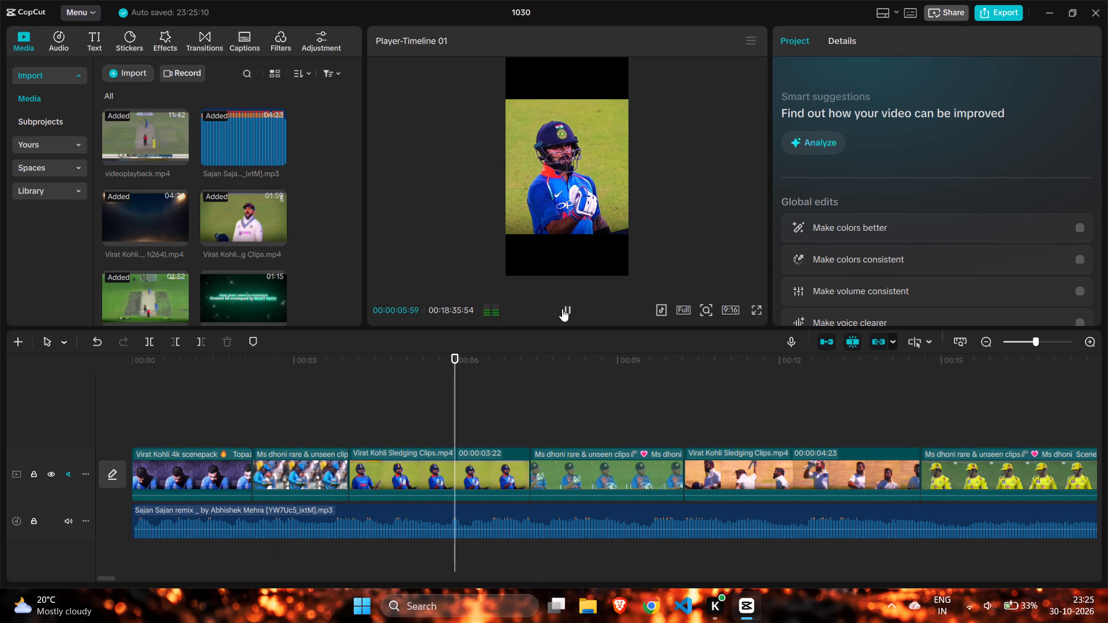
{"action": "left_click", "coordinate": [192, 408]}
{"action": "left_click", "coordinate": [574, 303]}
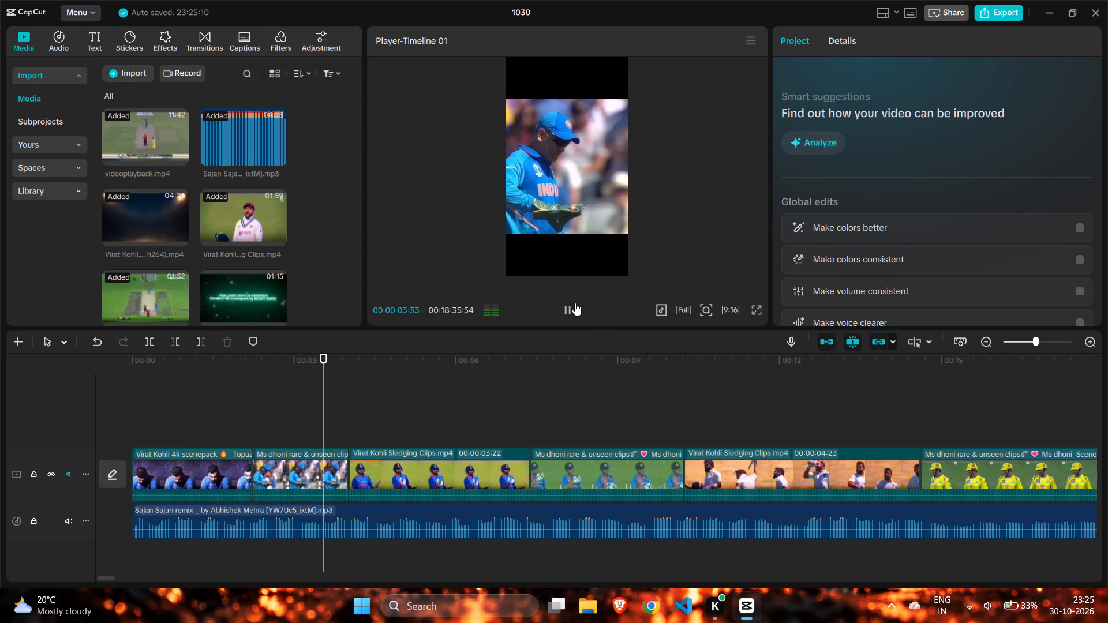
{"action": "left_click", "coordinate": [310, 408]}
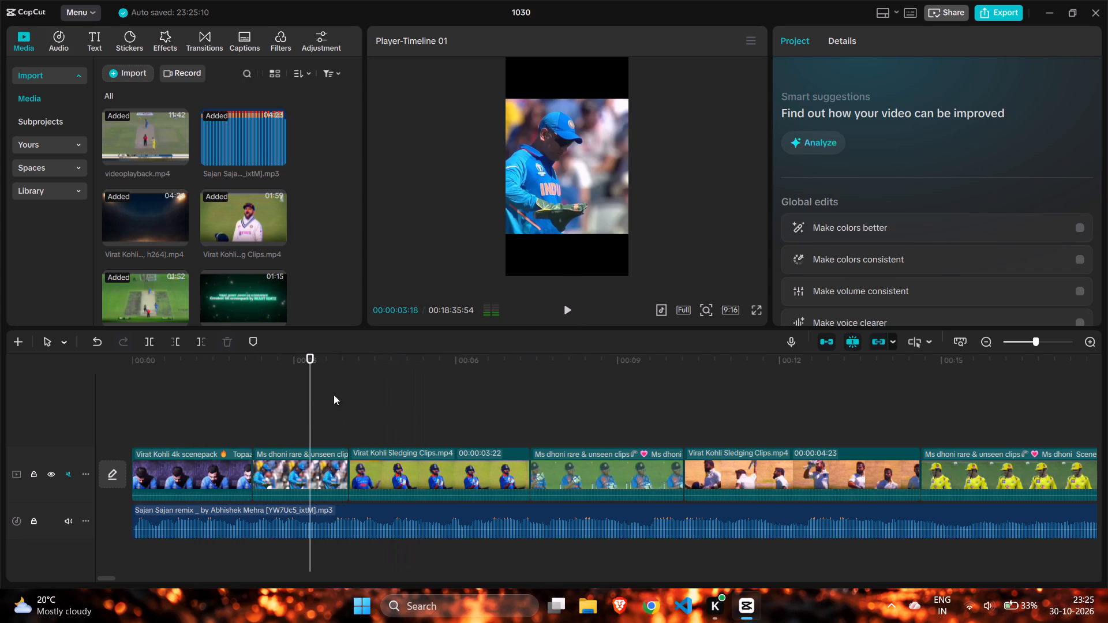
{"action": "left_click", "coordinate": [562, 304]}
{"action": "left_click", "coordinate": [567, 302]}
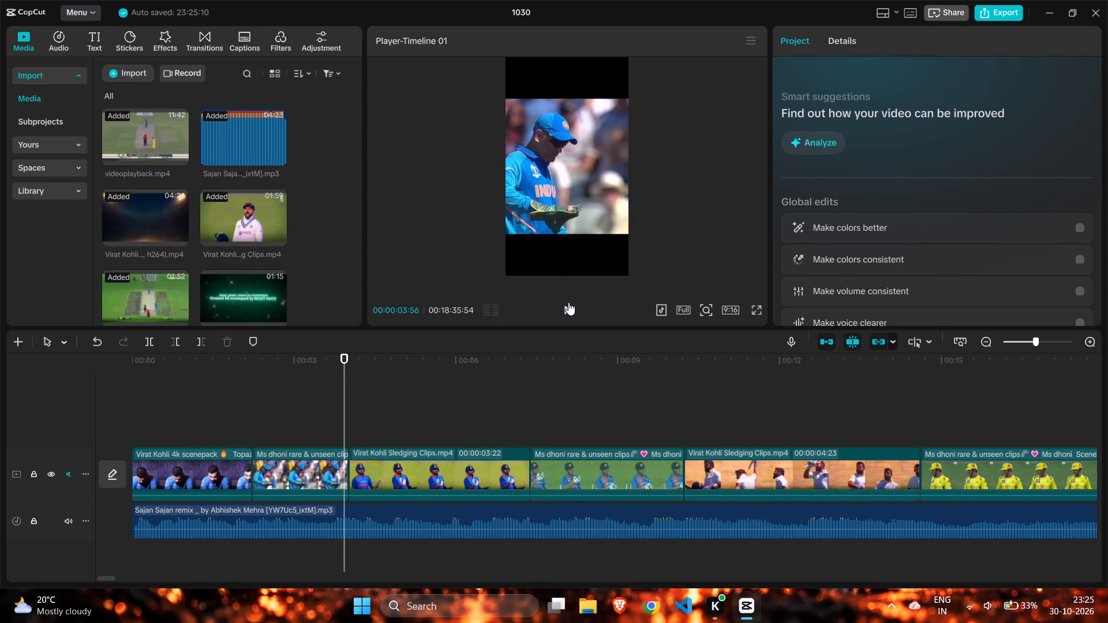
{"action": "double_click", "coordinate": [568, 302]}
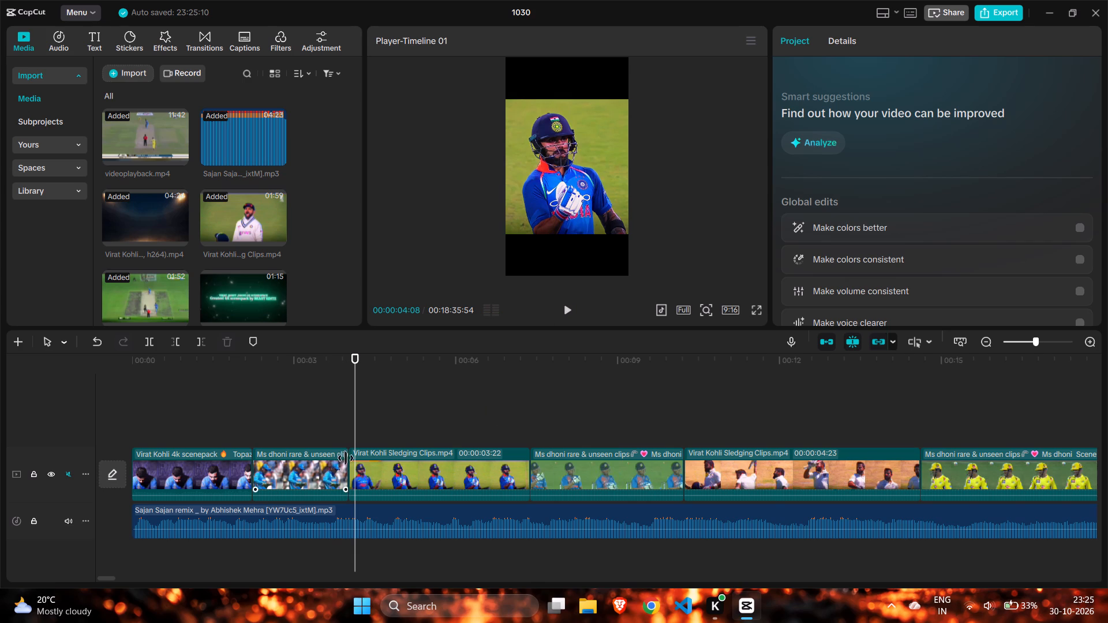
{"action": "left_click", "coordinate": [339, 460]}
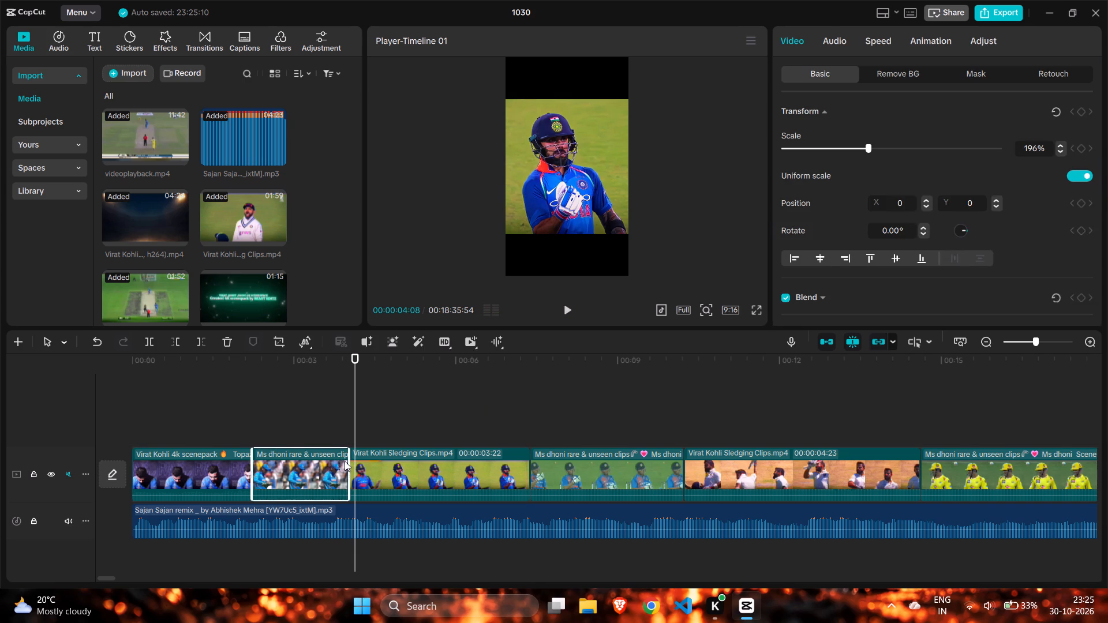
{"action": "left_click", "coordinate": [349, 461]}
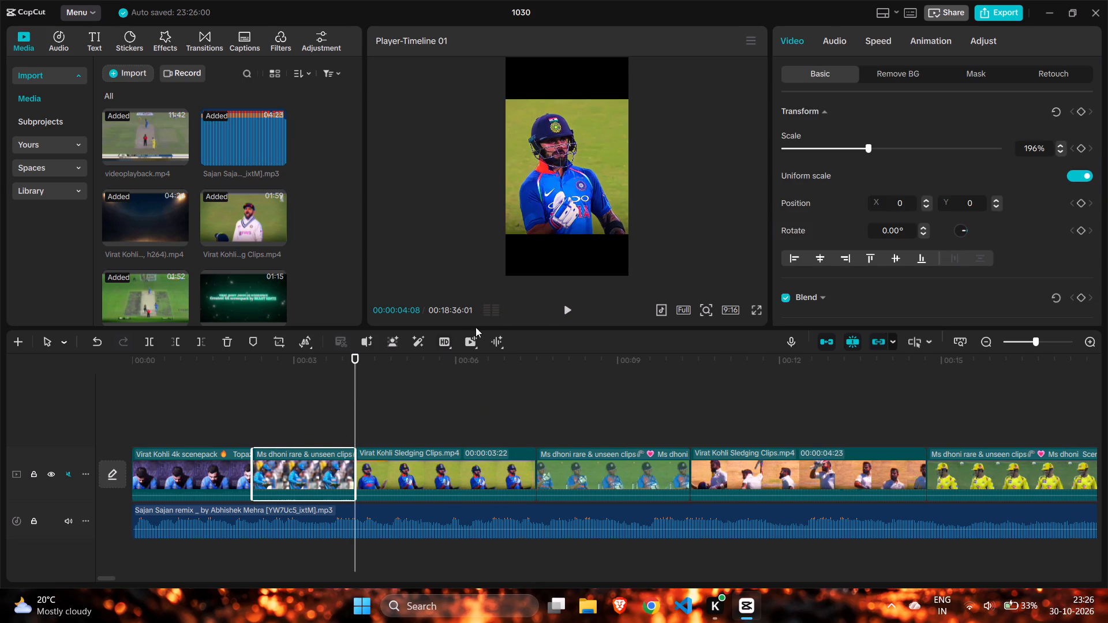
Play across the new cut to find the next beat and trim the end of the first Kohli Sledging clip to about 00:00:05:50.
{"action": "left_click", "coordinate": [568, 303]}
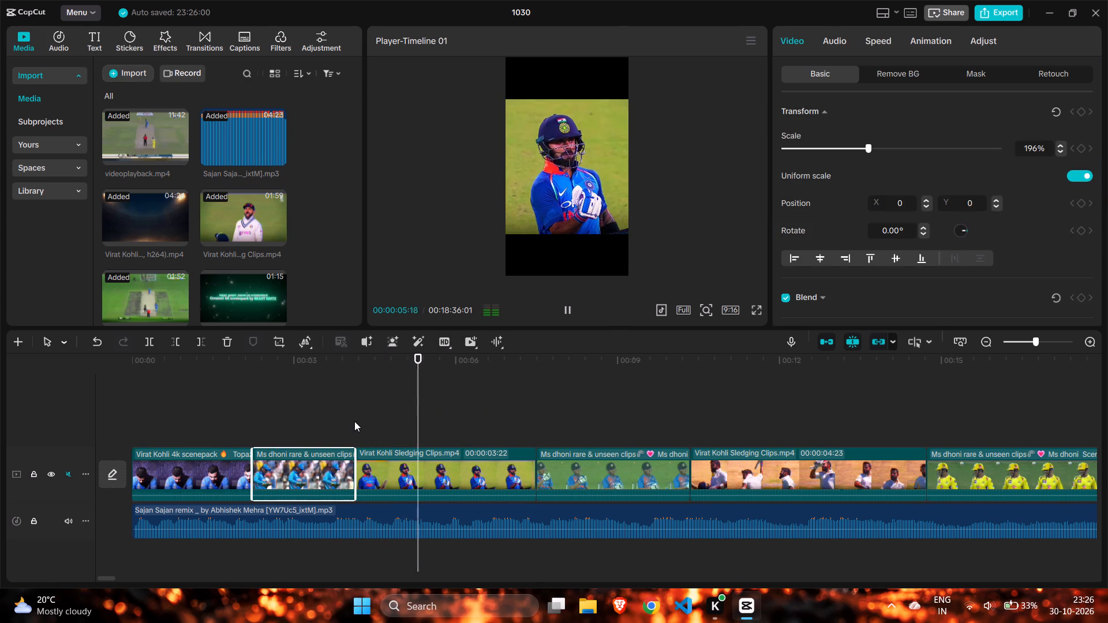
{"action": "left_click", "coordinate": [354, 421]}
{"action": "left_click_drag", "start_coordinate": [351, 419], "coordinate": [346, 419]}
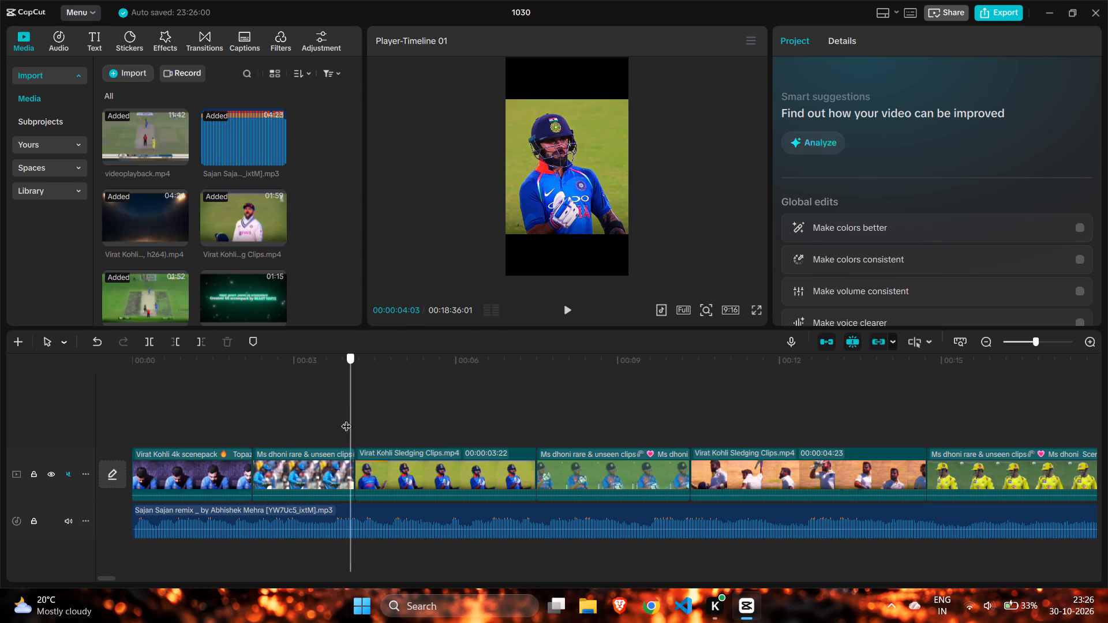
{"action": "left_click_drag", "start_coordinate": [346, 419], "coordinate": [338, 415]}
{"action": "left_click", "coordinate": [567, 305]}
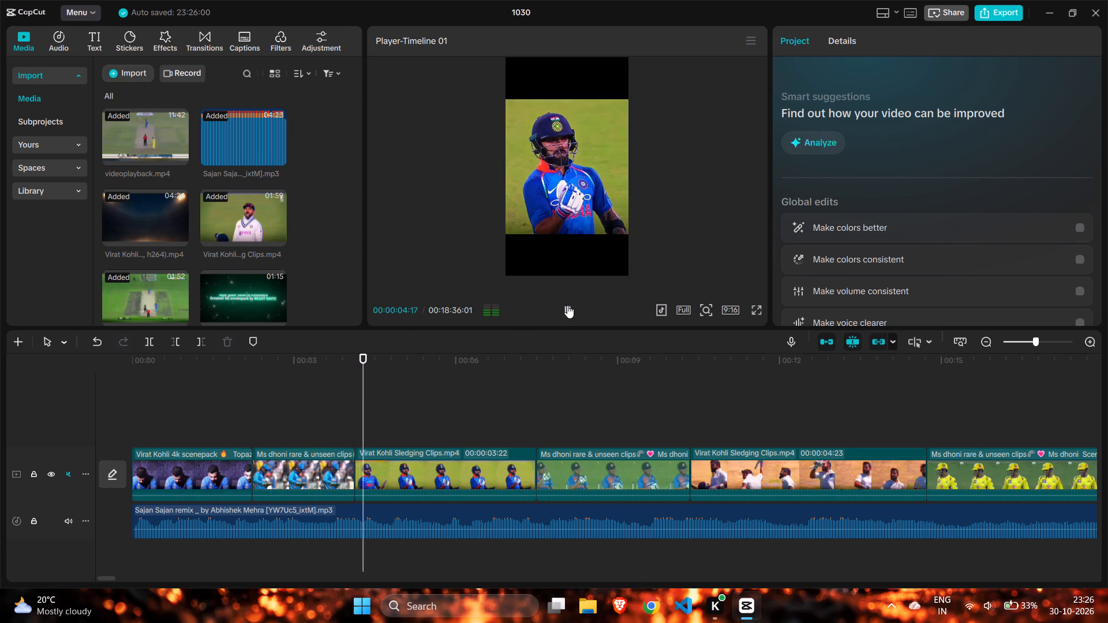
{"action": "left_click", "coordinate": [567, 305]}
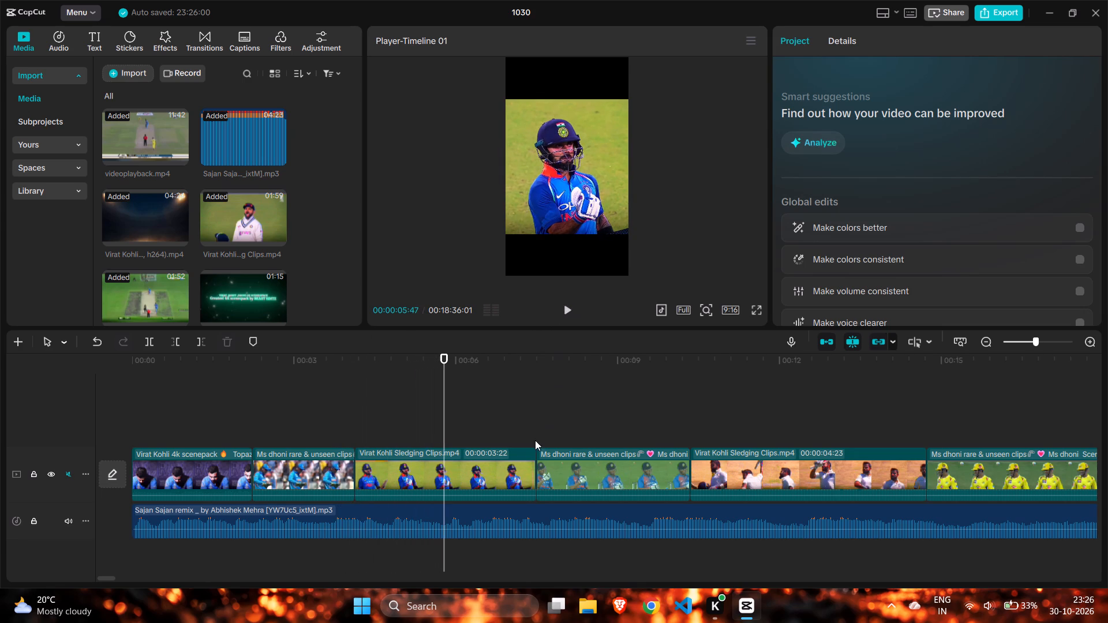
{"action": "left_click", "coordinate": [490, 479]}
{"action": "left_click_drag", "start_coordinate": [537, 462], "coordinate": [482, 462]}
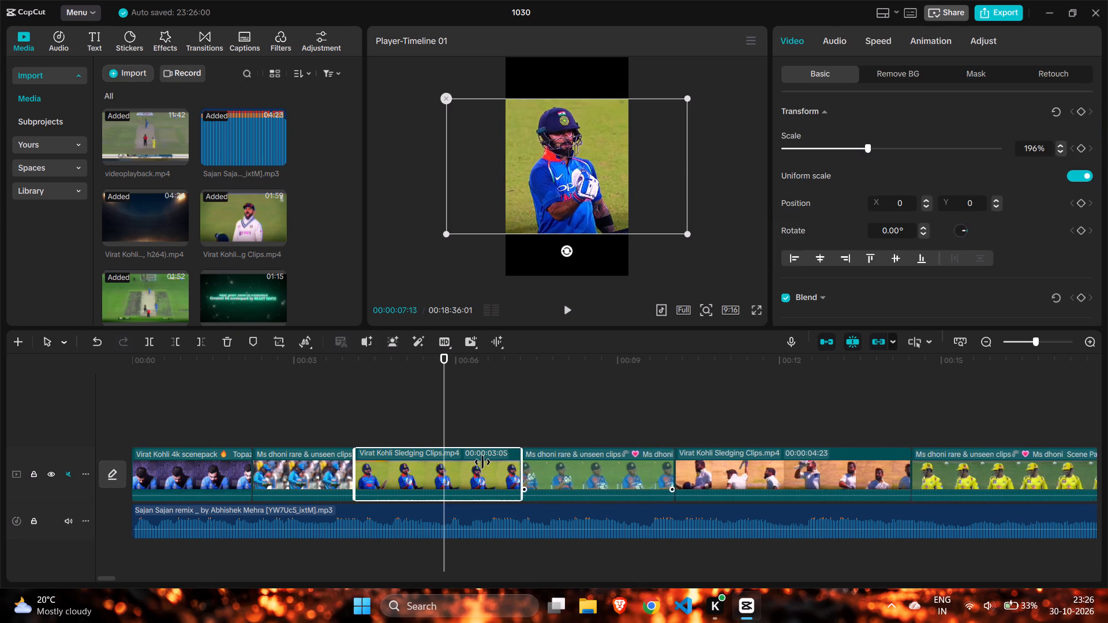
{"action": "left_click_drag", "start_coordinate": [482, 462], "coordinate": [446, 463]}
Play from the shortened first Kohli Sledging clip through the following clips to check the cuts against the remix.
{"action": "left_click", "coordinate": [567, 310]}
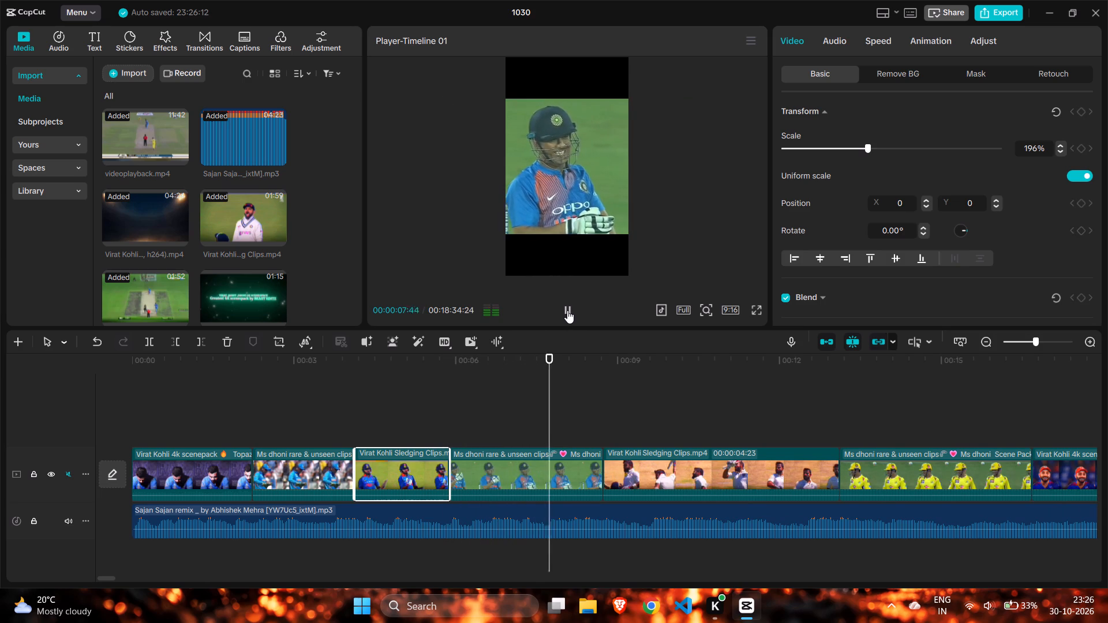
{"action": "left_click", "coordinate": [567, 310]}
{"action": "left_click", "coordinate": [568, 310]}
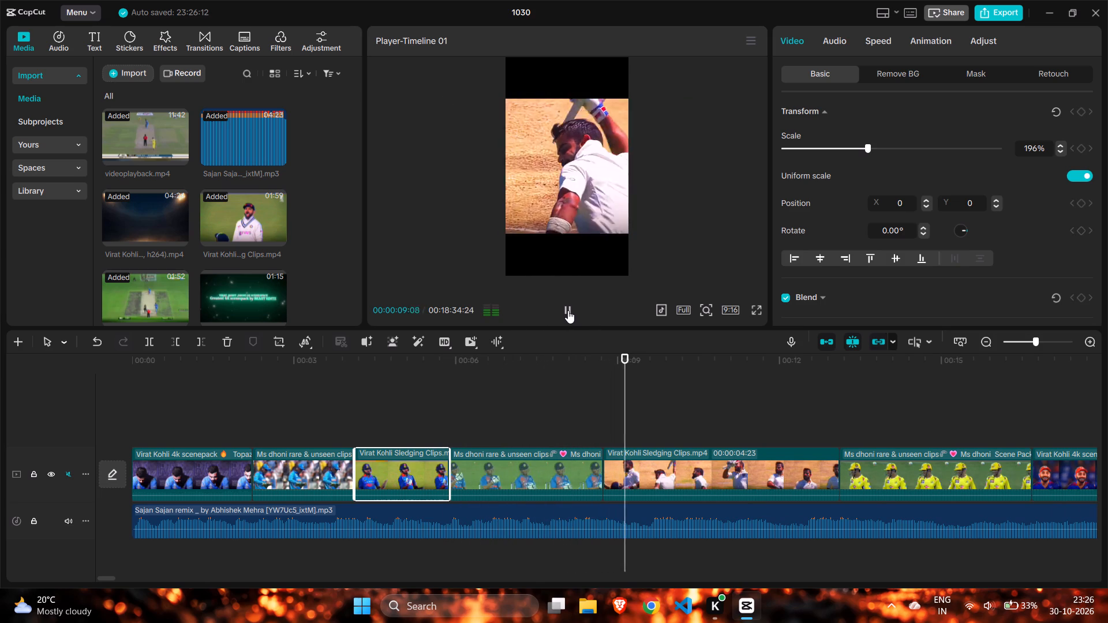
{"action": "left_click", "coordinate": [412, 406]}
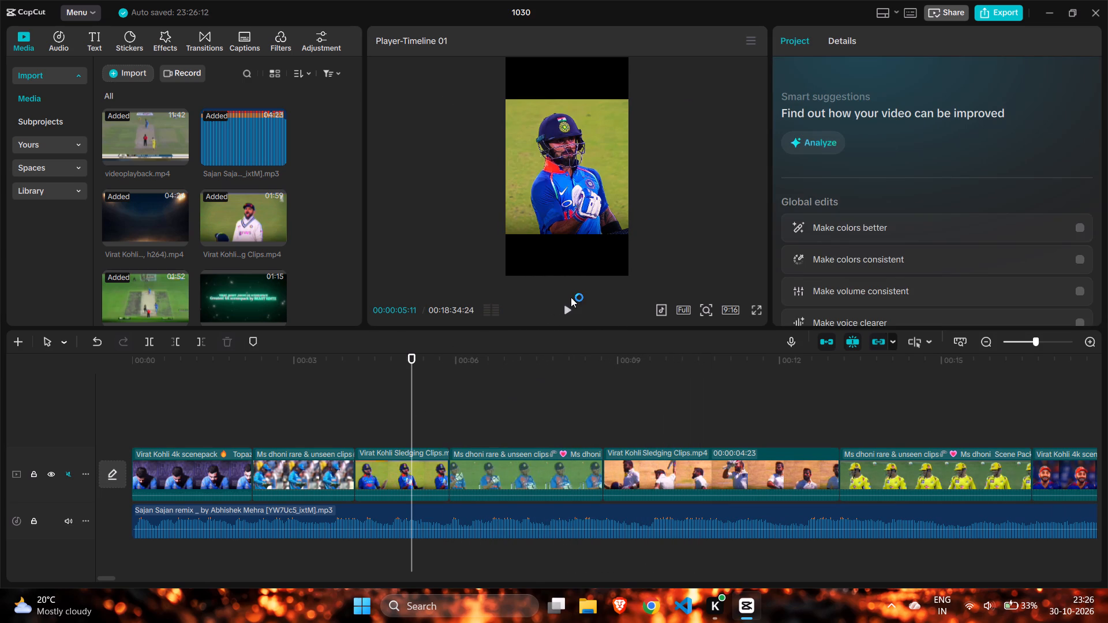
{"action": "left_click", "coordinate": [571, 297]}
{"action": "left_click", "coordinate": [569, 307]}
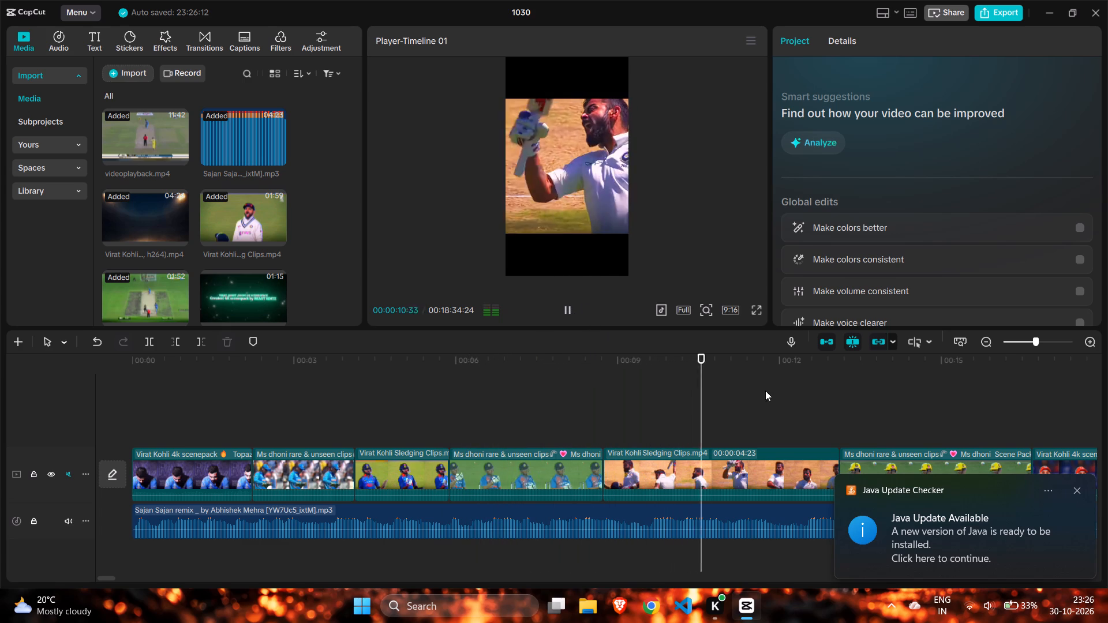
Dismiss the Java update notification and trim the end of the second Kohli Sledging clip to the music cue at 00:00:12:34.
{"action": "left_click", "coordinate": [1080, 486]}
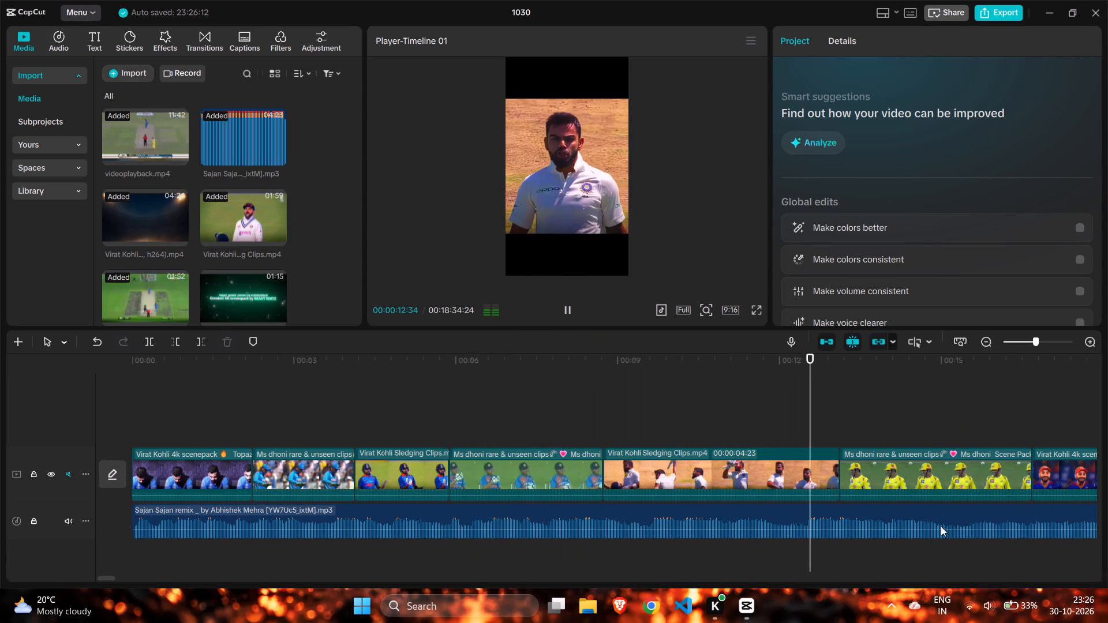
{"action": "left_click", "coordinate": [797, 396]}
{"action": "left_click_drag", "start_coordinate": [796, 395], "coordinate": [802, 399]}
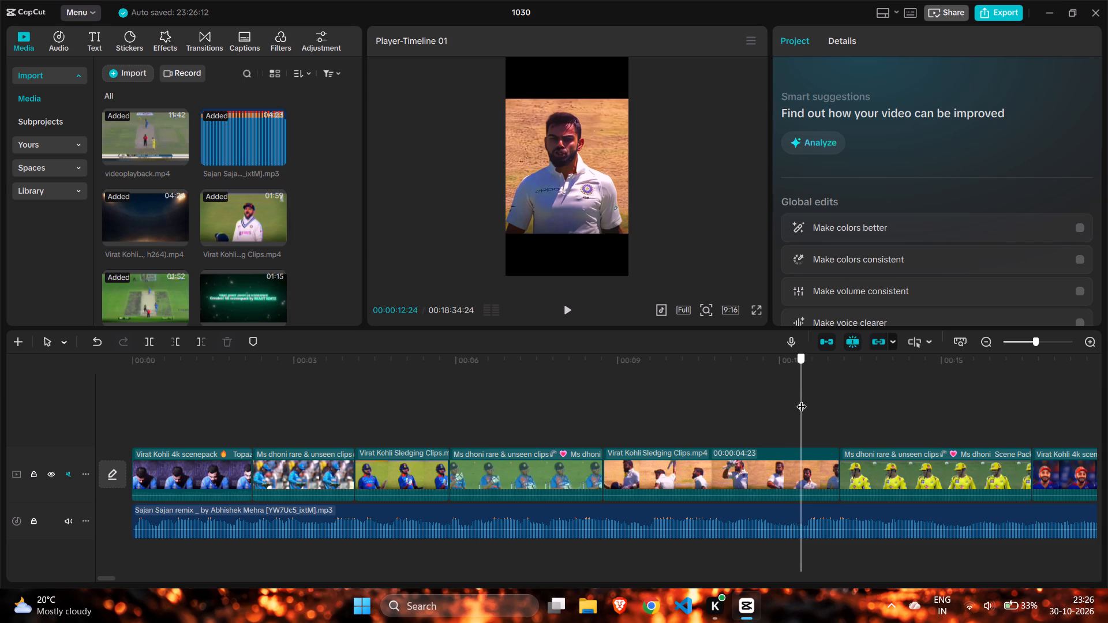
{"action": "left_click_drag", "start_coordinate": [802, 399], "coordinate": [810, 404]}
{"action": "left_click", "coordinate": [817, 470]}
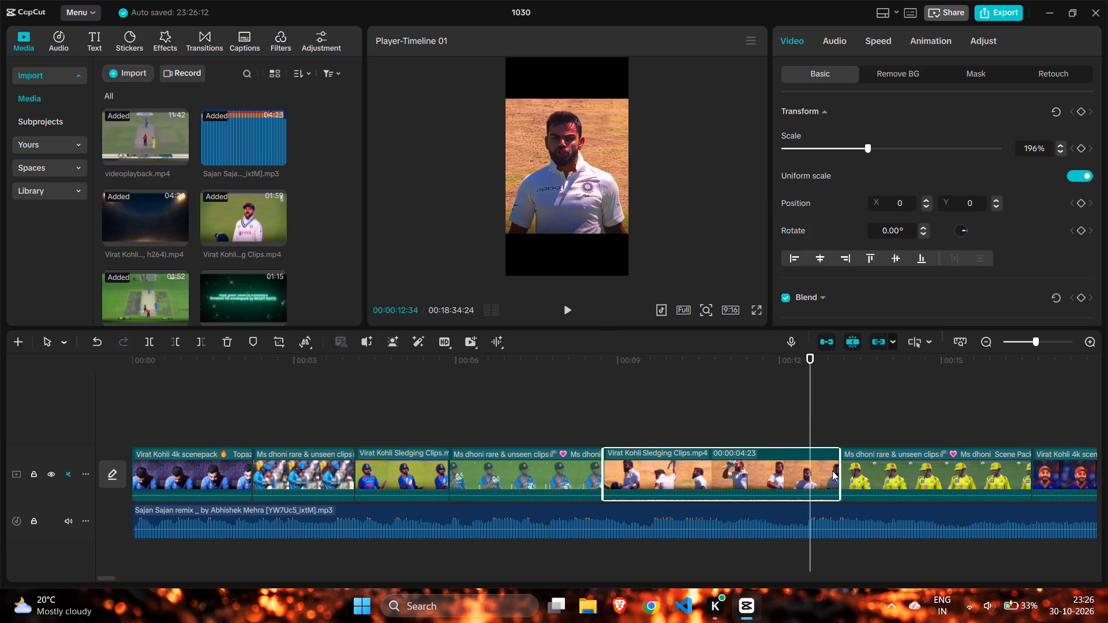
{"action": "left_click_drag", "start_coordinate": [839, 472], "coordinate": [799, 472]}
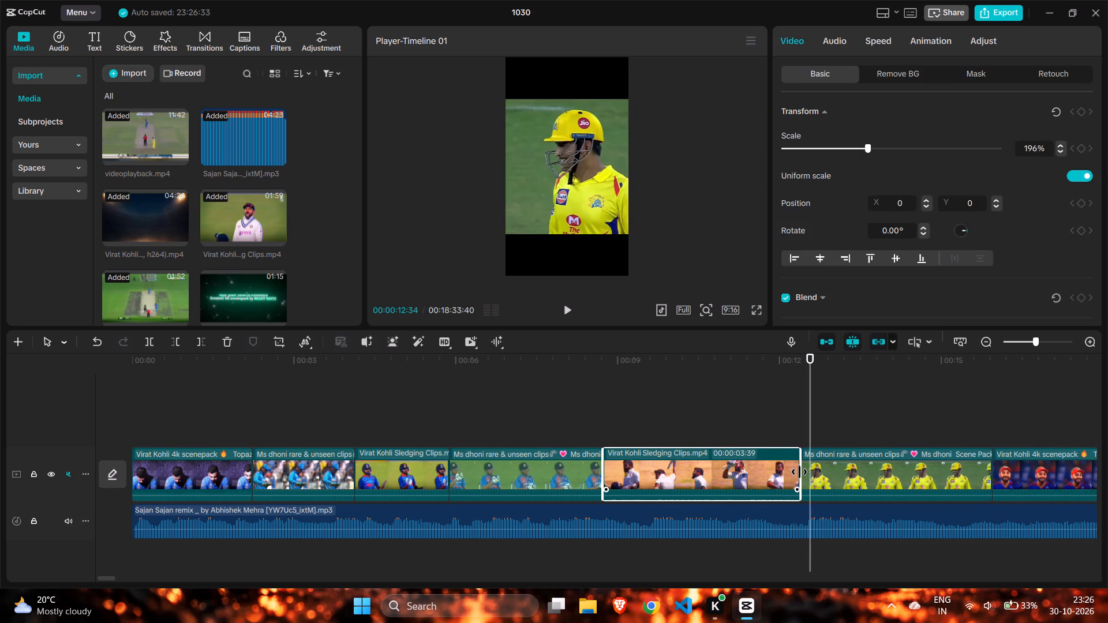
{"action": "left_click_drag", "start_coordinate": [799, 472], "coordinate": [810, 474]}
Replay the edit from 00:00:00:00 to locate the next beat and trim the end of the second Dhoni clip to about 00:00:07:51.
{"action": "left_click", "coordinate": [587, 409]}
{"action": "left_click_drag", "start_coordinate": [587, 408], "coordinate": [0, 410]}
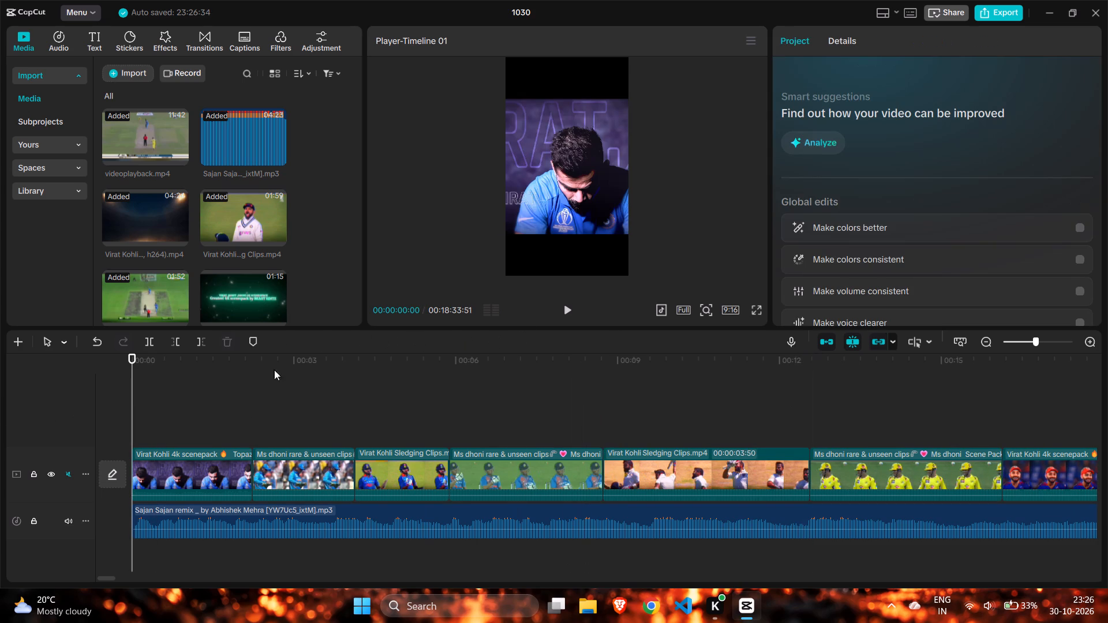
{"action": "left_click", "coordinate": [577, 304]}
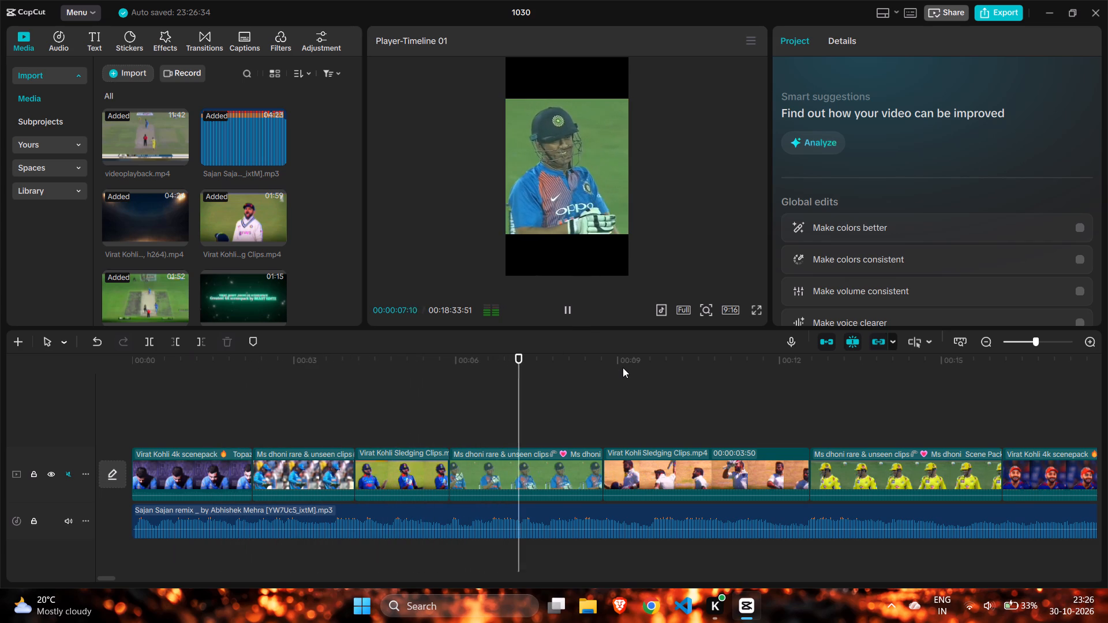
{"action": "left_click", "coordinate": [462, 367]}
{"action": "left_click_drag", "start_coordinate": [460, 365], "coordinate": [431, 362]}
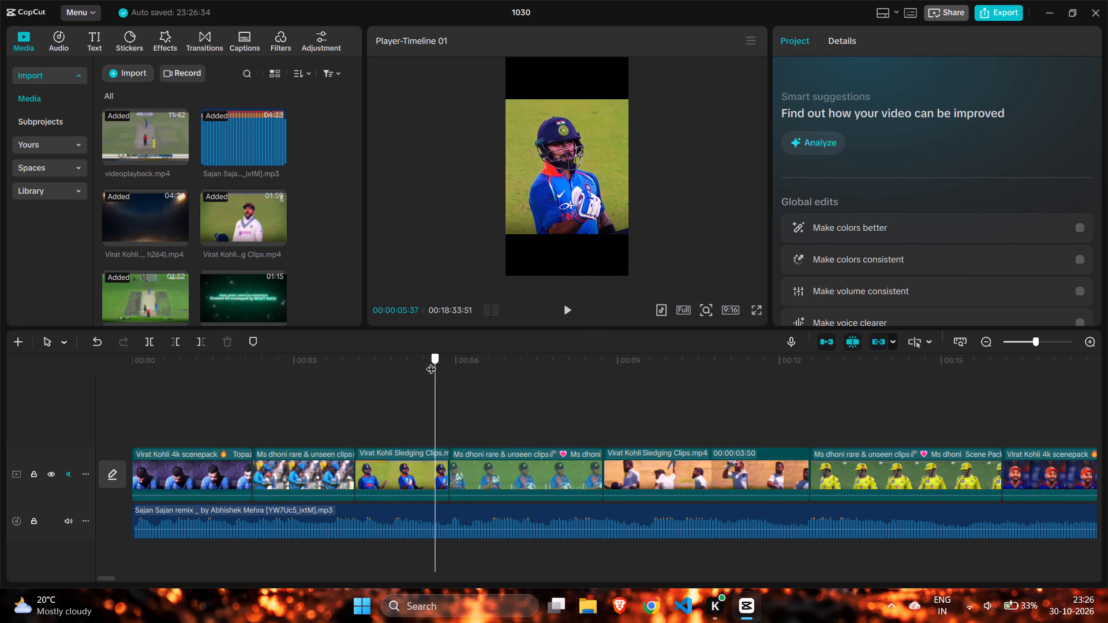
{"action": "left_click_drag", "start_coordinate": [431, 362], "coordinate": [429, 362]}
{"action": "left_click", "coordinate": [571, 305]}
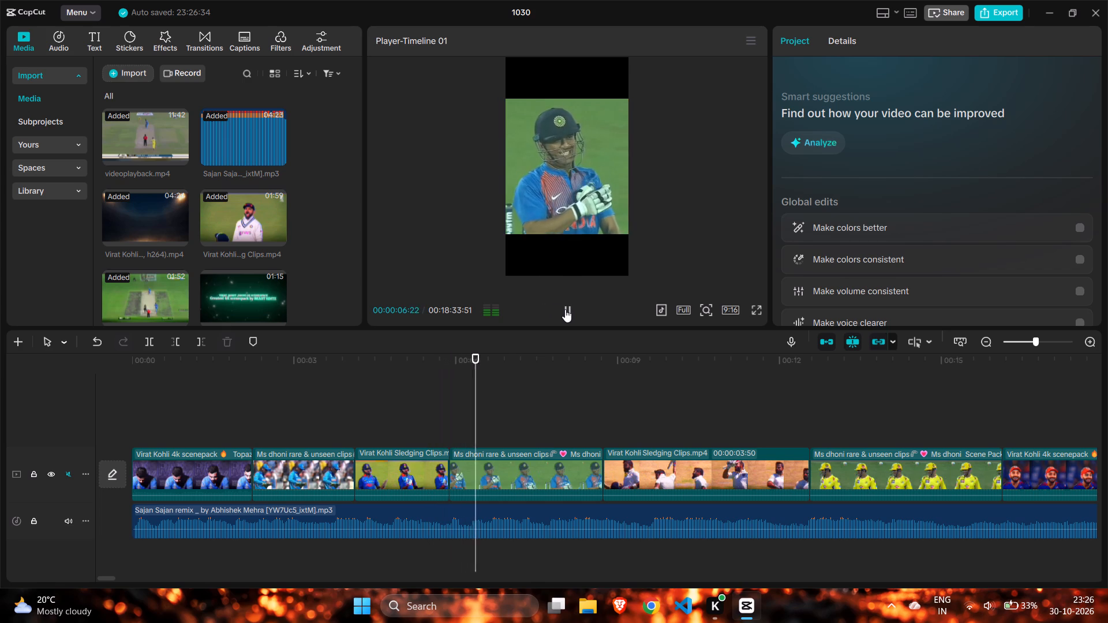
{"action": "left_click", "coordinate": [568, 305]}
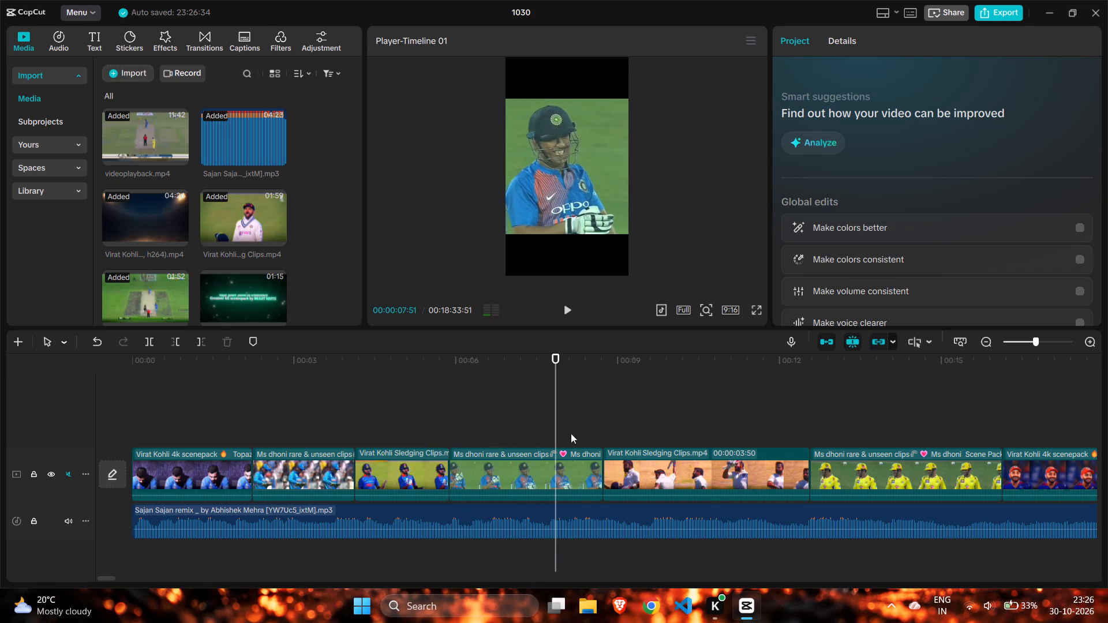
{"action": "left_click", "coordinate": [570, 465]}
{"action": "left_click_drag", "start_coordinate": [603, 468], "coordinate": [557, 466]}
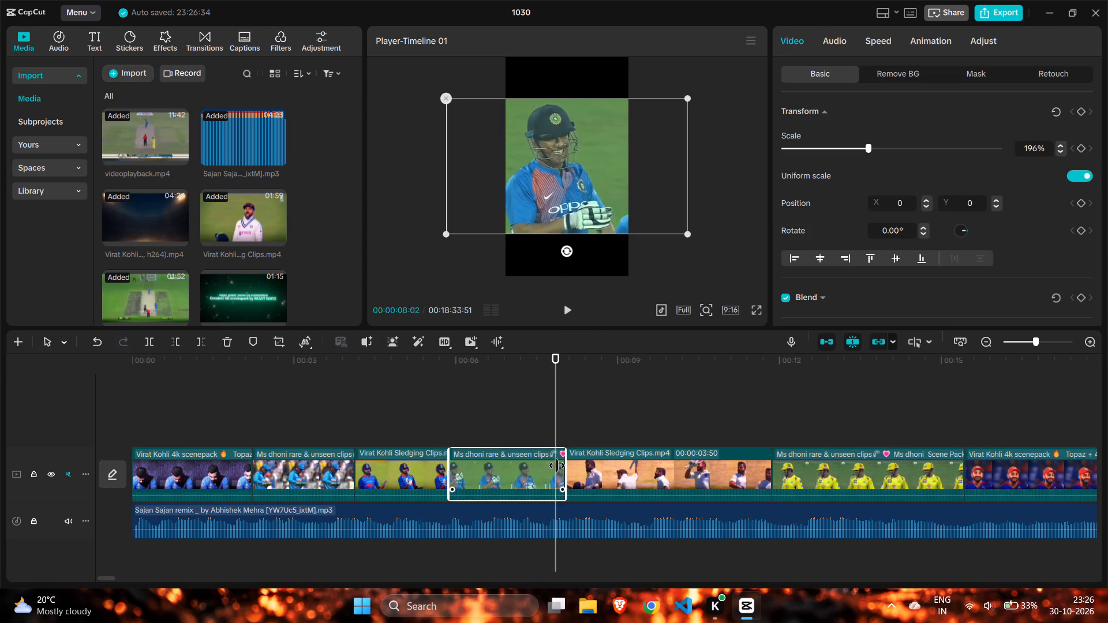
{"action": "left_click_drag", "start_coordinate": [557, 466], "coordinate": [553, 466]}
{"action": "left_click", "coordinate": [553, 466]}
Play the edit across the shortened second Dhoni clip and the second Kohli Sledging clip to check the cuts against the remix.
{"action": "left_click", "coordinate": [570, 312]}
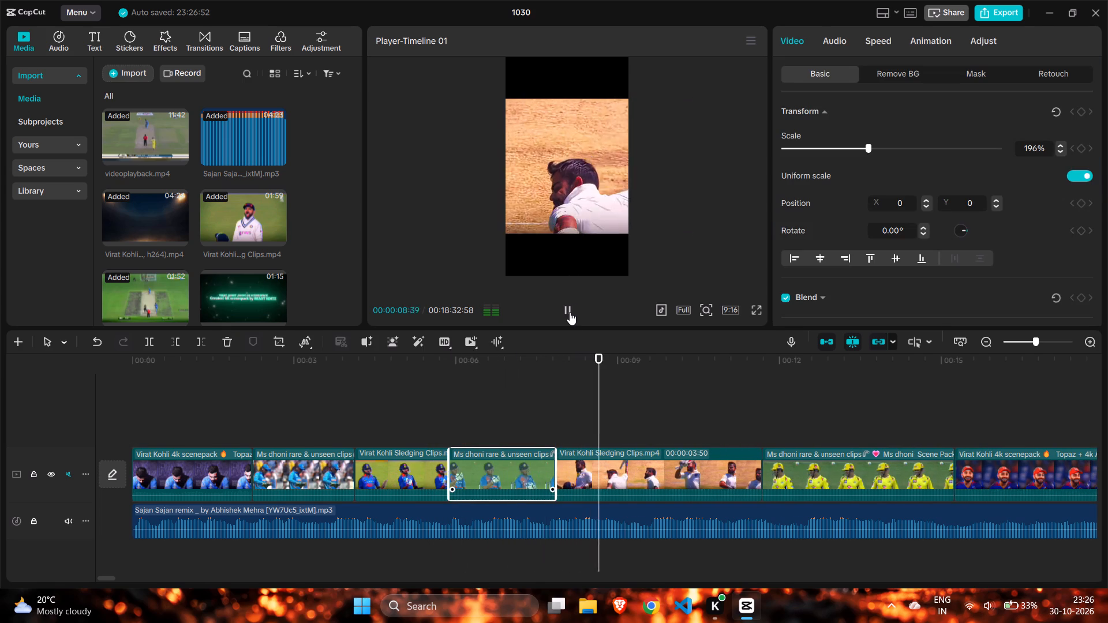
{"action": "left_click", "coordinate": [371, 401]}
{"action": "left_click_drag", "start_coordinate": [370, 400], "coordinate": [131, 399]}
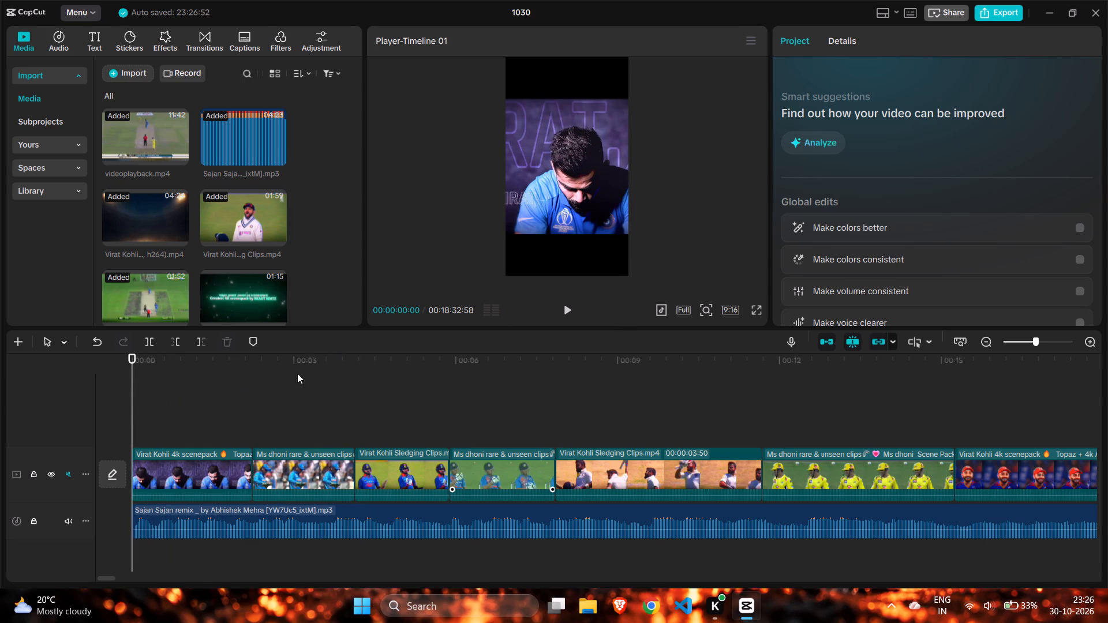
{"action": "left_click", "coordinate": [323, 380]}
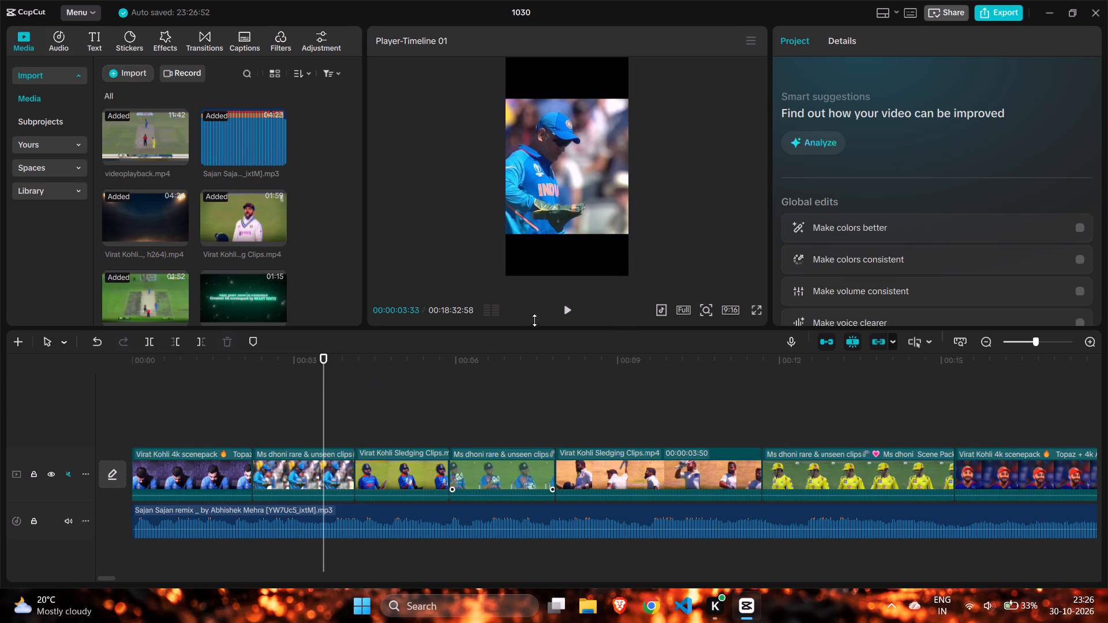
{"action": "left_click", "coordinate": [568, 311]}
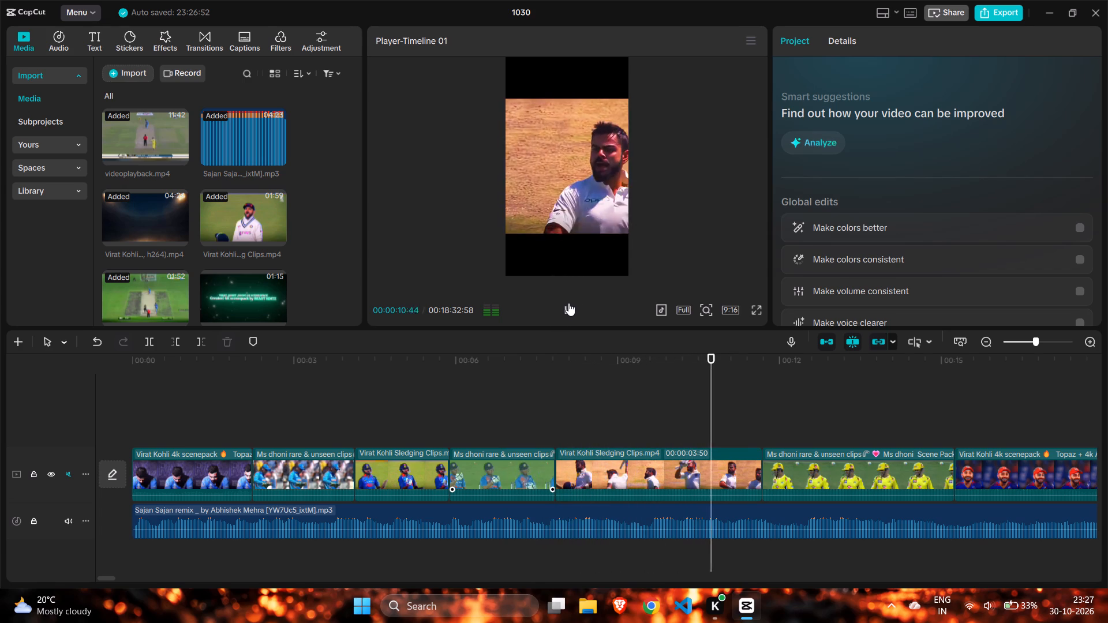
{"action": "left_click", "coordinate": [568, 303]}
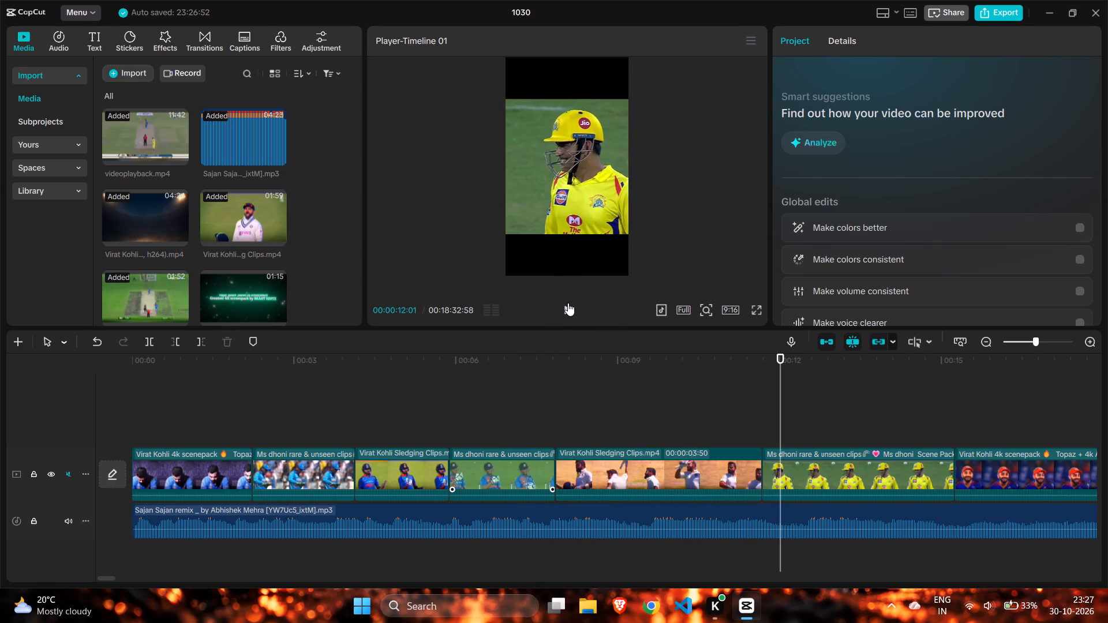
Replay the opening from 00:00:00:00 to locate the beat and trim the end of the first Dhoni clip by four frames.
{"action": "left_click", "coordinate": [214, 392]}
{"action": "left_click_drag", "start_coordinate": [212, 391], "coordinate": [118, 391]}
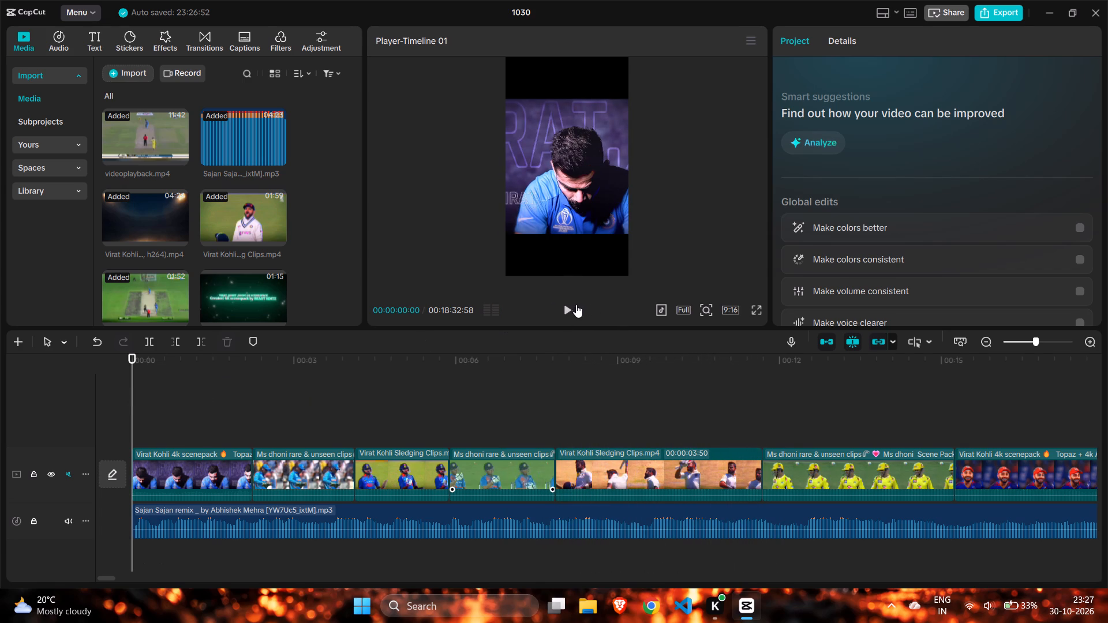
{"action": "left_click", "coordinate": [567, 304]}
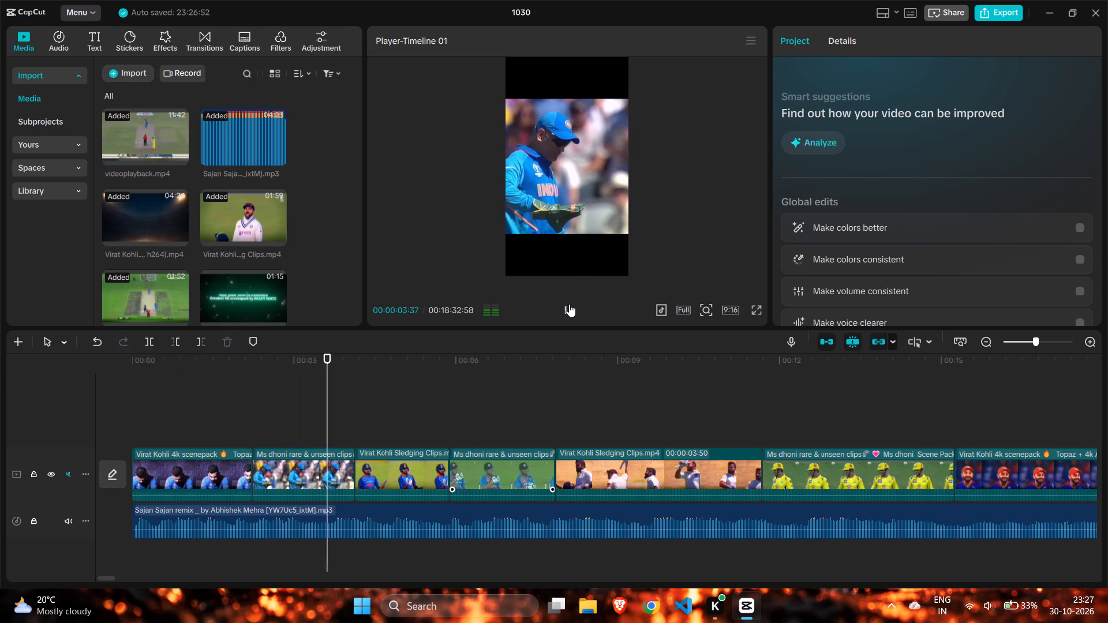
{"action": "left_click", "coordinate": [313, 391]}
{"action": "left_click_drag", "start_coordinate": [312, 390], "coordinate": [294, 389]}
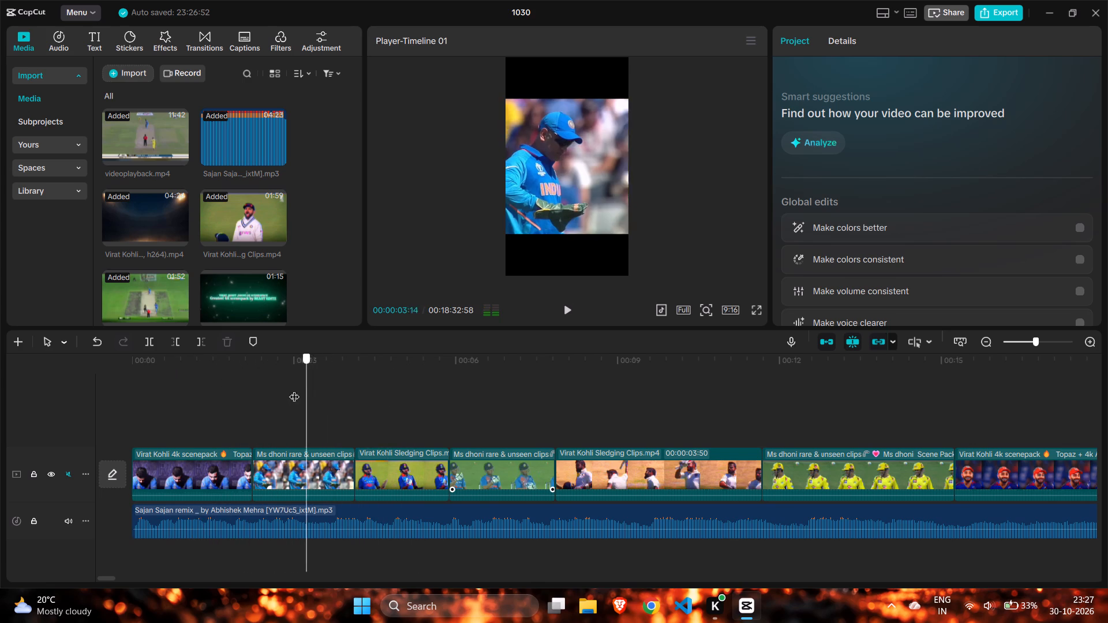
{"action": "left_click_drag", "start_coordinate": [294, 389], "coordinate": [289, 389]}
{"action": "left_click", "coordinate": [569, 309]}
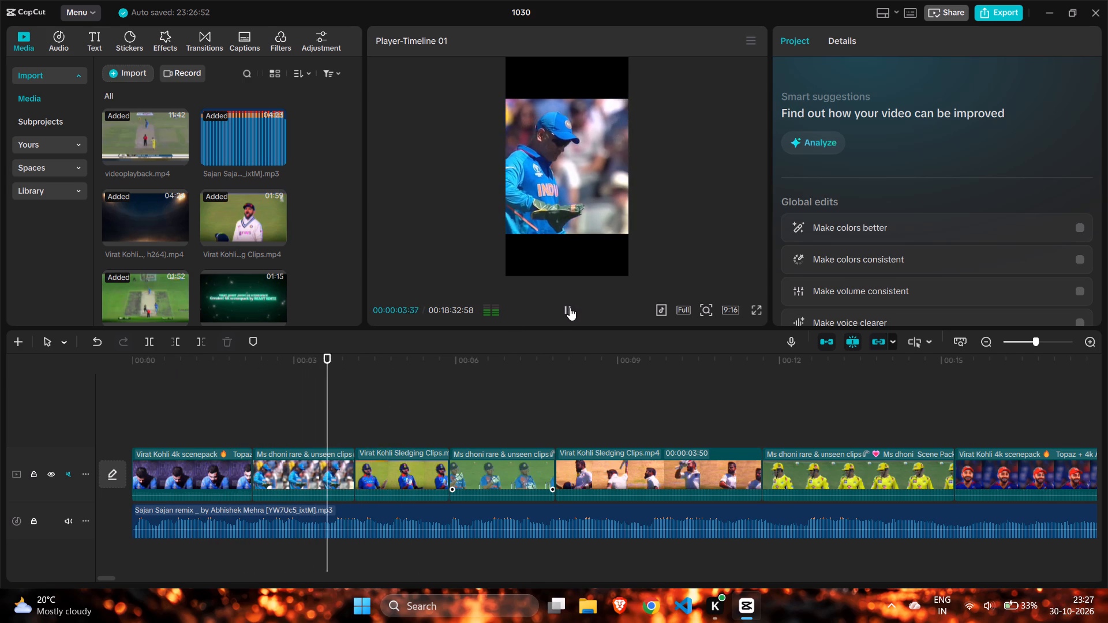
{"action": "left_click", "coordinate": [570, 307]}
{"action": "left_click", "coordinate": [141, 400]}
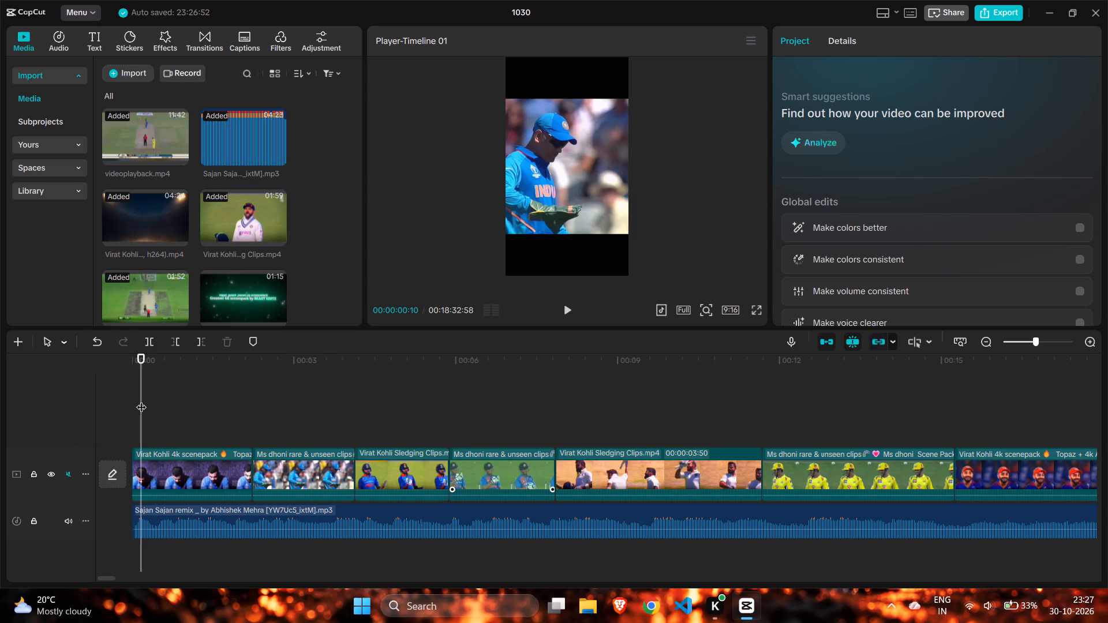
{"action": "left_click_drag", "start_coordinate": [141, 400], "coordinate": [129, 397]}
{"action": "left_click", "coordinate": [568, 305]}
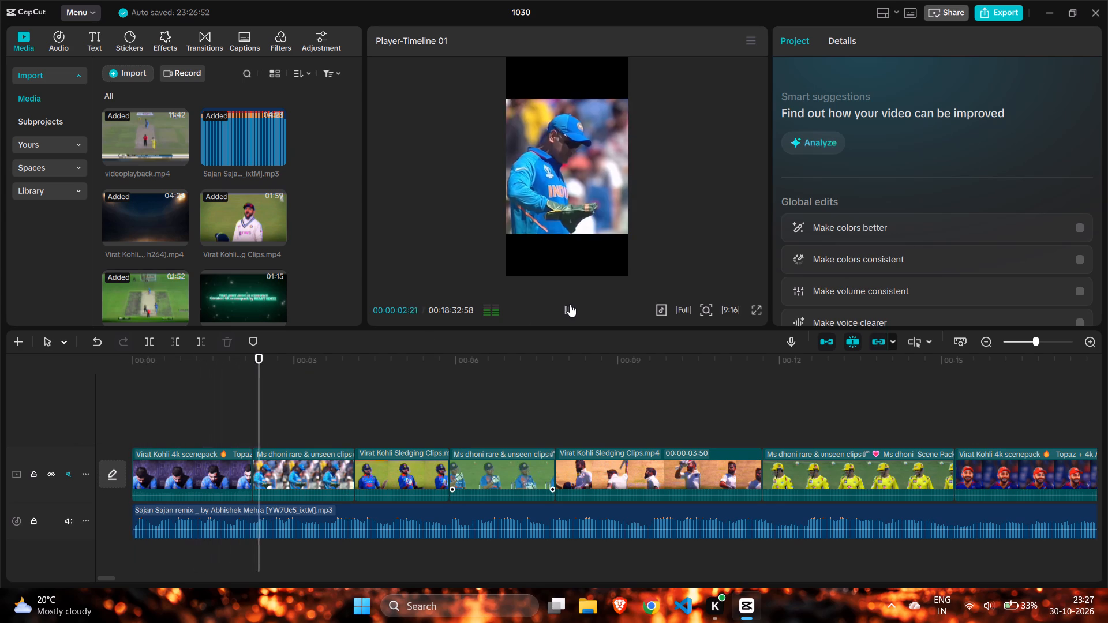
{"action": "left_click", "coordinate": [570, 304]}
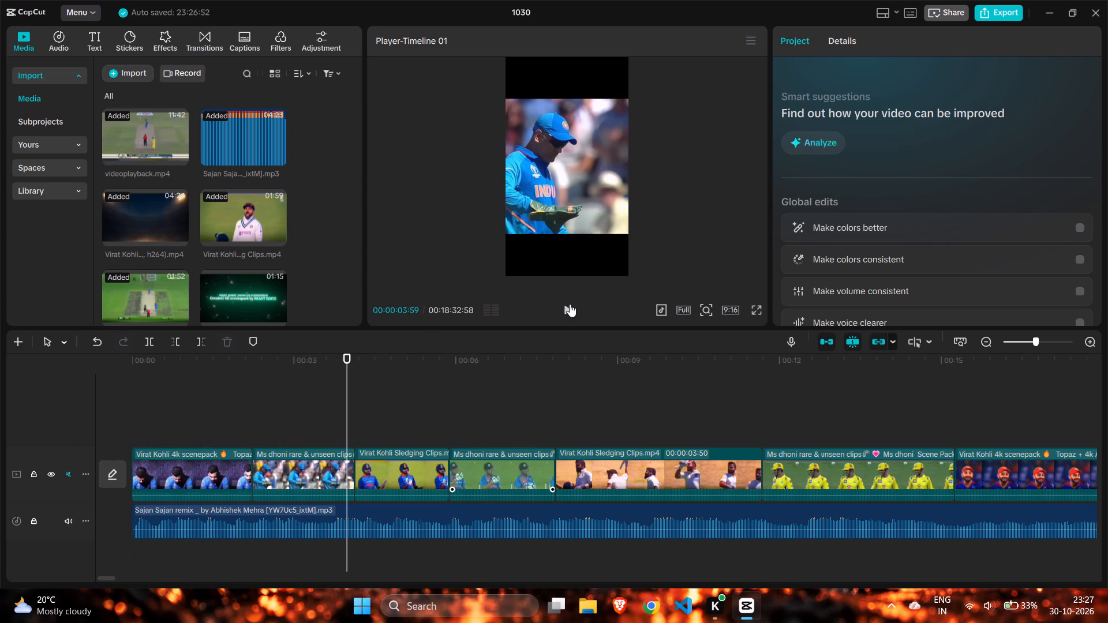
{"action": "left_click", "coordinate": [319, 466]}
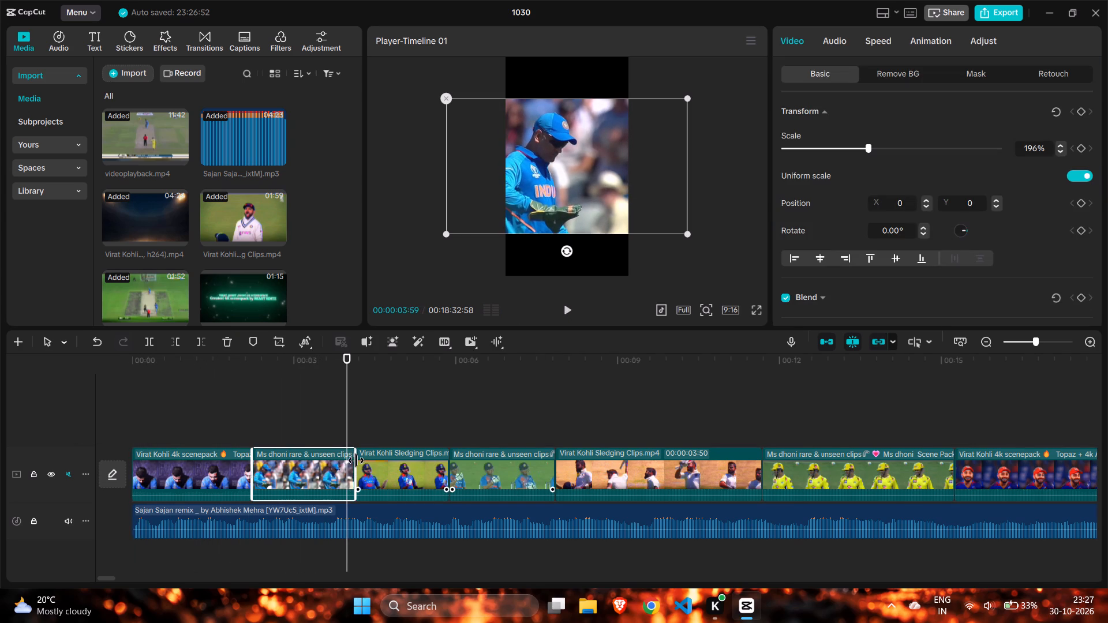
{"action": "left_click_drag", "start_coordinate": [355, 460], "coordinate": [348, 459]}
Play onward from the new cut and extend the end of the second Kohli Sledging clip to a duration of 00:00:03:59.
{"action": "left_click", "coordinate": [572, 303]}
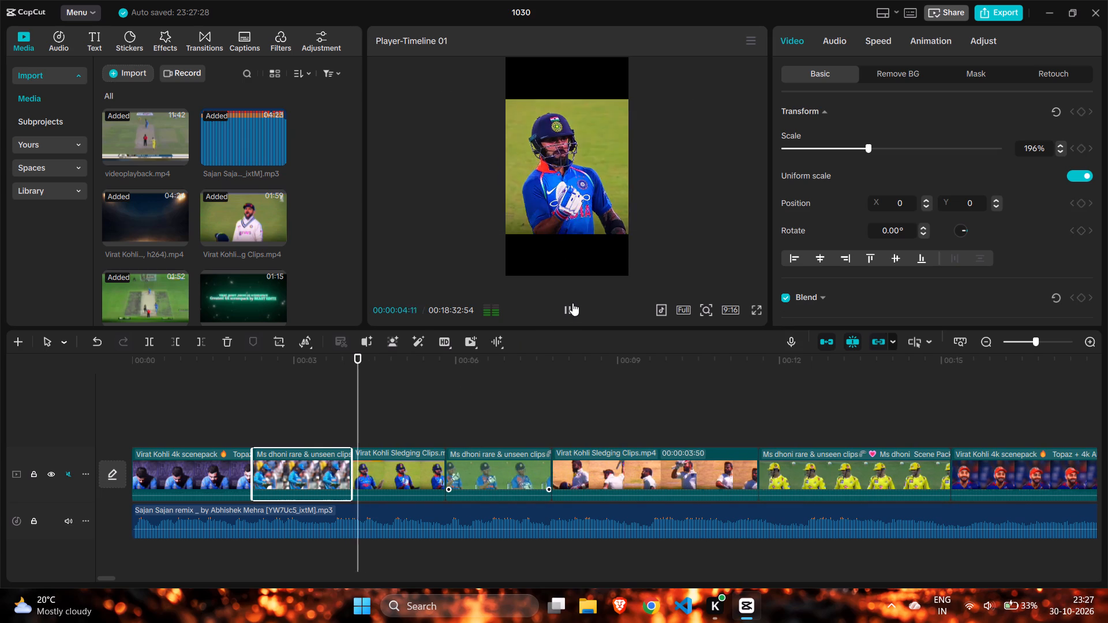
{"action": "left_click", "coordinate": [325, 410]}
{"action": "left_click", "coordinate": [567, 302]}
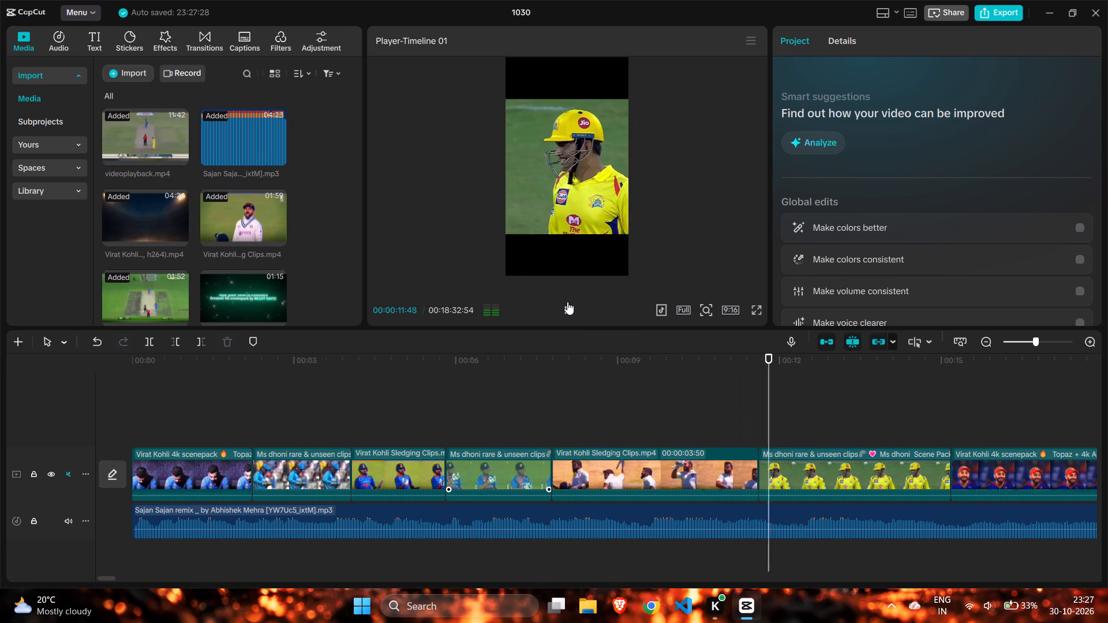
{"action": "left_click", "coordinate": [619, 396]}
{"action": "left_click", "coordinate": [683, 457]}
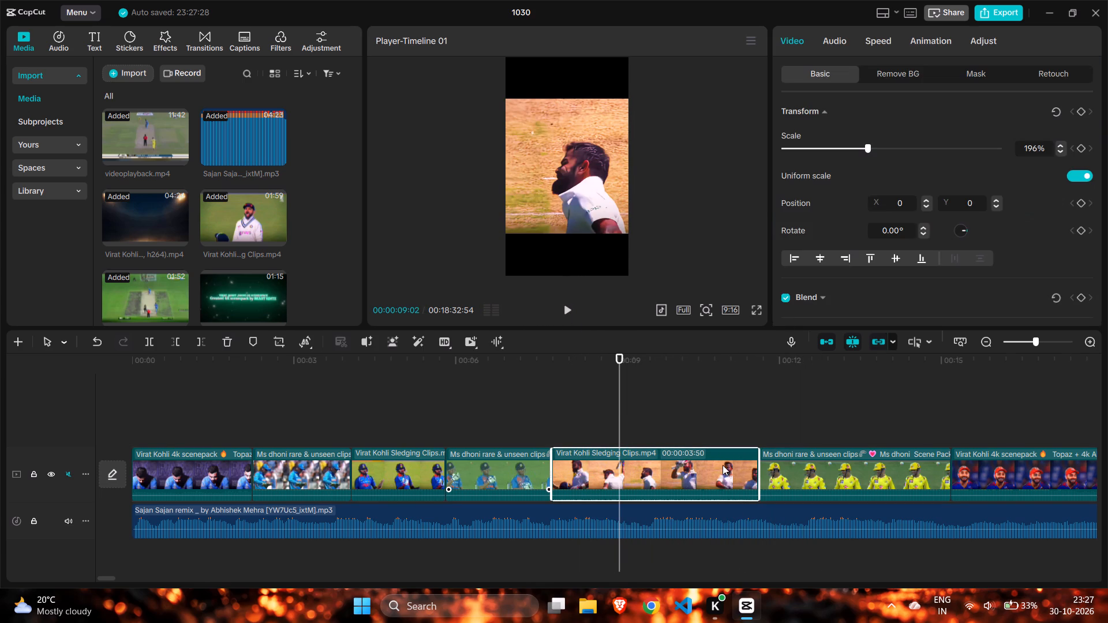
{"action": "left_click", "coordinate": [759, 466]}
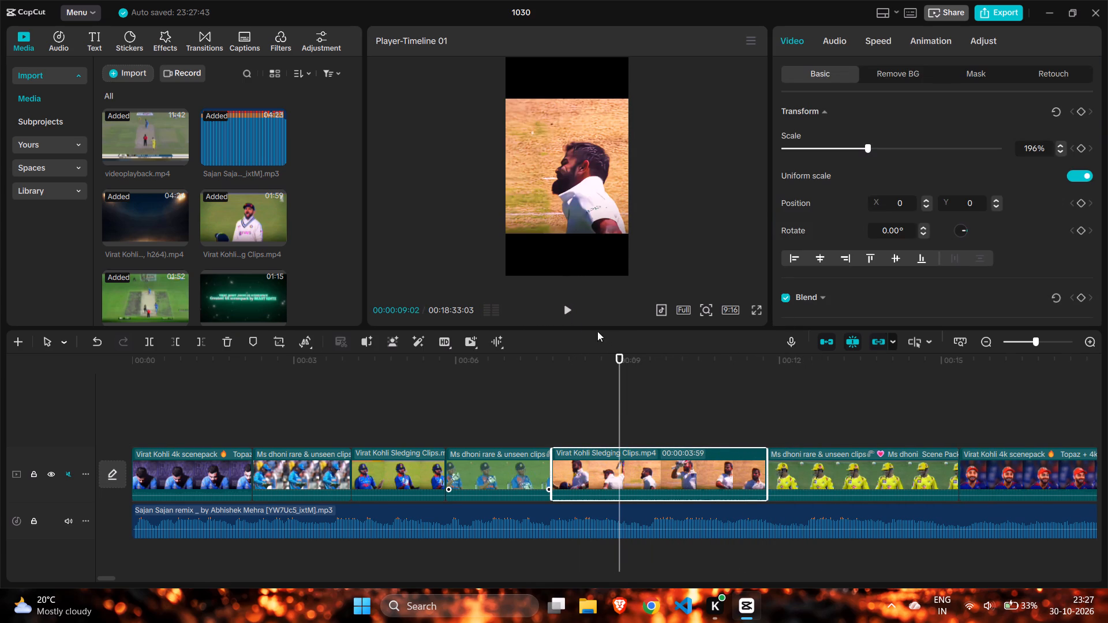
Play through the yellow-kit Dhoni clip to check its cut and move the white-jersey Kohli scenepack clip directly after it.
{"action": "left_click", "coordinate": [575, 312]}
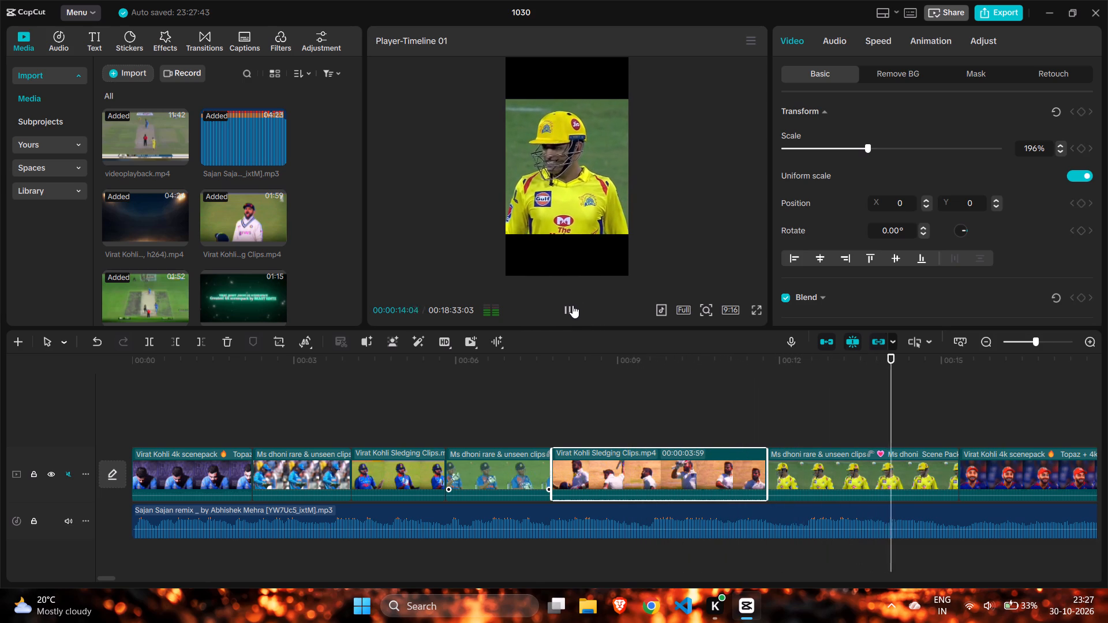
{"action": "left_click", "coordinate": [572, 305]}
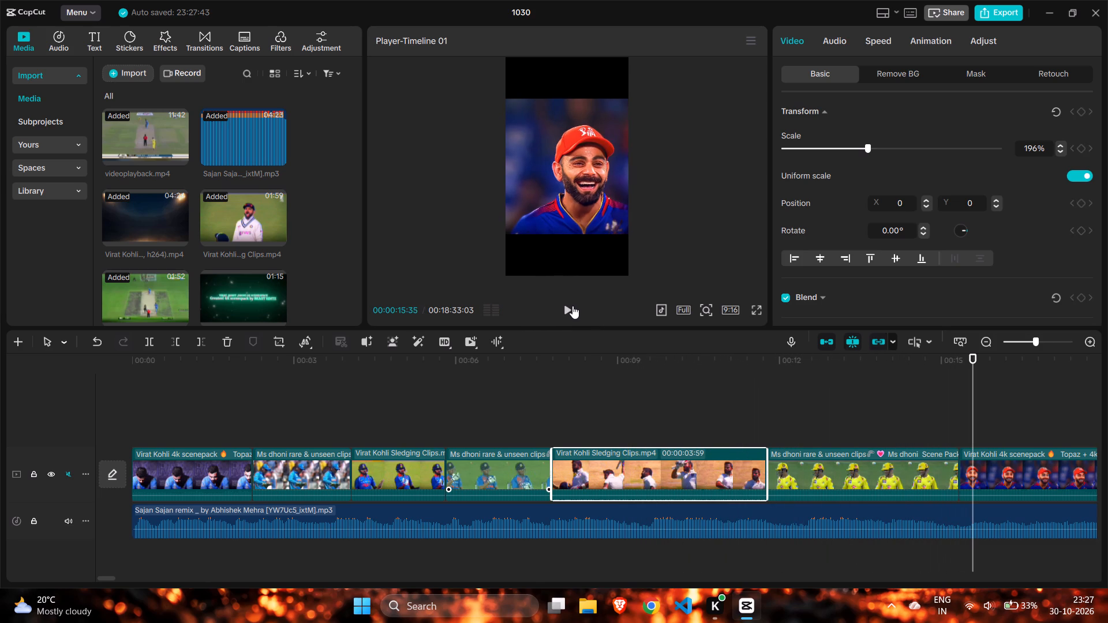
{"action": "scroll", "coordinate": [792, 343], "scroll_direction": "left", "scroll_amount": 1}
{"action": "scroll", "coordinate": [813, 423], "scroll_direction": "left", "scroll_amount": 1}
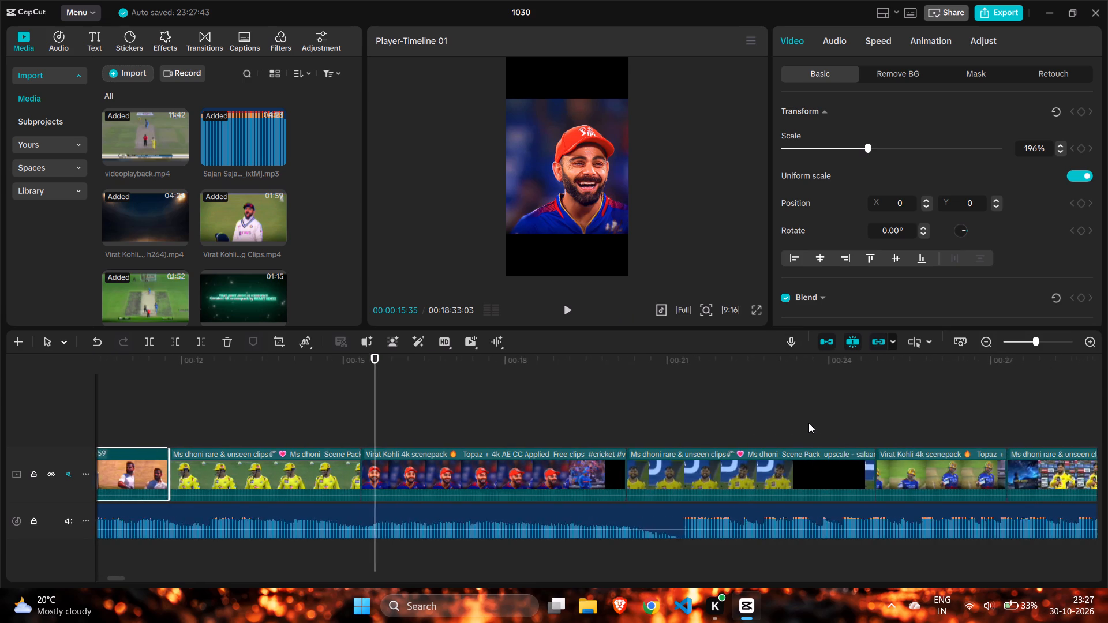
{"action": "scroll", "coordinate": [808, 423], "scroll_direction": "left", "scroll_amount": 1}
{"action": "scroll", "coordinate": [641, 423], "scroll_direction": "left", "scroll_amount": 1}
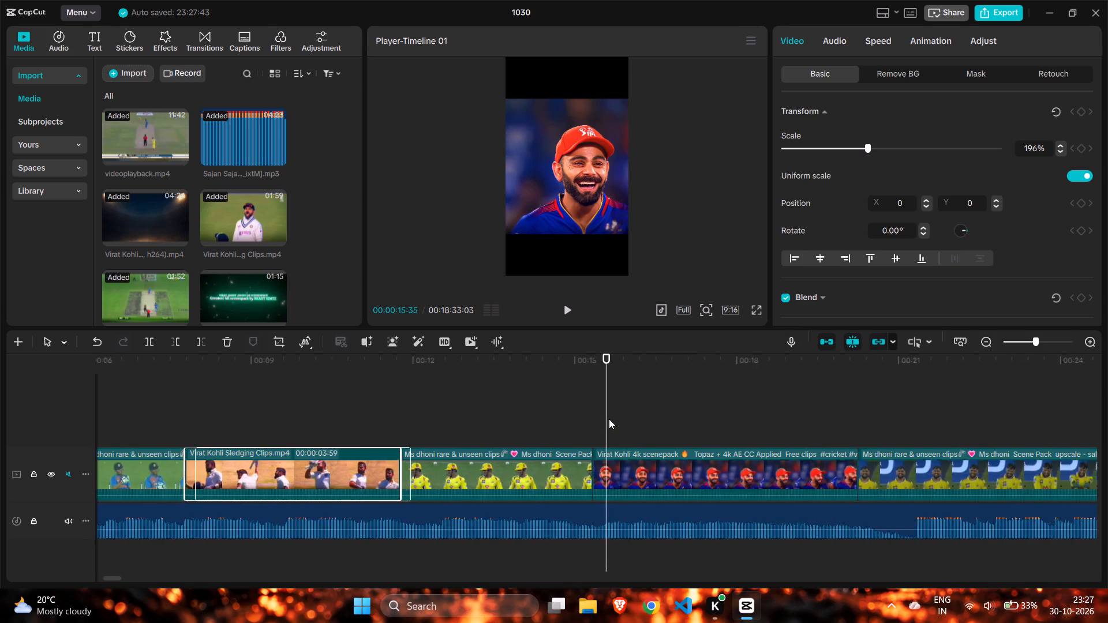
{"action": "scroll", "coordinate": [609, 419], "scroll_direction": "left", "scroll_amount": 1}
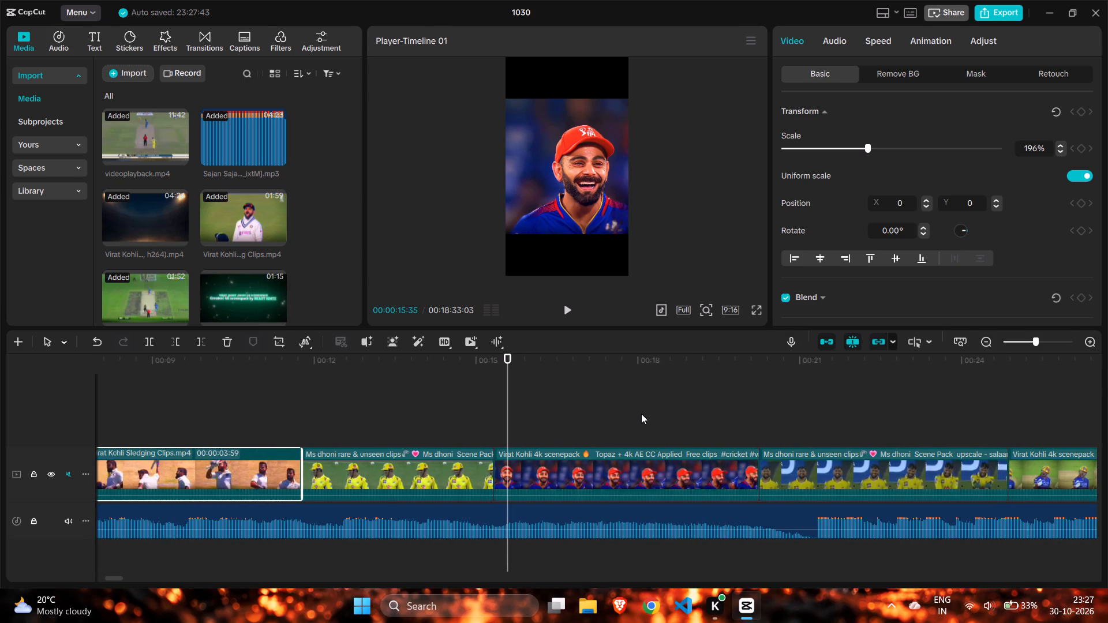
{"action": "scroll", "coordinate": [641, 414], "scroll_direction": "left", "scroll_amount": 1}
{"action": "scroll", "coordinate": [643, 414], "scroll_direction": "down", "scroll_amount": 7, "text": "ctrl"}
{"action": "scroll", "coordinate": [607, 434], "scroll_direction": "right", "scroll_amount": 1}
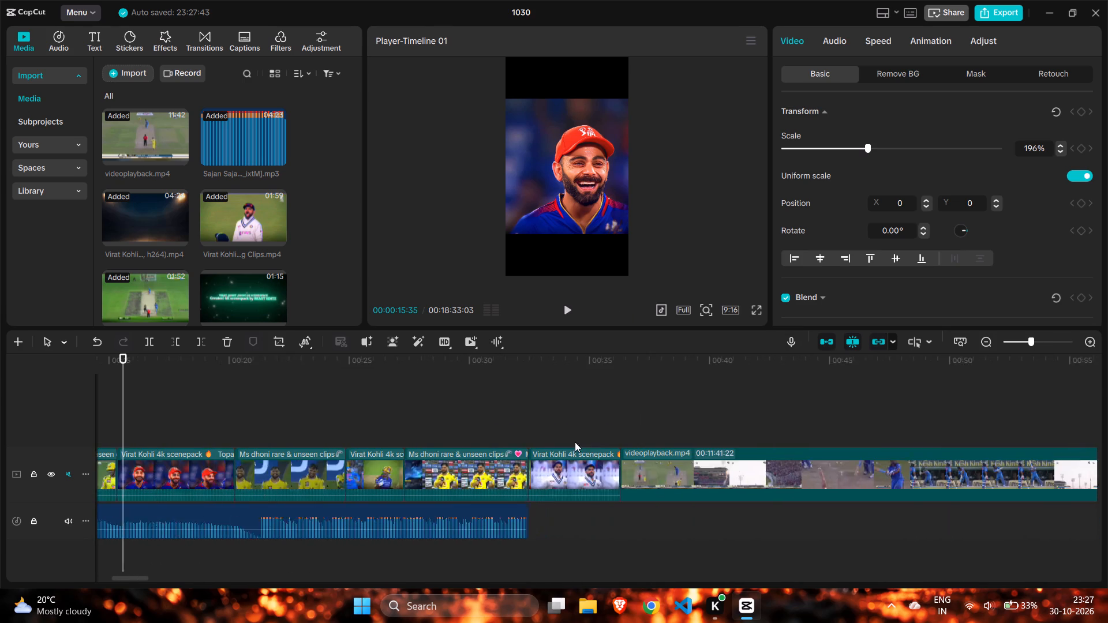
{"action": "scroll", "coordinate": [575, 442], "scroll_direction": "right", "scroll_amount": 1}
{"action": "left_click_drag", "start_coordinate": [630, 459], "coordinate": [246, 443]}
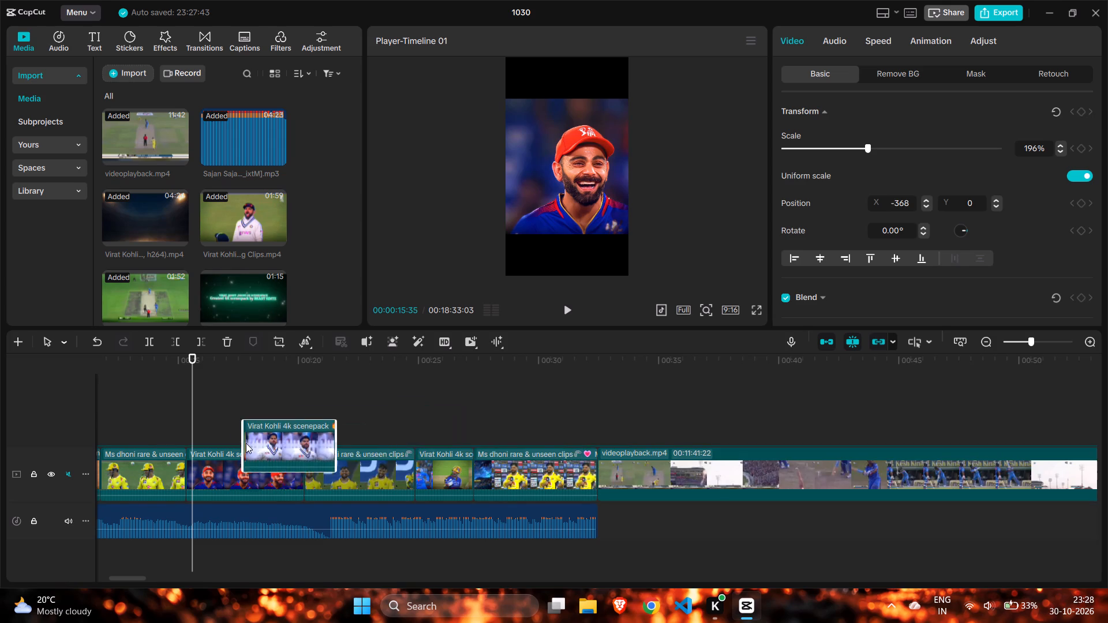
{"action": "left_click_drag", "start_coordinate": [246, 443], "coordinate": [220, 460]}
Play the moved white-jersey Kohli clip against the remix and move the Dhoni clip following the red-cap Kohli clip directly before it.
{"action": "left_click", "coordinate": [169, 425]}
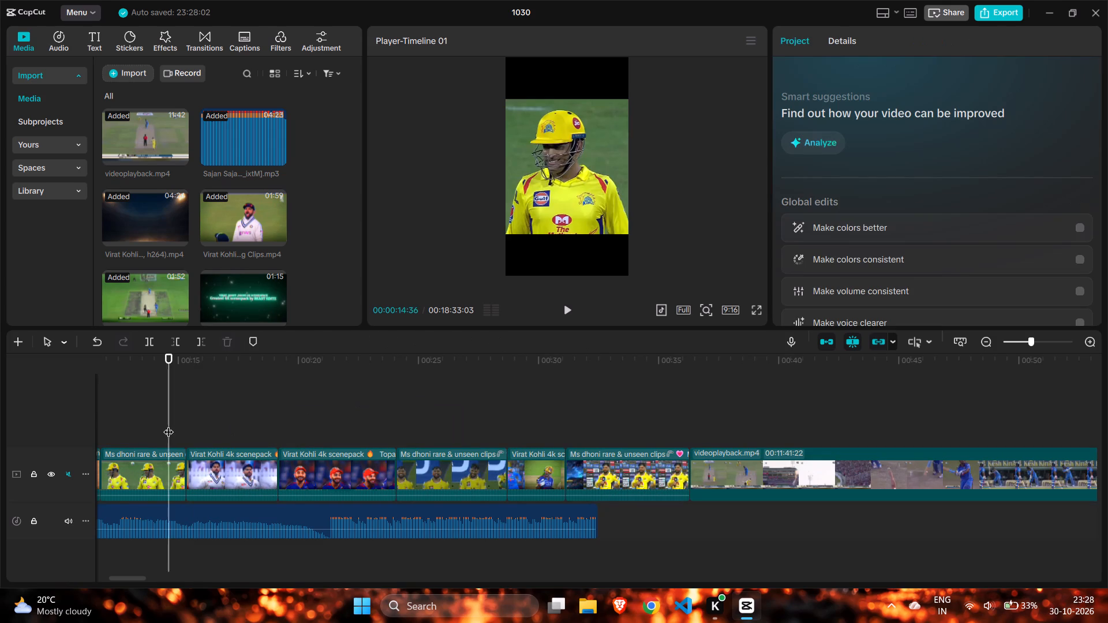
{"action": "left_click_drag", "start_coordinate": [169, 425], "coordinate": [182, 429]}
{"action": "left_click", "coordinate": [581, 305]}
{"action": "left_click", "coordinate": [574, 309]}
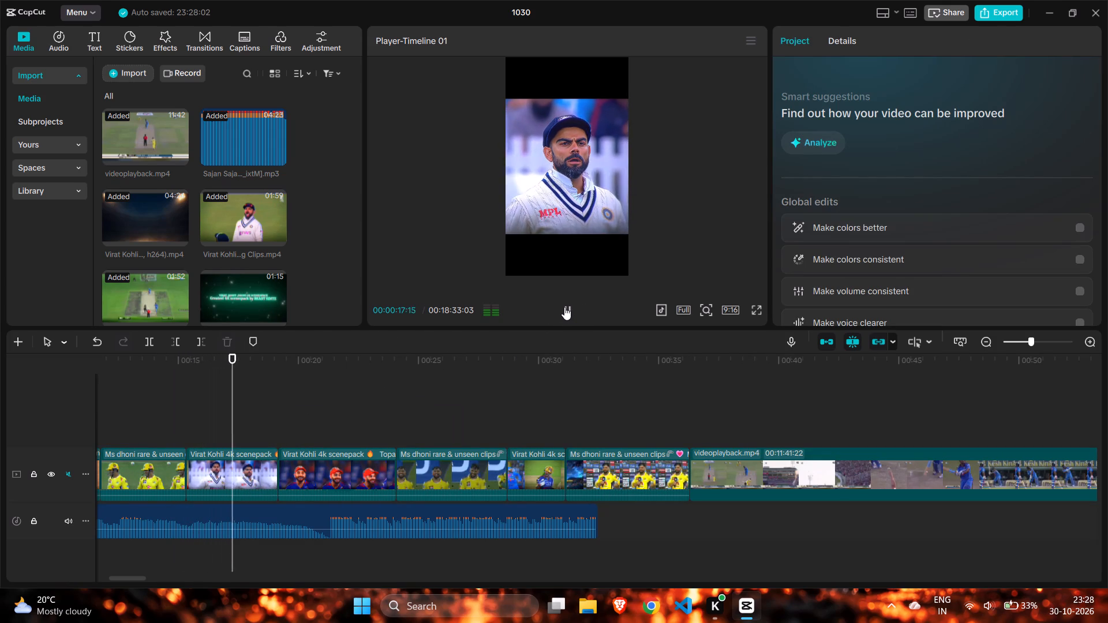
{"action": "left_click", "coordinate": [567, 306]}
{"action": "left_click_drag", "start_coordinate": [444, 480], "coordinate": [355, 455]}
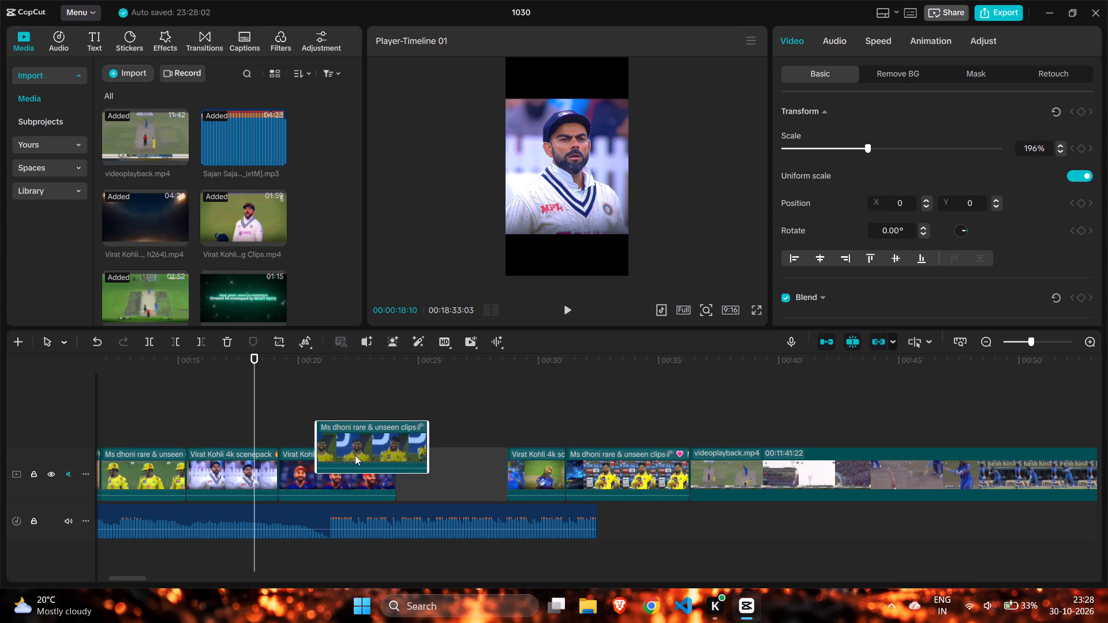
{"action": "left_click_drag", "start_coordinate": [355, 455], "coordinate": [334, 478]}
Move the Dhoni interview clip from just before videoplayback.mp4 to directly after the white-jersey Kohli clip.
{"action": "double_click", "coordinate": [183, 418]}
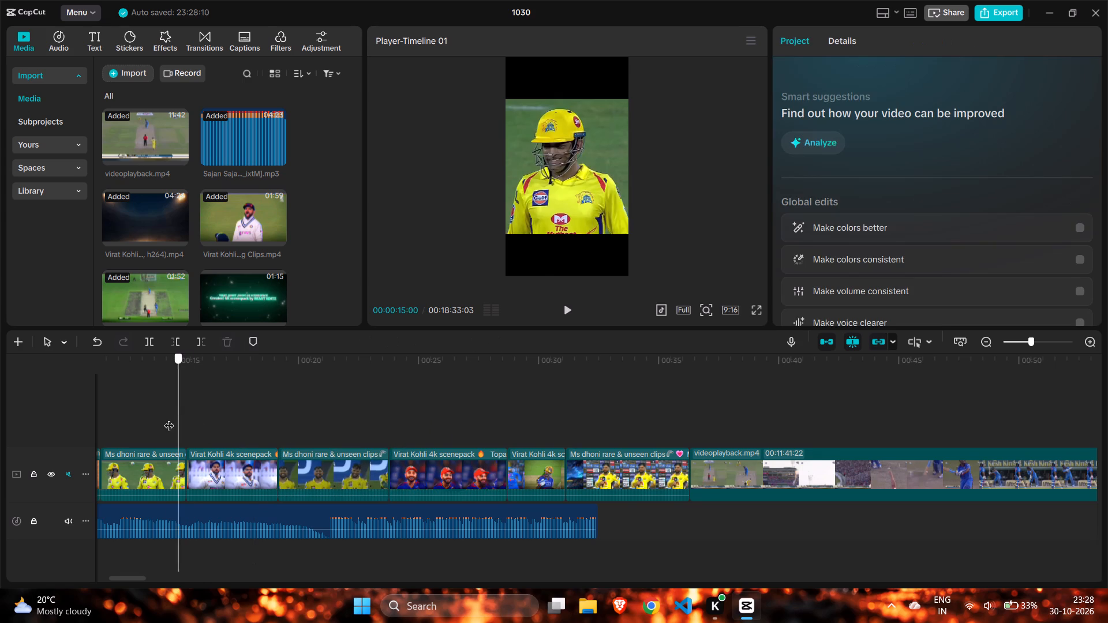
{"action": "left_click", "coordinate": [179, 422]}
{"action": "left_click_drag", "start_coordinate": [610, 476], "coordinate": [420, 466]}
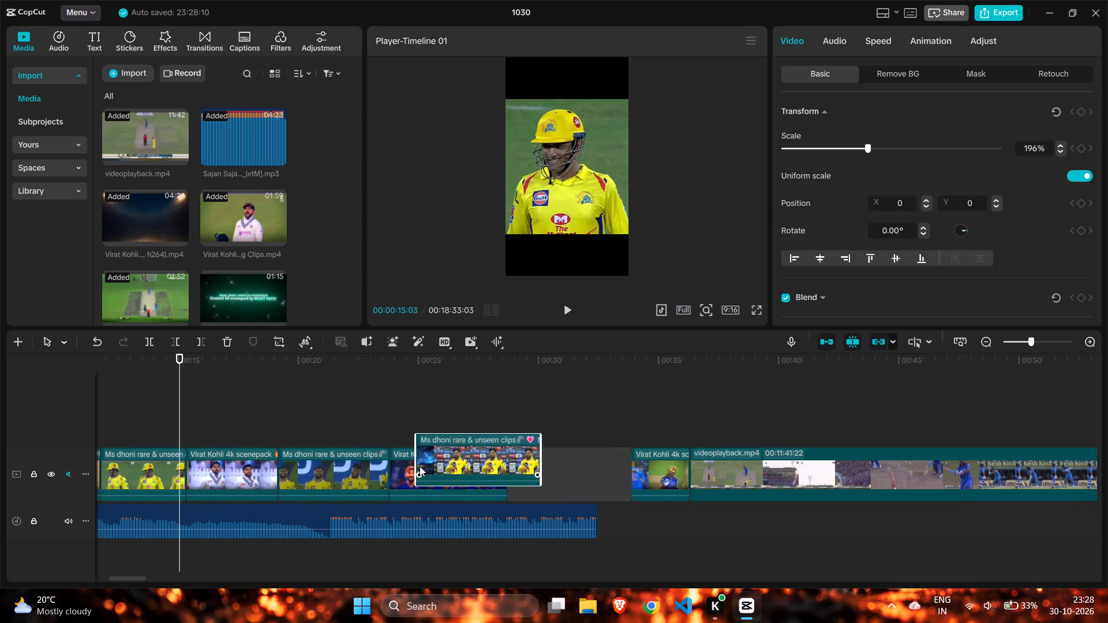
{"action": "left_click_drag", "start_coordinate": [420, 466], "coordinate": [323, 475]}
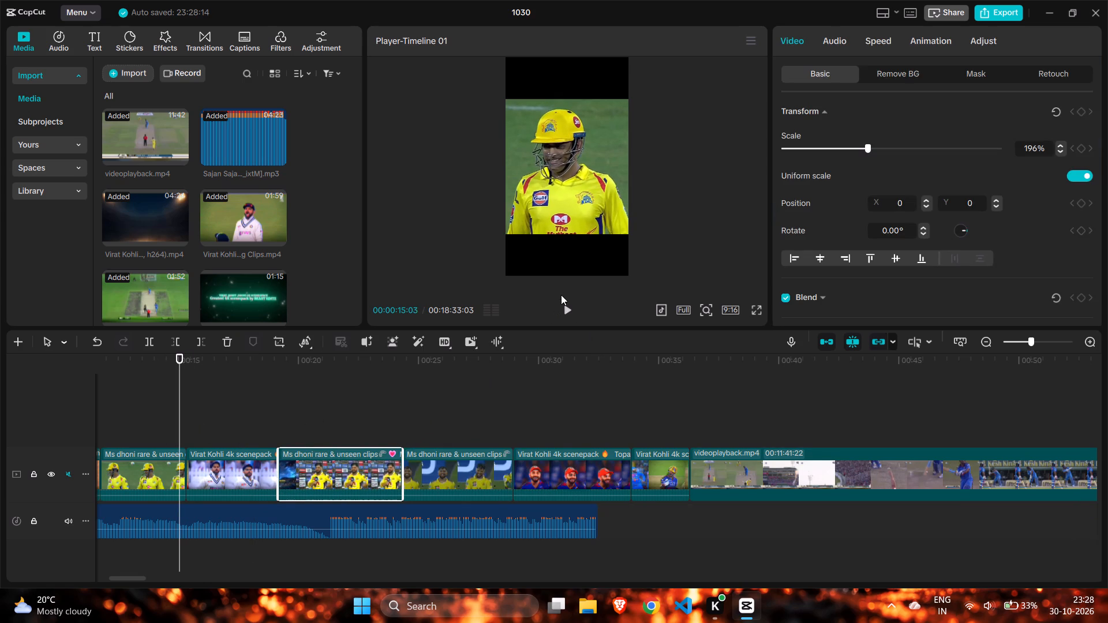
Play from 00:00:15:03 to find the beat and trim the end of the white-jersey Kohli clip to about 00:00:18:14.
{"action": "left_click", "coordinate": [568, 305]}
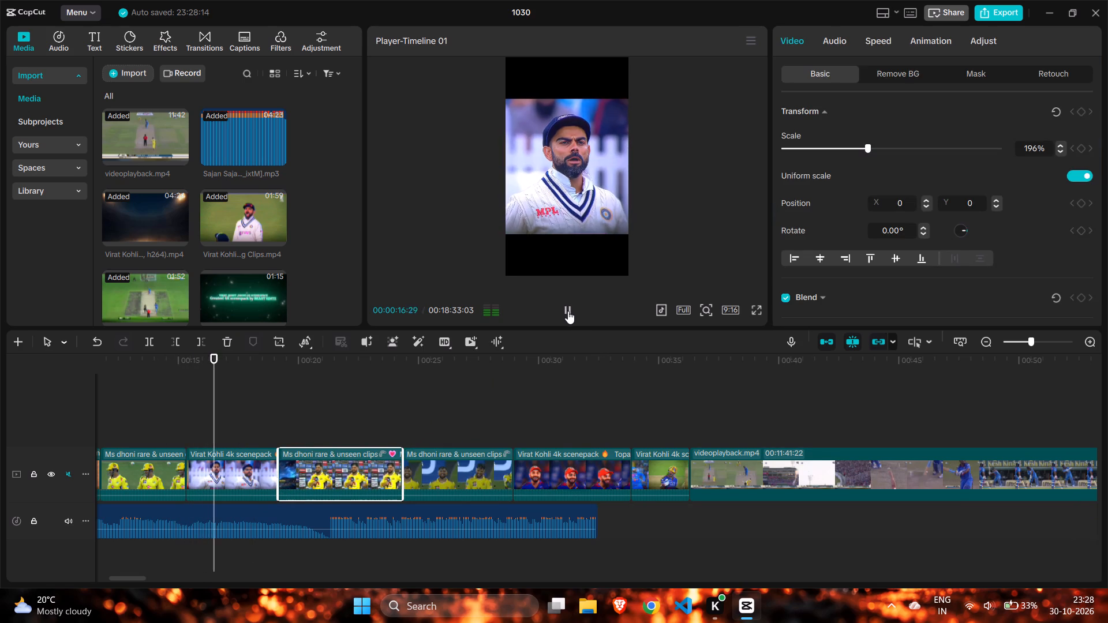
{"action": "left_click", "coordinate": [568, 310]}
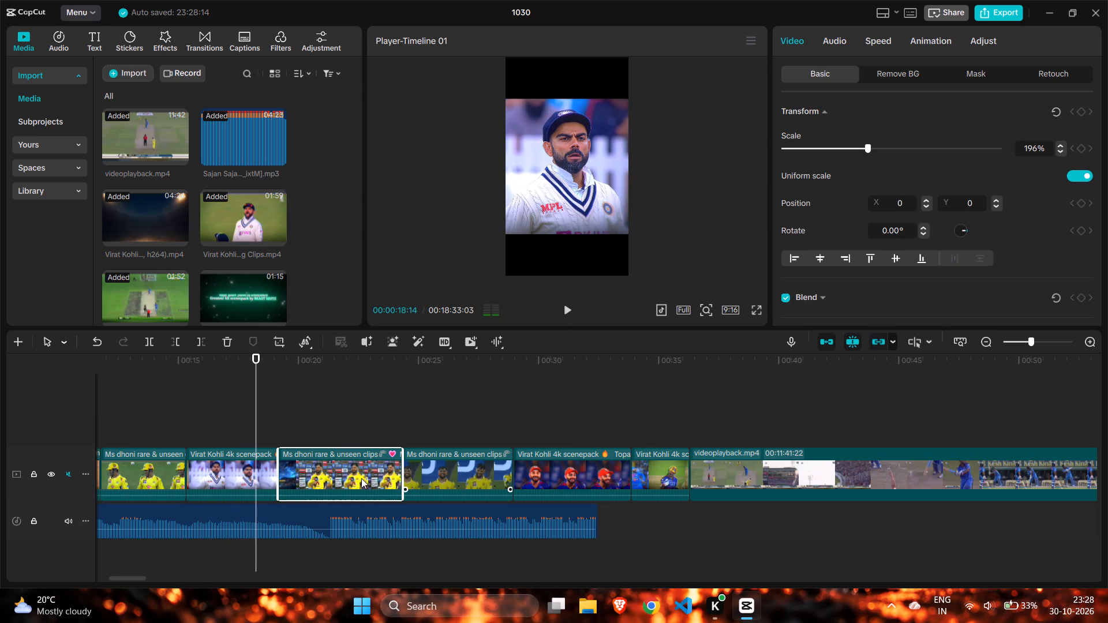
{"action": "left_click", "coordinate": [263, 478]}
{"action": "left_click_drag", "start_coordinate": [279, 472], "coordinate": [258, 471]}
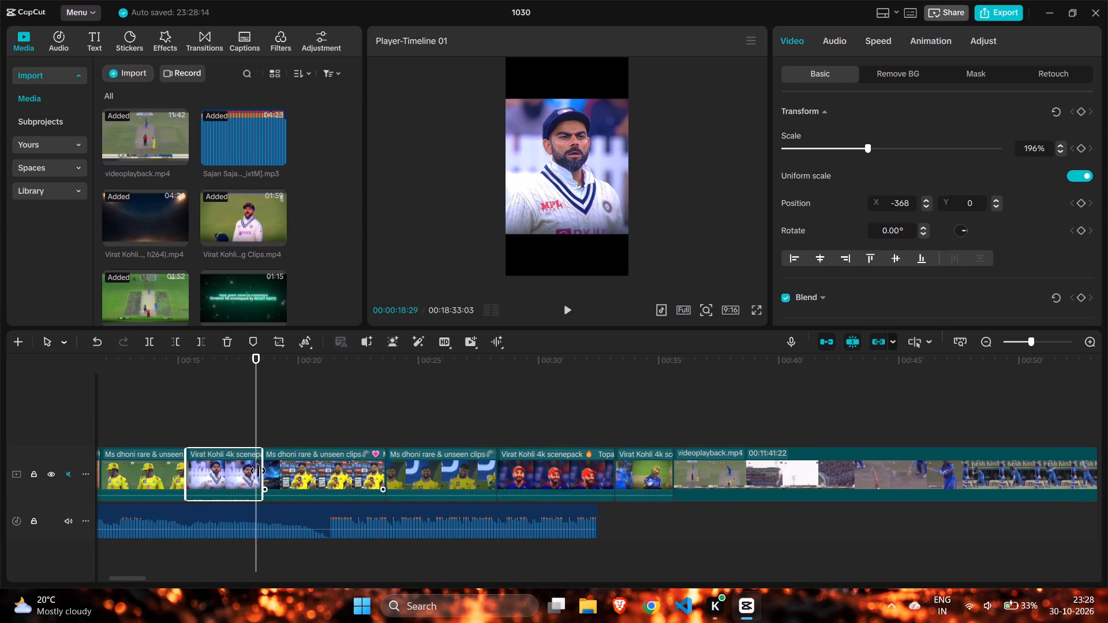
{"action": "left_click_drag", "start_coordinate": [258, 471], "coordinate": [255, 471]}
Play from the white-jersey Kohli cut to find the beat and trim the end of the Dhoni interview clip to about 00:00:20:54.
{"action": "left_click", "coordinate": [573, 313]}
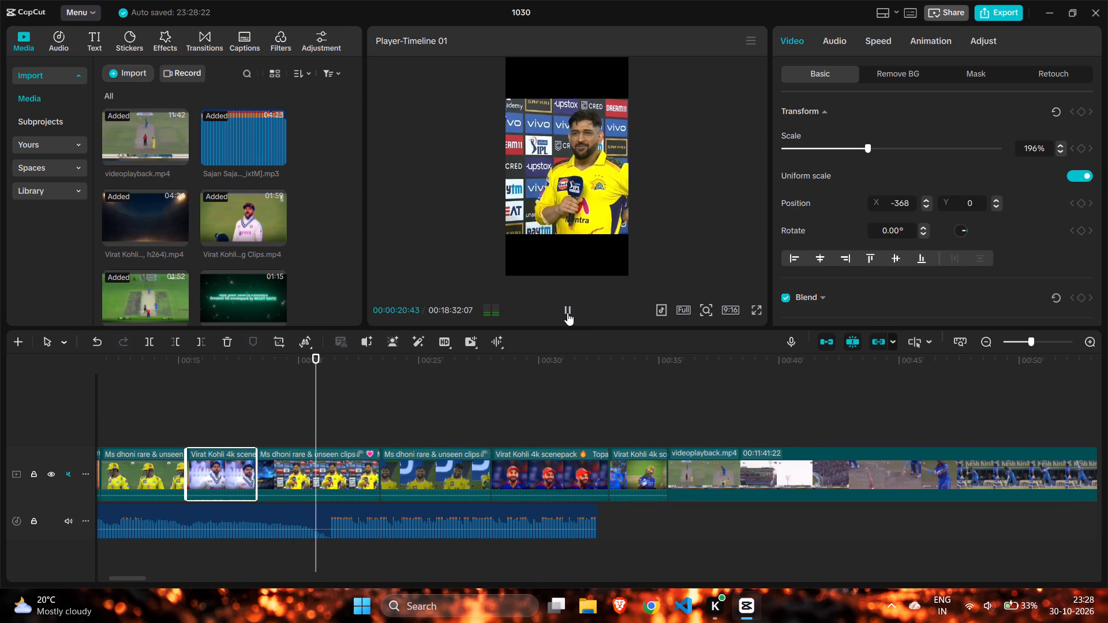
{"action": "left_click", "coordinate": [567, 313]}
{"action": "left_click", "coordinate": [352, 462]}
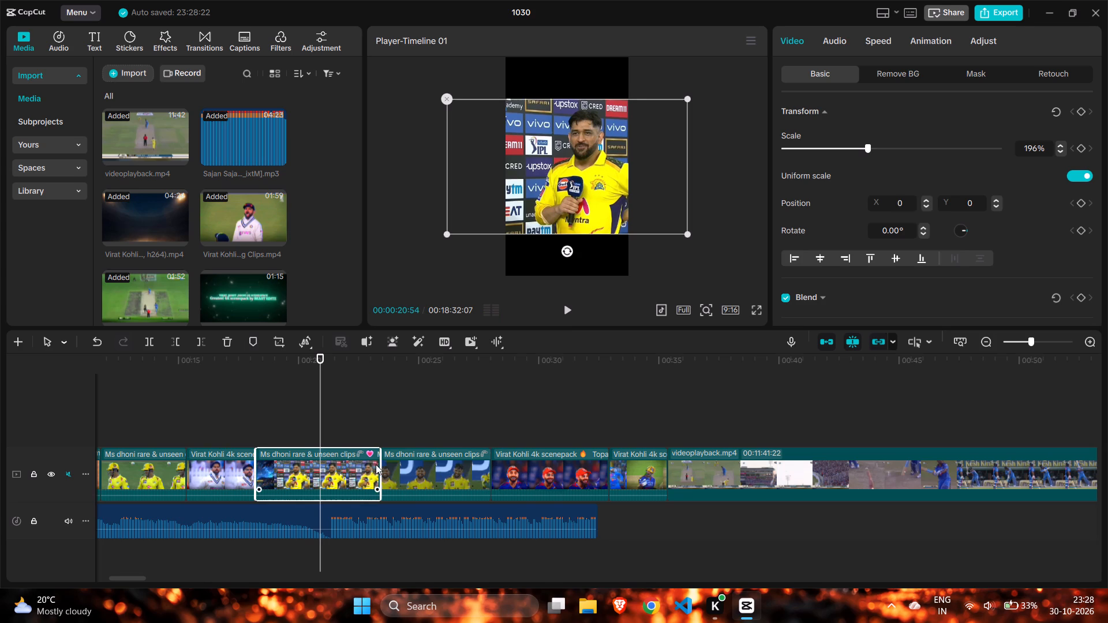
{"action": "left_click_drag", "start_coordinate": [380, 467], "coordinate": [316, 470]}
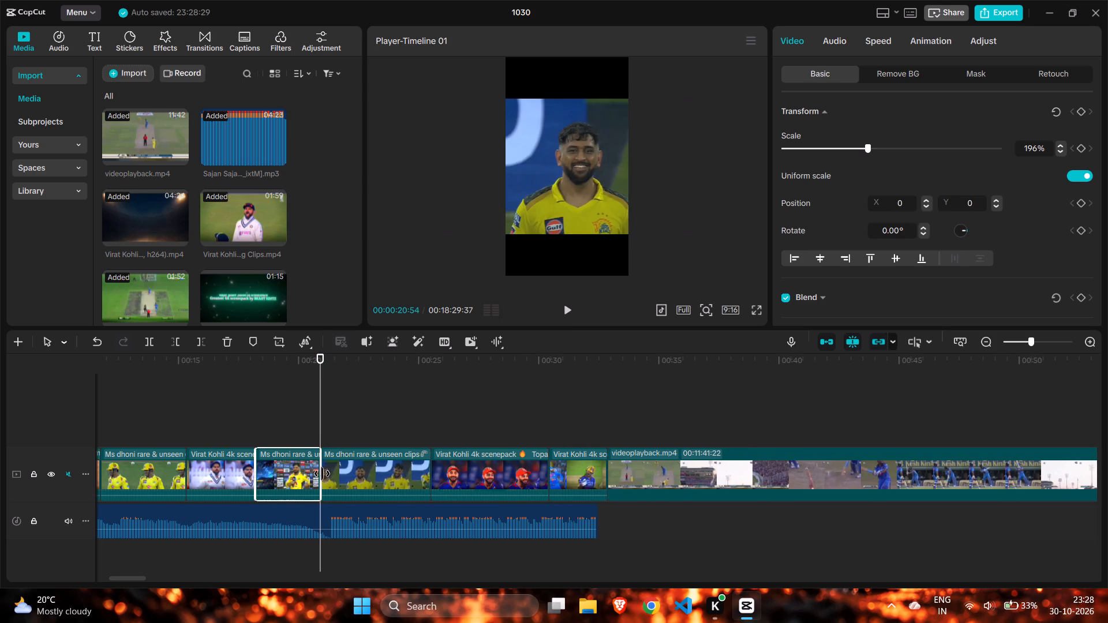
Delete the smiling yellow-jersey Dhoni clip after the interview clip and the red-cap Kohli clip that follows it.
{"action": "left_click", "coordinate": [339, 469]}
{"action": "left_click", "coordinate": [226, 344]}
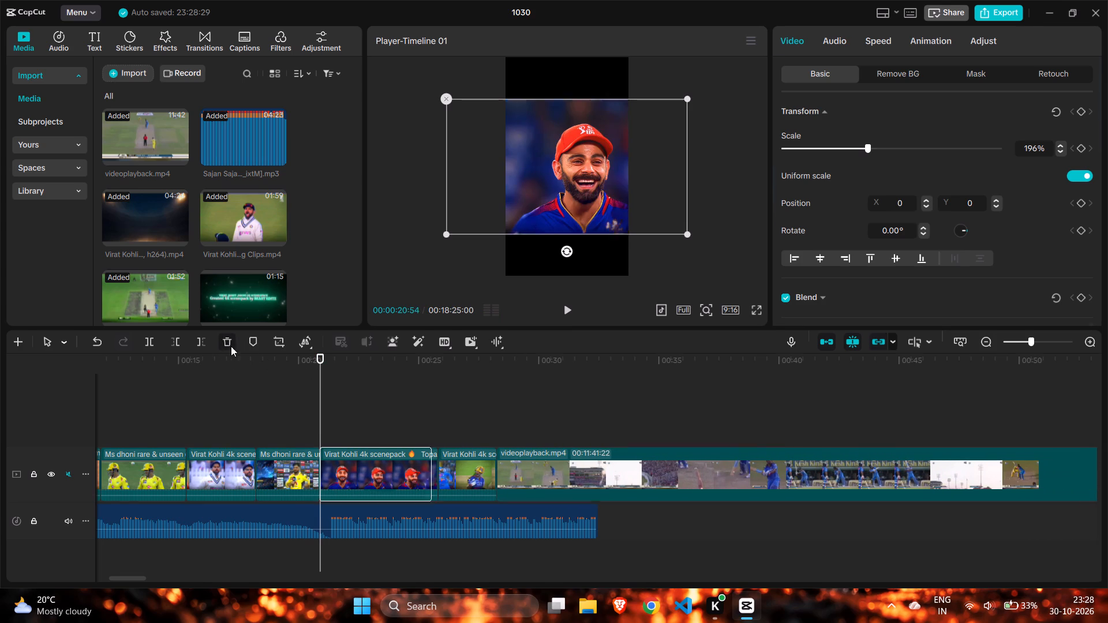
{"action": "left_click", "coordinate": [396, 455]}
{"action": "left_click", "coordinate": [229, 343]}
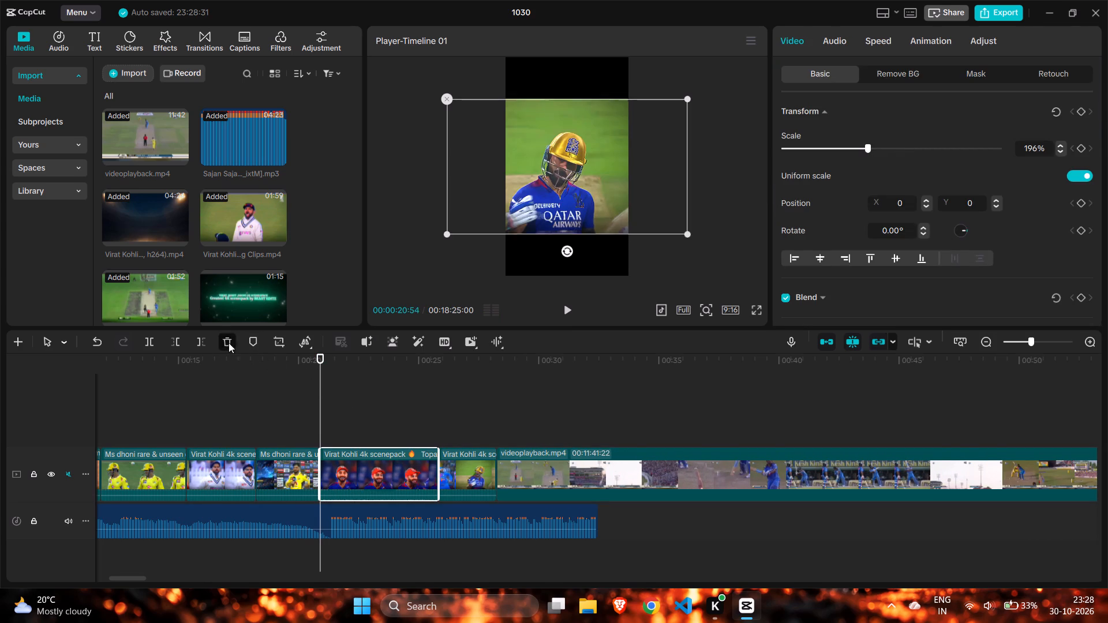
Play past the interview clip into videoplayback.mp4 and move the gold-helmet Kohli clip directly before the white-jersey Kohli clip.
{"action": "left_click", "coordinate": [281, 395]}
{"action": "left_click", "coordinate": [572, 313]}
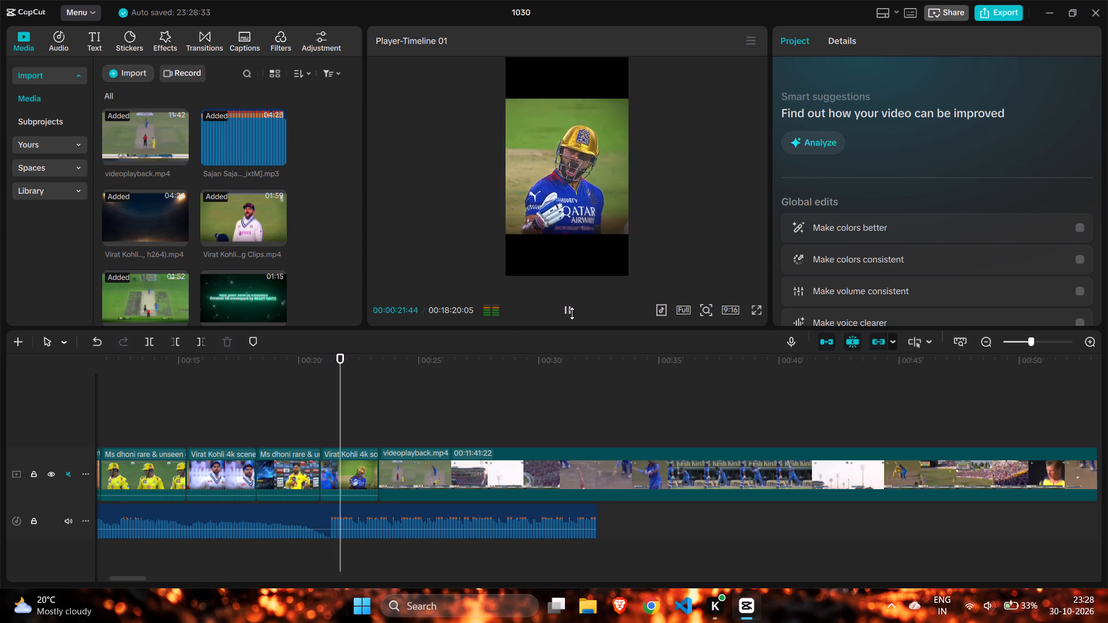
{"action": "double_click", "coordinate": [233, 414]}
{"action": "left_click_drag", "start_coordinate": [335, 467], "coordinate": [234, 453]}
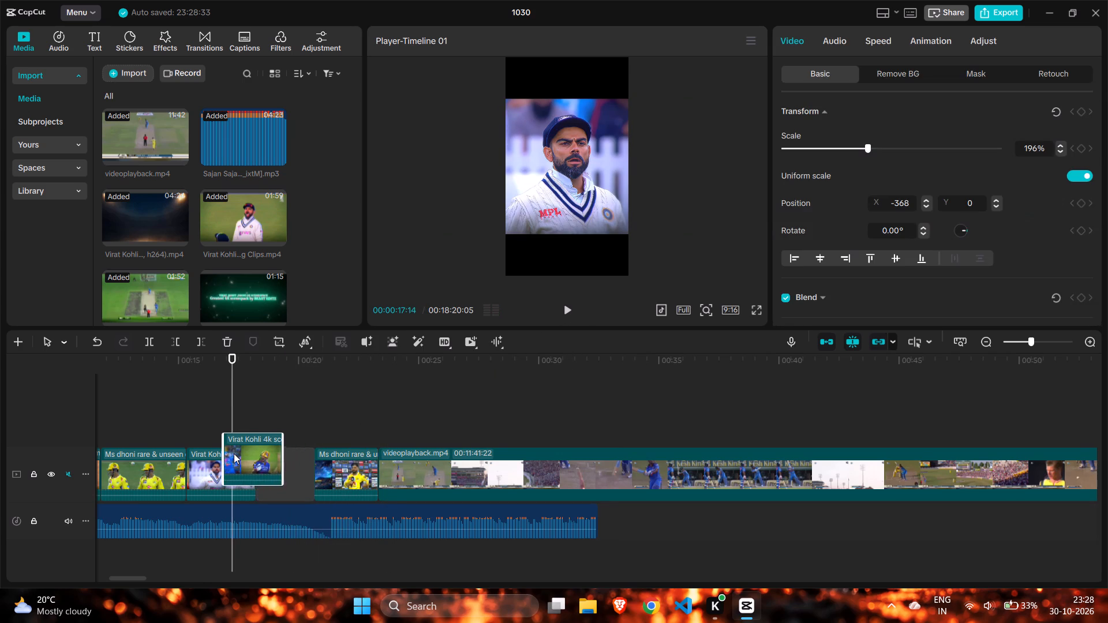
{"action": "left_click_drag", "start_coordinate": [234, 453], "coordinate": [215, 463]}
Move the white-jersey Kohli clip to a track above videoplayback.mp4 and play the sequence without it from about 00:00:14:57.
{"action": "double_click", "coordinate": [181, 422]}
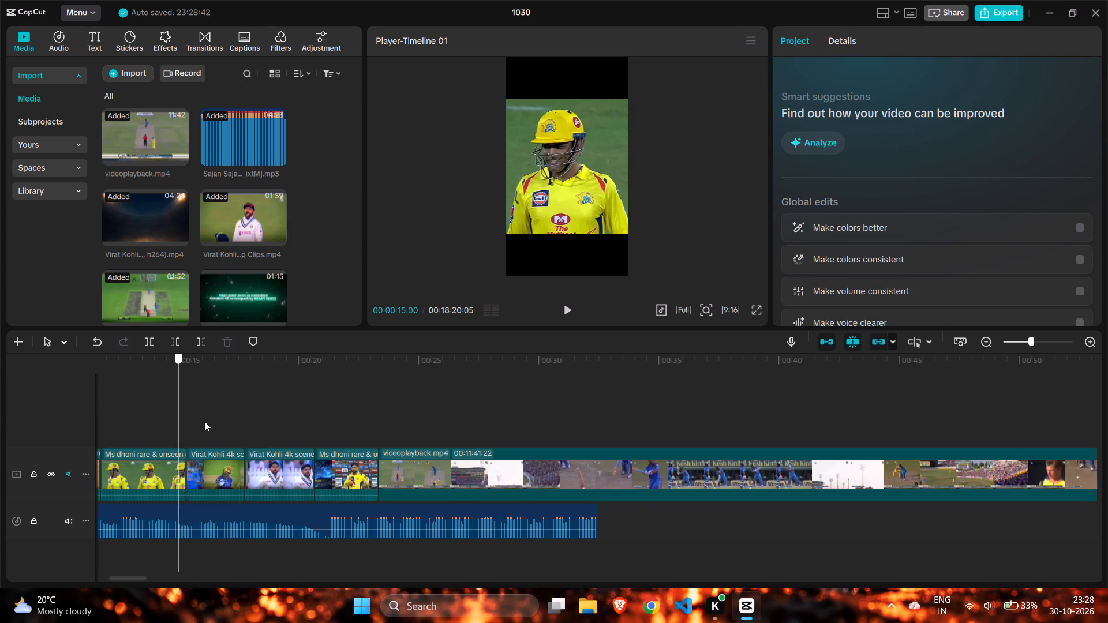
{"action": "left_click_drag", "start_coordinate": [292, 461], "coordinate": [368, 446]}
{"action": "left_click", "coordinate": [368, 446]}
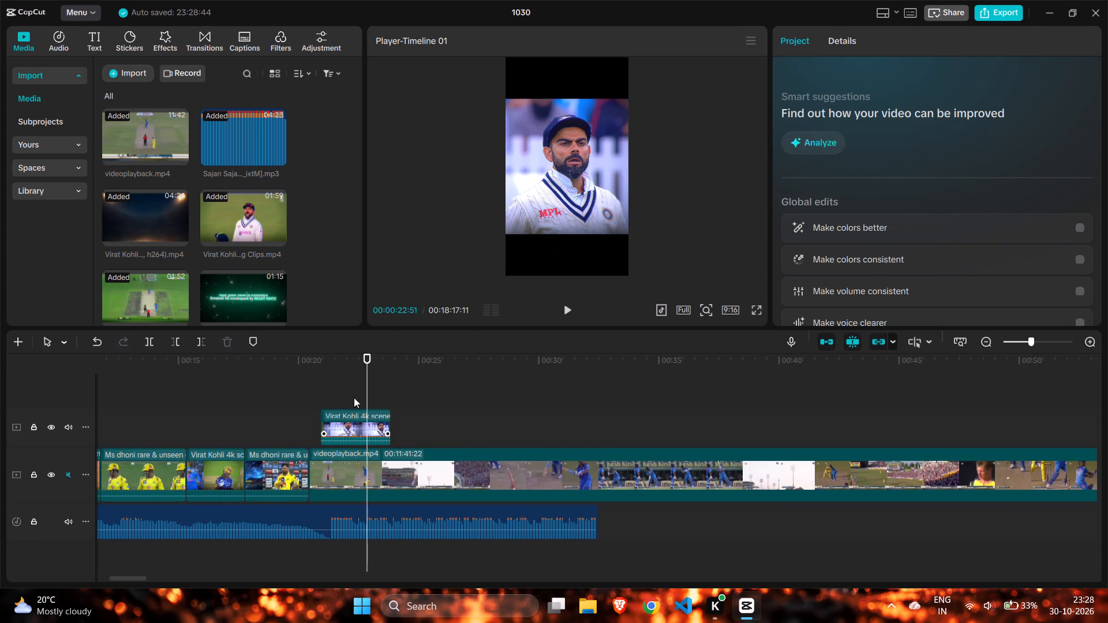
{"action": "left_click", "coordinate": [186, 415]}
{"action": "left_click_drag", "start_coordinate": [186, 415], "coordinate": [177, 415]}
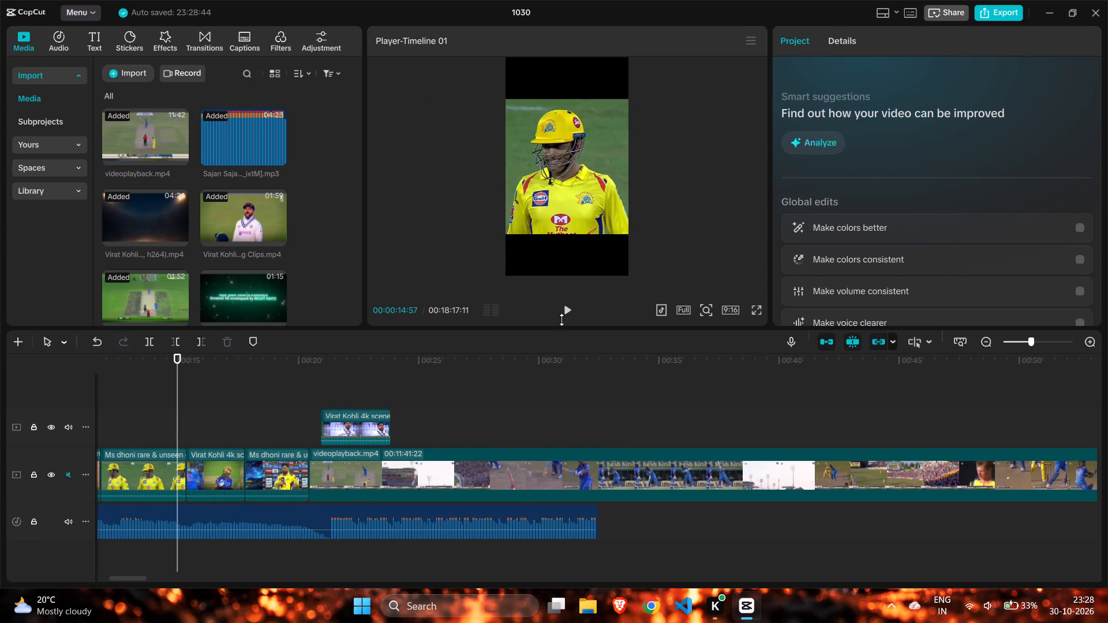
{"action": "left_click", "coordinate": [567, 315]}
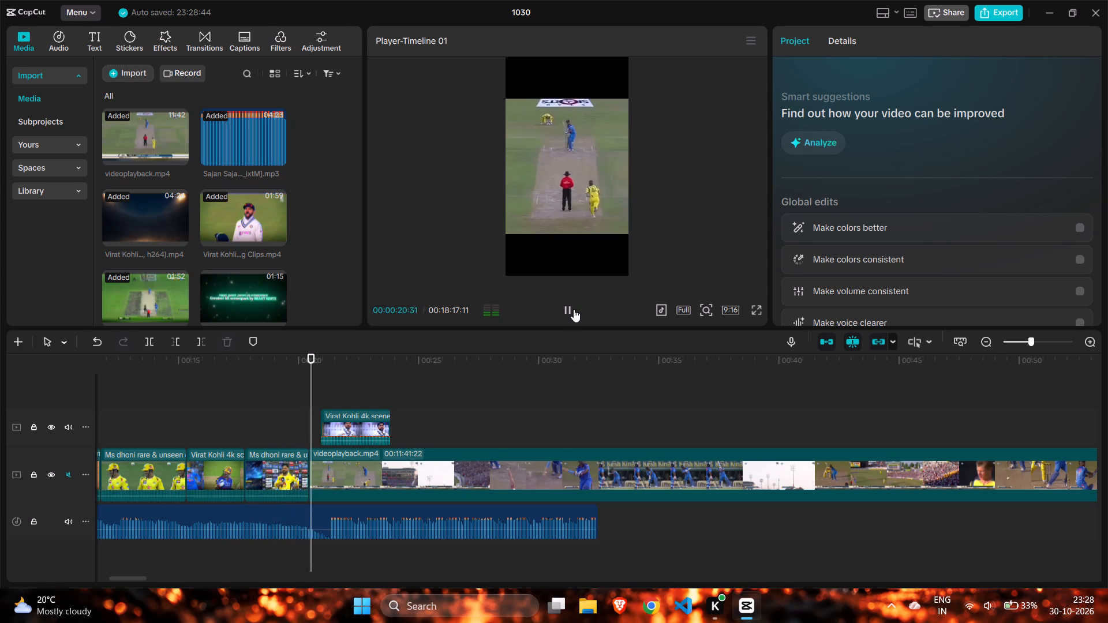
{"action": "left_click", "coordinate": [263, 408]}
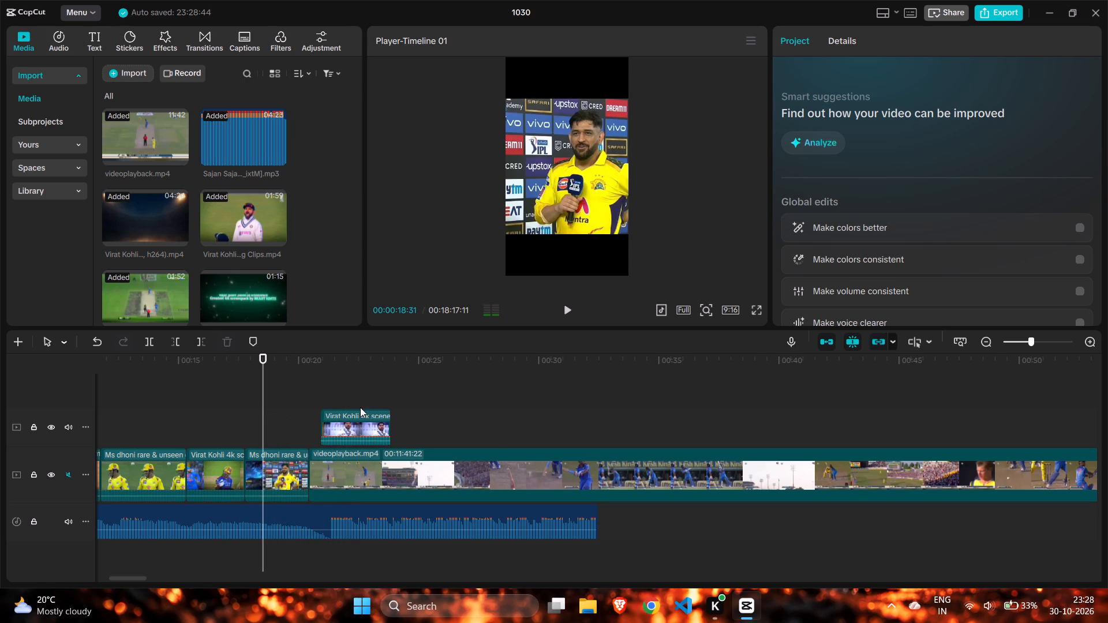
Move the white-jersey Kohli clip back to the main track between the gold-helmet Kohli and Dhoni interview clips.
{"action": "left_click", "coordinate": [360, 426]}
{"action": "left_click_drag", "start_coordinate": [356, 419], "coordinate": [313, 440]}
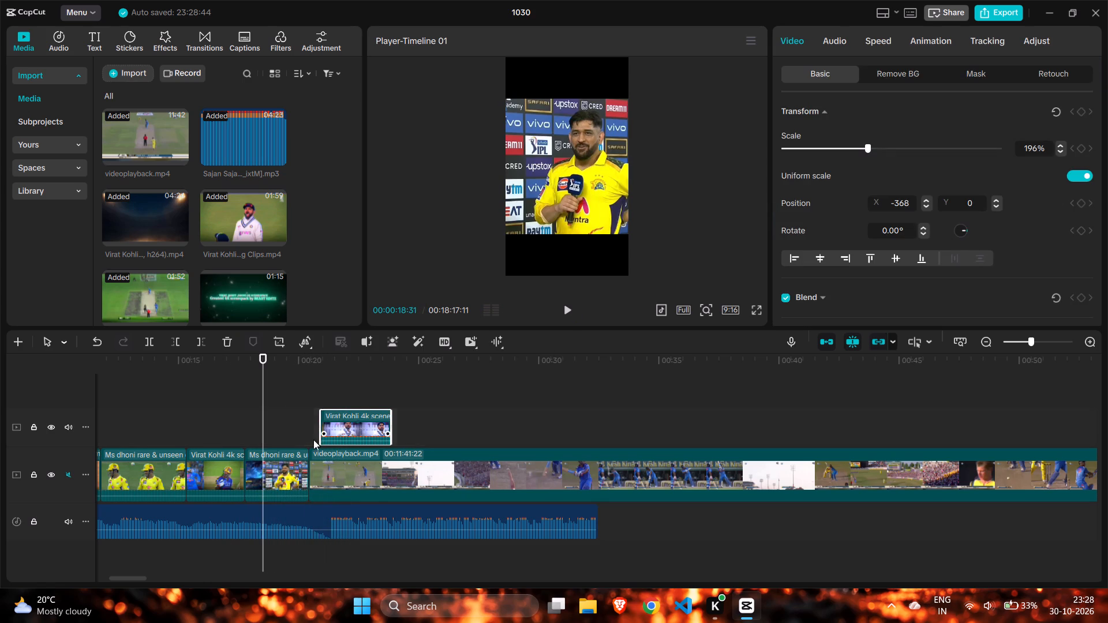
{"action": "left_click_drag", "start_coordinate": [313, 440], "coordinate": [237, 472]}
Delete the gold-helmet Kohli clip before the white-jersey Kohli clip.
{"action": "left_click", "coordinate": [218, 464]}
{"action": "left_click", "coordinate": [218, 464]}
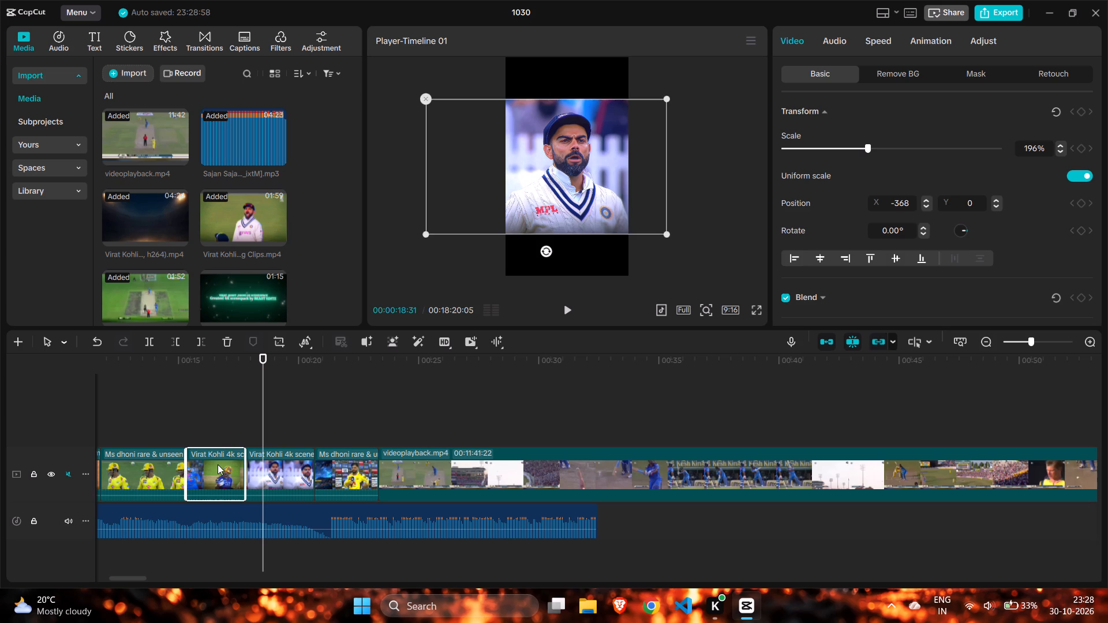
{"action": "left_click", "coordinate": [230, 343]}
Play from about 00:00:14:55, across the cut into videoplayback.mp4, and from the beginning to check all cuts against the remix.
{"action": "left_click", "coordinate": [179, 441]}
{"action": "left_click", "coordinate": [177, 433]}
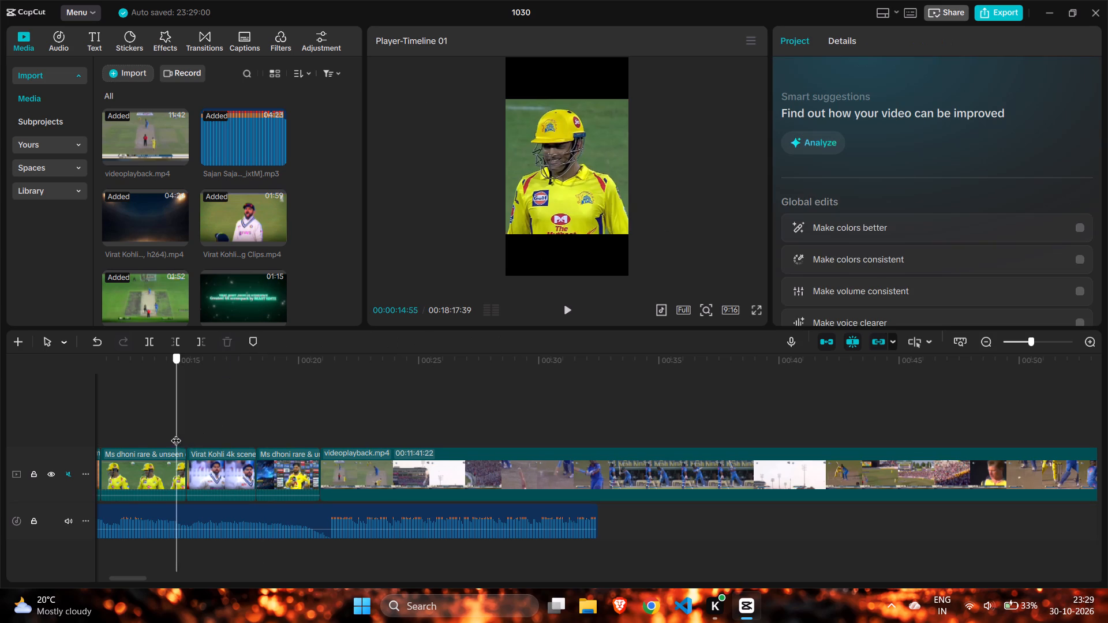
{"action": "left_click", "coordinate": [566, 315]}
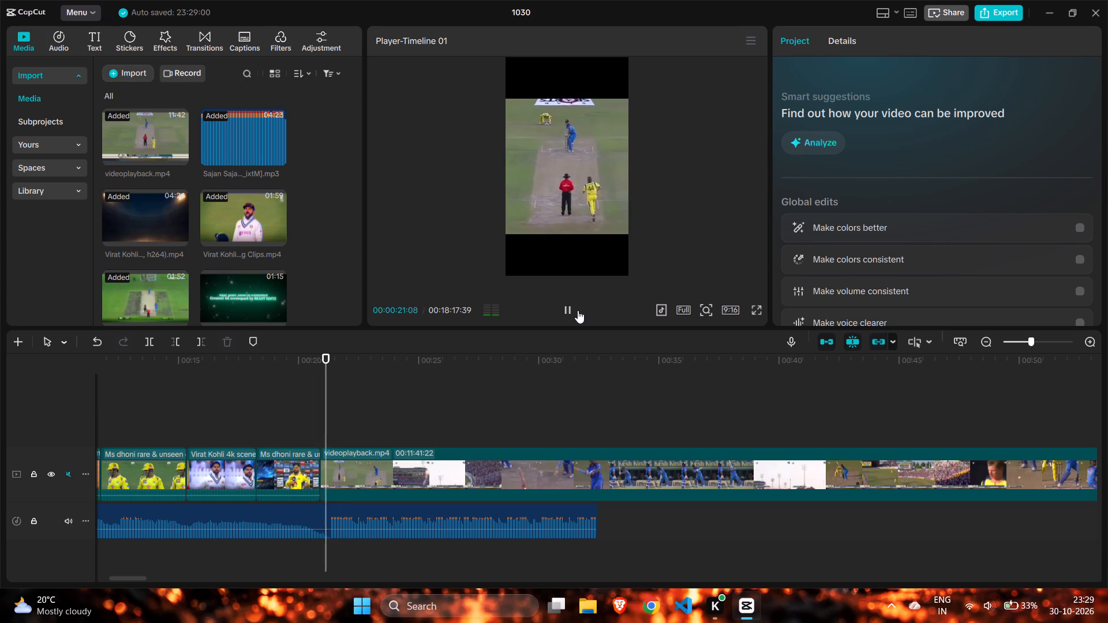
{"action": "left_click", "coordinate": [320, 419]}
{"action": "left_click_drag", "start_coordinate": [320, 419], "coordinate": [320, 418]}
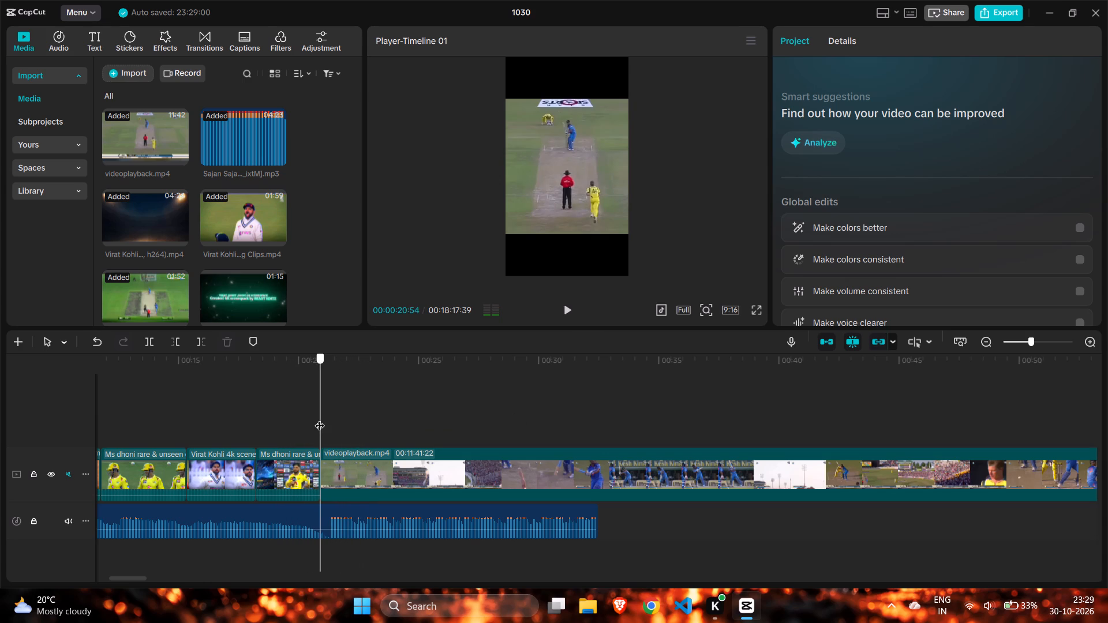
{"action": "left_click_drag", "start_coordinate": [320, 418], "coordinate": [309, 412]}
{"action": "left_click", "coordinate": [567, 306]}
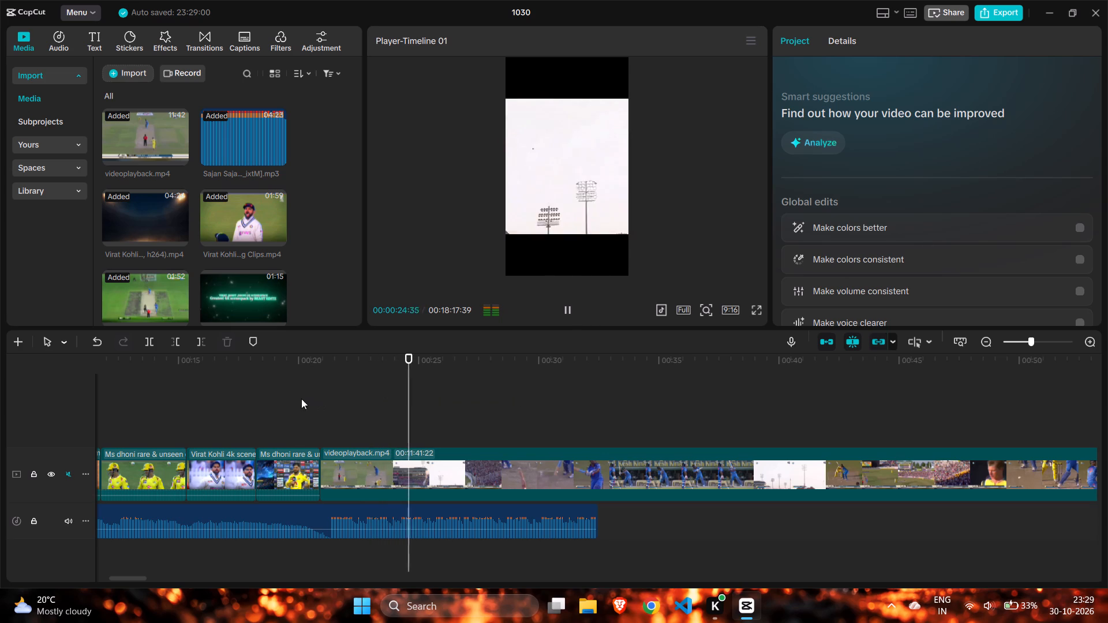
{"action": "left_click", "coordinate": [203, 419]}
{"action": "left_click_drag", "start_coordinate": [203, 418], "coordinate": [1, 401]}
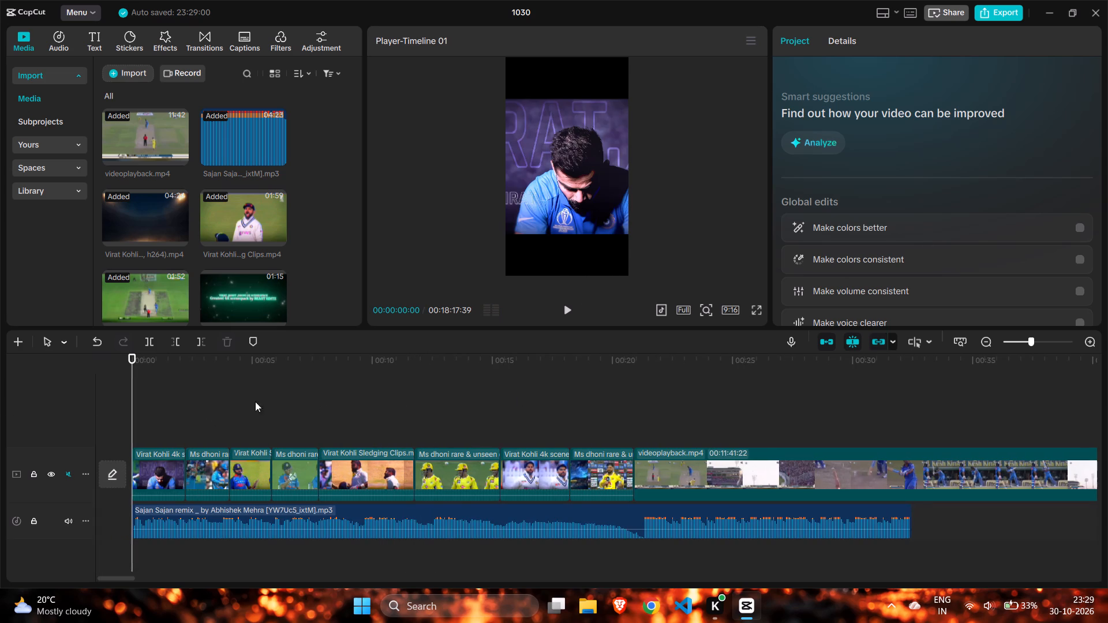
{"action": "left_click", "coordinate": [573, 307]}
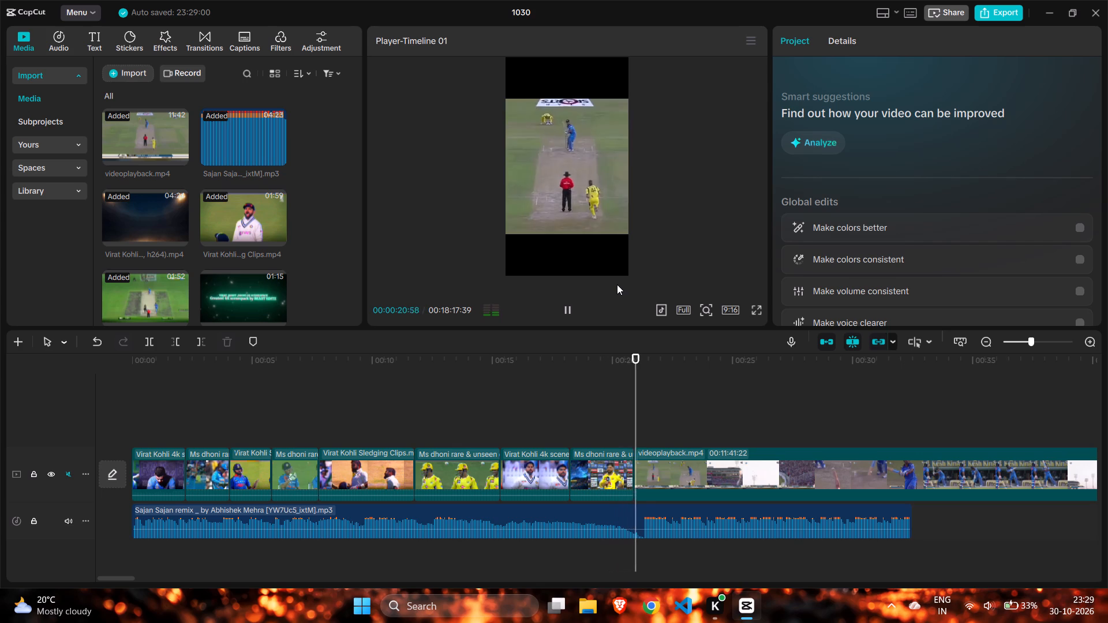
Extend the end of the white-jersey Kohli clip to about 00:00:18:29.
{"action": "left_click", "coordinate": [586, 425]}
{"action": "left_click", "coordinate": [552, 466]}
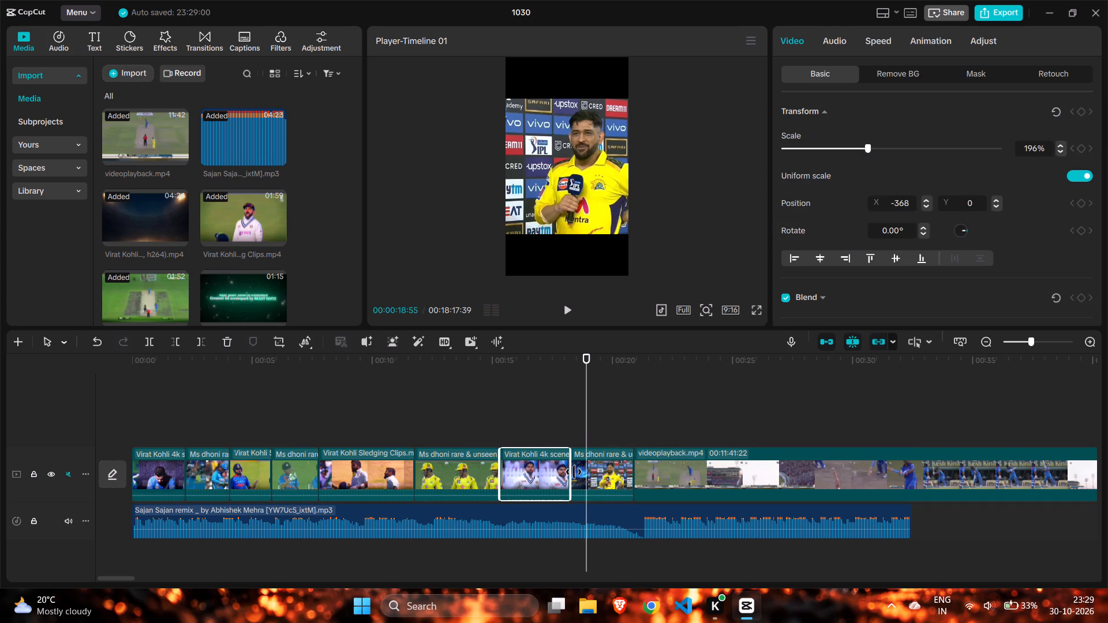
{"action": "left_click", "coordinate": [571, 470]}
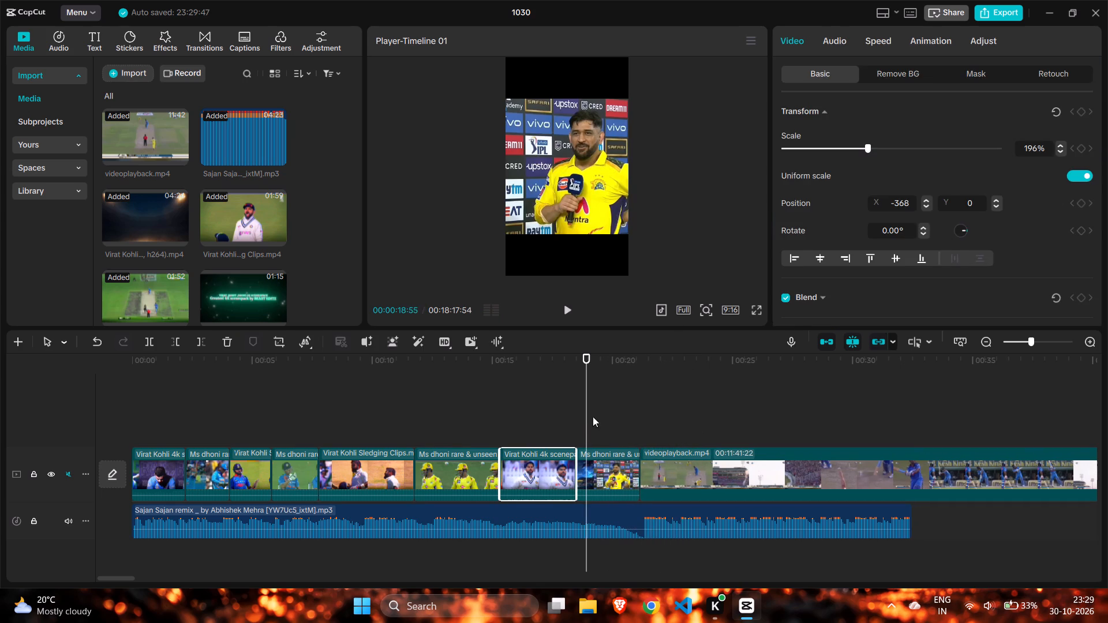
Play into videoplayback.mp4 to find the bowler's delivery and trim the clip's start to the frame at 00:00:22:25.
{"action": "left_click", "coordinate": [593, 416]}
{"action": "left_click", "coordinate": [620, 371]}
{"action": "left_click", "coordinate": [571, 307]}
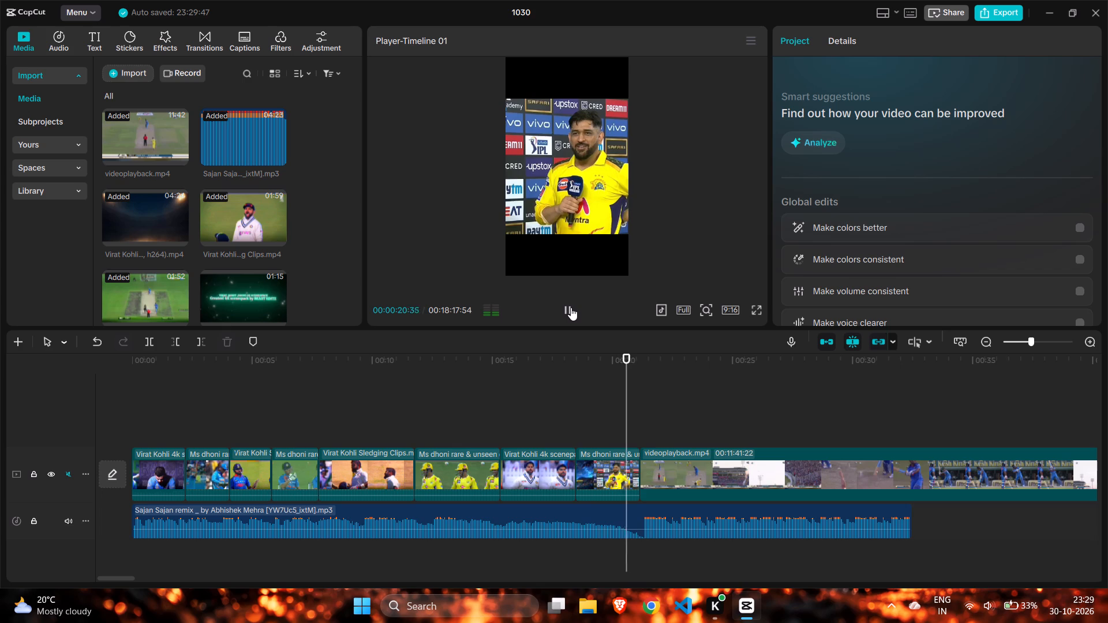
{"action": "left_click", "coordinate": [630, 384]}
{"action": "left_click_drag", "start_coordinate": [631, 384], "coordinate": [668, 403]}
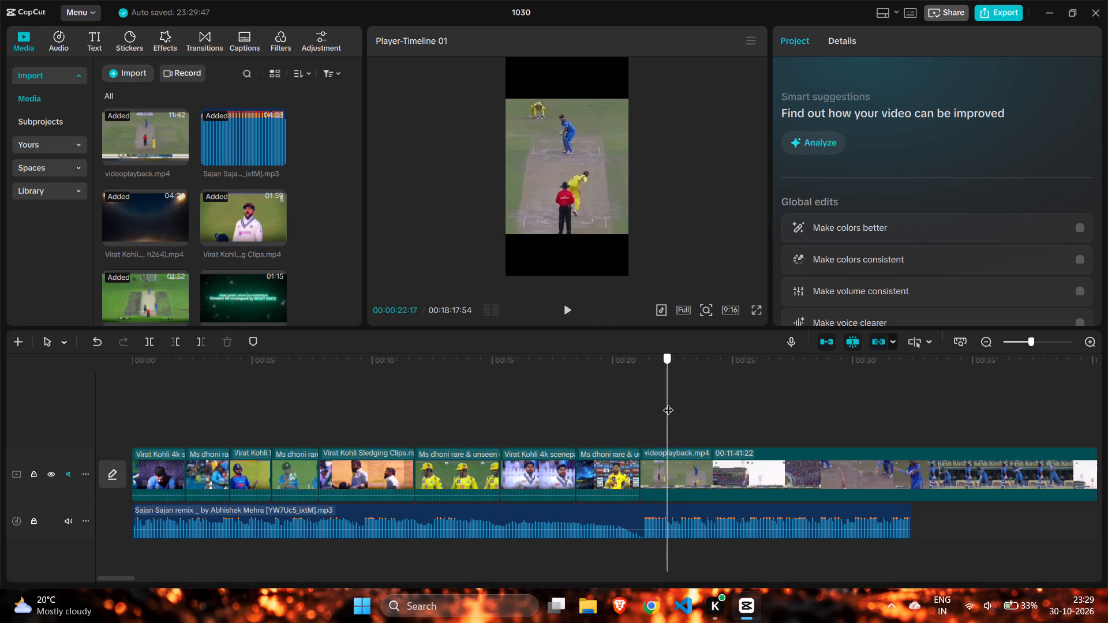
{"action": "left_click_drag", "start_coordinate": [668, 403], "coordinate": [671, 405]}
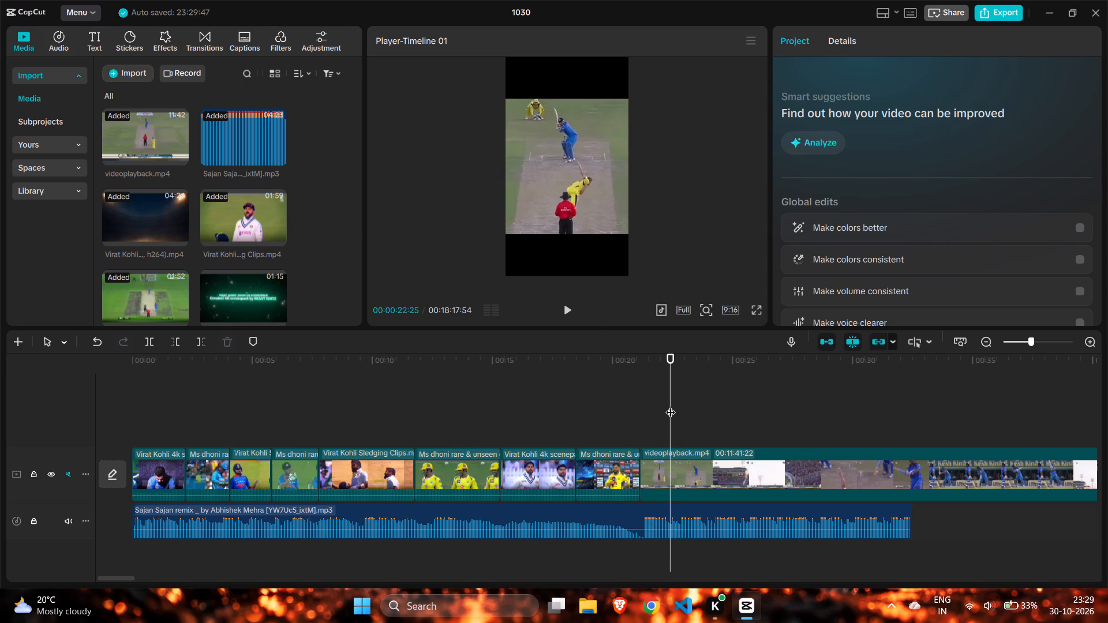
{"action": "left_click", "coordinate": [680, 455]}
{"action": "left_click_drag", "start_coordinate": [644, 466], "coordinate": [668, 473]}
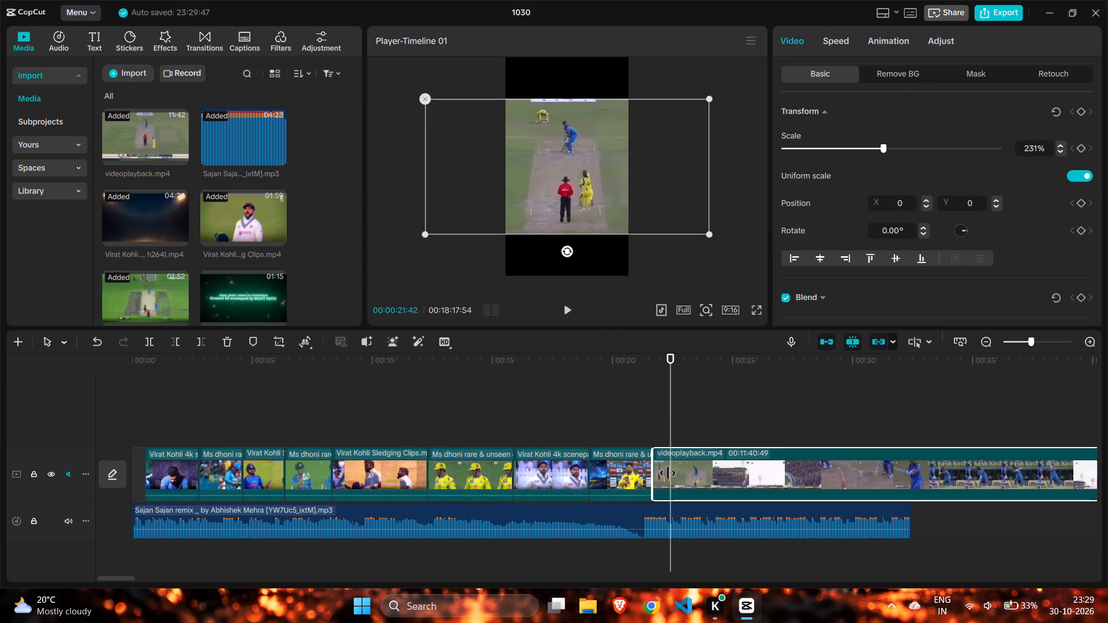
{"action": "left_click_drag", "start_coordinate": [668, 473], "coordinate": [670, 474]}
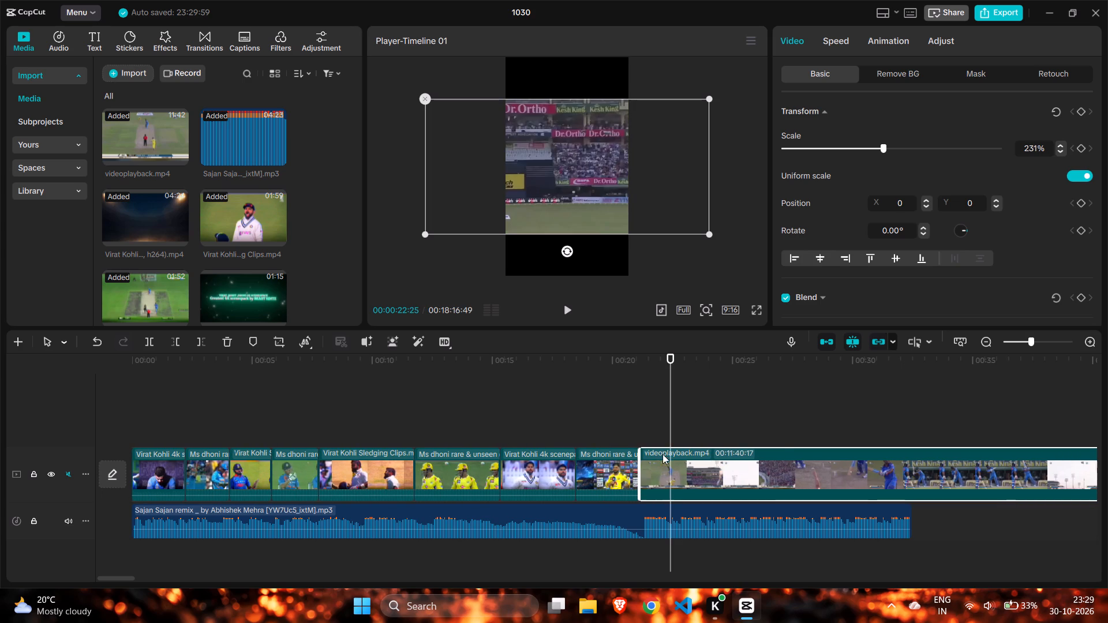
Play the new cut against the beat and trim videoplayback.mp4's start slightly further, to a duration of 00:11:40:09.
{"action": "left_click", "coordinate": [628, 408]}
{"action": "left_click", "coordinate": [572, 301]}
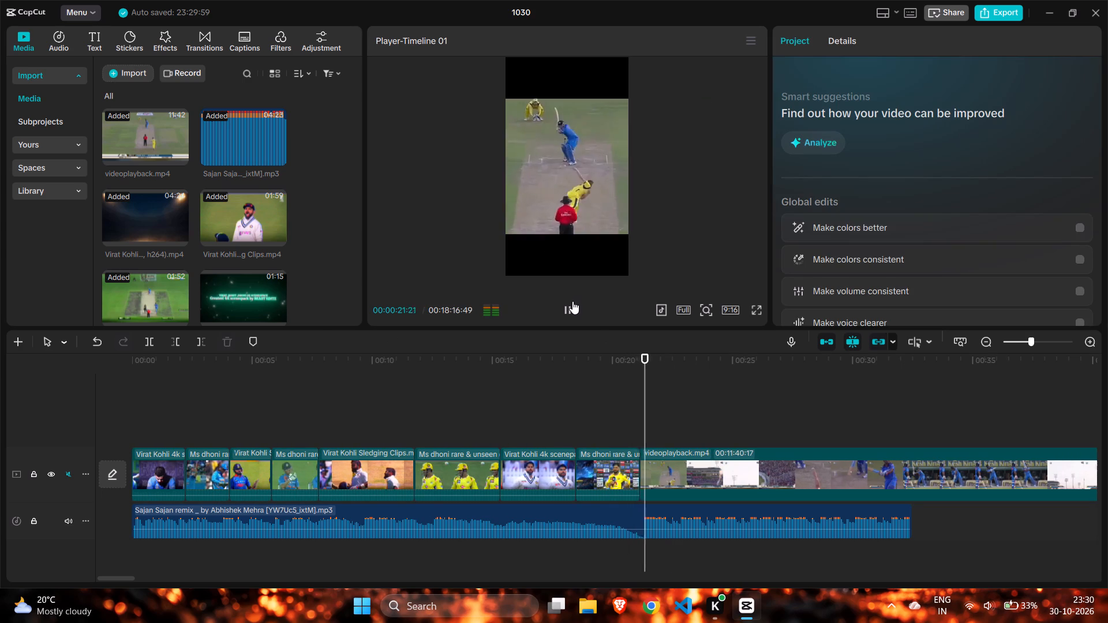
{"action": "left_click", "coordinate": [653, 468]}
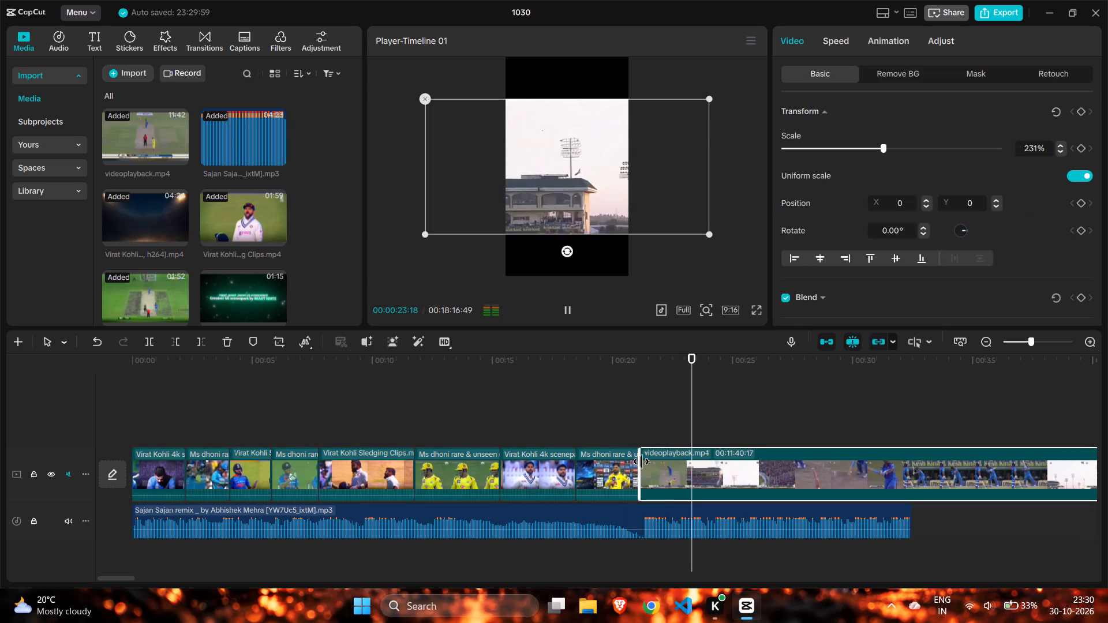
{"action": "left_click", "coordinate": [641, 461]}
{"action": "left_click", "coordinate": [627, 412]}
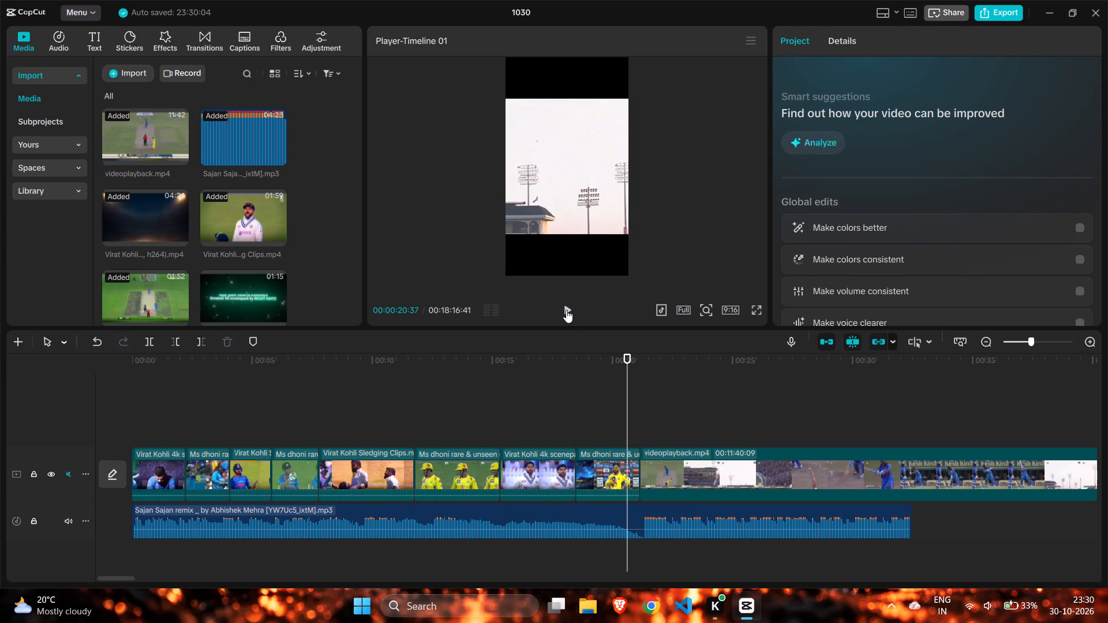
{"action": "left_click", "coordinate": [566, 310]}
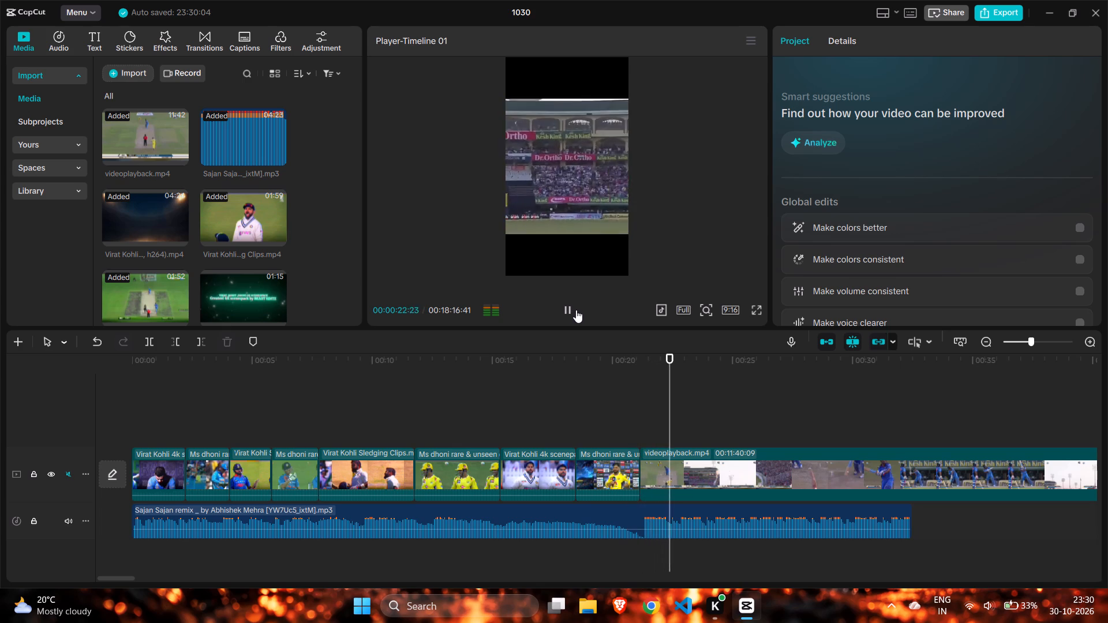
{"action": "left_click", "coordinate": [571, 307]}
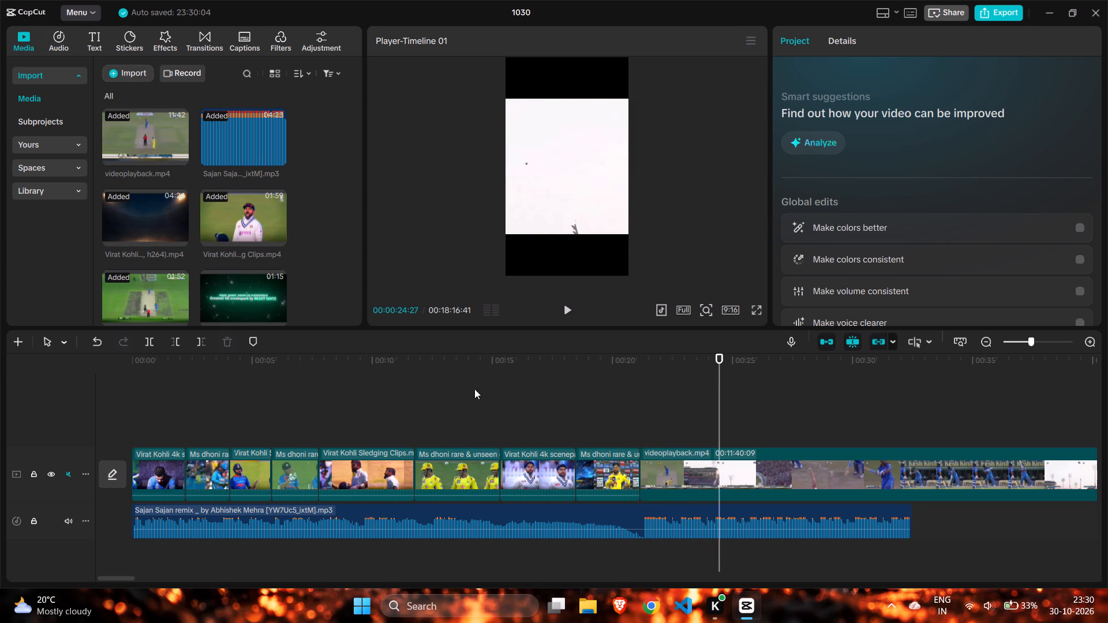
{"action": "scroll", "coordinate": [516, 453], "scroll_direction": "down", "scroll_amount": 1}
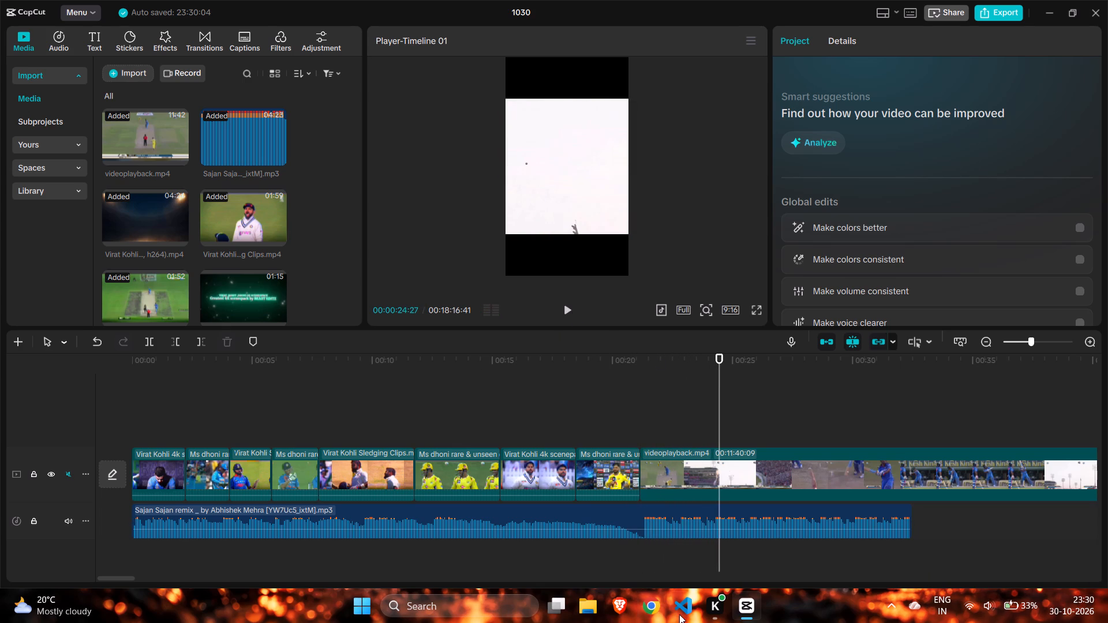
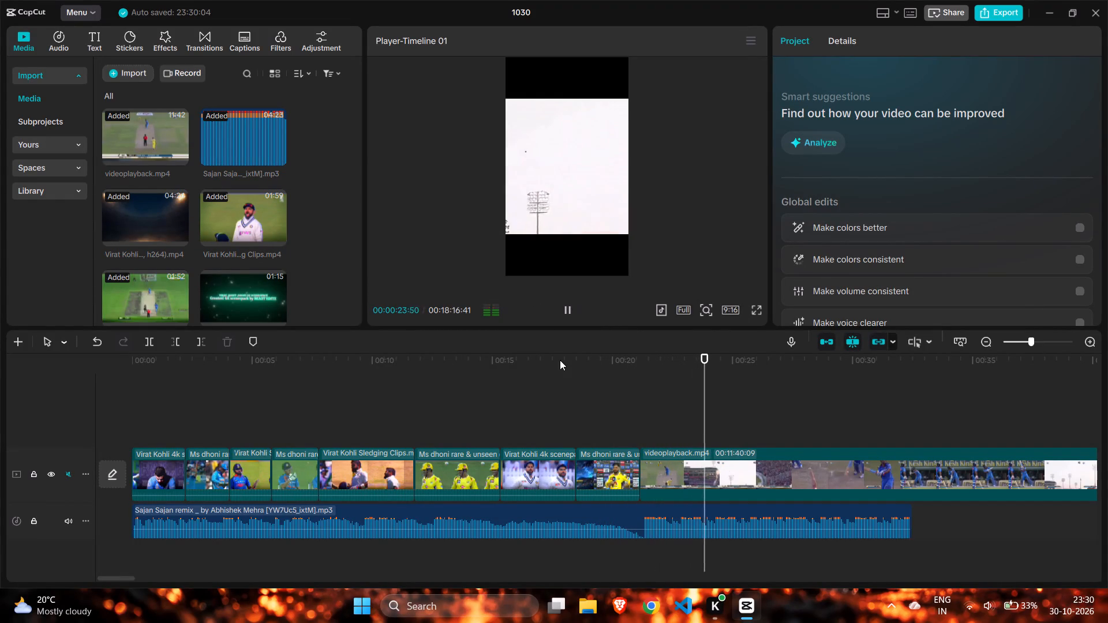
Play the edit from the beginning, and replay the cut into videoplayback.mp4 several times to check it against the beat drop.
{"action": "left_click", "coordinate": [453, 397]}
{"action": "left_click_drag", "start_coordinate": [452, 397], "coordinate": [99, 441]}
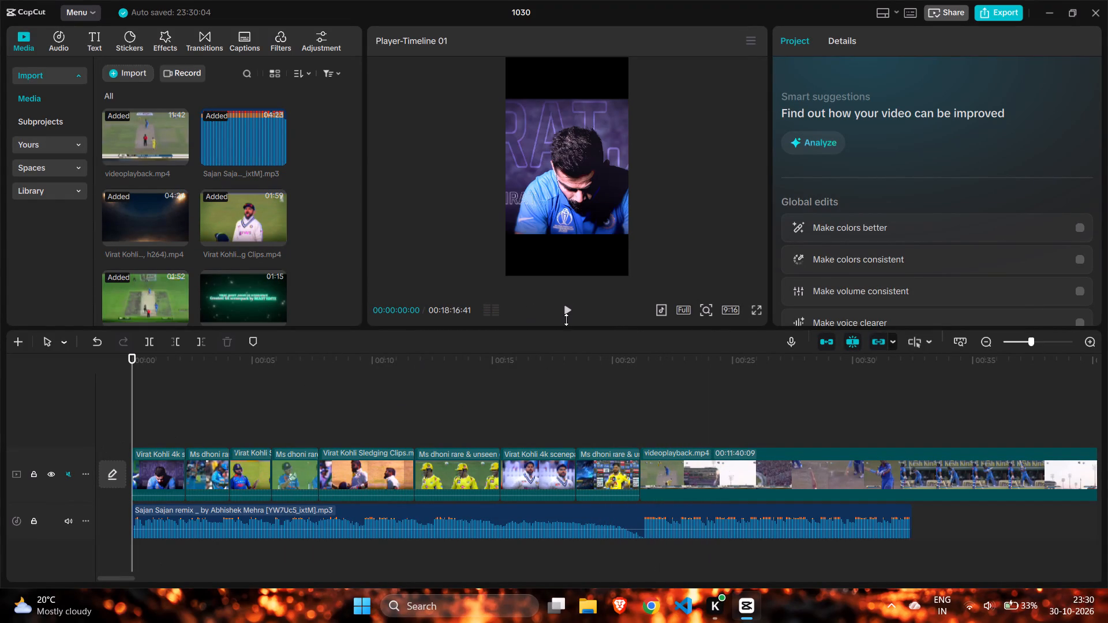
{"action": "left_click", "coordinate": [569, 316]}
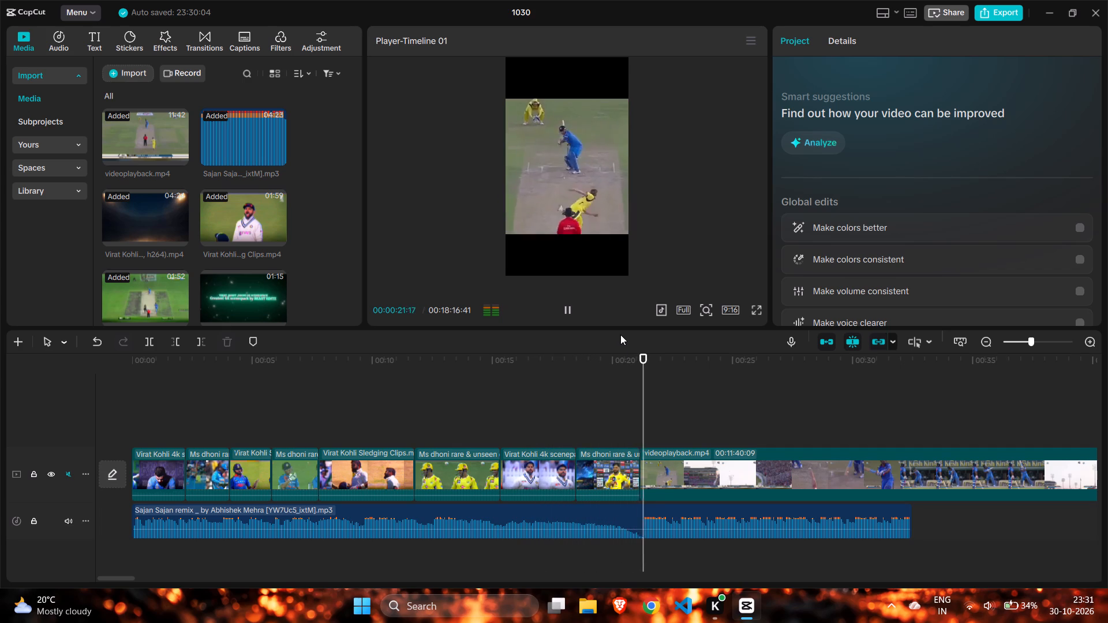
{"action": "left_click", "coordinate": [606, 404]}
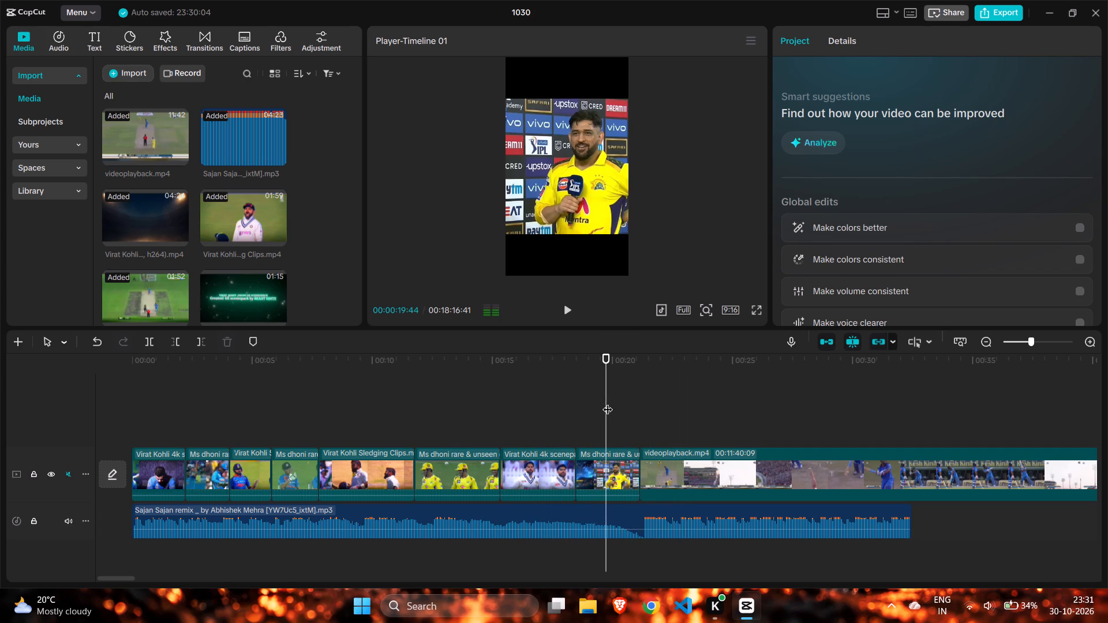
{"action": "left_click", "coordinate": [567, 307]}
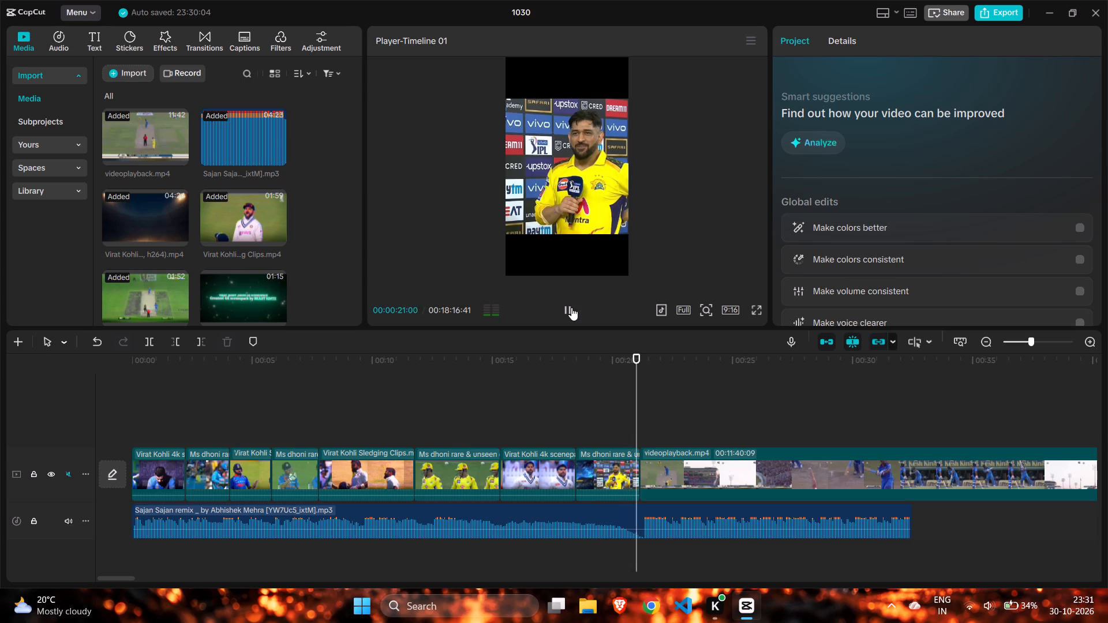
{"action": "left_click", "coordinate": [572, 307]}
{"action": "scroll", "coordinate": [679, 395], "scroll_direction": "up", "scroll_amount": 10, "text": "ctrl"}
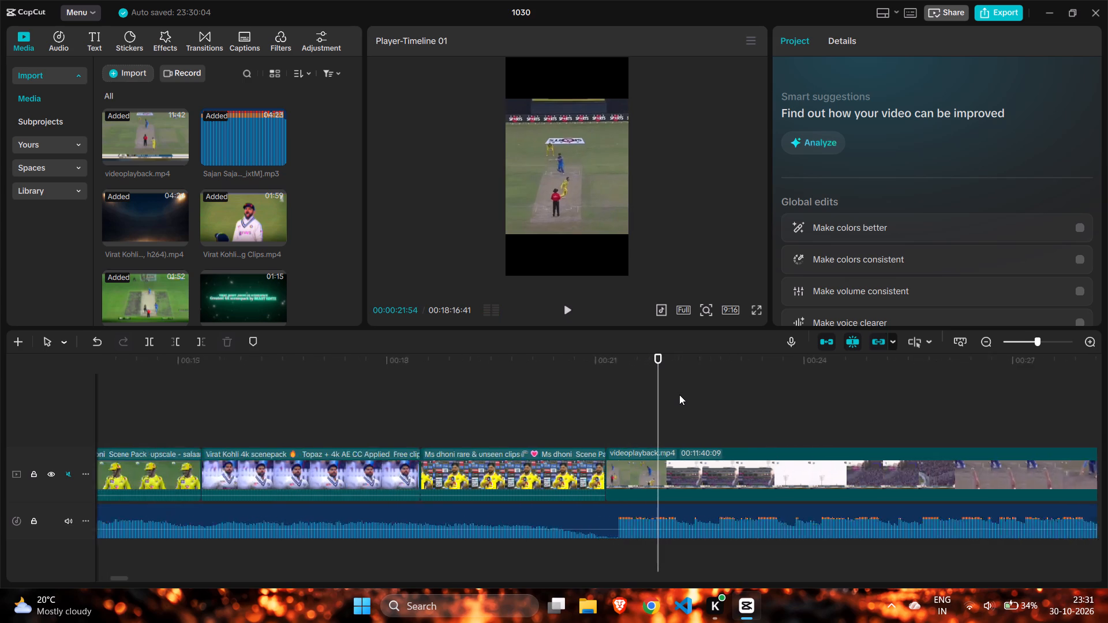
{"action": "scroll", "coordinate": [679, 395], "scroll_direction": "up", "scroll_amount": 4, "text": "ctrl"}
{"action": "left_click", "coordinate": [571, 382]}
{"action": "left_click", "coordinate": [568, 313]}
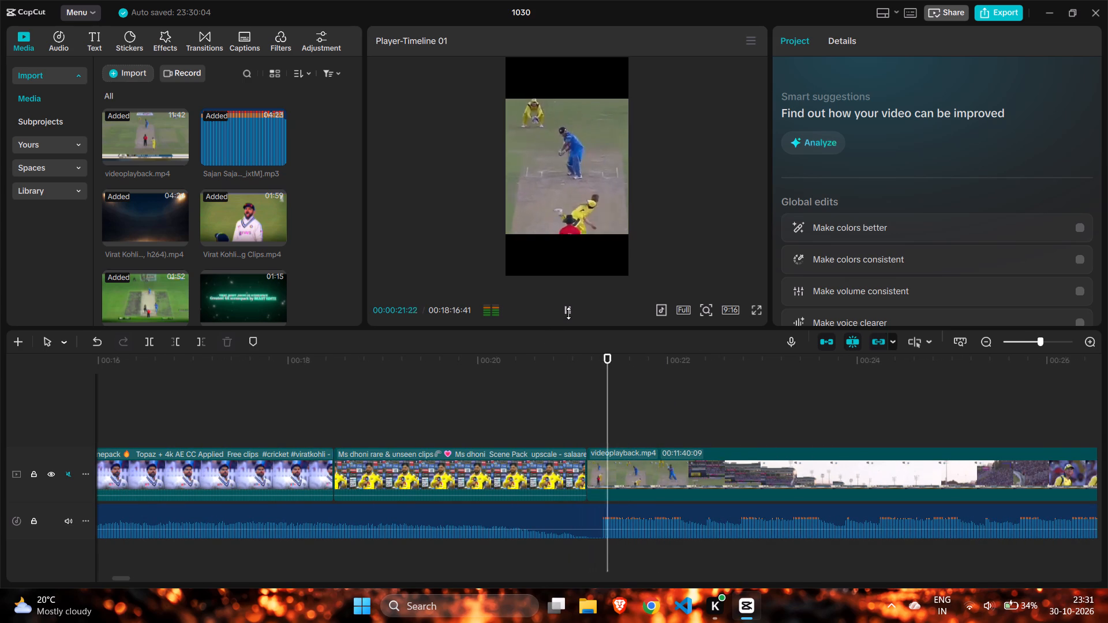
{"action": "left_click", "coordinate": [568, 313]}
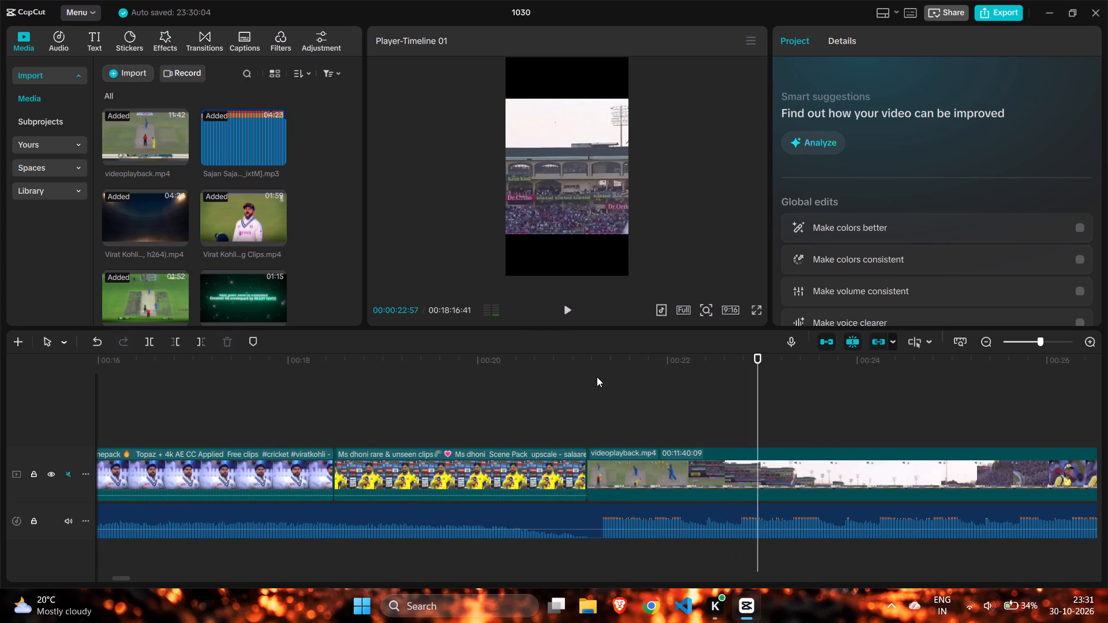
{"action": "left_click", "coordinate": [561, 384]}
{"action": "left_click", "coordinate": [572, 314]}
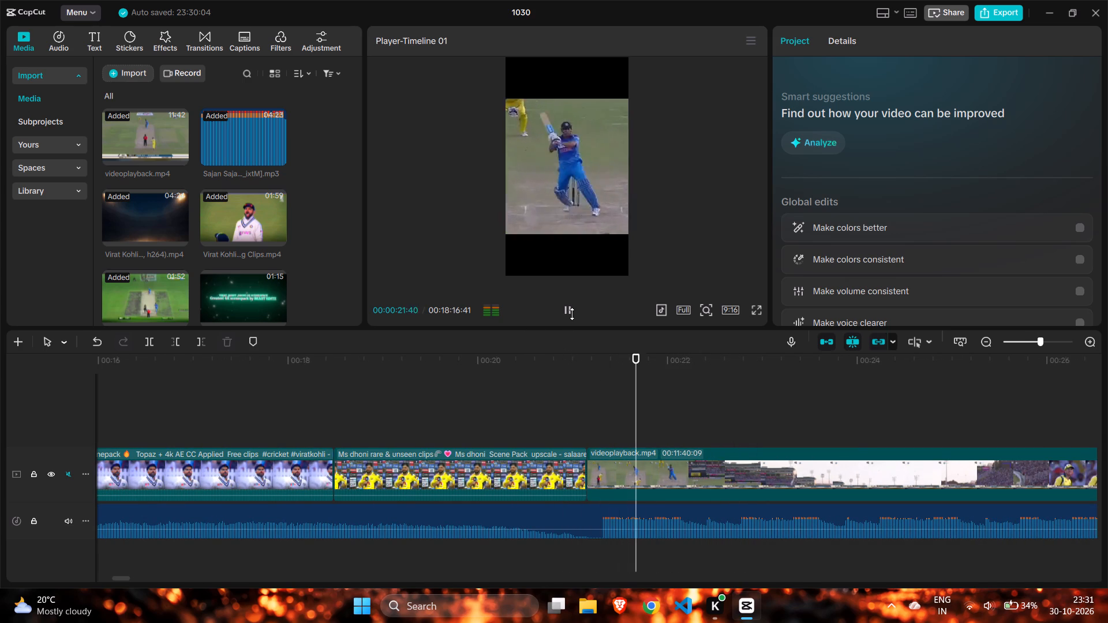
{"action": "left_click", "coordinate": [578, 359]}
{"action": "left_click", "coordinate": [568, 317]}
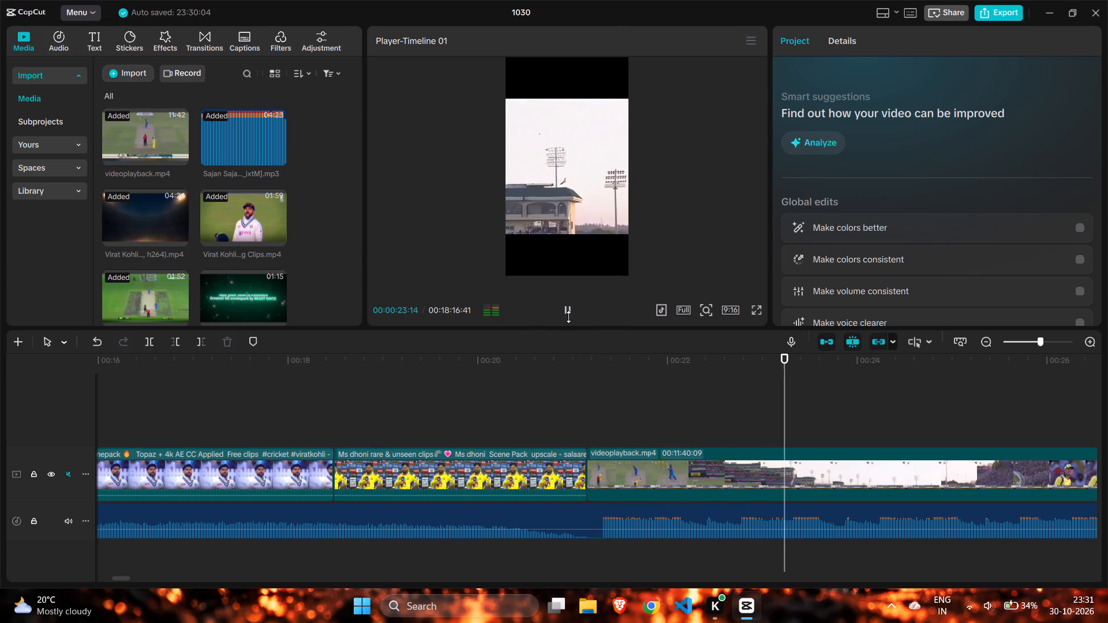
{"action": "left_click", "coordinate": [568, 317]}
Split videoplayback.mp4 at 00:00:23:01, where the ball flies over the stadium stand after the first hit.
{"action": "left_click", "coordinate": [604, 384]}
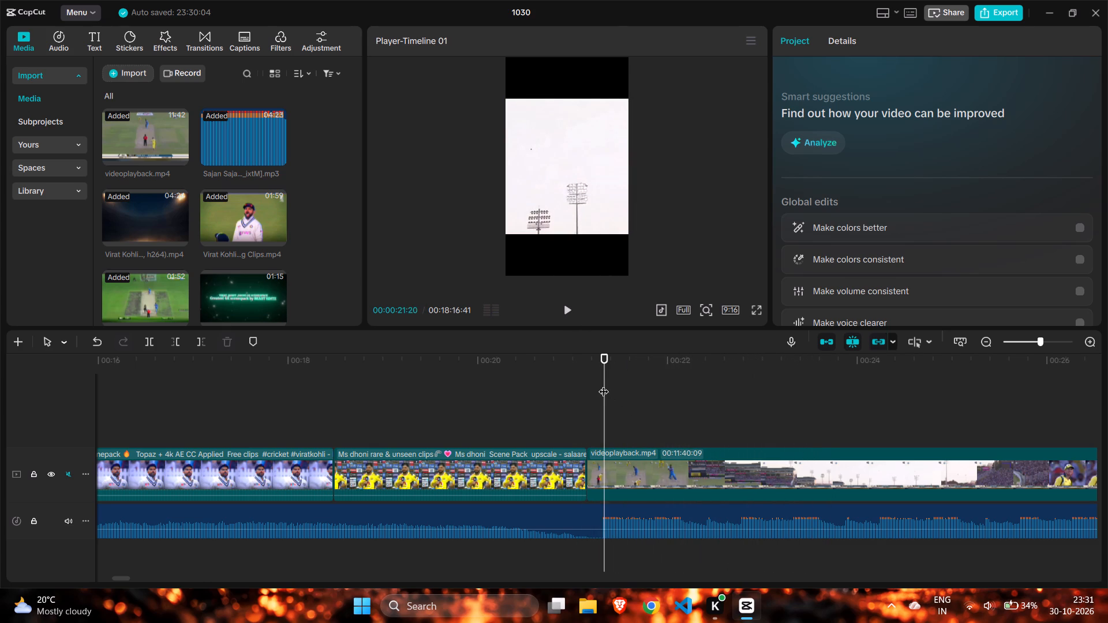
{"action": "left_click_drag", "start_coordinate": [603, 383], "coordinate": [726, 452]}
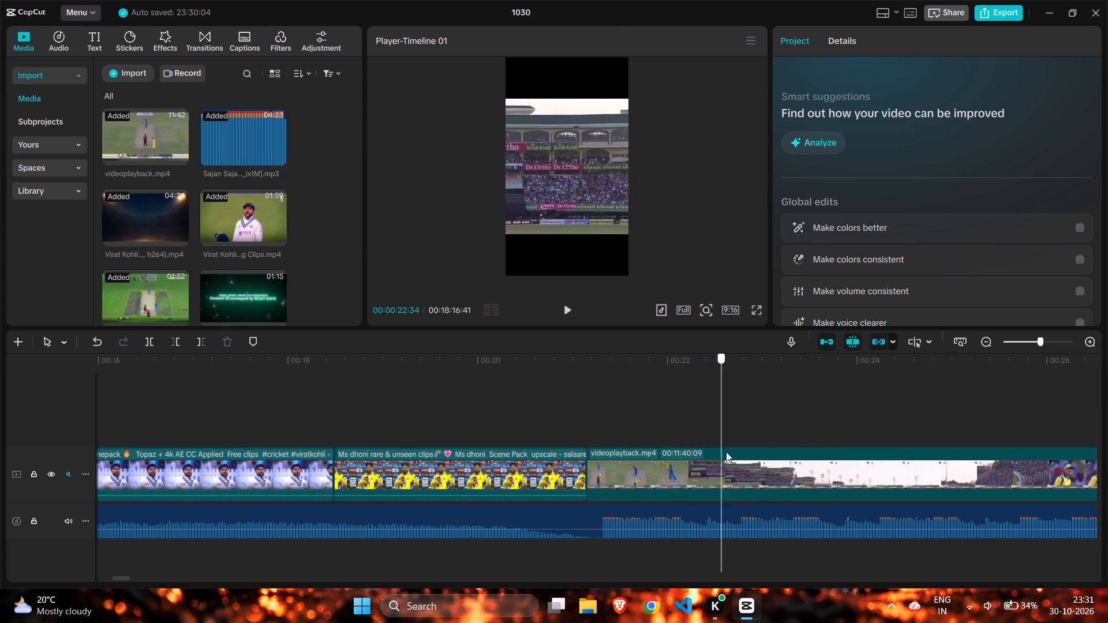
{"action": "left_click_drag", "start_coordinate": [726, 452], "coordinate": [763, 478]}
{"action": "left_click", "coordinate": [764, 478]}
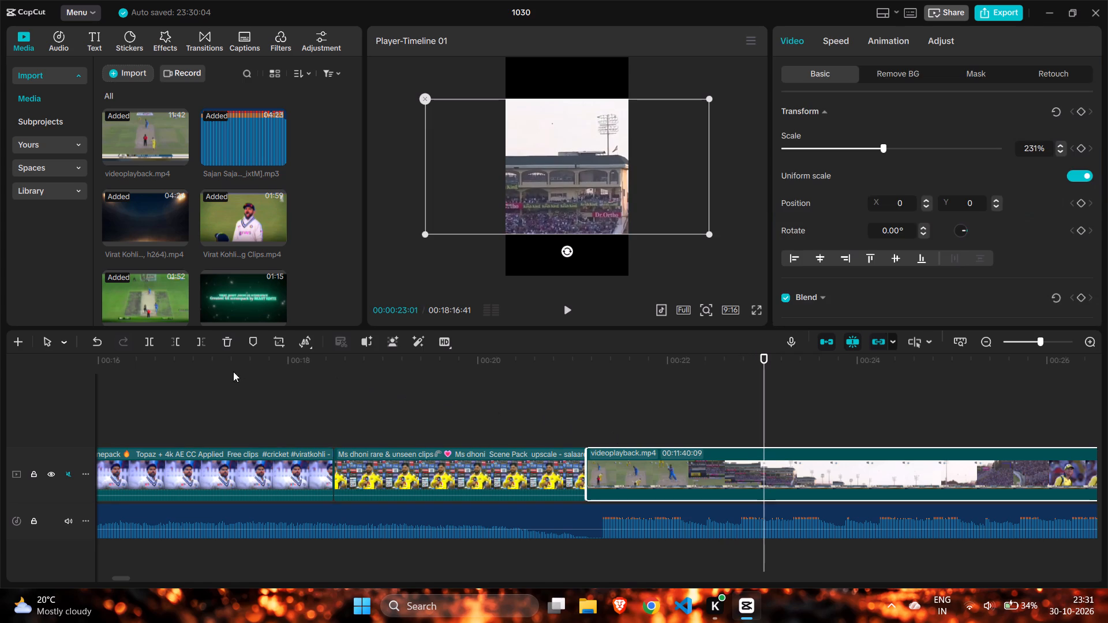
{"action": "scroll", "coordinate": [238, 373], "scroll_direction": "down", "scroll_amount": 13, "text": "ctrl"}
{"action": "scroll", "coordinate": [406, 422], "scroll_direction": "down", "scroll_amount": 10, "text": "ctrl"}
{"action": "scroll", "coordinate": [250, 377], "scroll_direction": "down", "scroll_amount": 4, "text": "ctrl"}
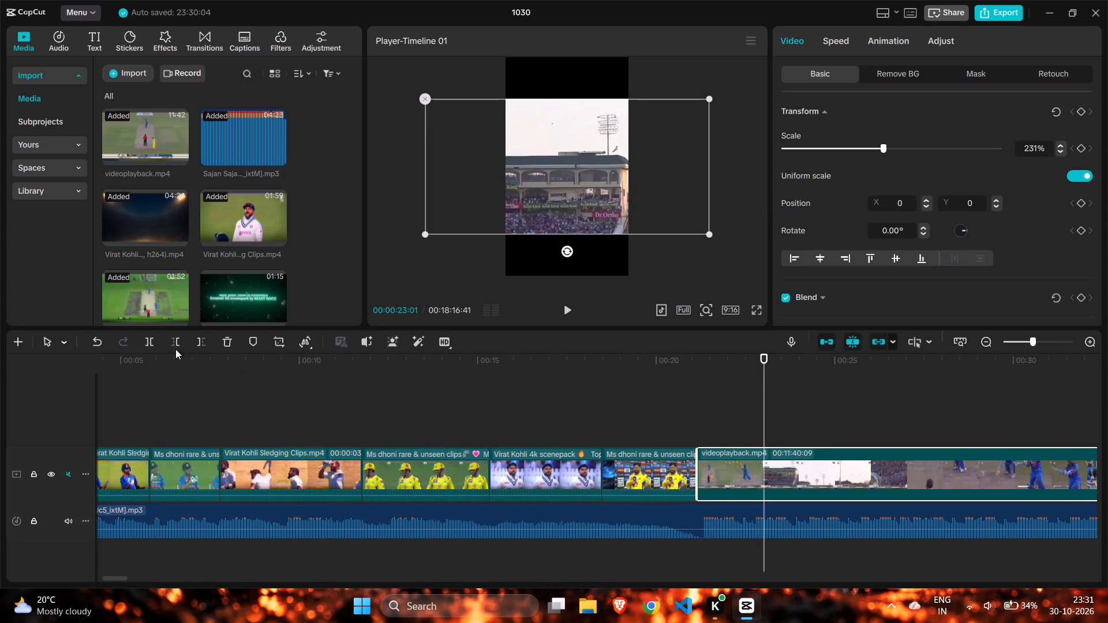
{"action": "left_click", "coordinate": [149, 343]}
Scrub through the rest of videoplayback.mp4 up to about 00:01:21 to look for the next batting shot to use.
{"action": "scroll", "coordinate": [187, 354], "scroll_direction": "left", "scroll_amount": 4}
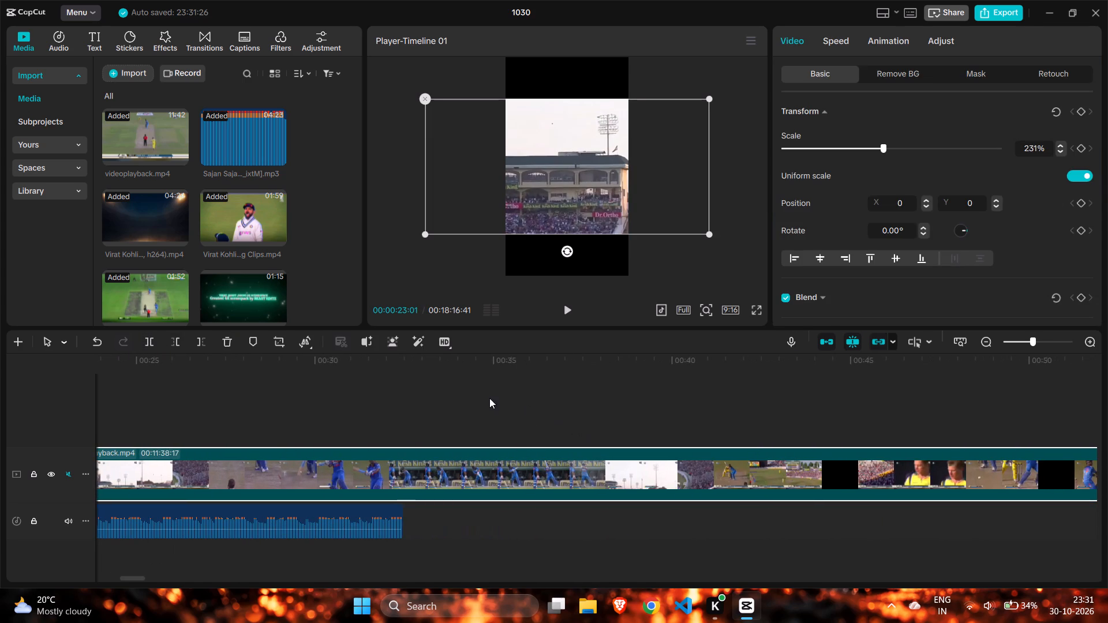
{"action": "left_click", "coordinate": [489, 398]}
{"action": "left_click_drag", "start_coordinate": [489, 398], "coordinate": [631, 402]}
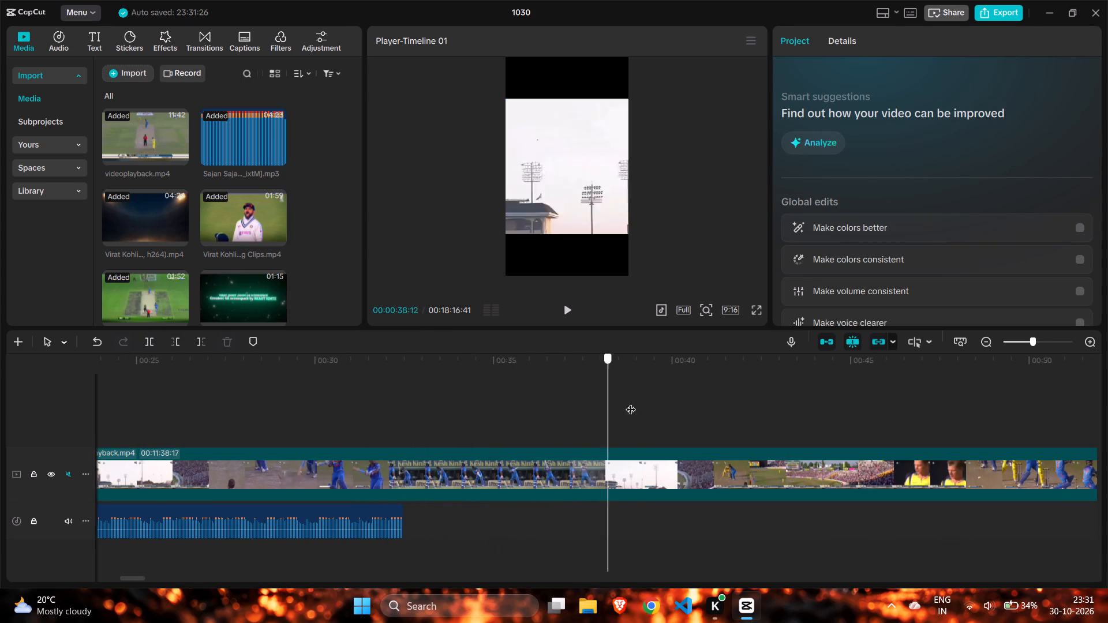
{"action": "left_click_drag", "start_coordinate": [631, 402], "coordinate": [276, 401]}
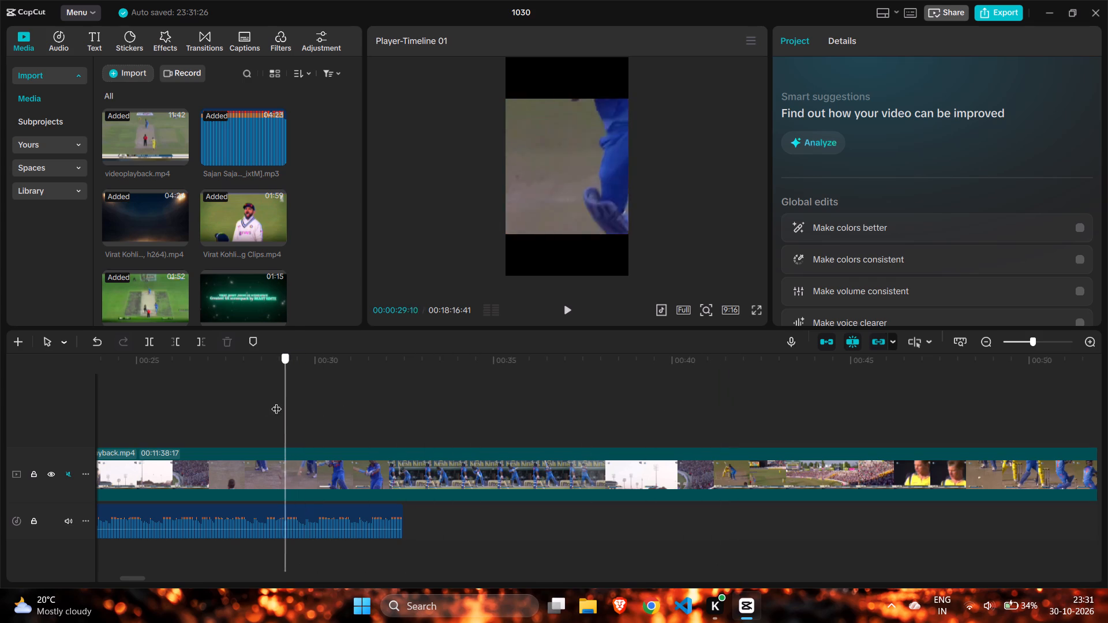
{"action": "left_click_drag", "start_coordinate": [276, 401], "coordinate": [465, 425]}
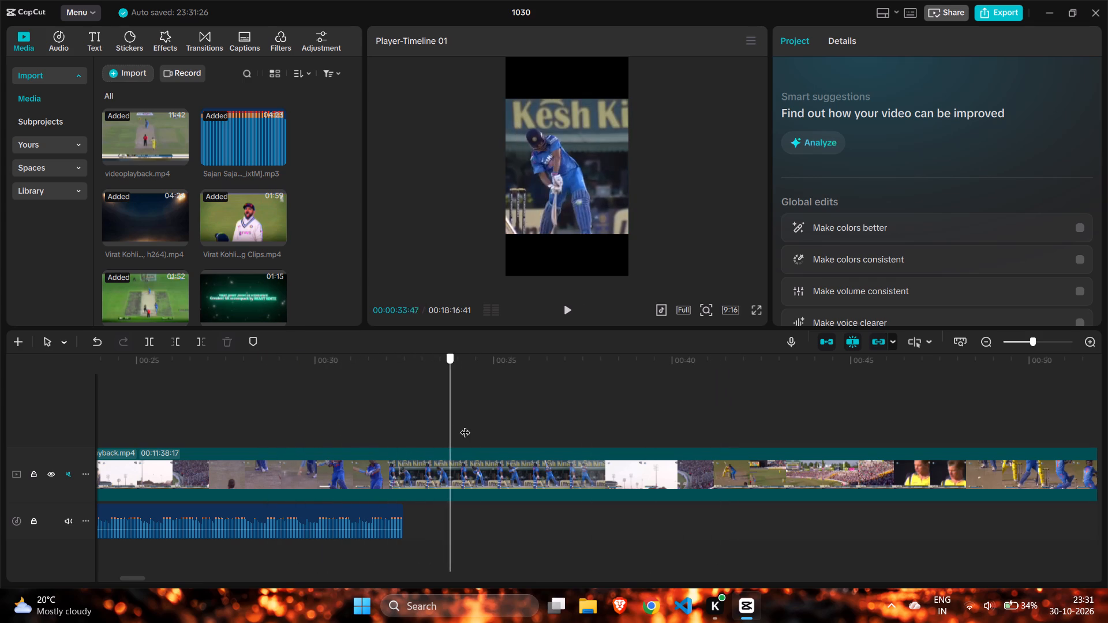
{"action": "left_click_drag", "start_coordinate": [465, 425], "coordinate": [759, 403]}
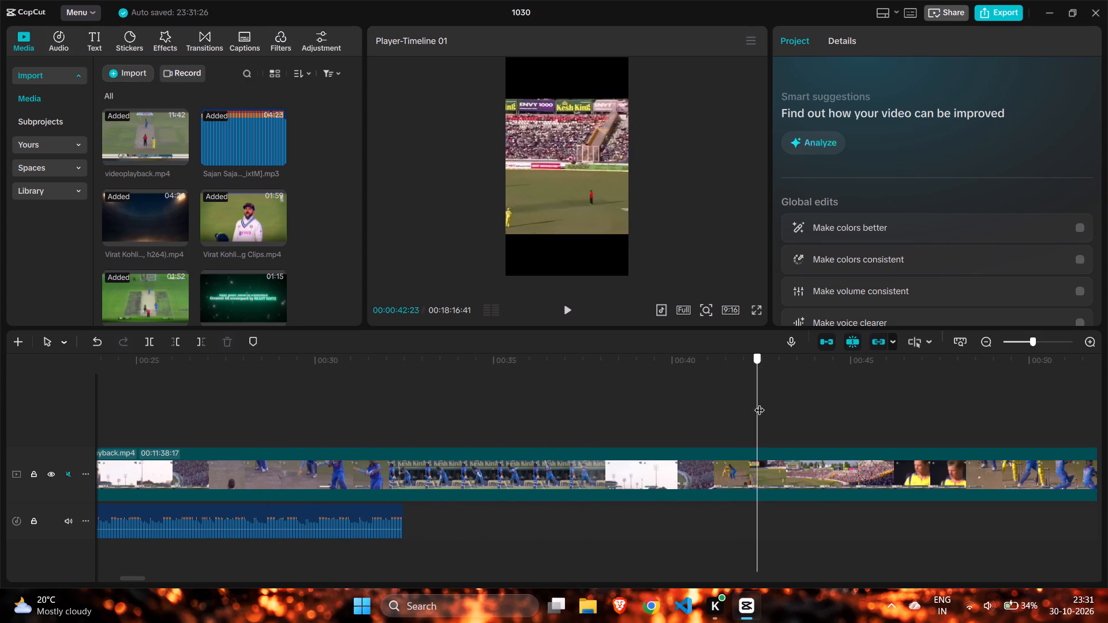
{"action": "left_click_drag", "start_coordinate": [759, 403], "coordinate": [828, 387]}
{"action": "scroll", "coordinate": [828, 387], "scroll_direction": "left", "scroll_amount": 1}
{"action": "scroll", "coordinate": [700, 432], "scroll_direction": "down", "scroll_amount": 8, "text": "ctrl"}
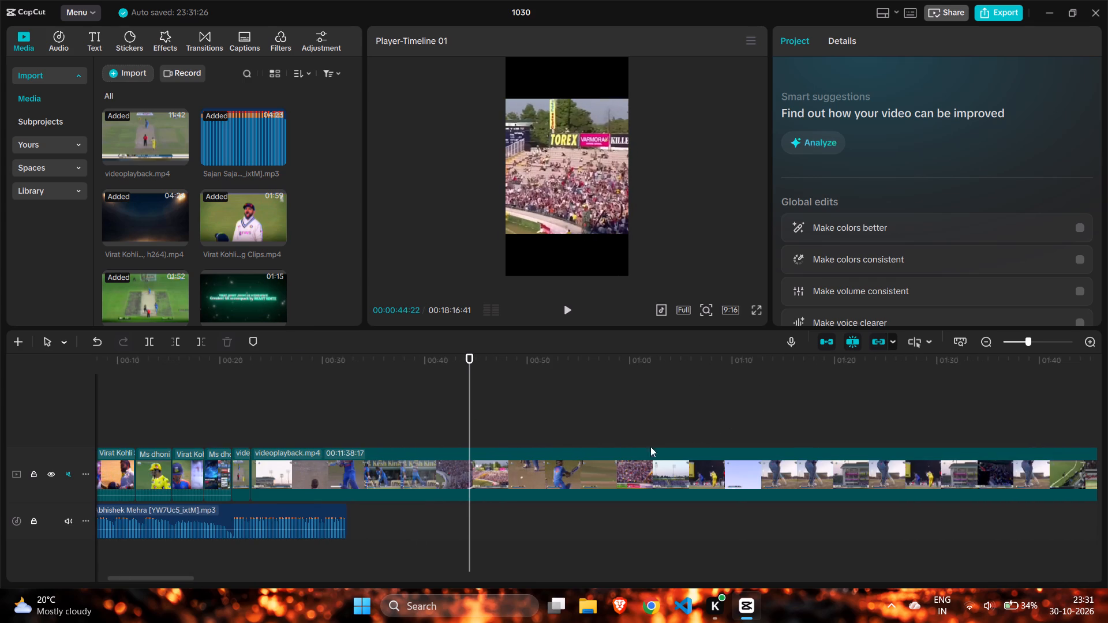
{"action": "left_click", "coordinate": [567, 428]}
{"action": "left_click_drag", "start_coordinate": [571, 425], "coordinate": [552, 436]}
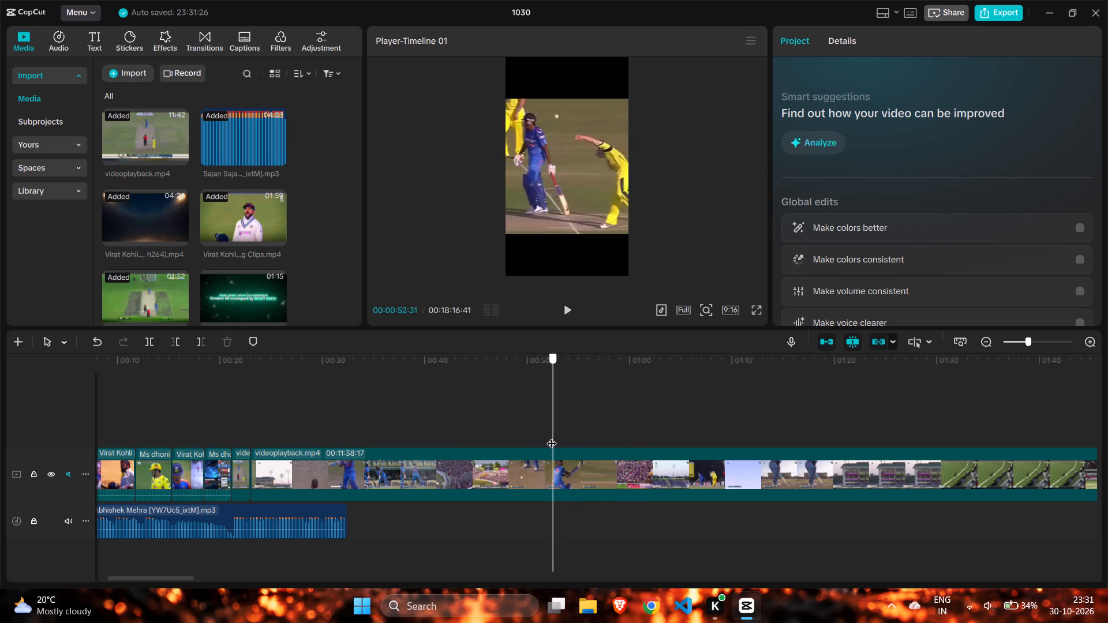
{"action": "left_click_drag", "start_coordinate": [552, 436], "coordinate": [478, 430]}
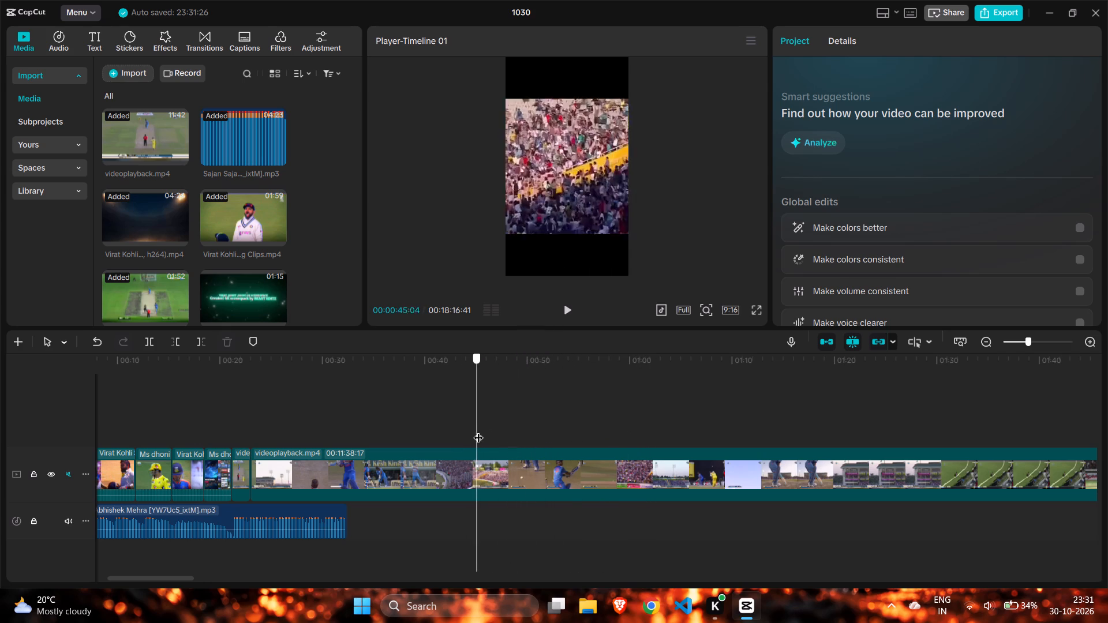
{"action": "left_click_drag", "start_coordinate": [478, 430], "coordinate": [433, 437]}
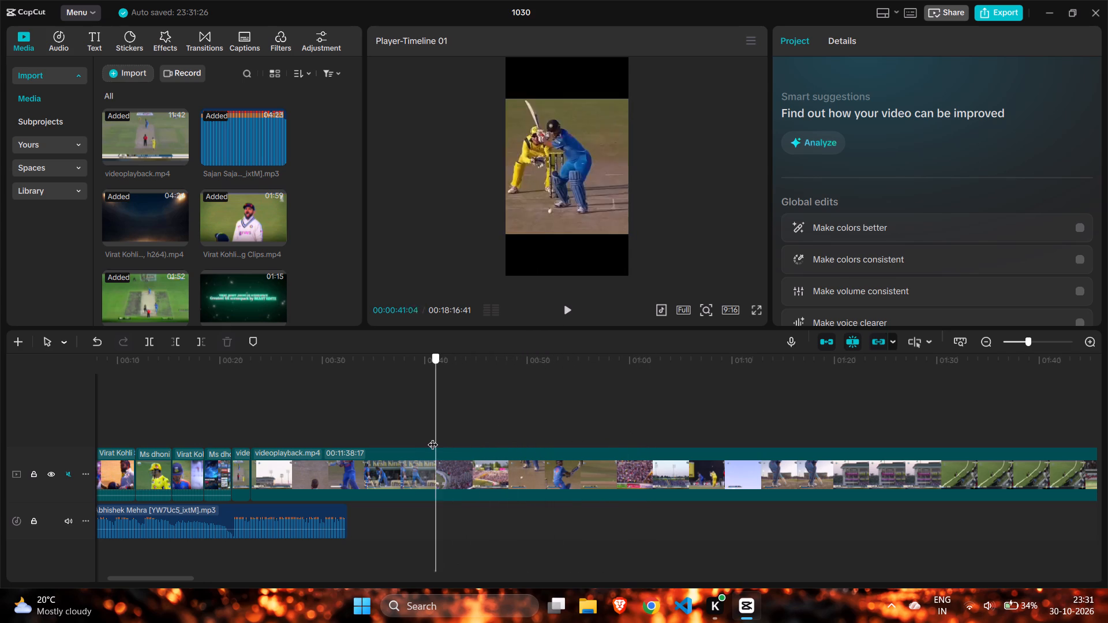
{"action": "left_click_drag", "start_coordinate": [433, 437], "coordinate": [437, 443]}
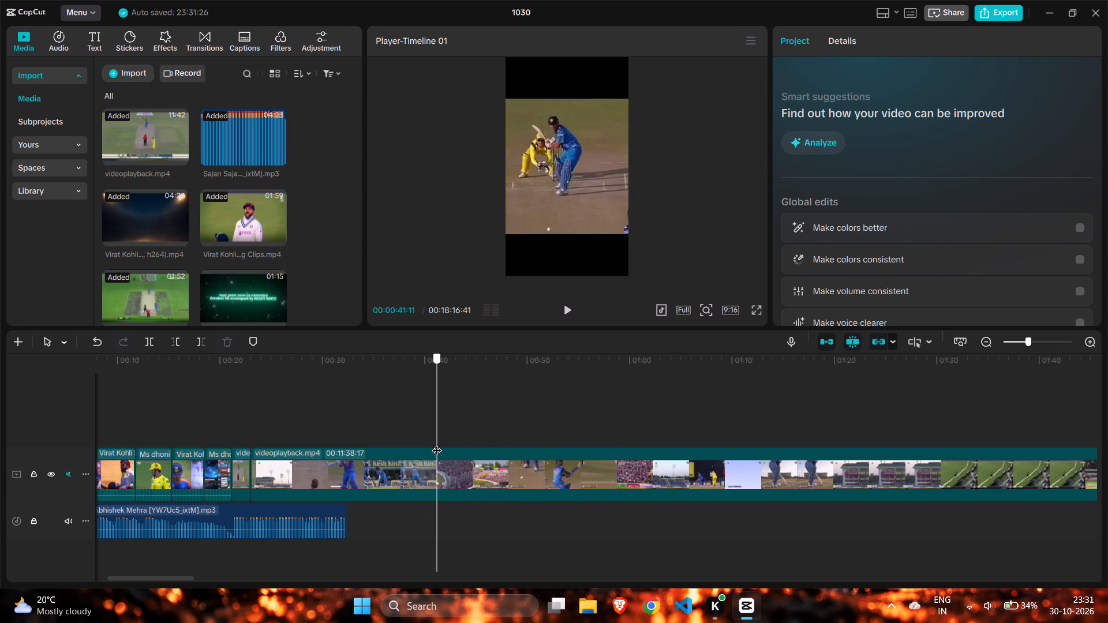
{"action": "left_click_drag", "start_coordinate": [437, 443], "coordinate": [703, 450]}
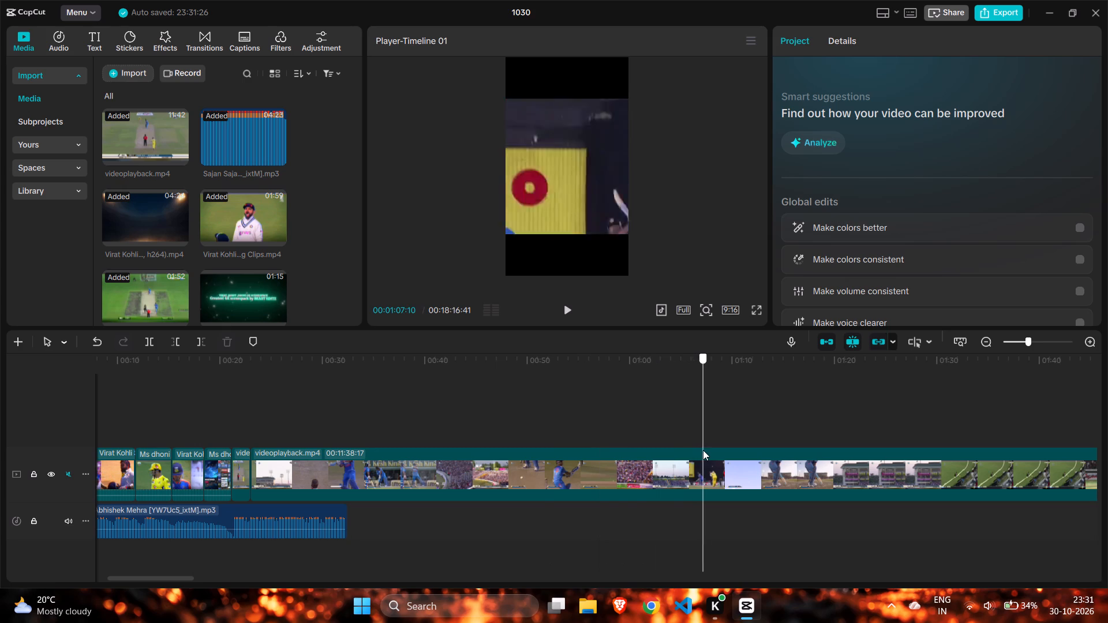
{"action": "left_click_drag", "start_coordinate": [703, 450], "coordinate": [643, 451]}
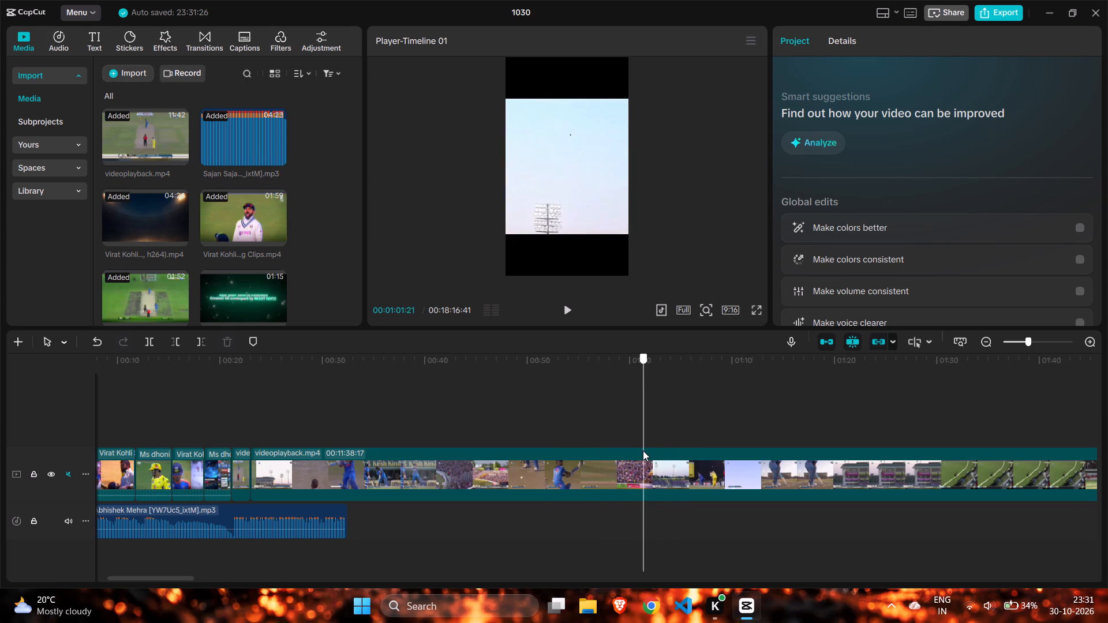
{"action": "left_click_drag", "start_coordinate": [643, 451], "coordinate": [689, 463]}
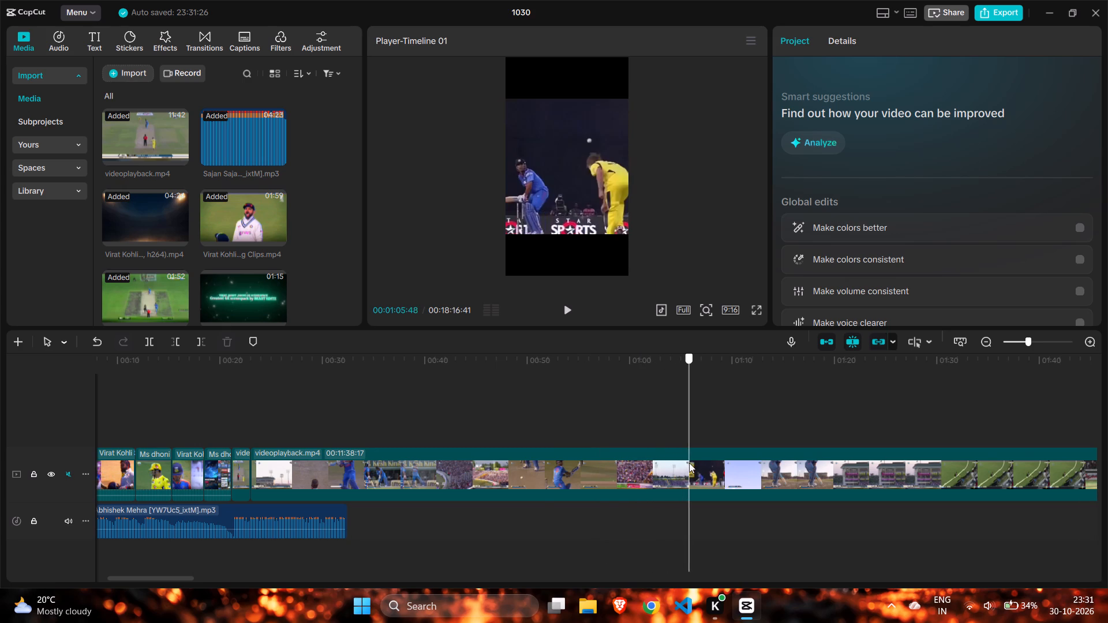
{"action": "left_click_drag", "start_coordinate": [689, 463], "coordinate": [758, 463]}
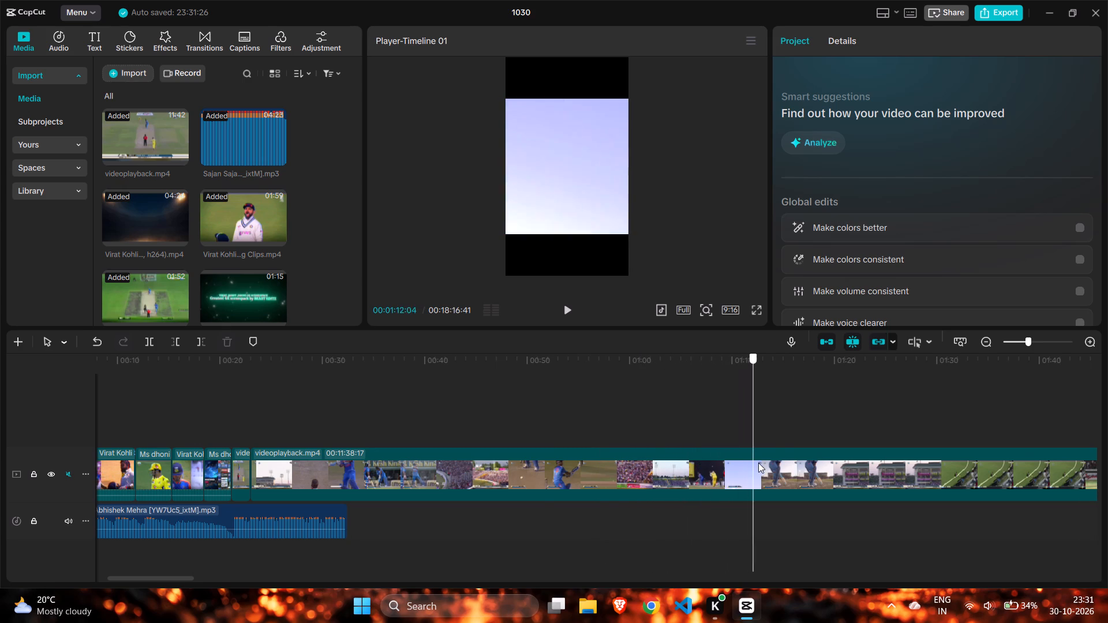
{"action": "left_click_drag", "start_coordinate": [758, 463], "coordinate": [849, 463]}
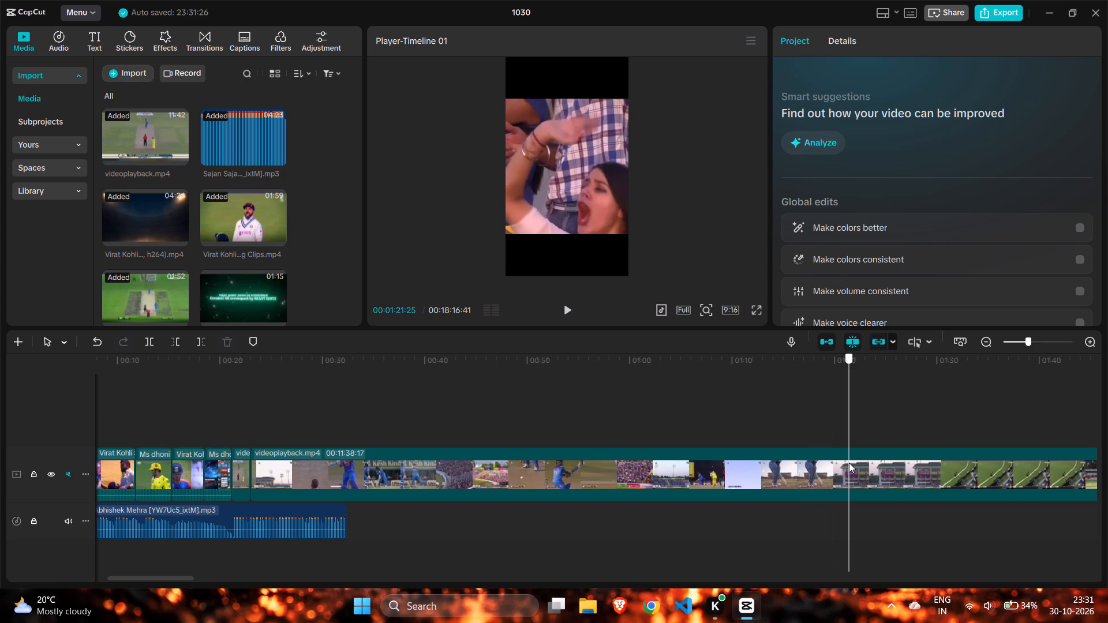
Isolate the next batting shot in videoplayback.mp4 by splitting at the bowler's delivery at 00:01:16:54 and over the crowd at 00:01:19:43.
{"action": "left_click_drag", "start_coordinate": [849, 463], "coordinate": [823, 460]}
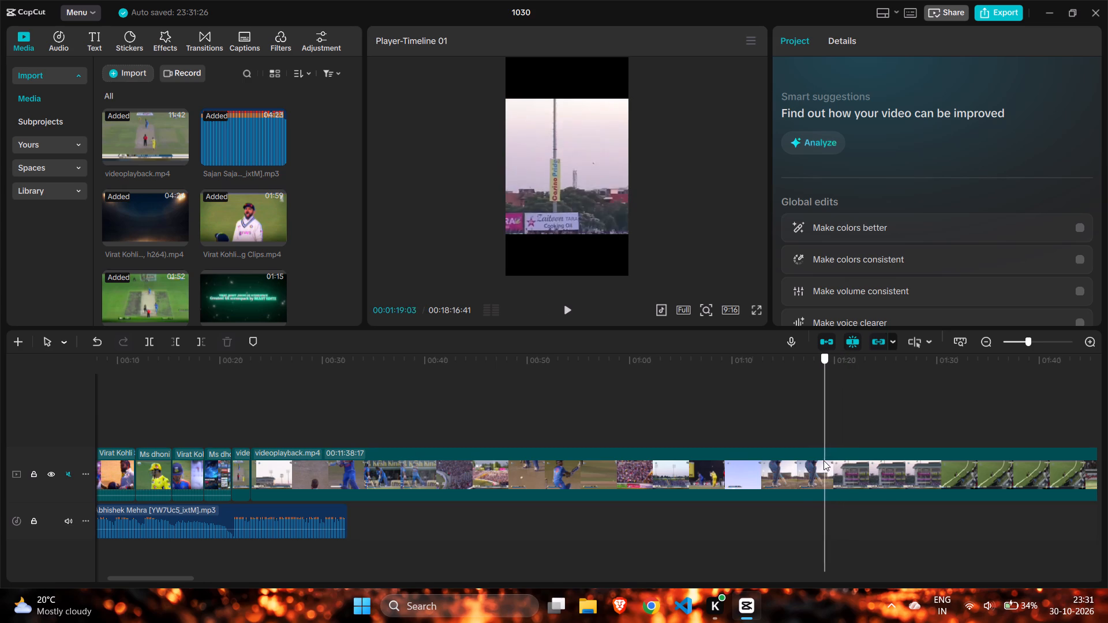
{"action": "left_click_drag", "start_coordinate": [823, 460], "coordinate": [806, 460]}
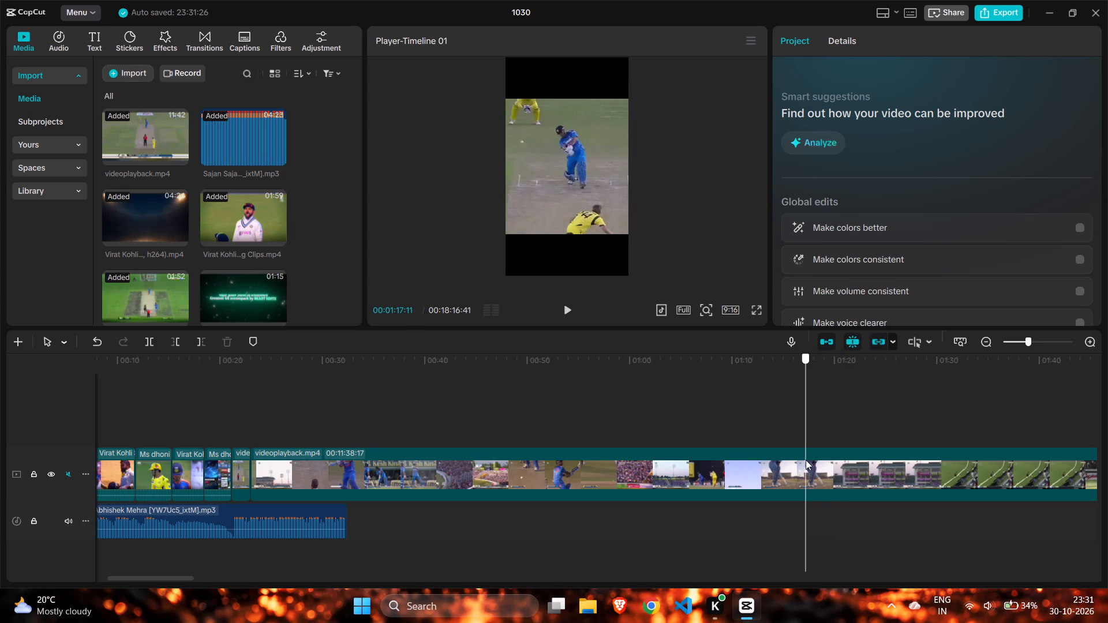
{"action": "left_click_drag", "start_coordinate": [806, 460], "coordinate": [800, 460]}
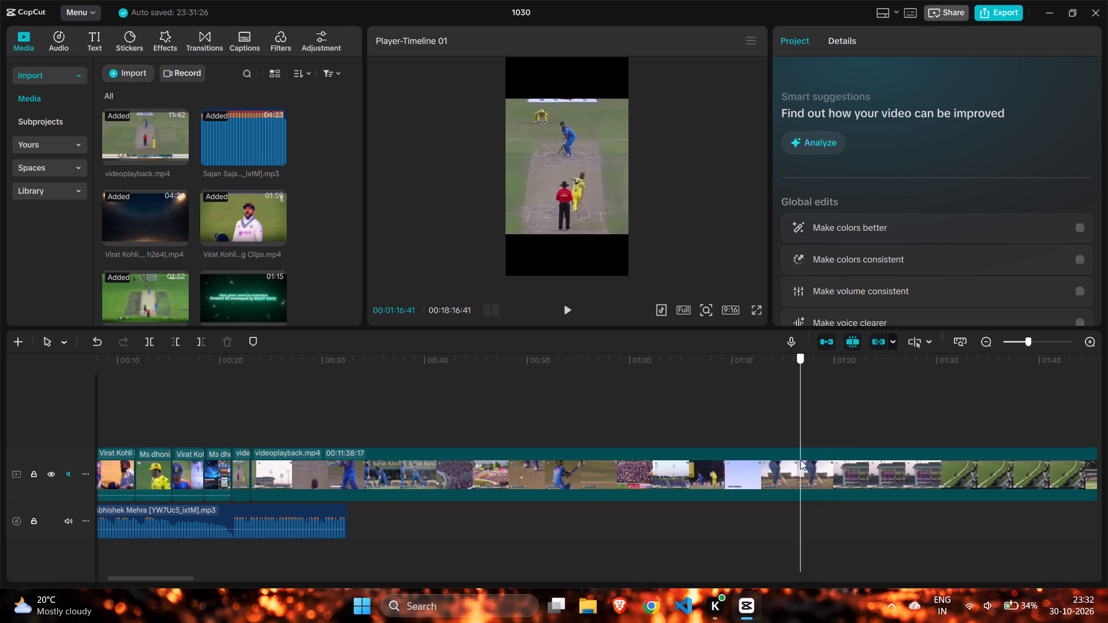
{"action": "left_click_drag", "start_coordinate": [800, 460], "coordinate": [803, 460]}
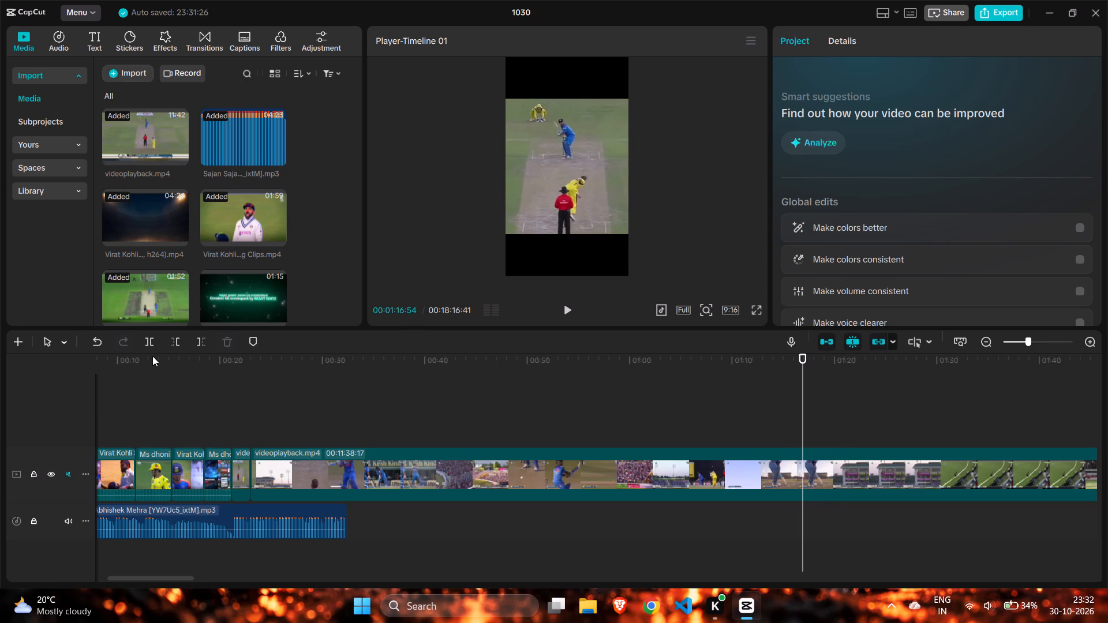
{"action": "left_click", "coordinate": [151, 346]}
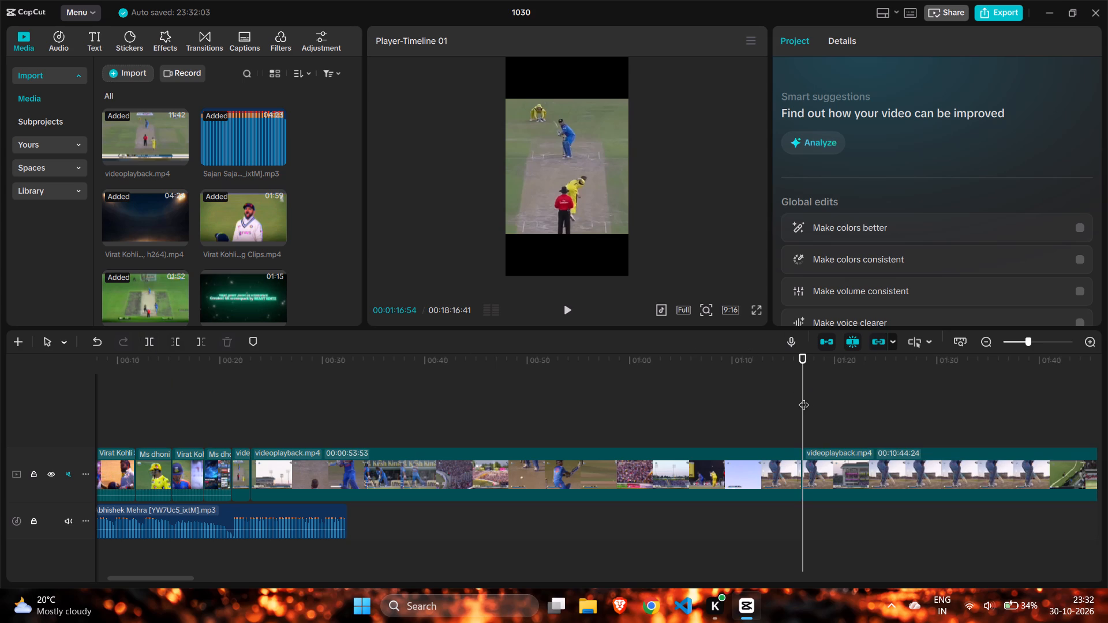
{"action": "left_click_drag", "start_coordinate": [803, 397], "coordinate": [832, 410]}
{"action": "left_click", "coordinate": [154, 341]}
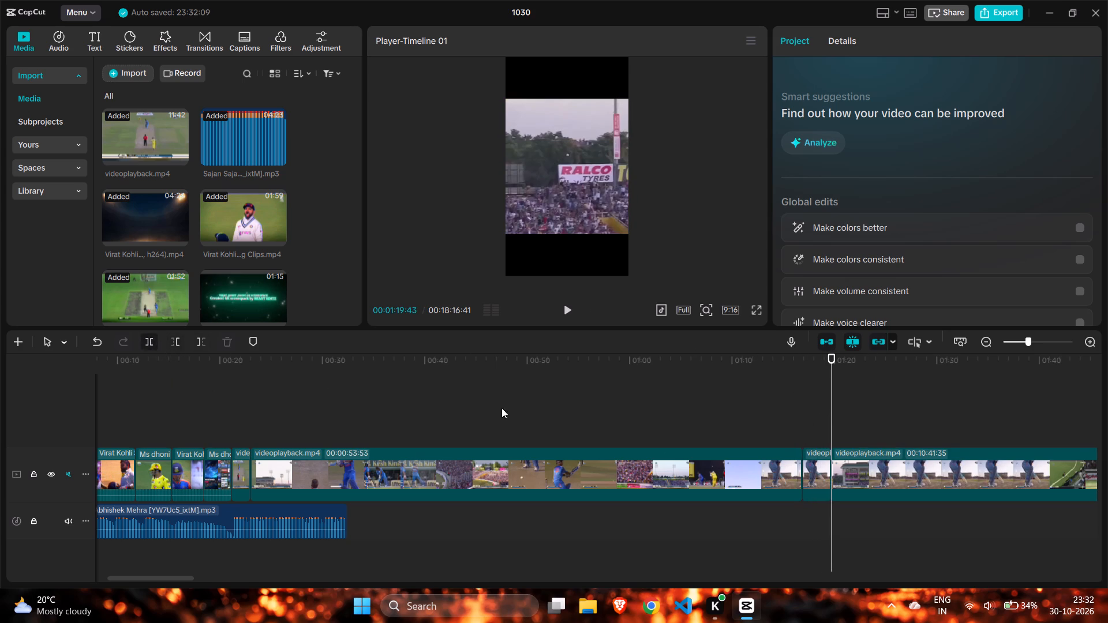
Delete the unused 00:00:53:53 section of videoplayback.mp4 between the first hit and the newly isolated shot.
{"action": "left_click", "coordinate": [652, 478]}
{"action": "left_click", "coordinate": [223, 339]}
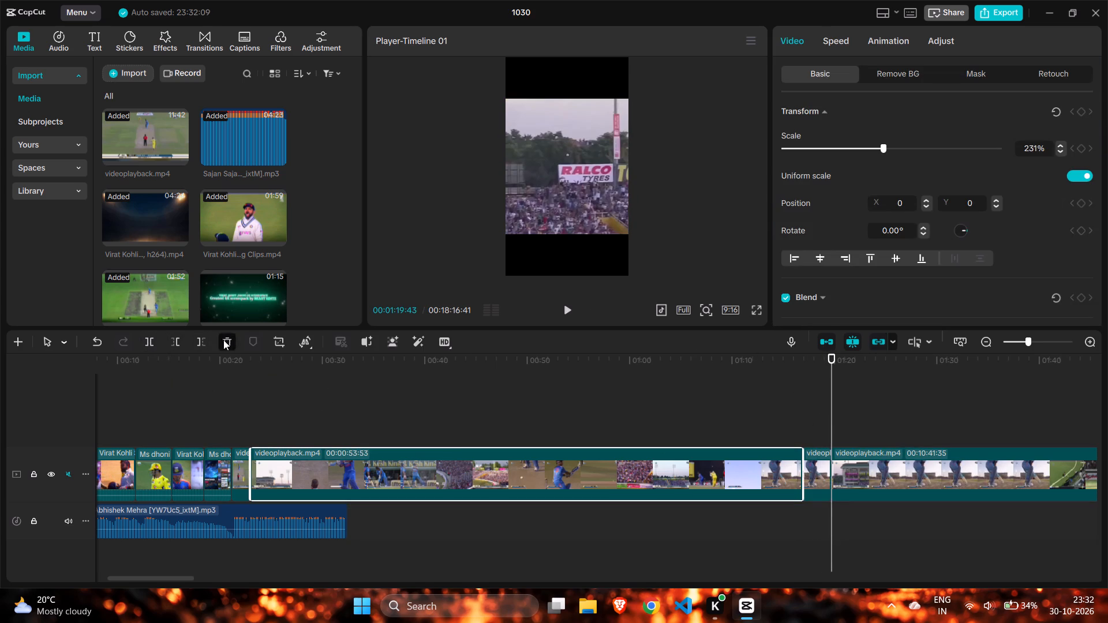
Scrub through videoplayback.mp4 from the second shot at 00:00:23:01 to about 00:01:11 to look for another usable batting shot.
{"action": "left_click", "coordinate": [252, 378]}
{"action": "left_click_drag", "start_coordinate": [254, 379], "coordinate": [321, 403]}
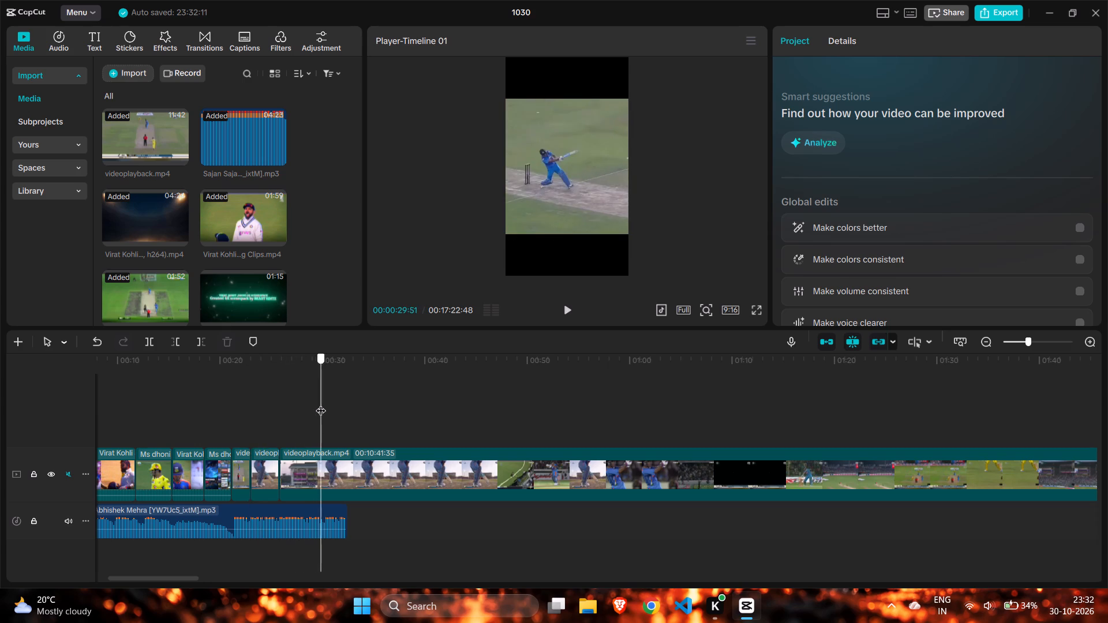
{"action": "left_click_drag", "start_coordinate": [321, 403], "coordinate": [250, 418]}
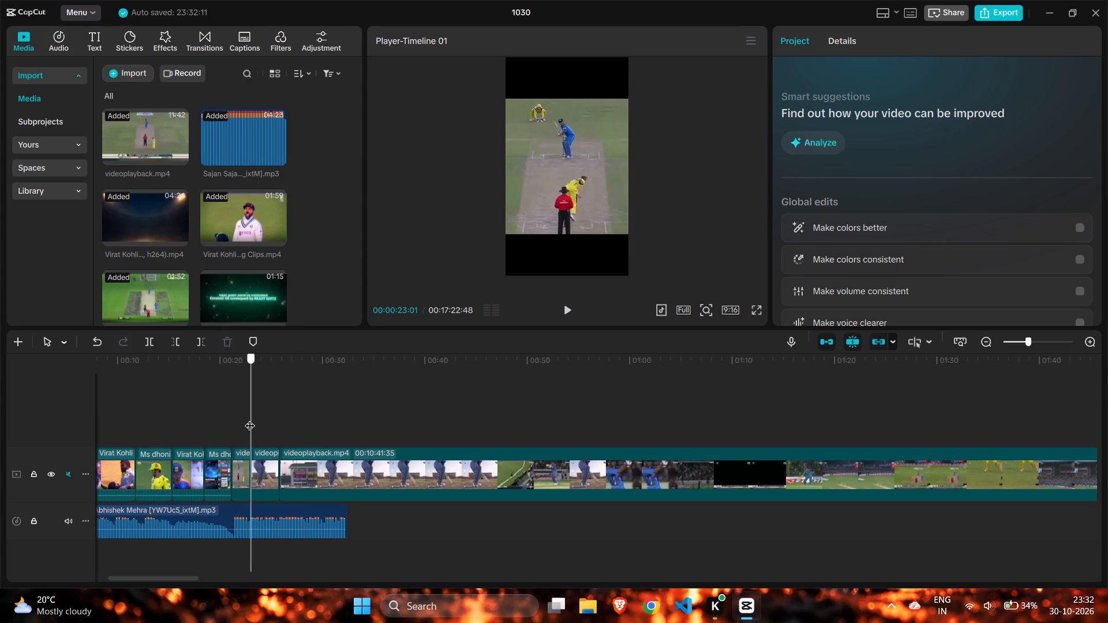
{"action": "left_click_drag", "start_coordinate": [250, 418], "coordinate": [250, 431]}
{"action": "left_click_drag", "start_coordinate": [250, 431], "coordinate": [288, 447]}
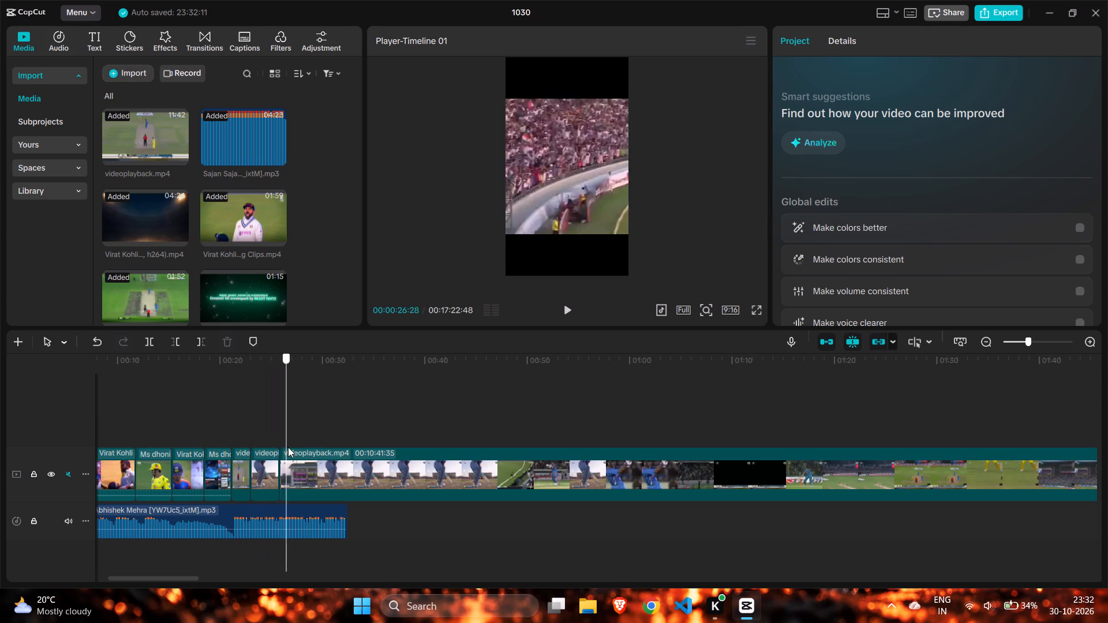
{"action": "left_click_drag", "start_coordinate": [288, 447], "coordinate": [369, 472]}
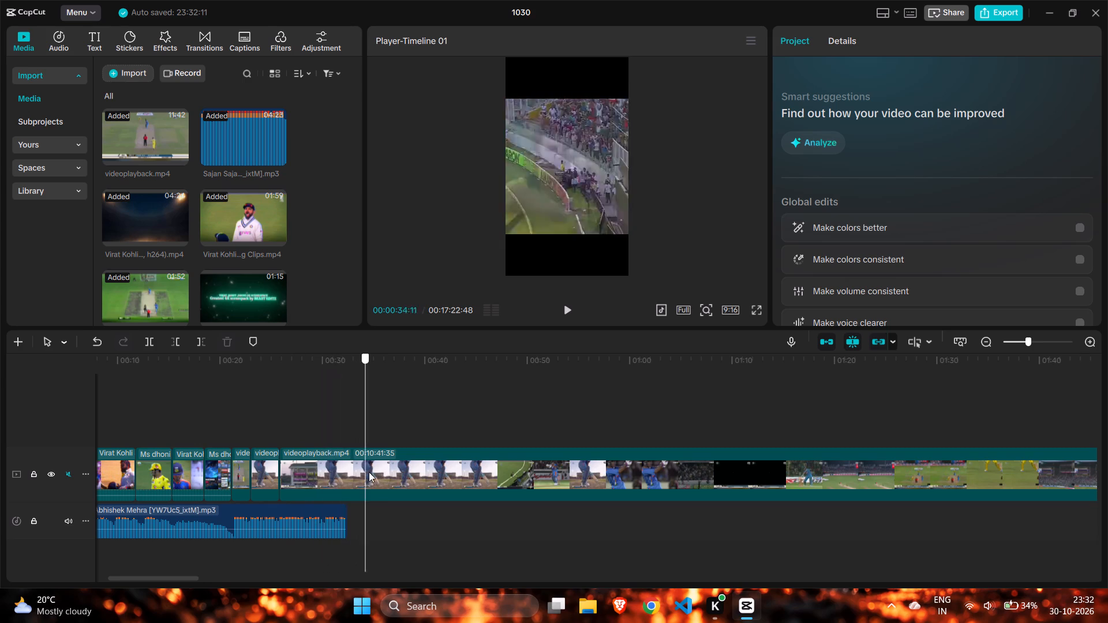
{"action": "left_click_drag", "start_coordinate": [369, 472], "coordinate": [507, 475]}
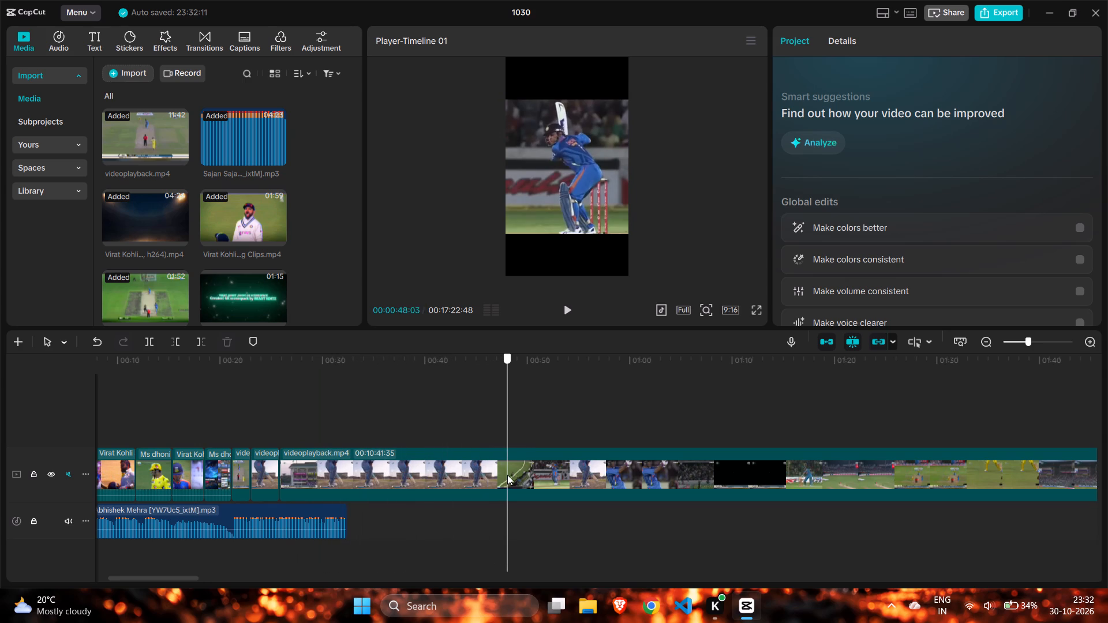
{"action": "left_click_drag", "start_coordinate": [507, 475], "coordinate": [750, 433]}
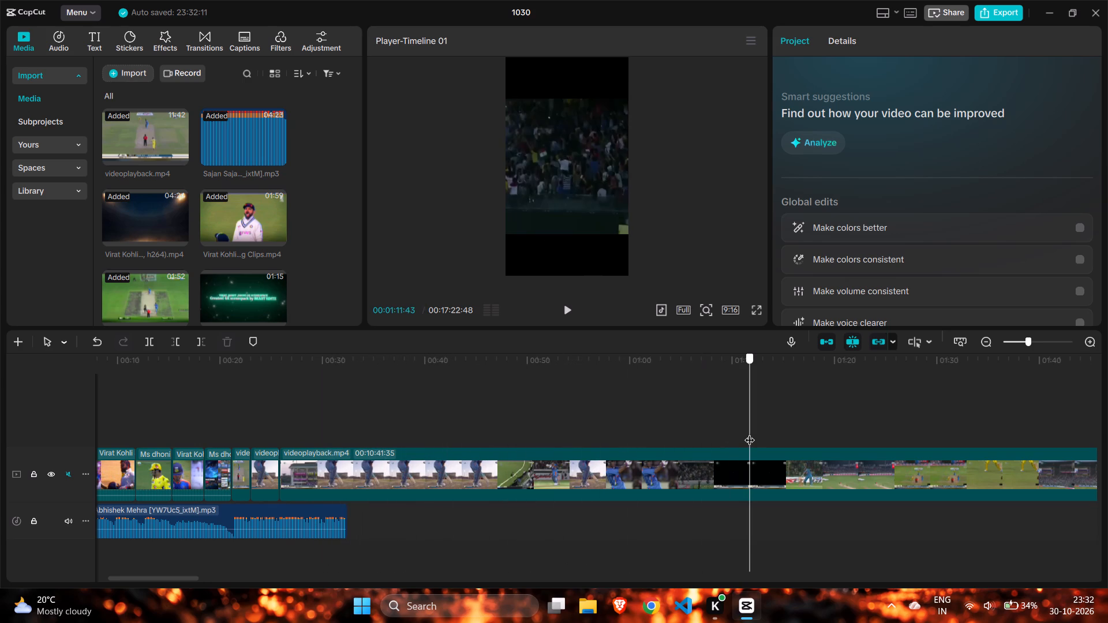
{"action": "left_click_drag", "start_coordinate": [750, 433], "coordinate": [738, 425]}
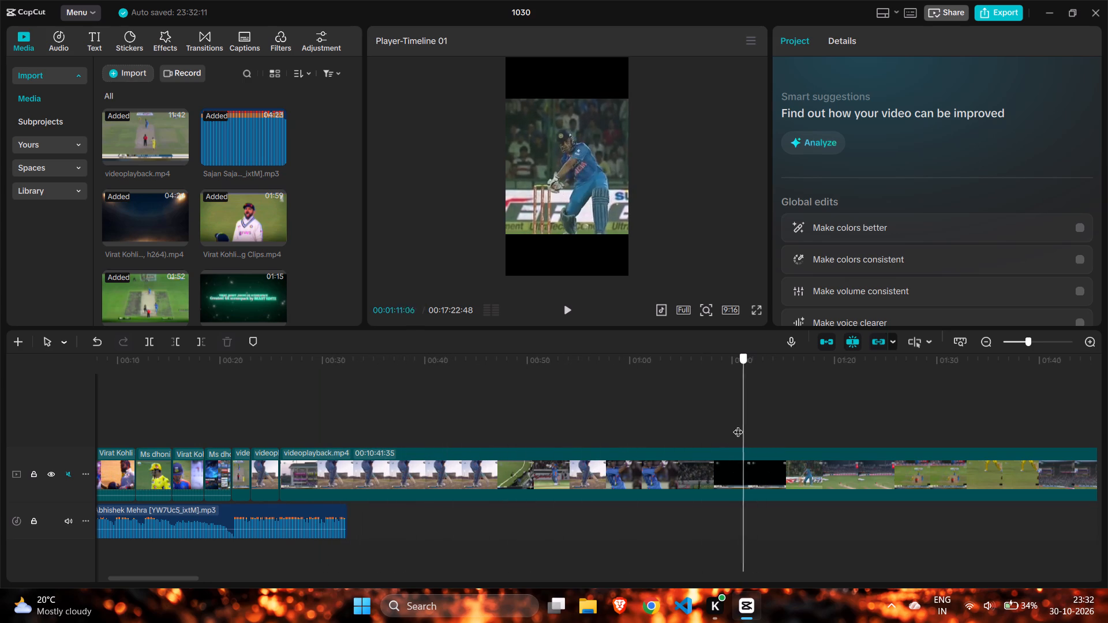
{"action": "left_click_drag", "start_coordinate": [738, 425], "coordinate": [686, 415]}
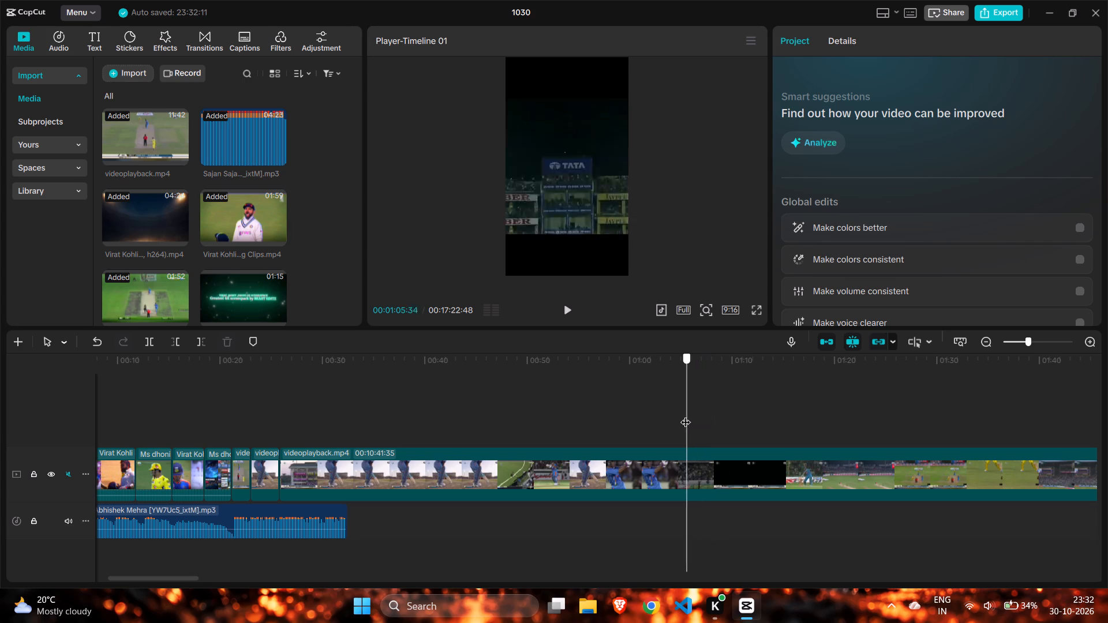
{"action": "left_click_drag", "start_coordinate": [686, 415], "coordinate": [680, 415]}
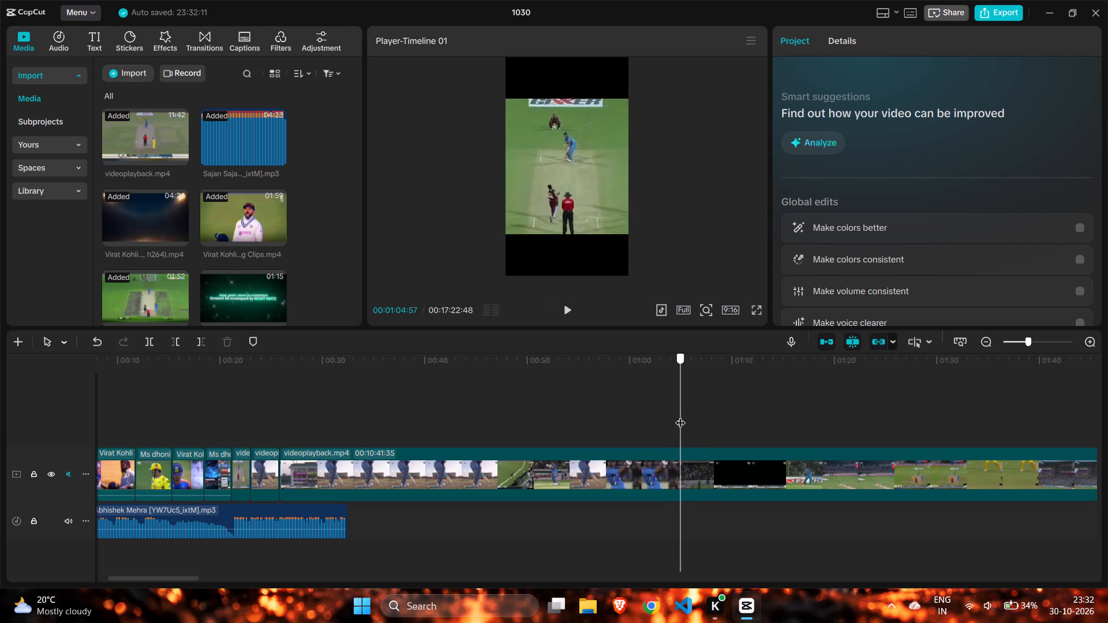
{"action": "left_click_drag", "start_coordinate": [680, 415], "coordinate": [693, 422]}
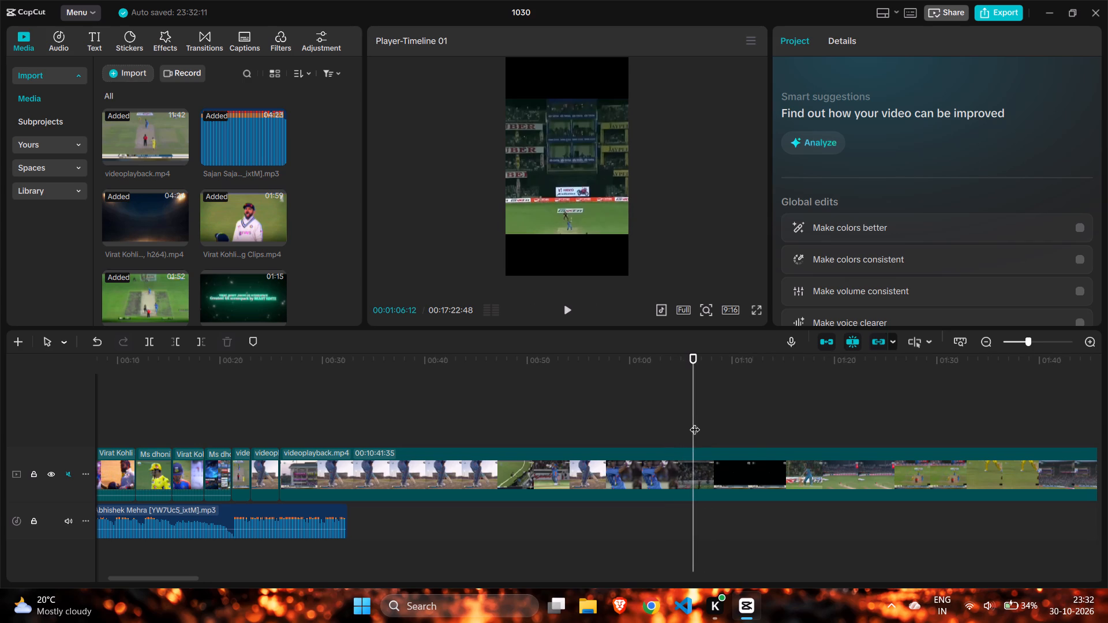
Examine the batting shots in videoplayback.mp4 from about 00:01:40 to 00:02:54 for the next clip to use.
{"action": "scroll", "coordinate": [695, 422], "scroll_direction": "left", "scroll_amount": 1}
{"action": "left_click", "coordinate": [693, 406]}
{"action": "left_click_drag", "start_coordinate": [693, 406], "coordinate": [889, 403]}
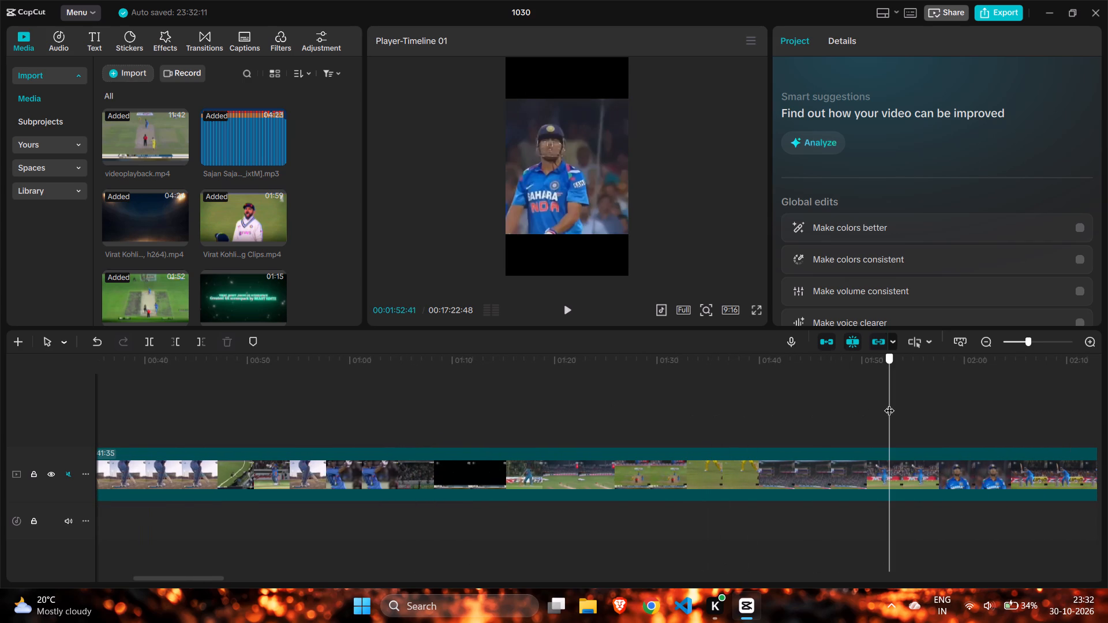
{"action": "left_click_drag", "start_coordinate": [889, 403], "coordinate": [834, 403]}
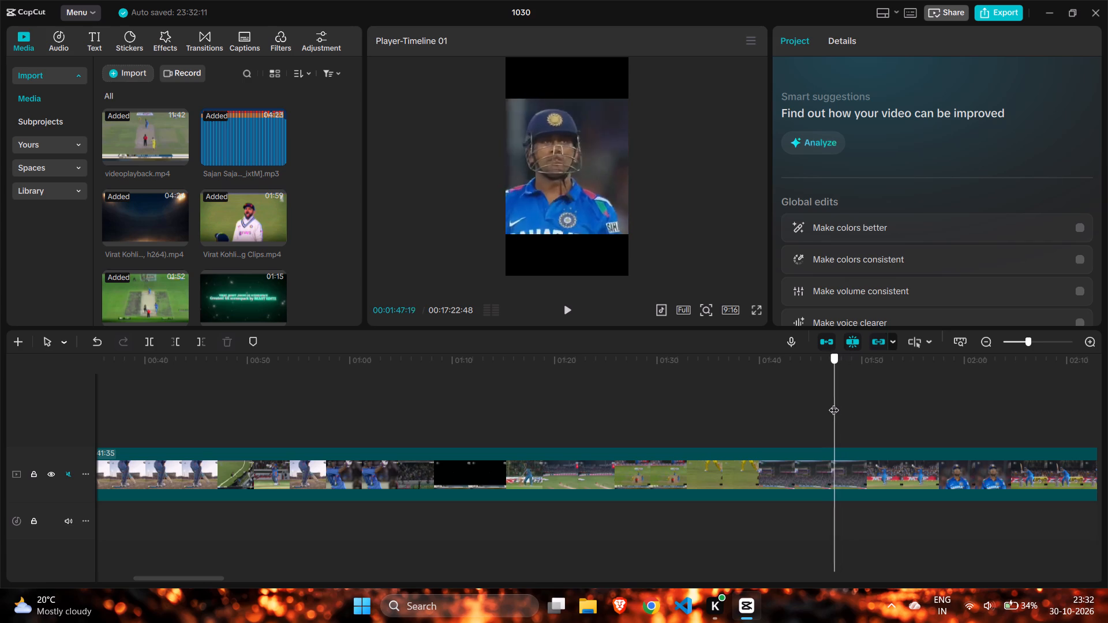
{"action": "left_click_drag", "start_coordinate": [834, 403], "coordinate": [769, 389]}
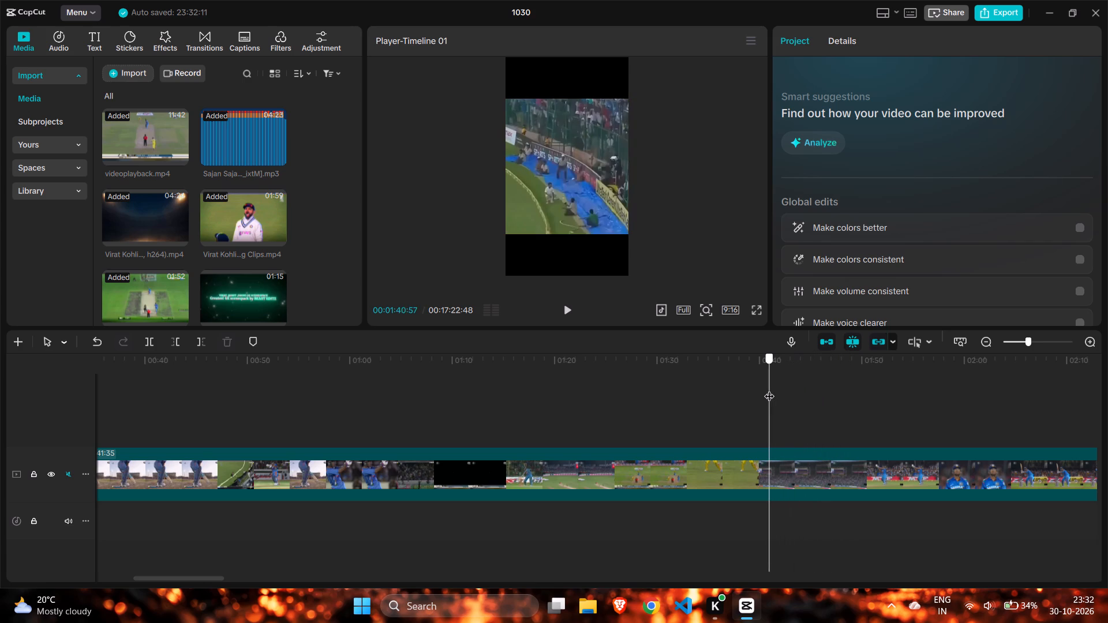
{"action": "left_click_drag", "start_coordinate": [769, 389], "coordinate": [781, 396]}
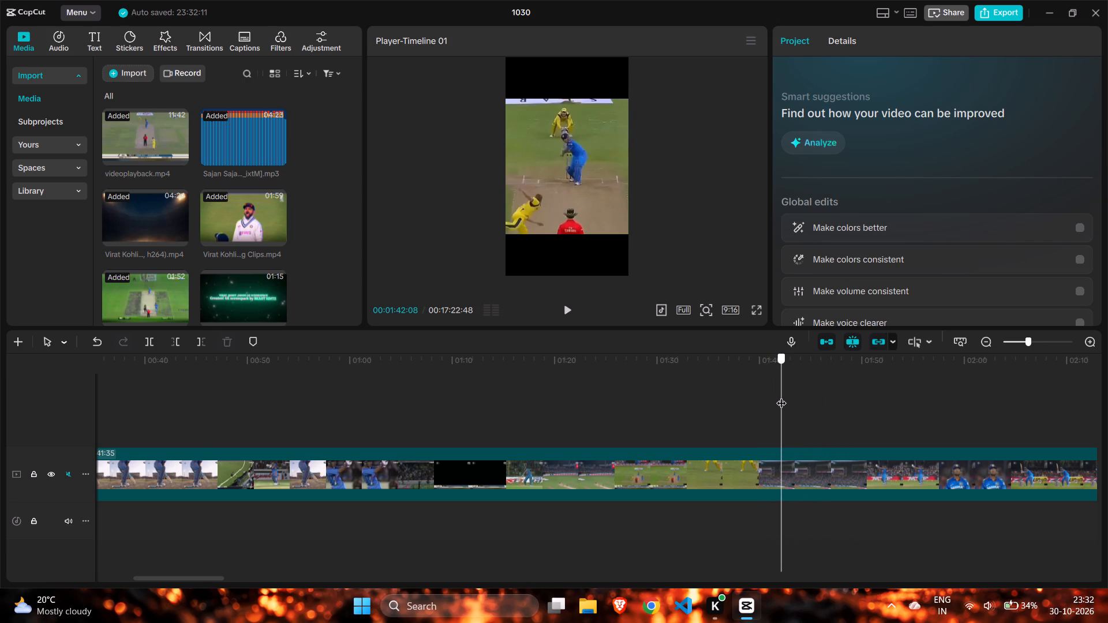
{"action": "left_click_drag", "start_coordinate": [781, 396], "coordinate": [777, 397]}
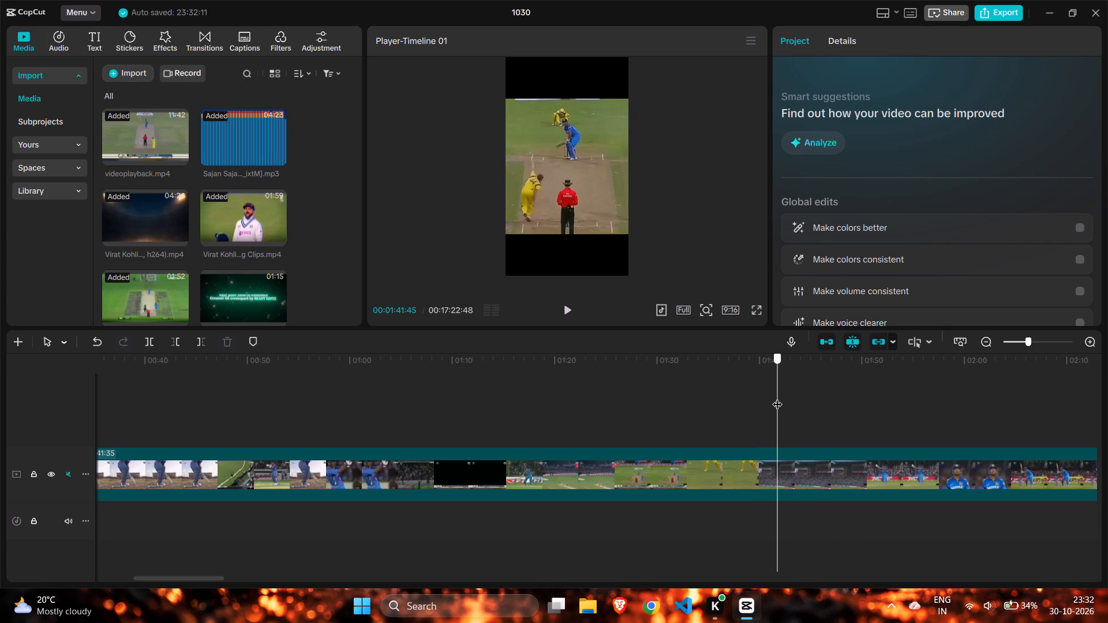
{"action": "left_click_drag", "start_coordinate": [777, 397], "coordinate": [793, 406]}
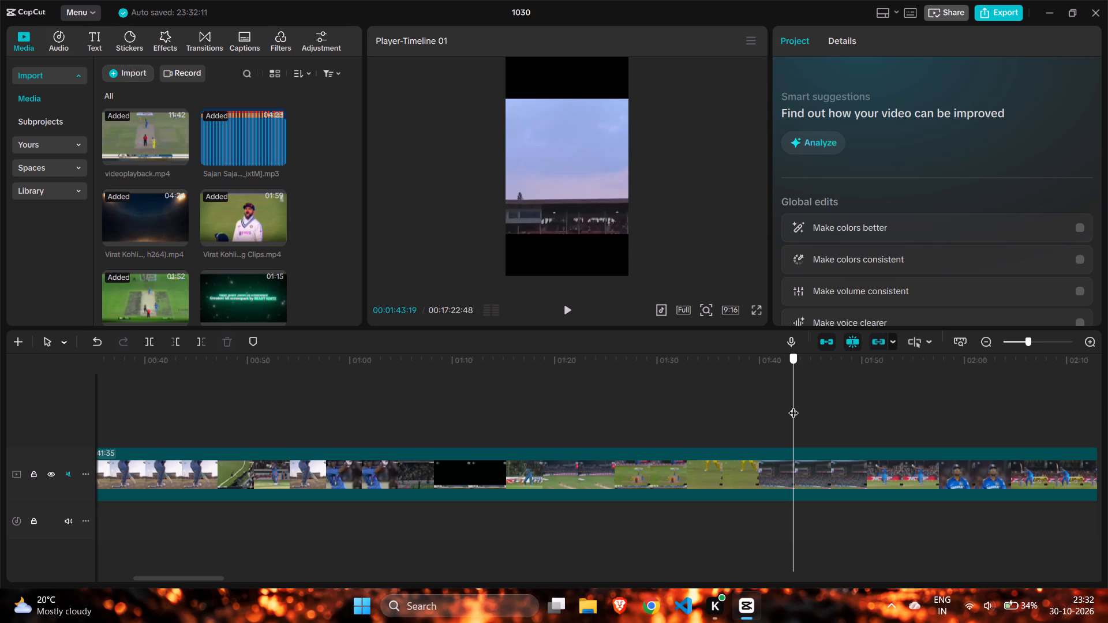
{"action": "left_click_drag", "start_coordinate": [793, 406], "coordinate": [910, 456]}
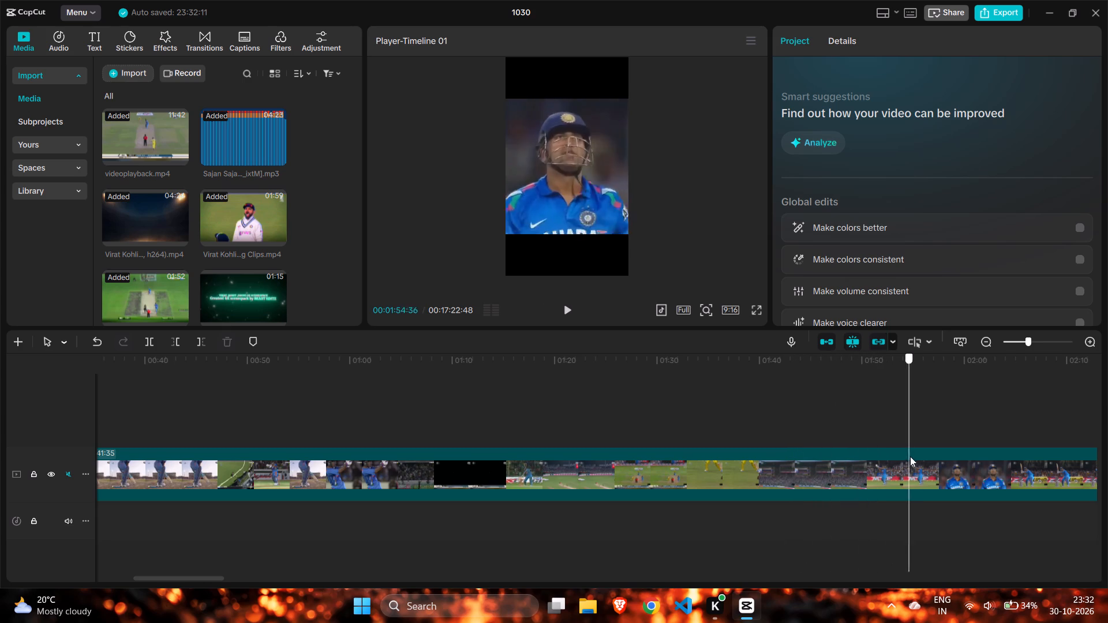
{"action": "left_click_drag", "start_coordinate": [910, 456], "coordinate": [992, 454]}
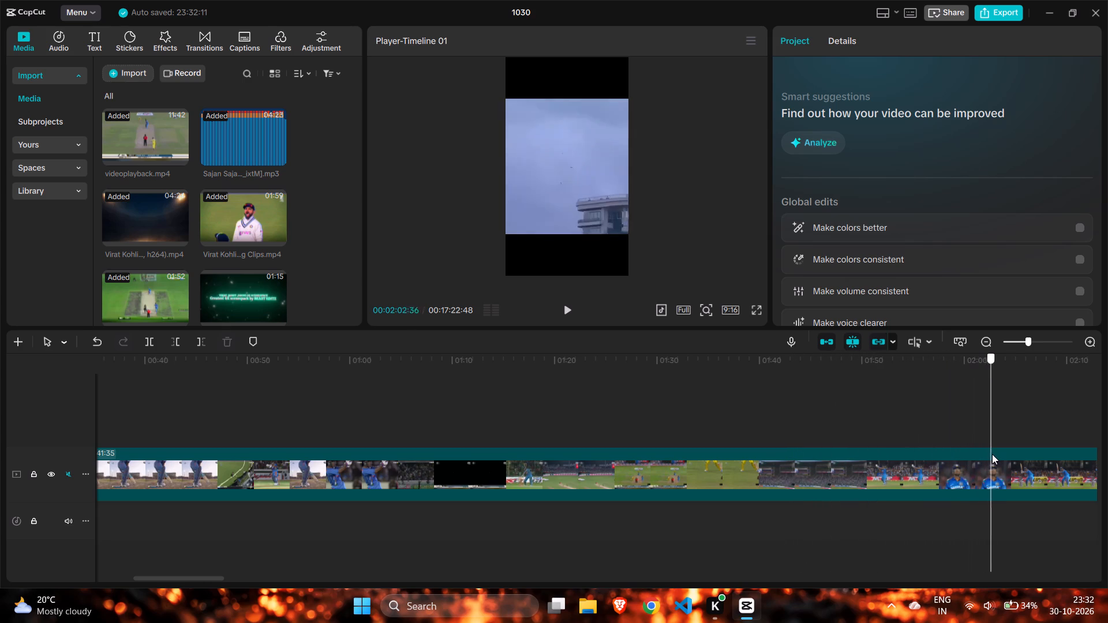
{"action": "left_click_drag", "start_coordinate": [992, 454], "coordinate": [1031, 445]}
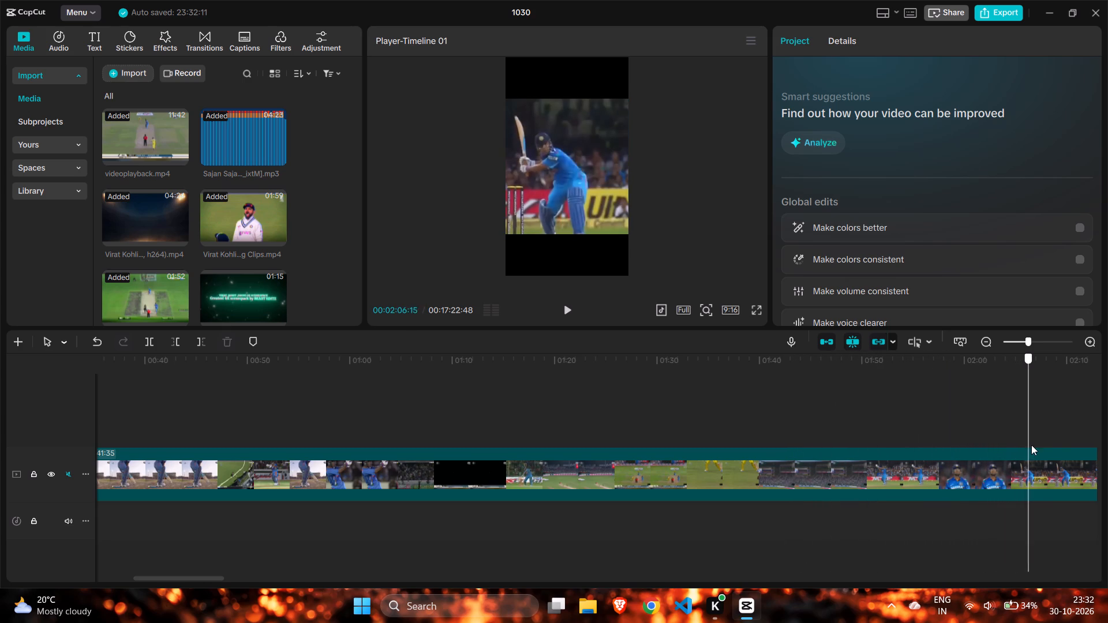
{"action": "left_click_drag", "start_coordinate": [1031, 445], "coordinate": [894, 434]}
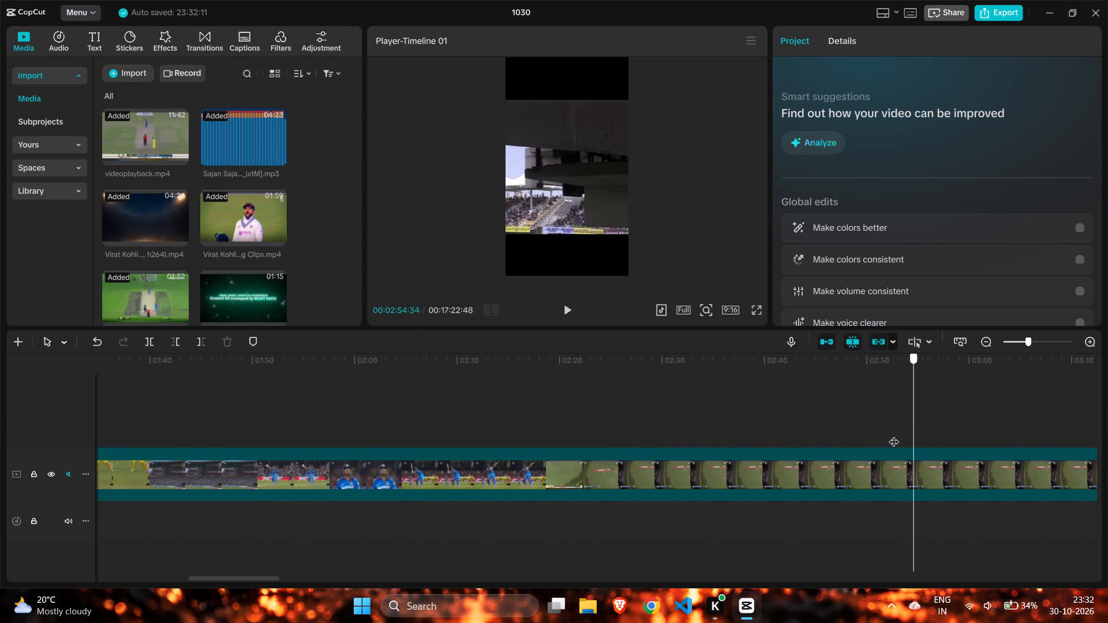
{"action": "left_click_drag", "start_coordinate": [894, 434], "coordinate": [821, 435]}
Skim the far part of videoplayback.mp4, around 00:05:37 to 00:08:15, for other batting shots.
{"action": "scroll", "coordinate": [826, 438], "scroll_direction": "left", "scroll_amount": 3}
{"action": "scroll", "coordinate": [829, 441], "scroll_direction": "down", "scroll_amount": 1, "text": "ctrl"}
{"action": "scroll", "coordinate": [829, 441], "scroll_direction": "left", "scroll_amount": 1, "text": "ctrl"}
{"action": "scroll", "coordinate": [829, 441], "scroll_direction": "down", "scroll_amount": 6, "text": "ctrl"}
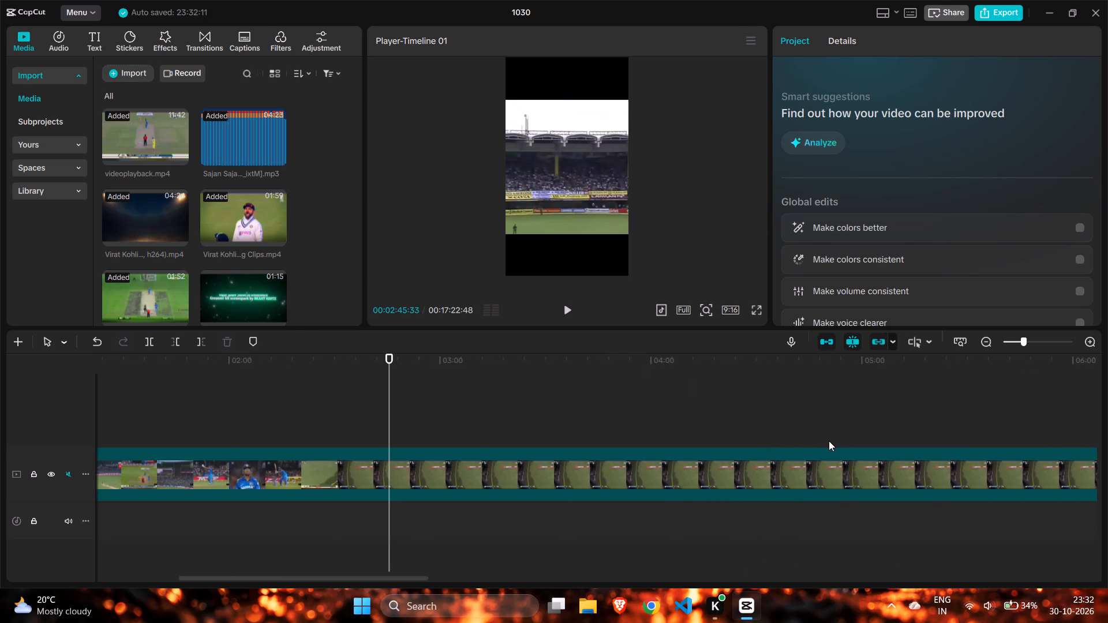
{"action": "scroll", "coordinate": [828, 441], "scroll_direction": "down", "scroll_amount": 7, "text": "ctrl"}
{"action": "left_click", "coordinate": [762, 430]}
{"action": "left_click_drag", "start_coordinate": [761, 429], "coordinate": [858, 414]}
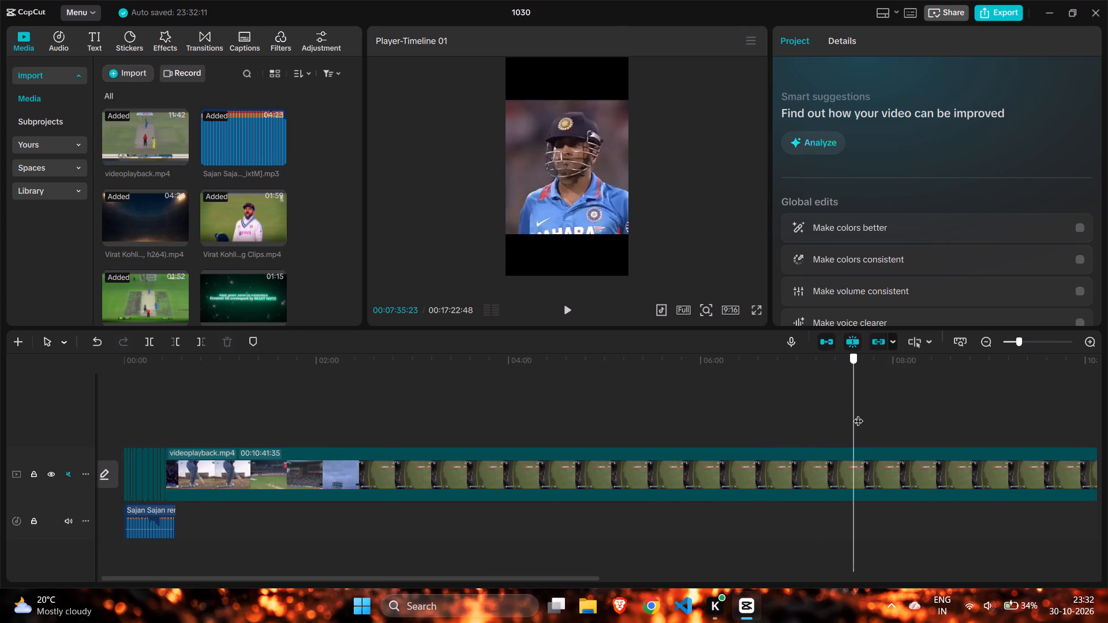
{"action": "left_click_drag", "start_coordinate": [858, 414], "coordinate": [918, 413]}
{"action": "scroll", "coordinate": [907, 416], "scroll_direction": "left", "scroll_amount": 3}
{"action": "left_click", "coordinate": [631, 411]}
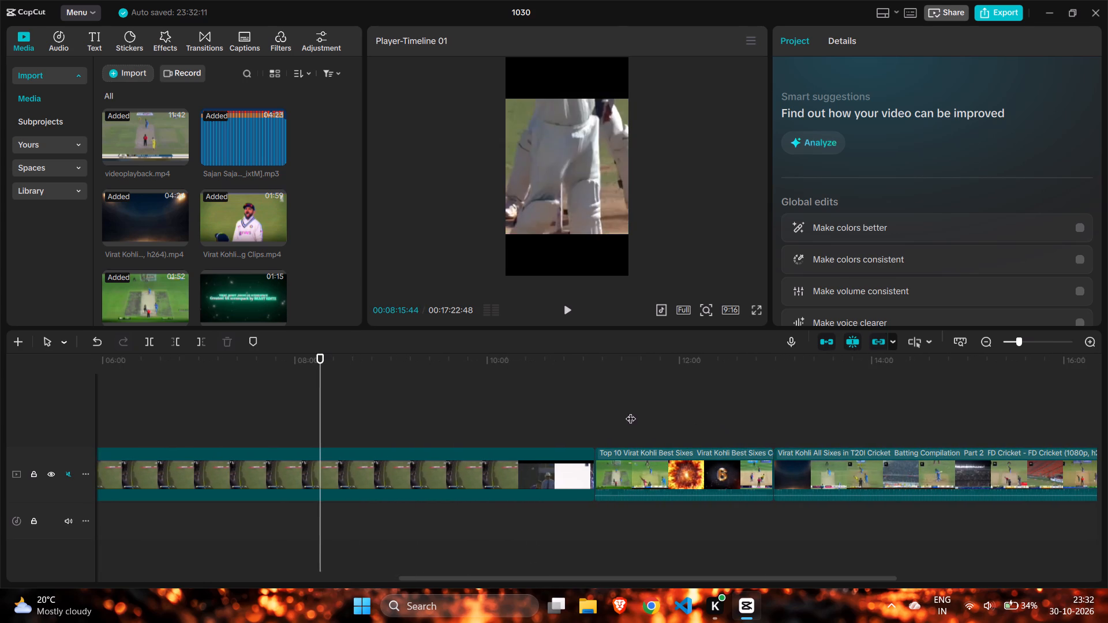
{"action": "left_click_drag", "start_coordinate": [631, 411], "coordinate": [55, 392]}
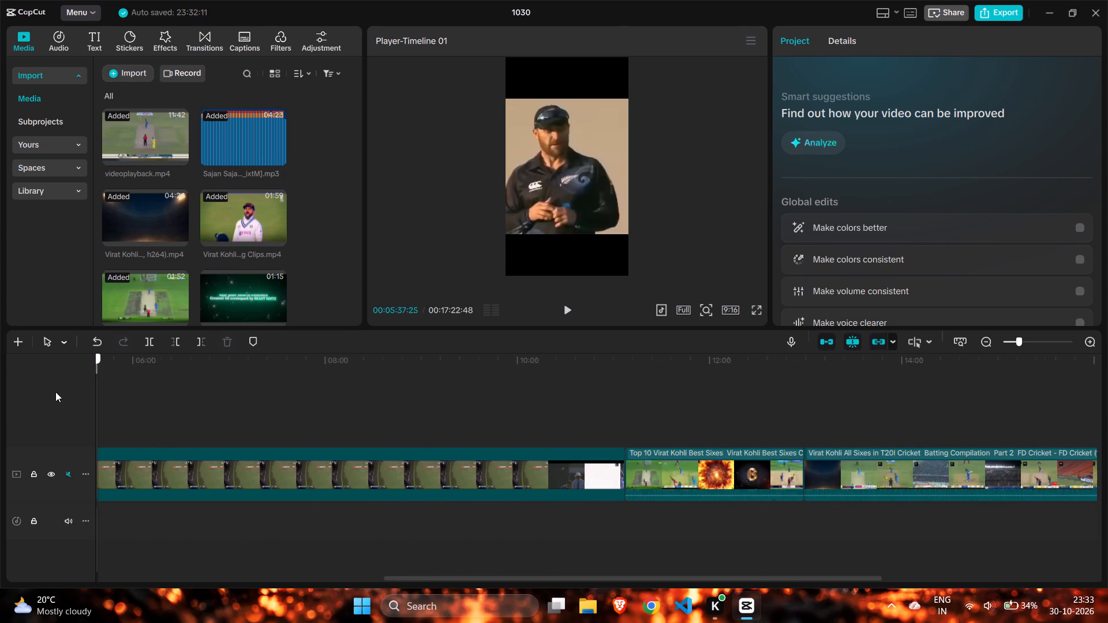
Examine the batting shots in videoplayback.mp4 between about 00:01:28 and 00:01:42 for another usable hit.
{"action": "left_click_drag", "start_coordinate": [55, 392], "coordinate": [279, 408]}
{"action": "scroll", "coordinate": [279, 407], "scroll_direction": "up", "scroll_amount": 7, "text": "ctrl"}
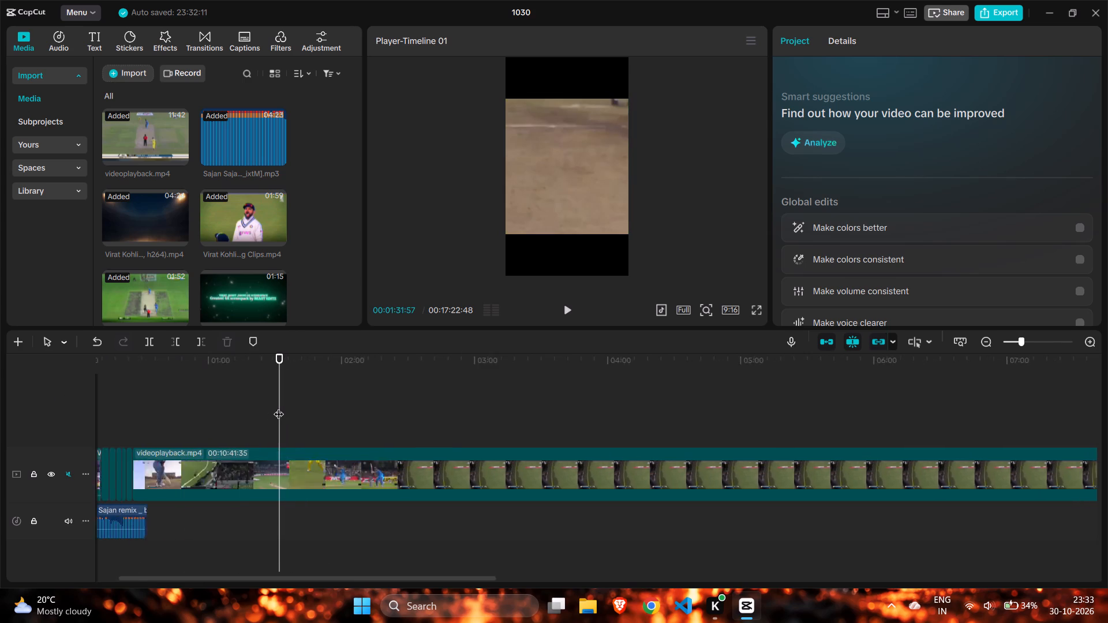
{"action": "scroll", "coordinate": [279, 407], "scroll_direction": "up", "scroll_amount": 4, "text": "ctrl"}
{"action": "left_click", "coordinate": [326, 401]}
{"action": "left_click_drag", "start_coordinate": [326, 401], "coordinate": [250, 399]}
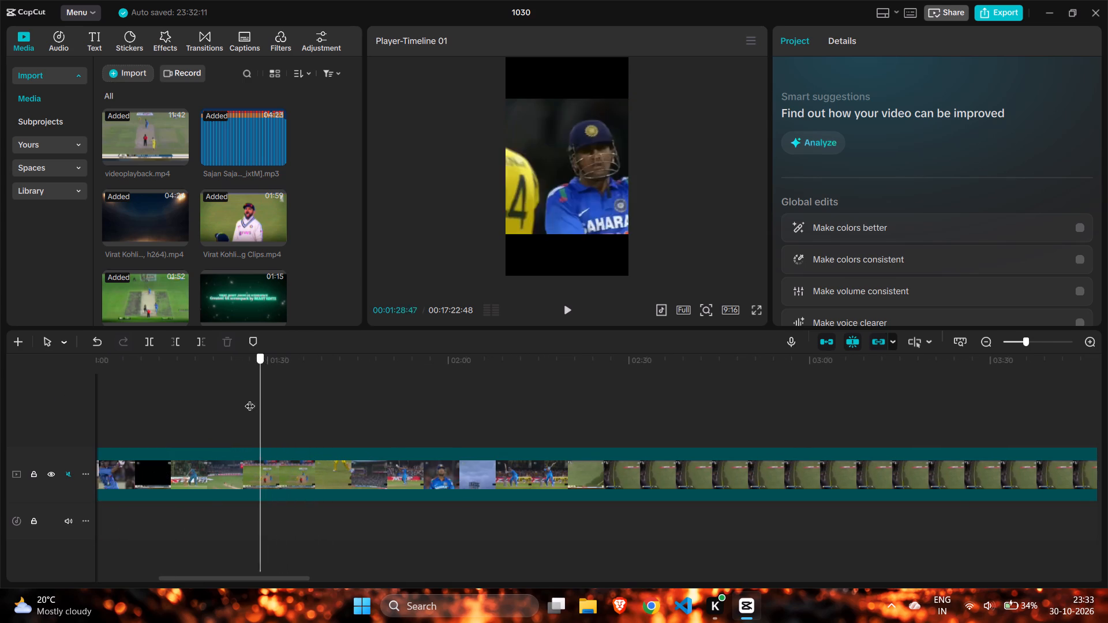
{"action": "left_click_drag", "start_coordinate": [250, 399], "coordinate": [291, 400]}
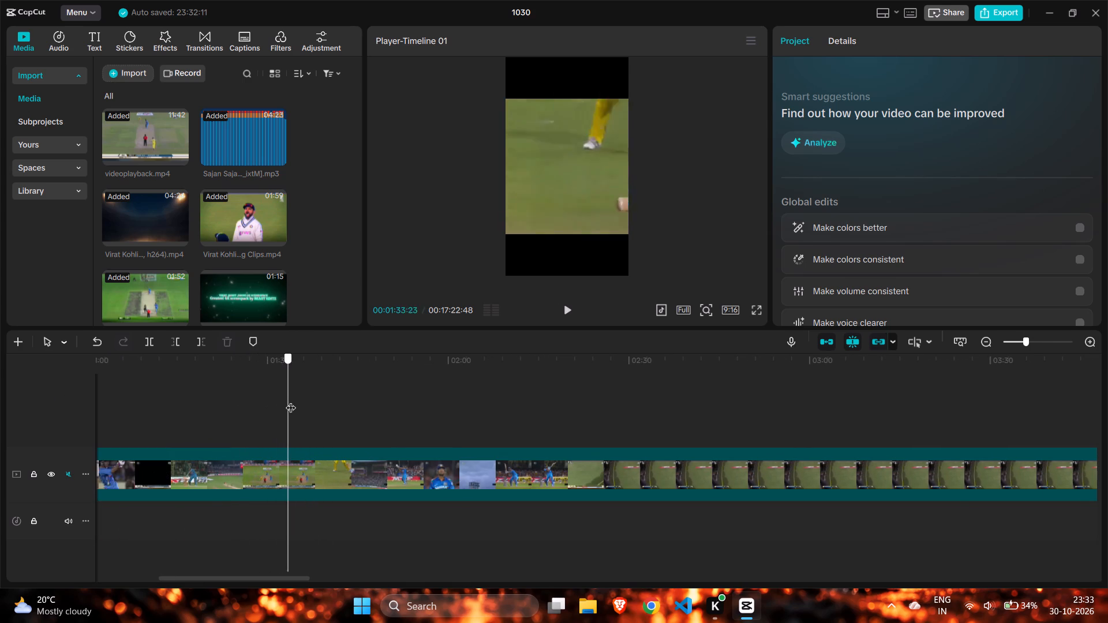
{"action": "left_click_drag", "start_coordinate": [291, 400], "coordinate": [328, 400]}
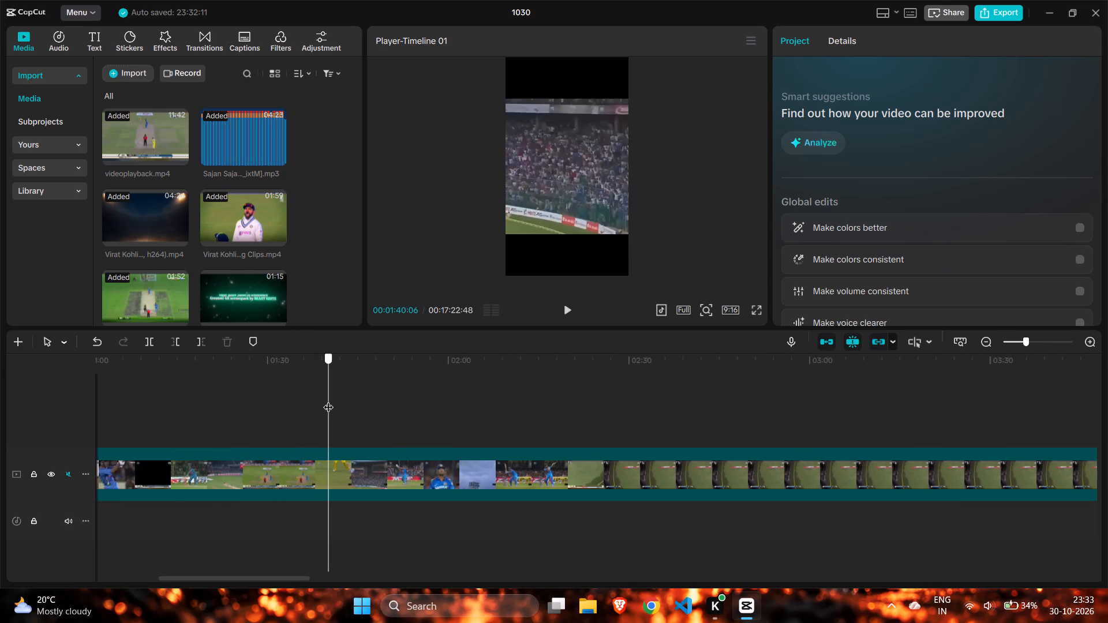
{"action": "left_click_drag", "start_coordinate": [328, 400], "coordinate": [334, 400]}
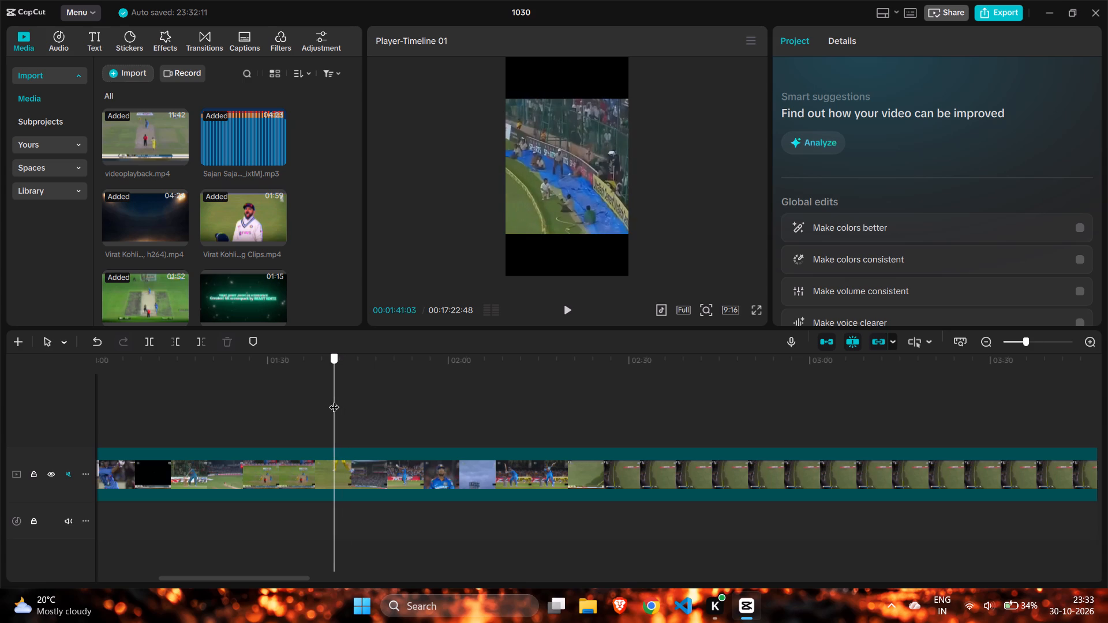
{"action": "left_click_drag", "start_coordinate": [334, 400], "coordinate": [344, 404]}
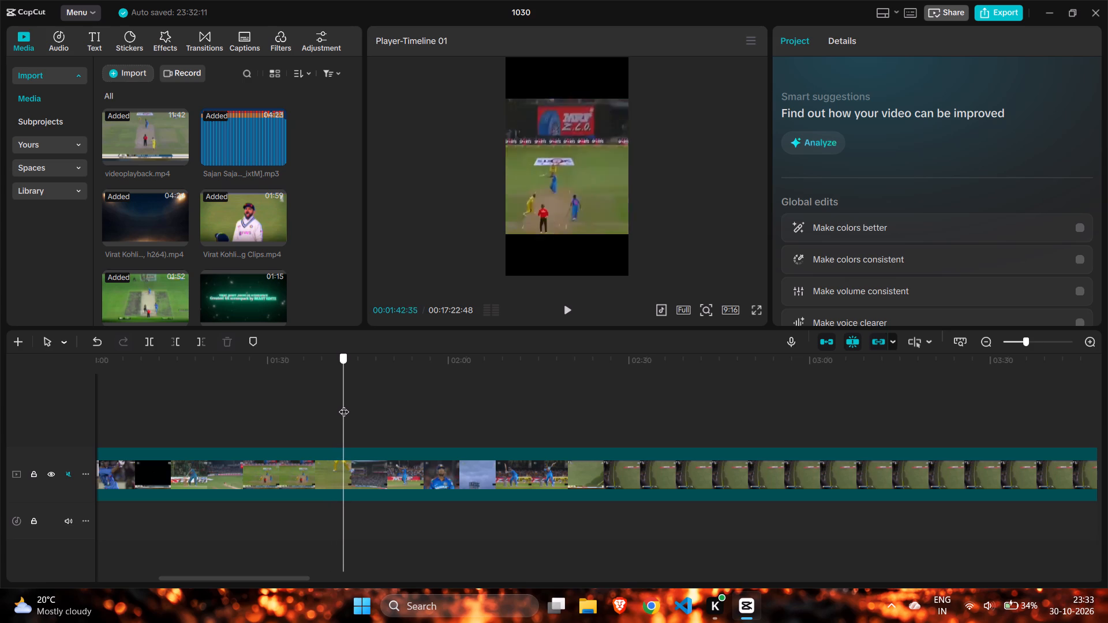
{"action": "left_click_drag", "start_coordinate": [344, 404], "coordinate": [331, 404]}
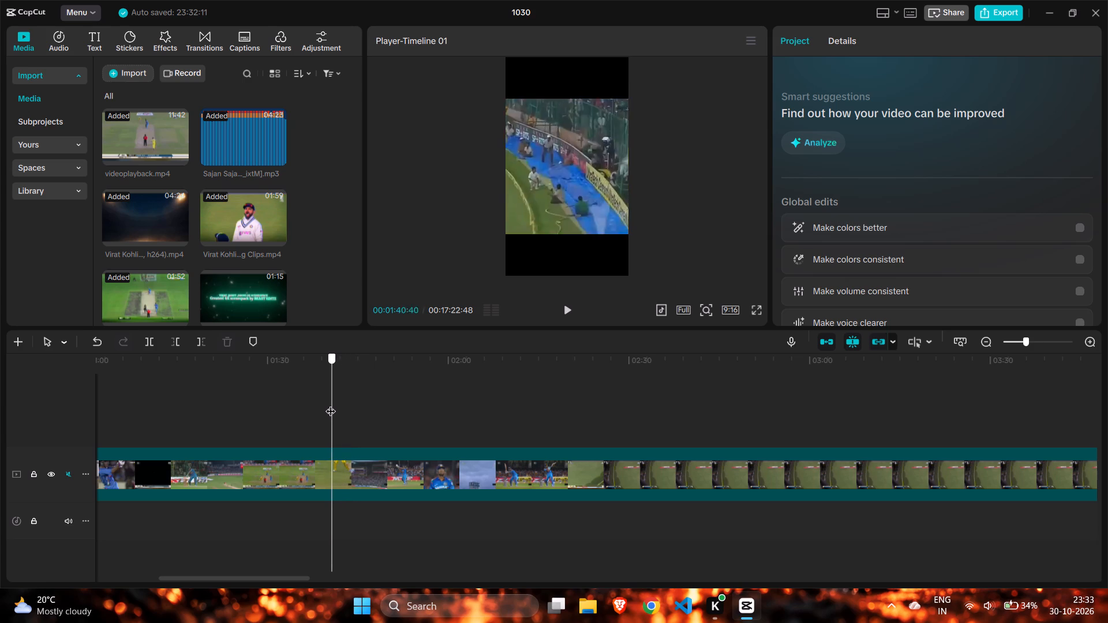
{"action": "left_click_drag", "start_coordinate": [331, 404], "coordinate": [319, 400]}
{"action": "left_click", "coordinate": [319, 400]}
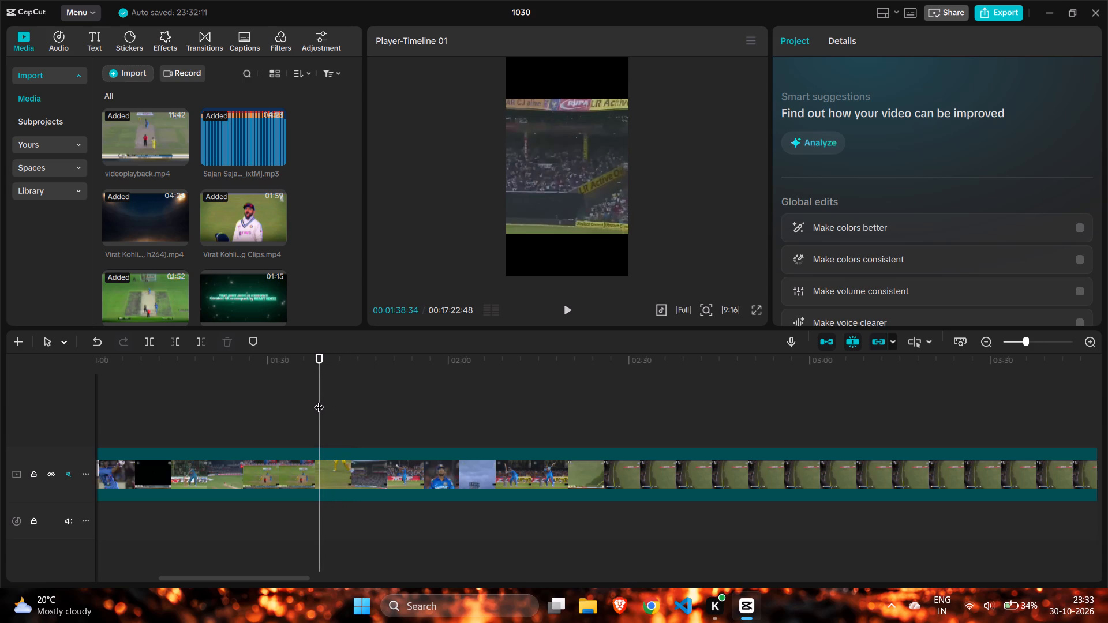
{"action": "left_click", "coordinate": [295, 399]}
{"action": "left_click_drag", "start_coordinate": [295, 399], "coordinate": [224, 399]}
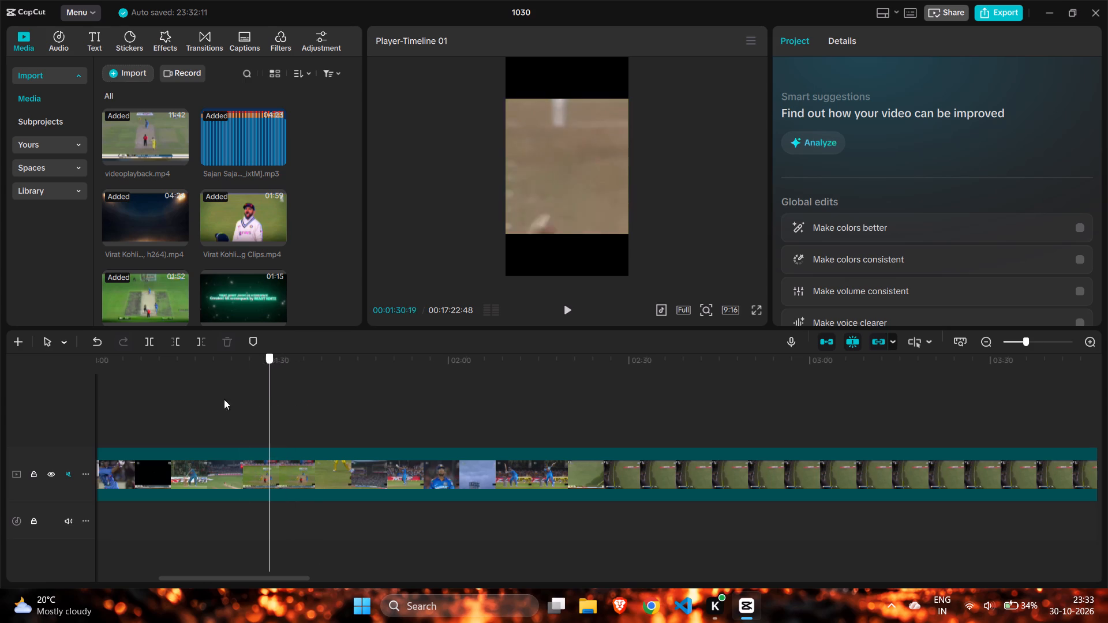
{"action": "left_click_drag", "start_coordinate": [224, 399], "coordinate": [129, 408]}
Review the transition from the last Dhoni clip into the first match shots in full-screen playback from 00:00:20:38.
{"action": "scroll", "coordinate": [129, 409], "scroll_direction": "up", "scroll_amount": 11, "text": "ctrl"}
{"action": "scroll", "coordinate": [298, 419], "scroll_direction": "right", "scroll_amount": 3}
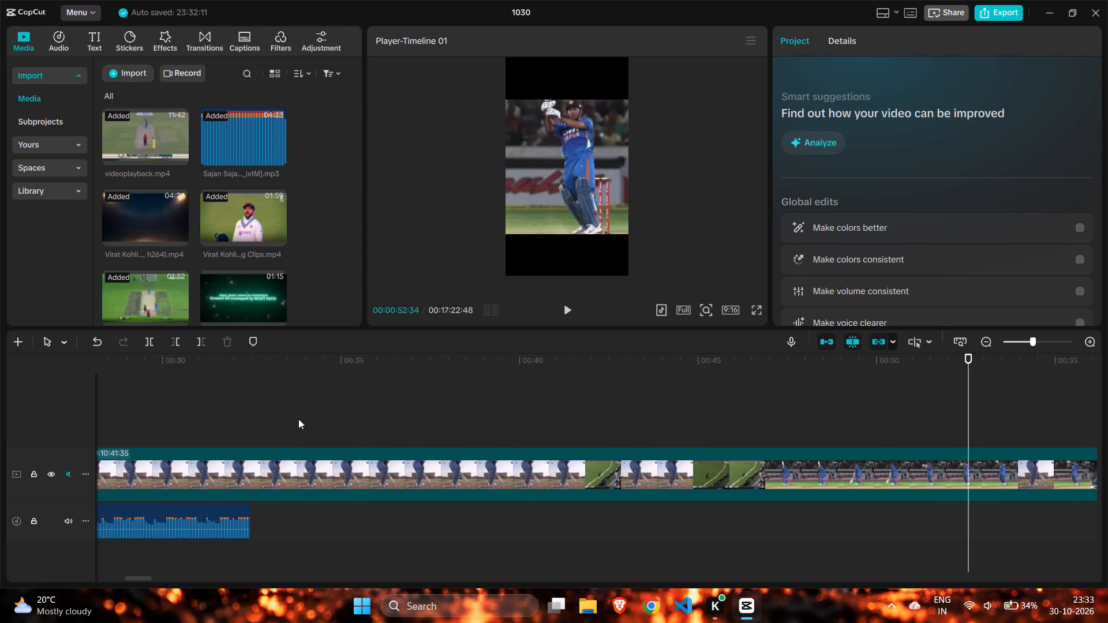
{"action": "scroll", "coordinate": [298, 419], "scroll_direction": "right", "scroll_amount": 2}
{"action": "scroll", "coordinate": [298, 412], "scroll_direction": "up", "scroll_amount": 1, "text": "ctrl"}
{"action": "scroll", "coordinate": [298, 412], "scroll_direction": "right", "scroll_amount": 1, "text": "ctrl"}
{"action": "left_click", "coordinate": [218, 389]}
{"action": "left_click_drag", "start_coordinate": [218, 389], "coordinate": [73, 389]}
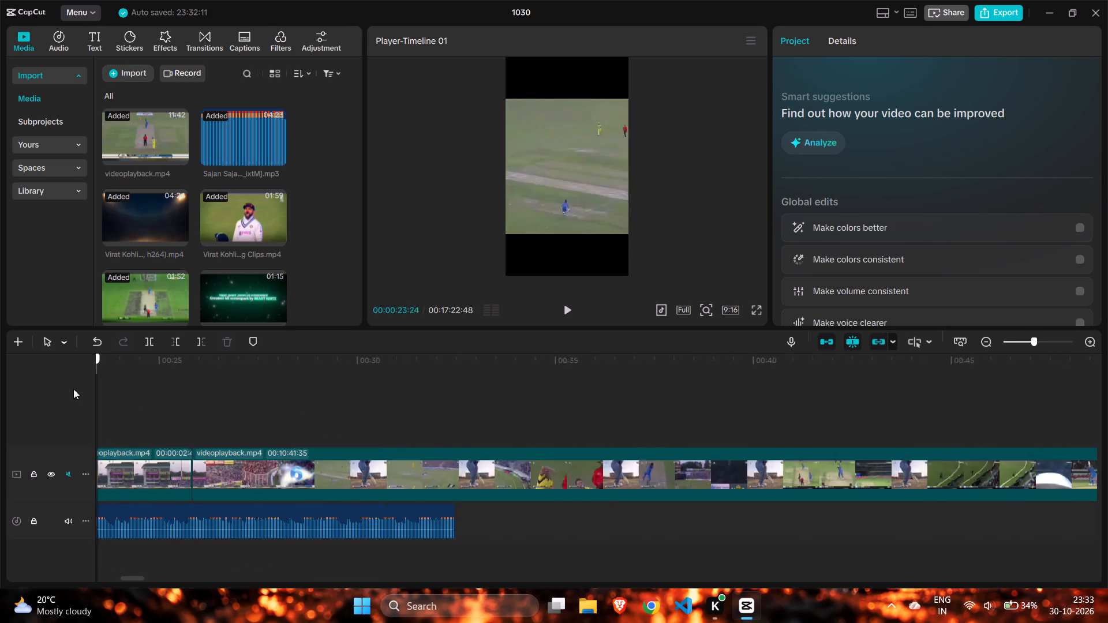
{"action": "left_click_drag", "start_coordinate": [73, 389], "coordinate": [514, 393]}
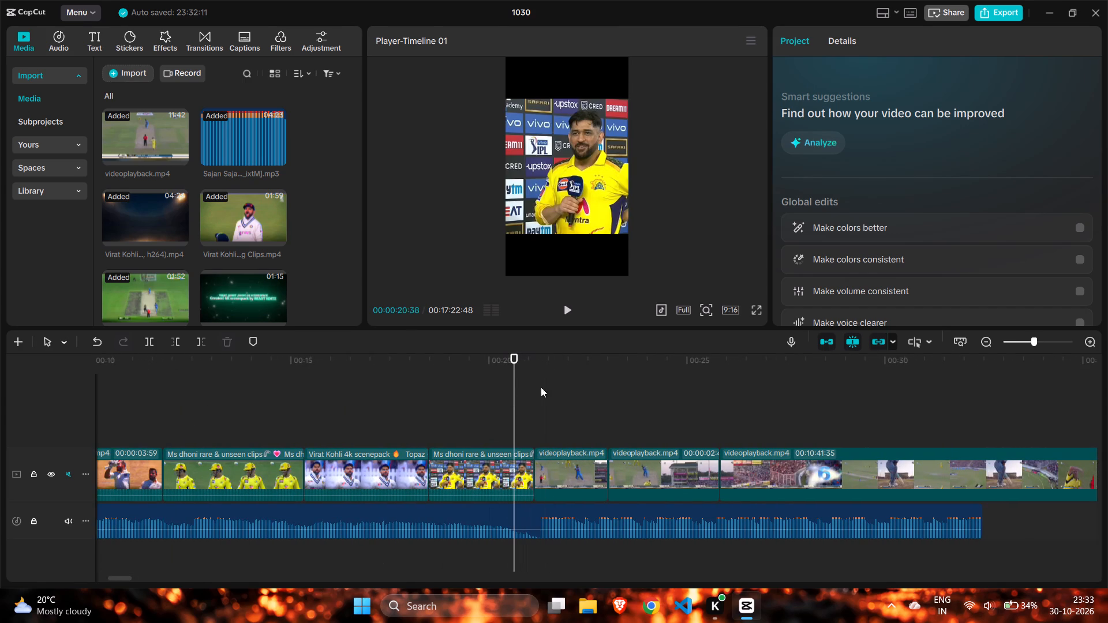
{"action": "left_click", "coordinate": [755, 312]}
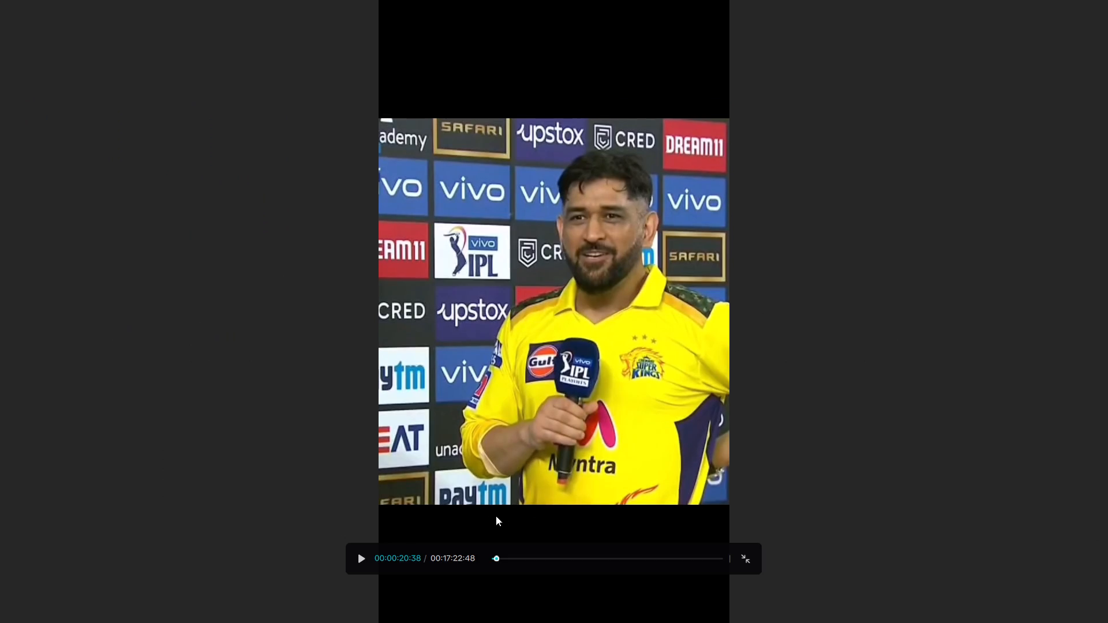
{"action": "left_click", "coordinate": [361, 555]}
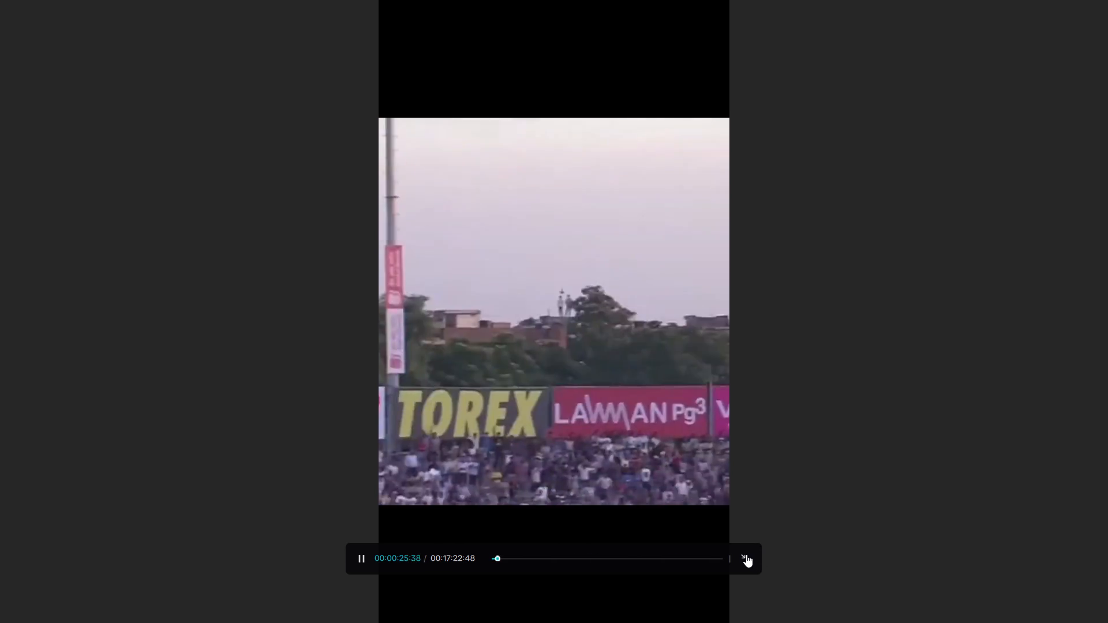
{"action": "left_click", "coordinate": [746, 554]}
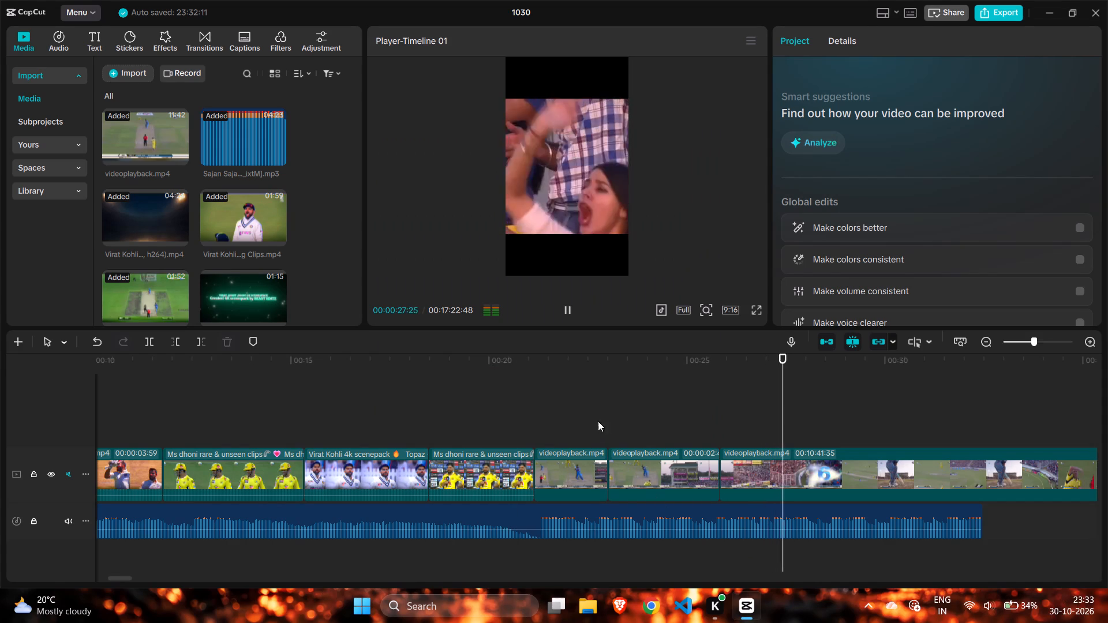
Replay the match shots against the Sajan Sajan remix from 00:00:21:09 to just past the end of the audio.
{"action": "left_click", "coordinate": [590, 404]}
{"action": "left_click_drag", "start_coordinate": [590, 404], "coordinate": [536, 408]}
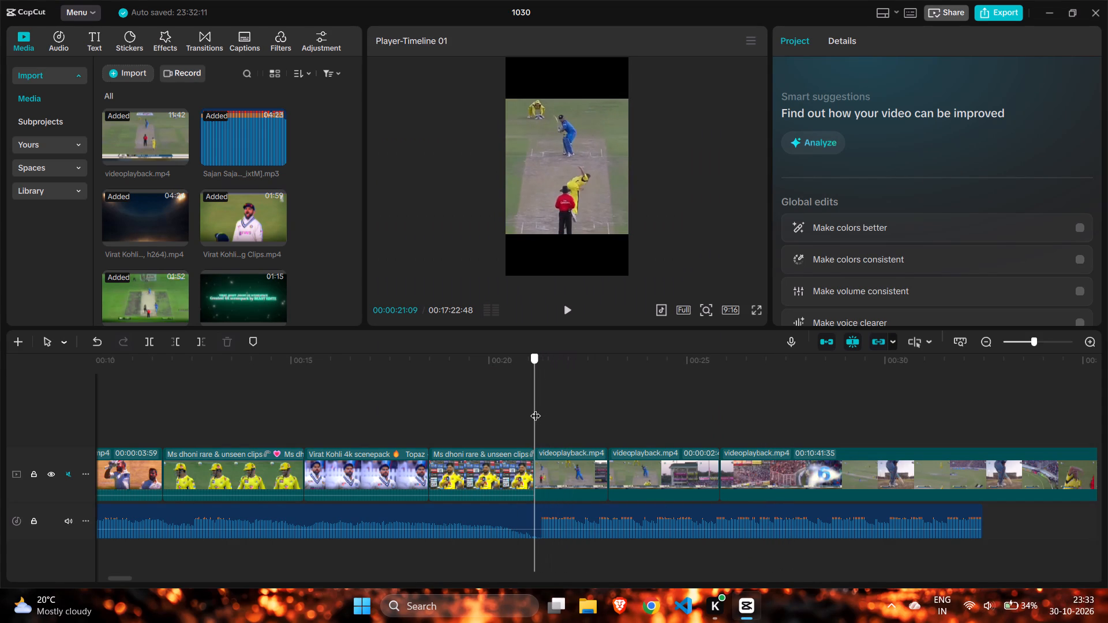
{"action": "left_click_drag", "start_coordinate": [536, 408], "coordinate": [535, 408]}
{"action": "left_click", "coordinate": [567, 313]}
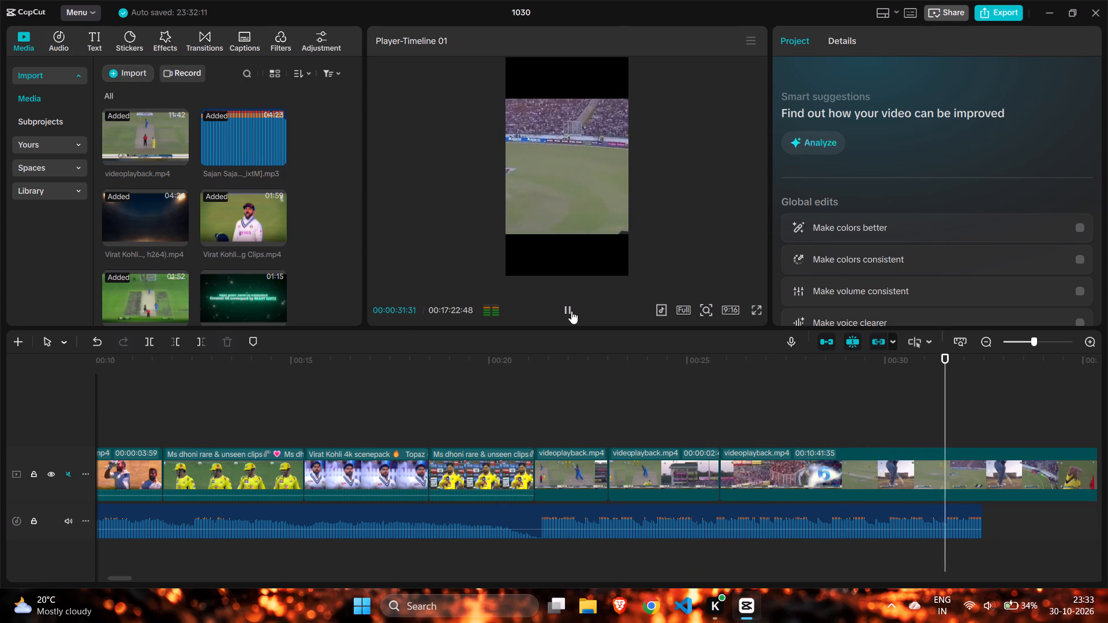
{"action": "left_click", "coordinate": [571, 310]}
Split the Top 10 Virat Kohli Best Sixes clip at 00:11:24:54, as the bowler in maroon delivers to Kohli.
{"action": "scroll", "coordinate": [615, 354], "scroll_direction": "left", "scroll_amount": 1}
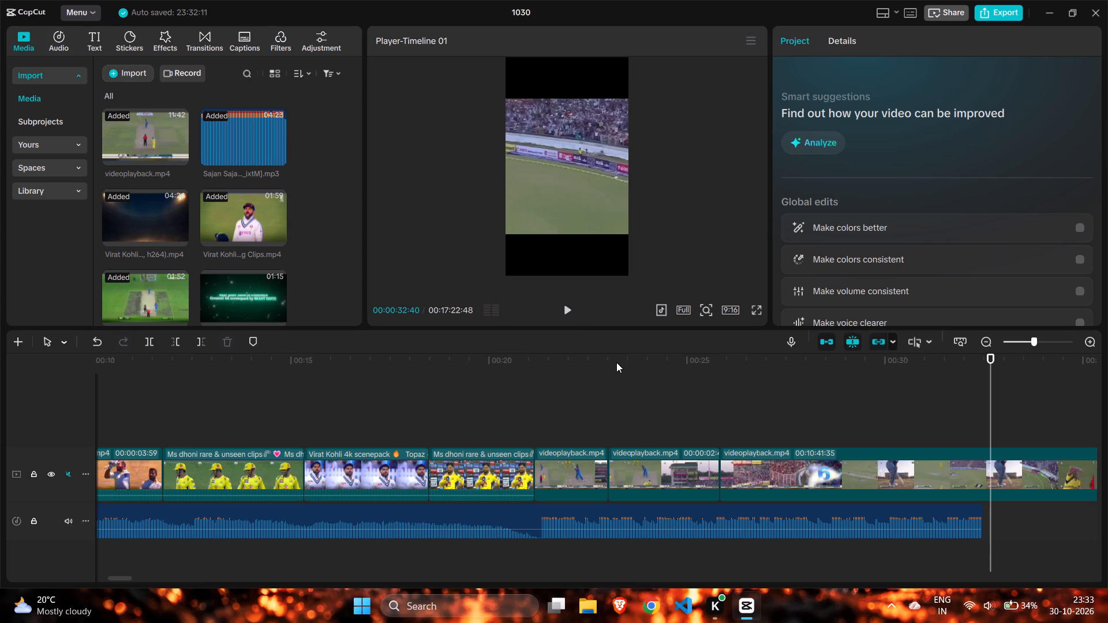
{"action": "scroll", "coordinate": [616, 362], "scroll_direction": "left", "scroll_amount": 1}
{"action": "scroll", "coordinate": [616, 362], "scroll_direction": "down", "scroll_amount": 1, "text": "ctrl"}
{"action": "scroll", "coordinate": [616, 362], "scroll_direction": "left", "scroll_amount": 1, "text": "ctrl"}
{"action": "scroll", "coordinate": [616, 362], "scroll_direction": "down", "scroll_amount": 5, "text": "ctrl"}
{"action": "scroll", "coordinate": [785, 419], "scroll_direction": "down", "scroll_amount": 8, "text": "ctrl"}
{"action": "scroll", "coordinate": [779, 416], "scroll_direction": "left", "scroll_amount": 2}
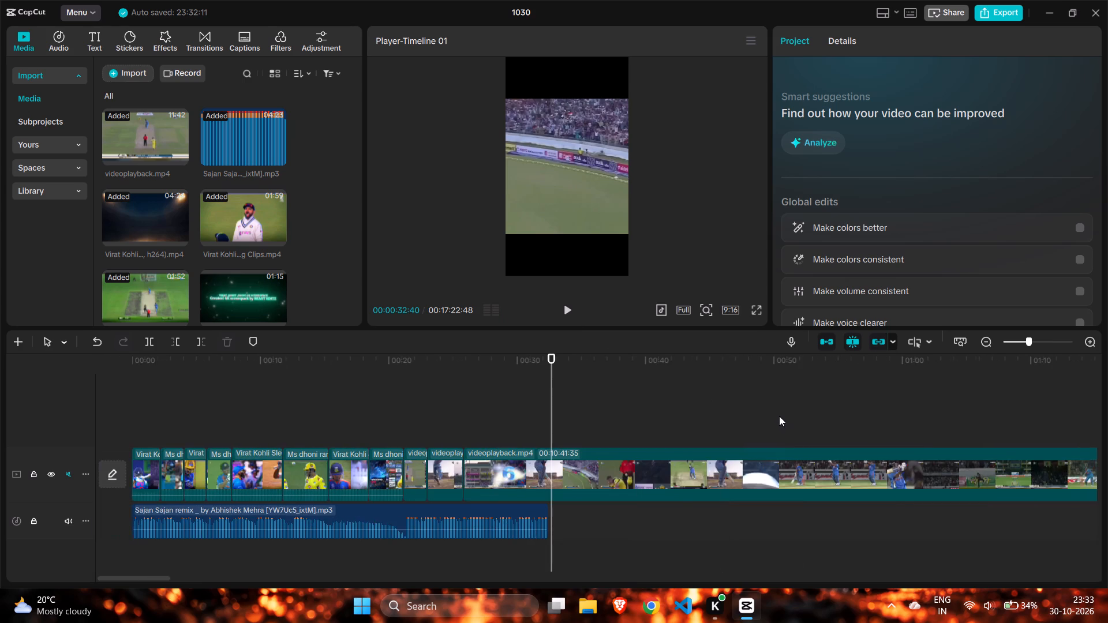
{"action": "scroll", "coordinate": [779, 416], "scroll_direction": "left", "scroll_amount": 5}
{"action": "scroll", "coordinate": [780, 415], "scroll_direction": "down", "scroll_amount": 13, "text": "ctrl"}
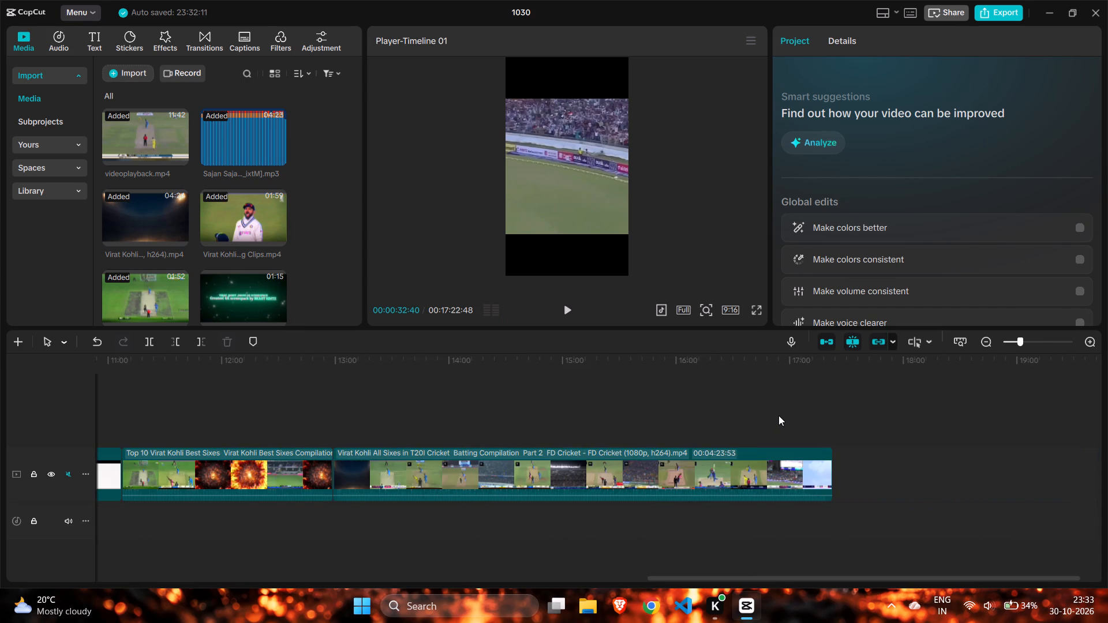
{"action": "left_click", "coordinate": [171, 408]}
{"action": "left_click_drag", "start_coordinate": [173, 408], "coordinate": [311, 429]}
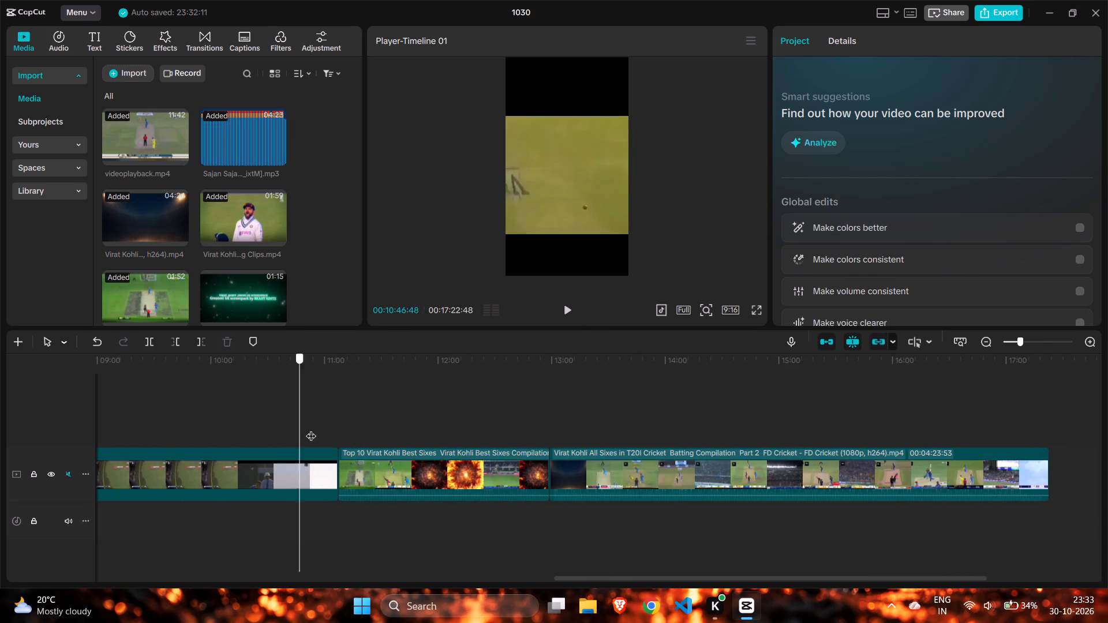
{"action": "left_click_drag", "start_coordinate": [311, 429], "coordinate": [348, 432]}
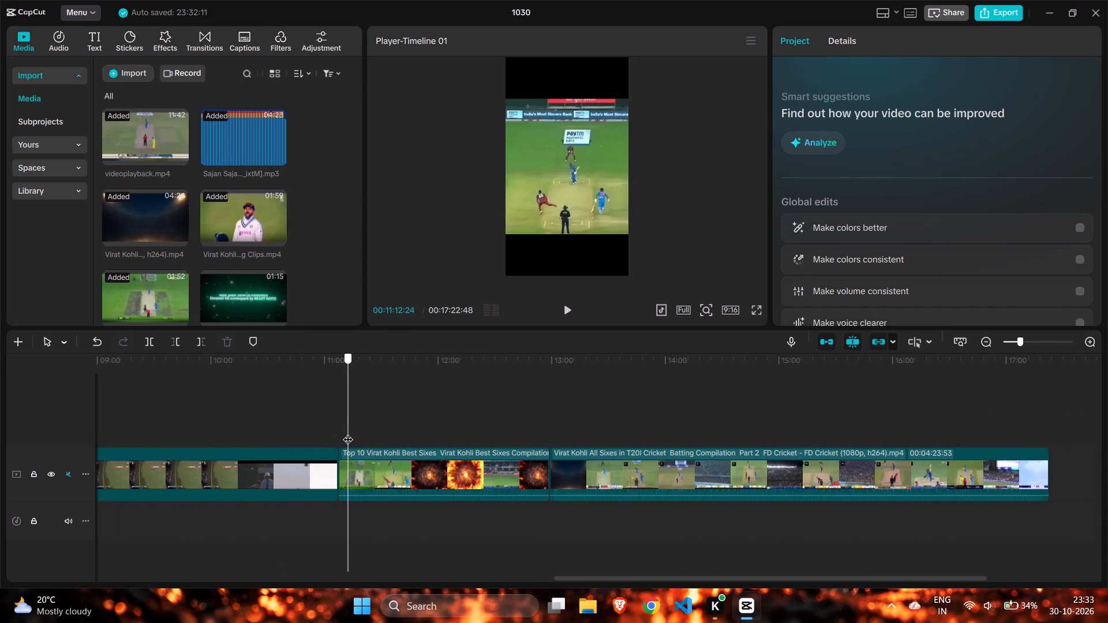
{"action": "left_click_drag", "start_coordinate": [348, 432], "coordinate": [358, 437]}
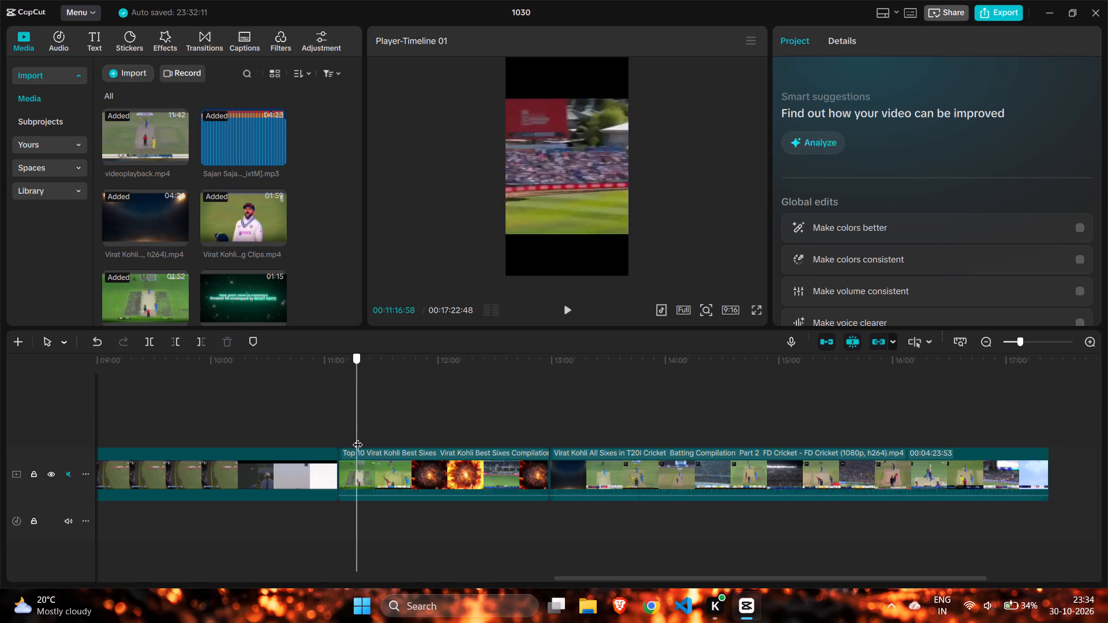
{"action": "left_click_drag", "start_coordinate": [358, 437], "coordinate": [372, 441]}
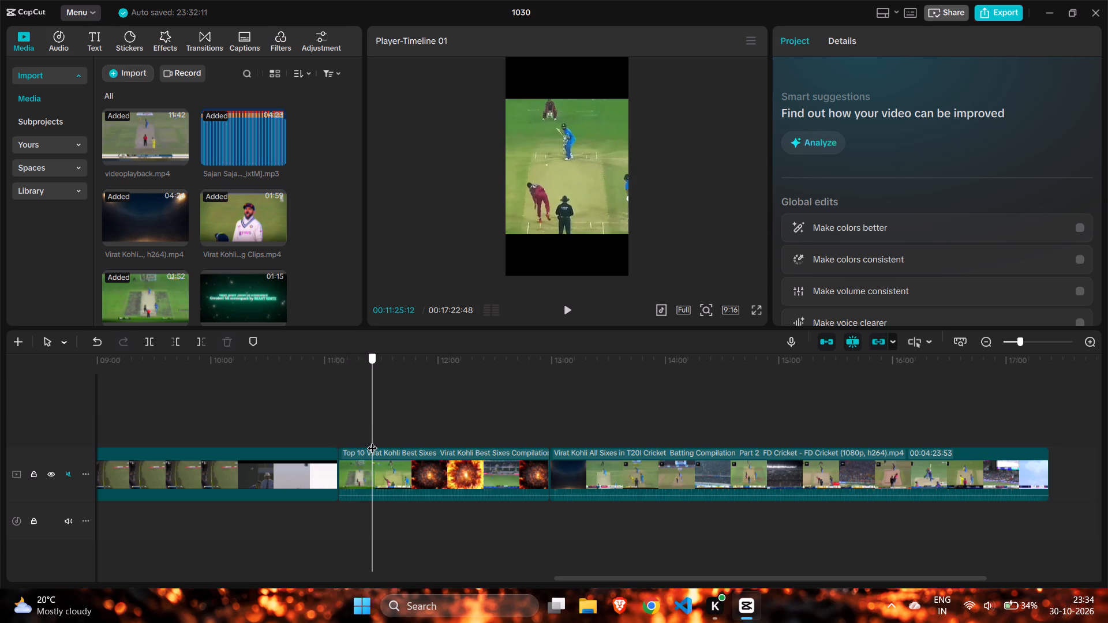
{"action": "left_click_drag", "start_coordinate": [372, 441], "coordinate": [372, 440]}
{"action": "left_click", "coordinate": [372, 440]}
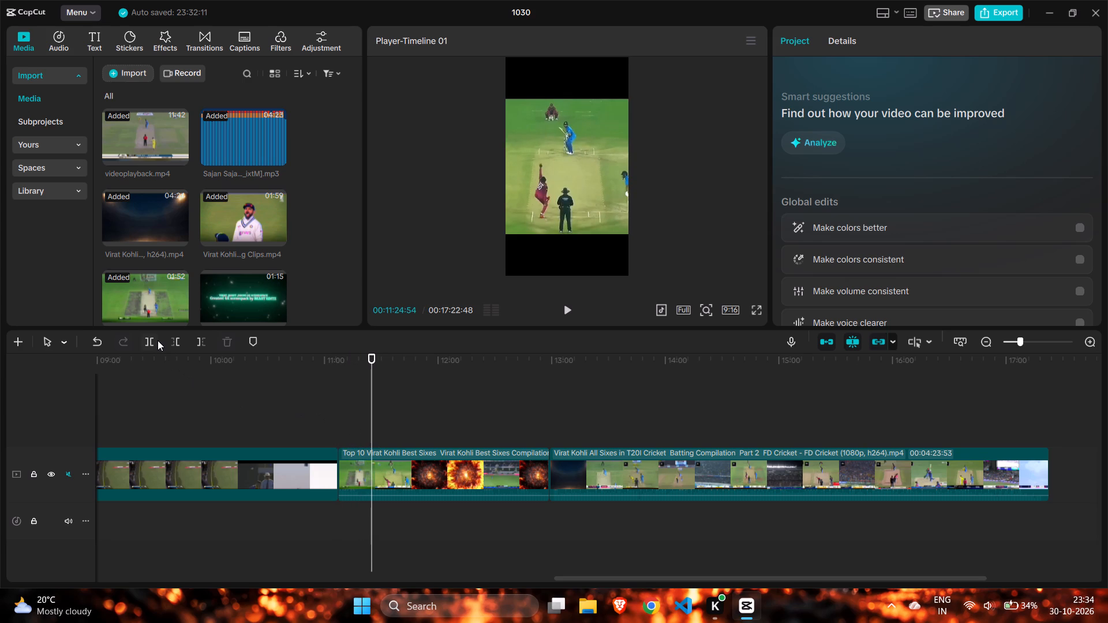
{"action": "left_click", "coordinate": [157, 340]}
Split the Top 10 Virat Kohli Best Sixes clip again at 00:11:31:18 to isolate the six against the maroon team.
{"action": "left_click_drag", "start_coordinate": [371, 386], "coordinate": [381, 392]}
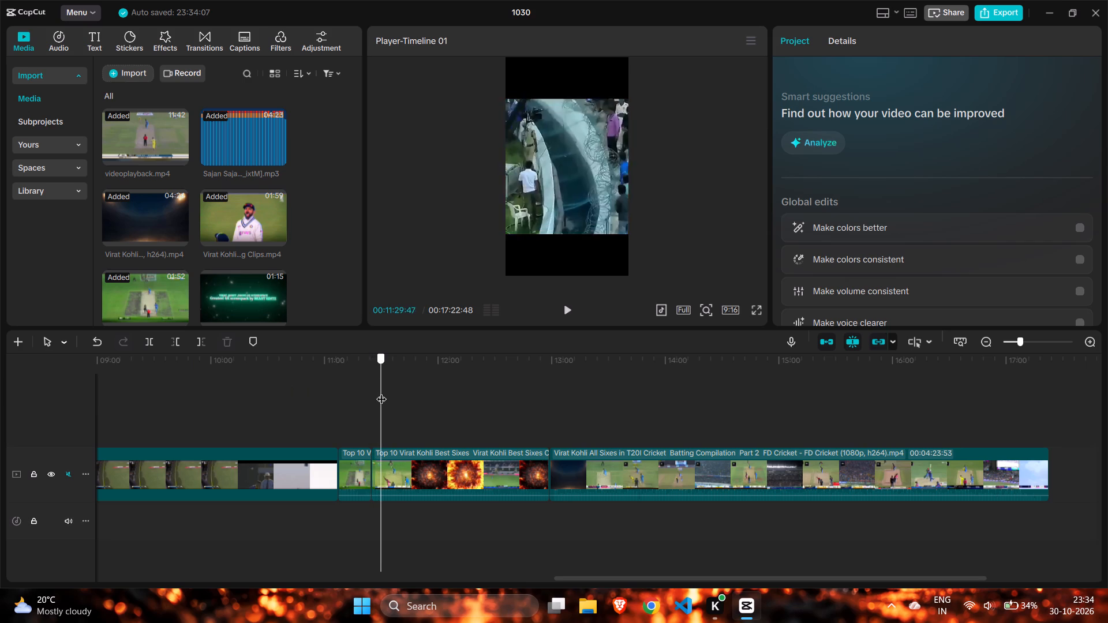
{"action": "left_click_drag", "start_coordinate": [381, 392], "coordinate": [384, 393]}
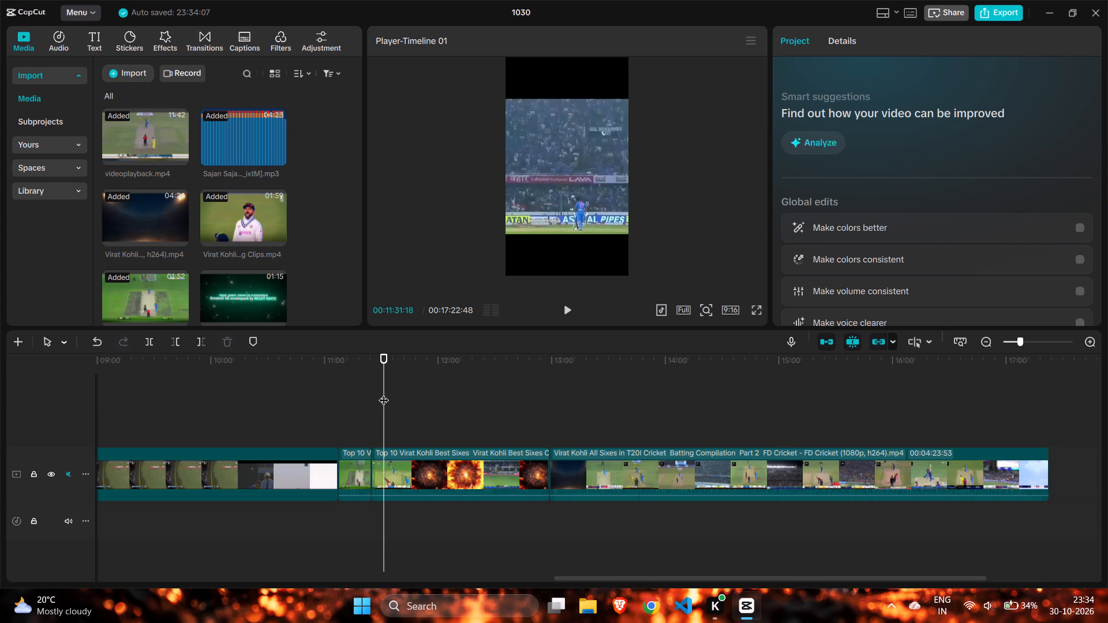
{"action": "left_click", "coordinate": [147, 339]}
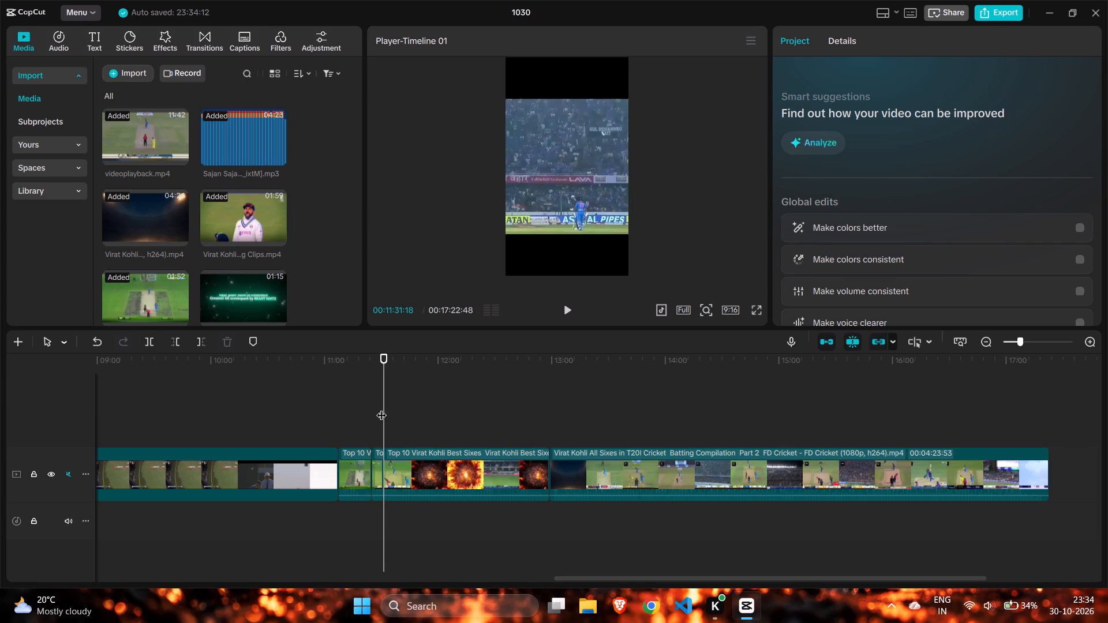
Look through the rest of the Top 10 Virat Kohli Best Sixes clip, up to about 00:12:49, for further usable shots.
{"action": "left_click_drag", "start_coordinate": [383, 408], "coordinate": [440, 417]}
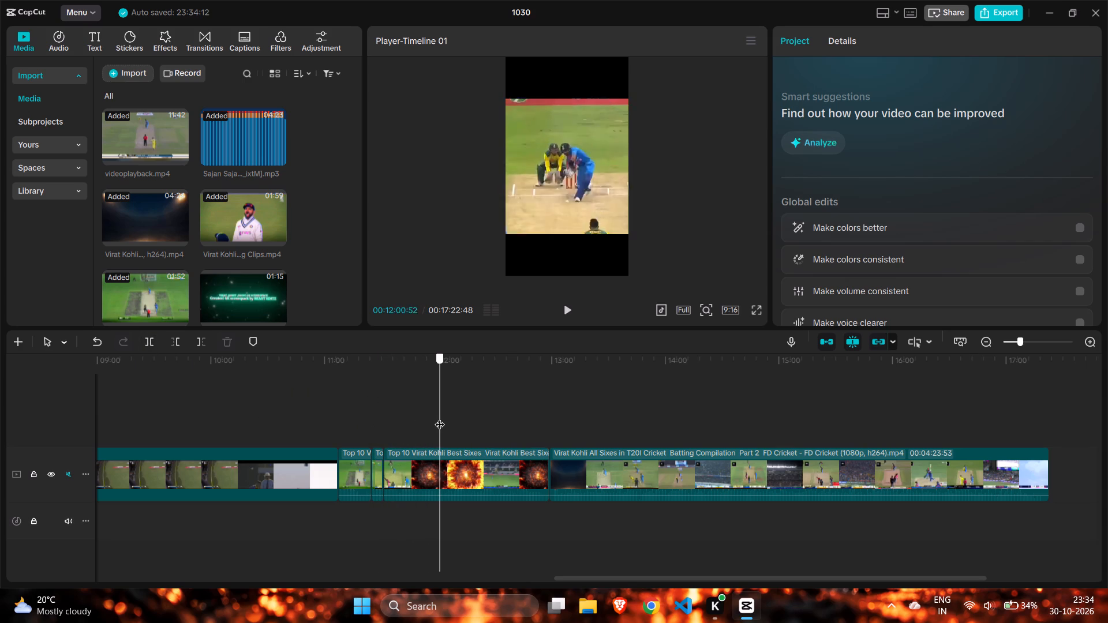
{"action": "left_click_drag", "start_coordinate": [440, 417], "coordinate": [472, 419]}
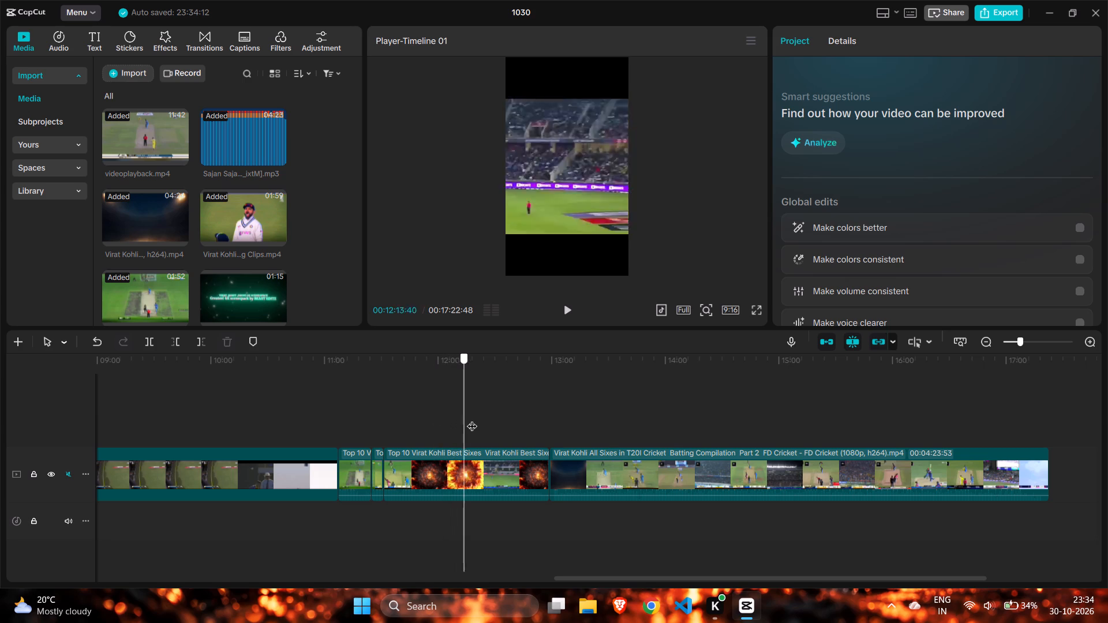
{"action": "left_click_drag", "start_coordinate": [472, 419], "coordinate": [495, 419]}
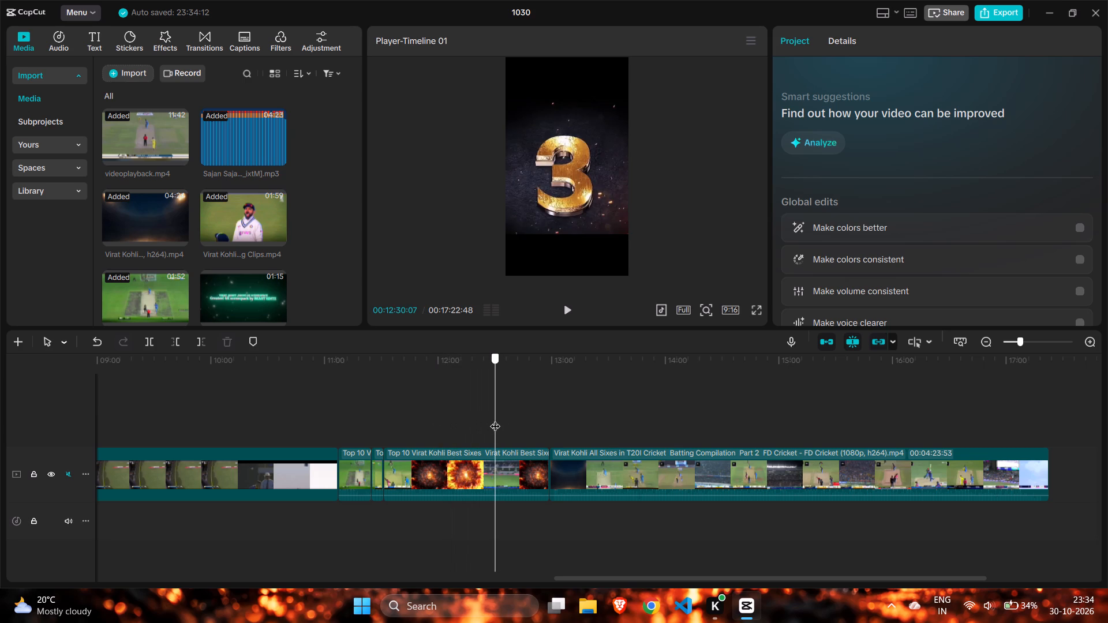
{"action": "left_click_drag", "start_coordinate": [495, 419], "coordinate": [499, 422]}
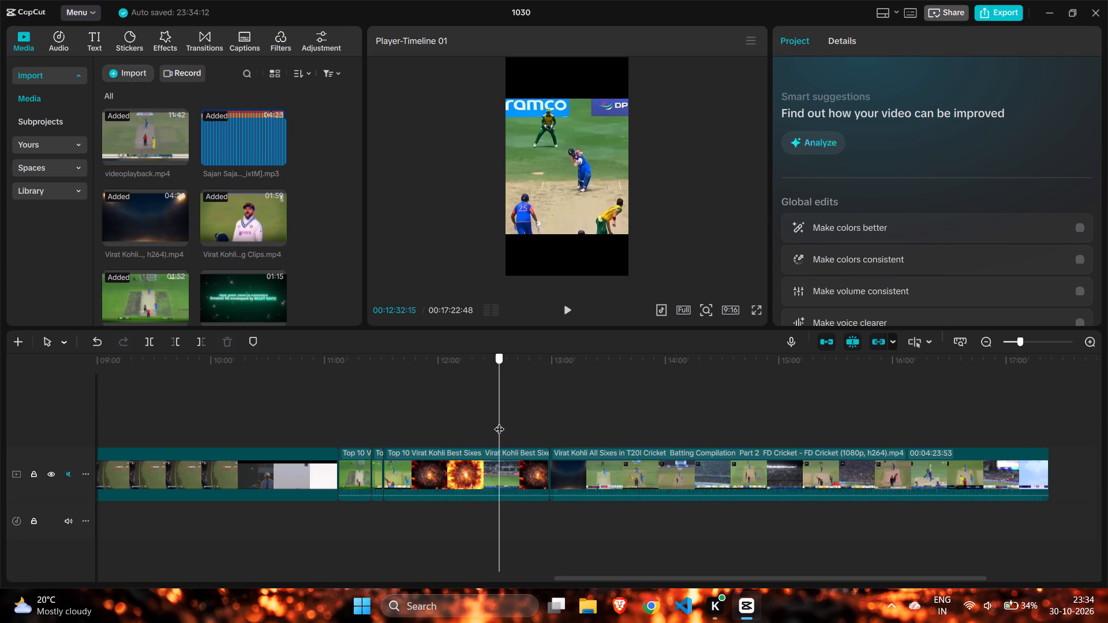
{"action": "left_click_drag", "start_coordinate": [499, 422], "coordinate": [513, 430]}
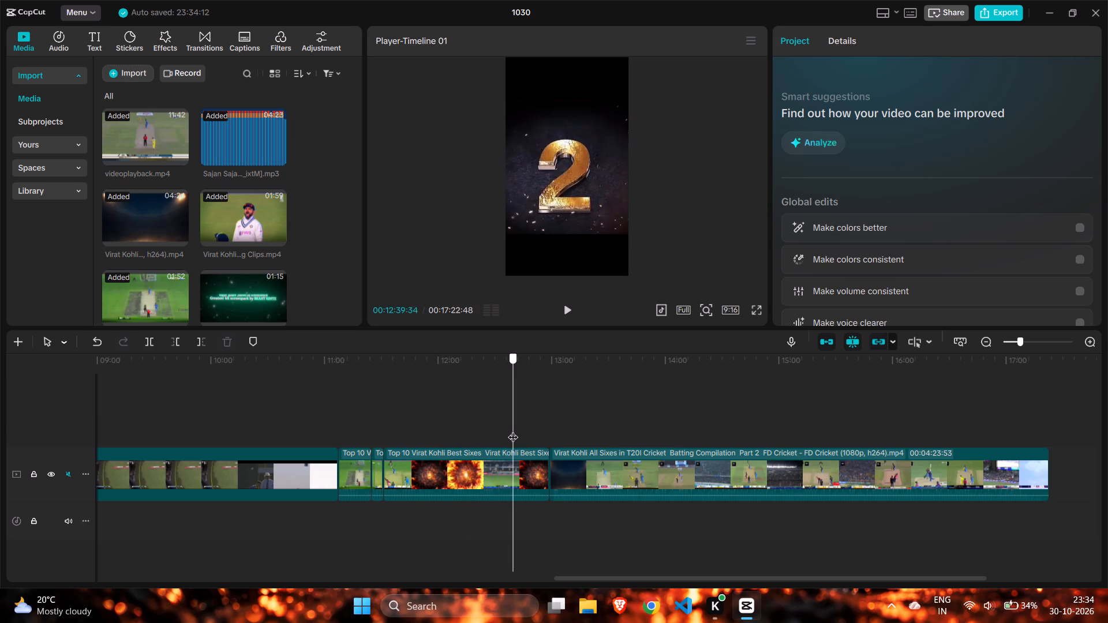
{"action": "left_click_drag", "start_coordinate": [513, 430], "coordinate": [519, 433]}
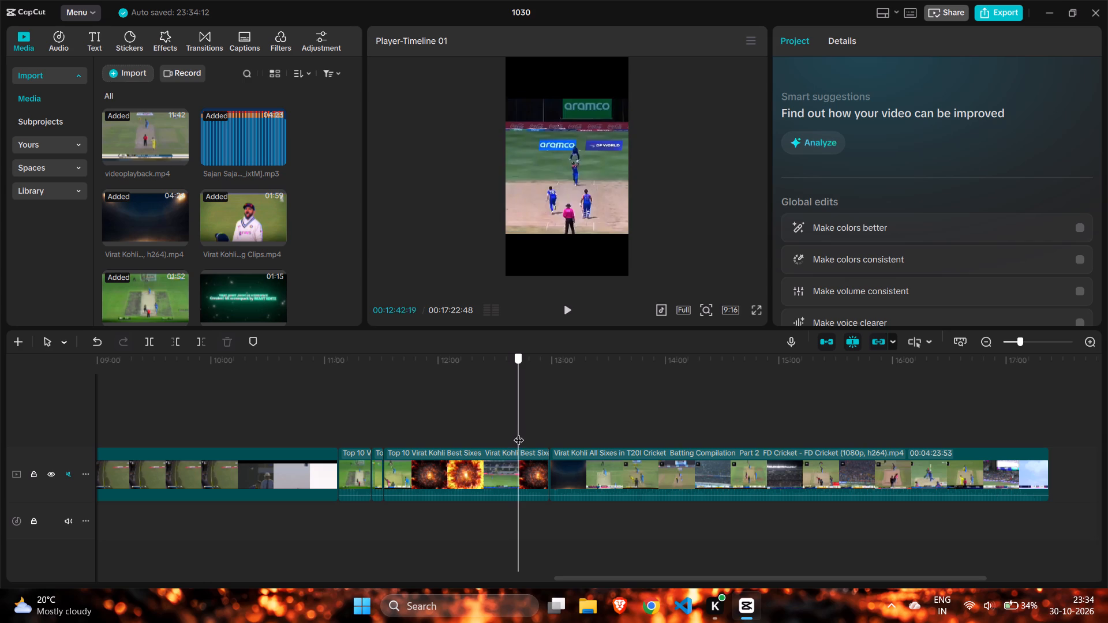
{"action": "left_click_drag", "start_coordinate": [519, 433], "coordinate": [530, 440]}
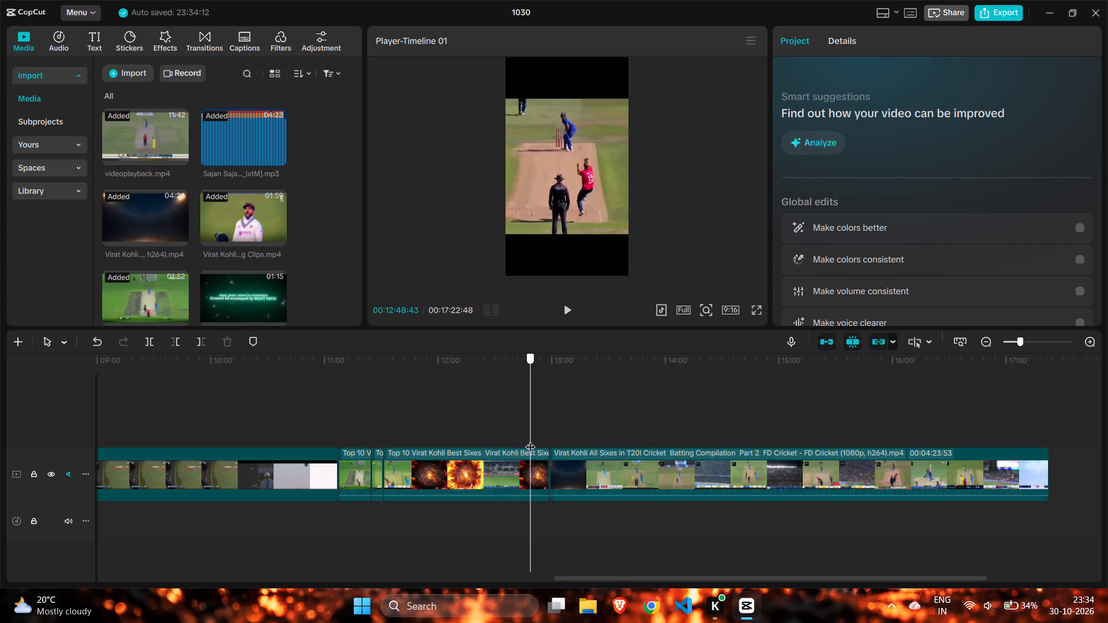
{"action": "left_click_drag", "start_coordinate": [530, 440], "coordinate": [480, 426]}
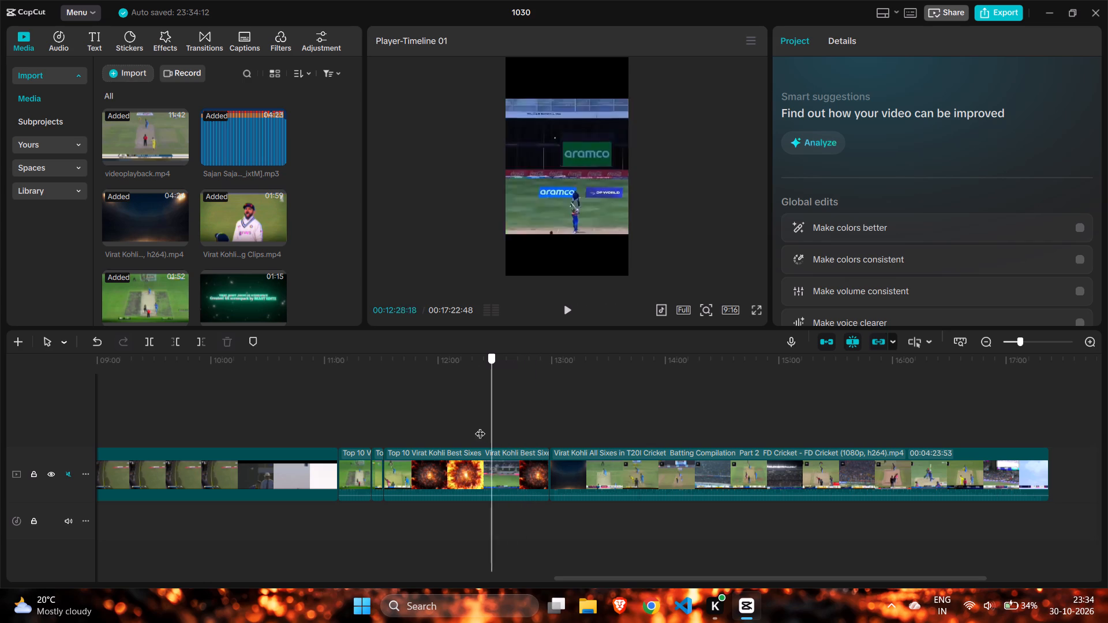
Split the Virat Kohli All Sixes in T20I Cricket clip at 00:13:06:24, as the bowler in dark green delivers to Kohli.
{"action": "left_click_drag", "start_coordinate": [480, 426], "coordinate": [578, 425]}
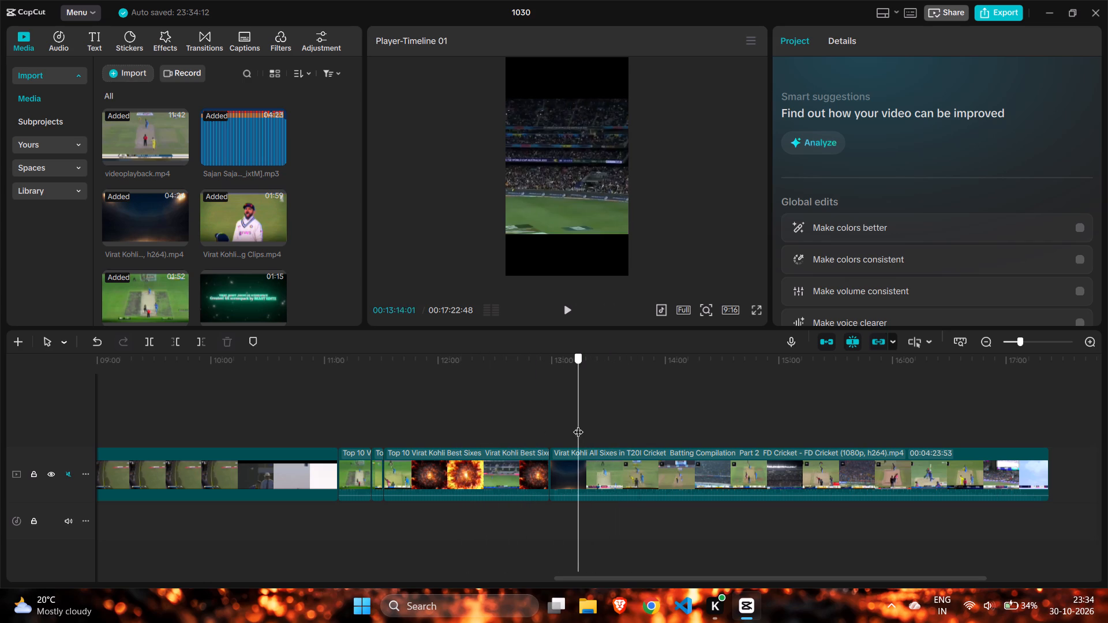
{"action": "left_click_drag", "start_coordinate": [578, 425], "coordinate": [568, 427]}
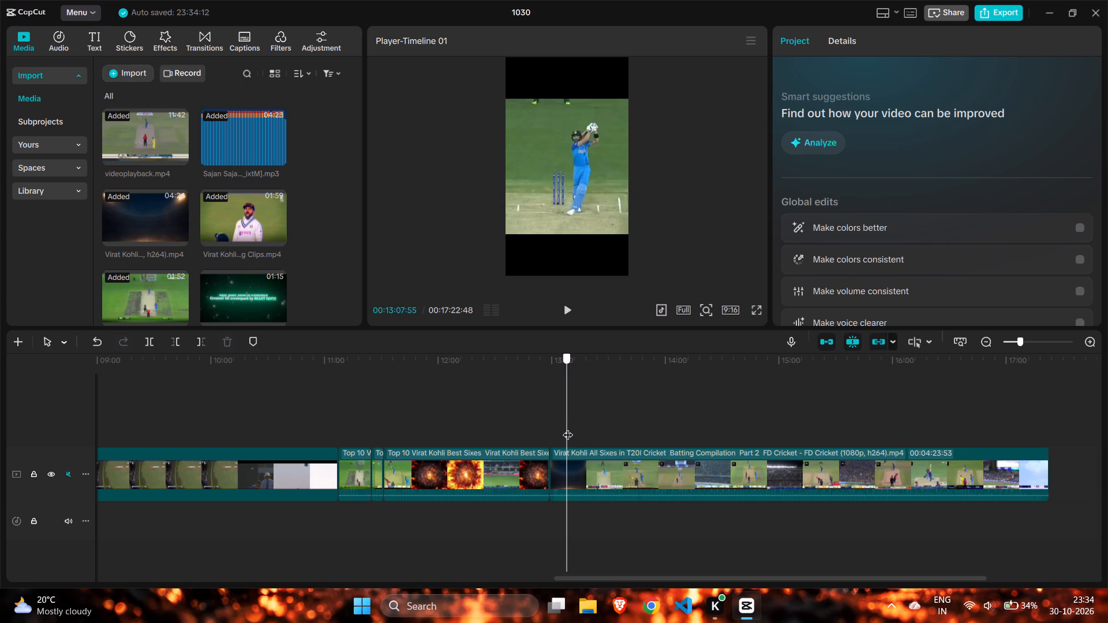
{"action": "left_click_drag", "start_coordinate": [568, 427], "coordinate": [563, 428]}
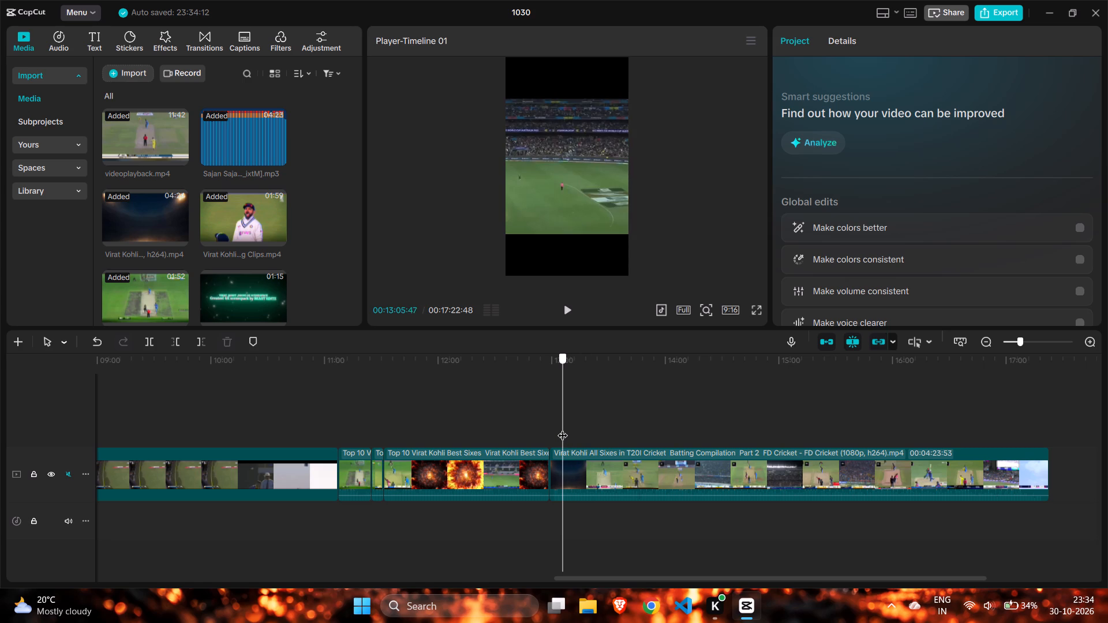
{"action": "left_click_drag", "start_coordinate": [563, 428], "coordinate": [566, 430]}
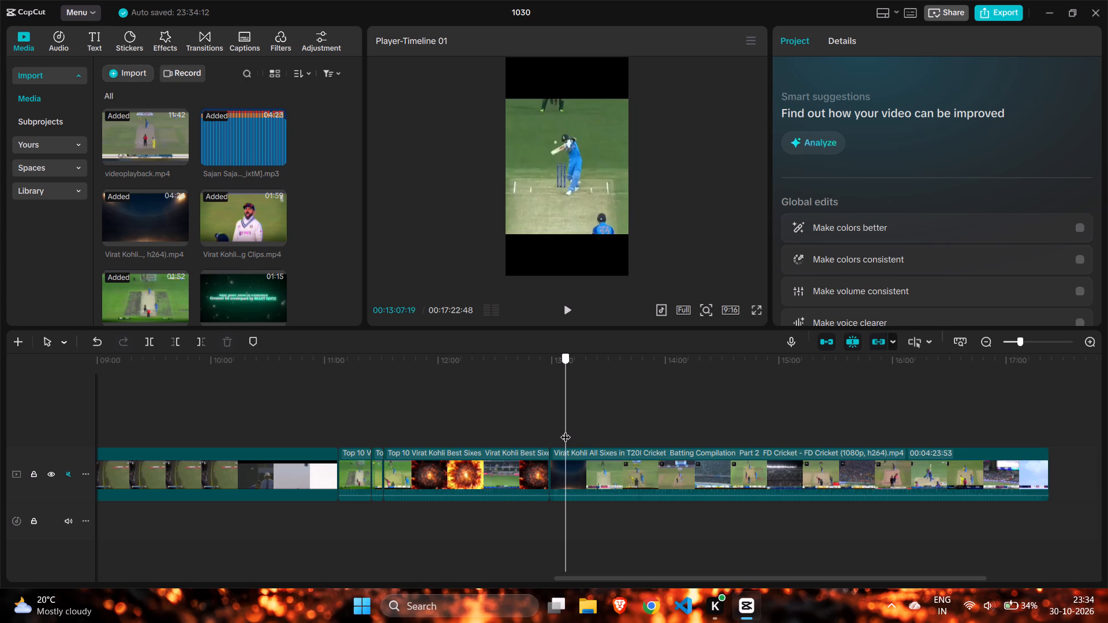
{"action": "left_click_drag", "start_coordinate": [566, 430], "coordinate": [563, 430]}
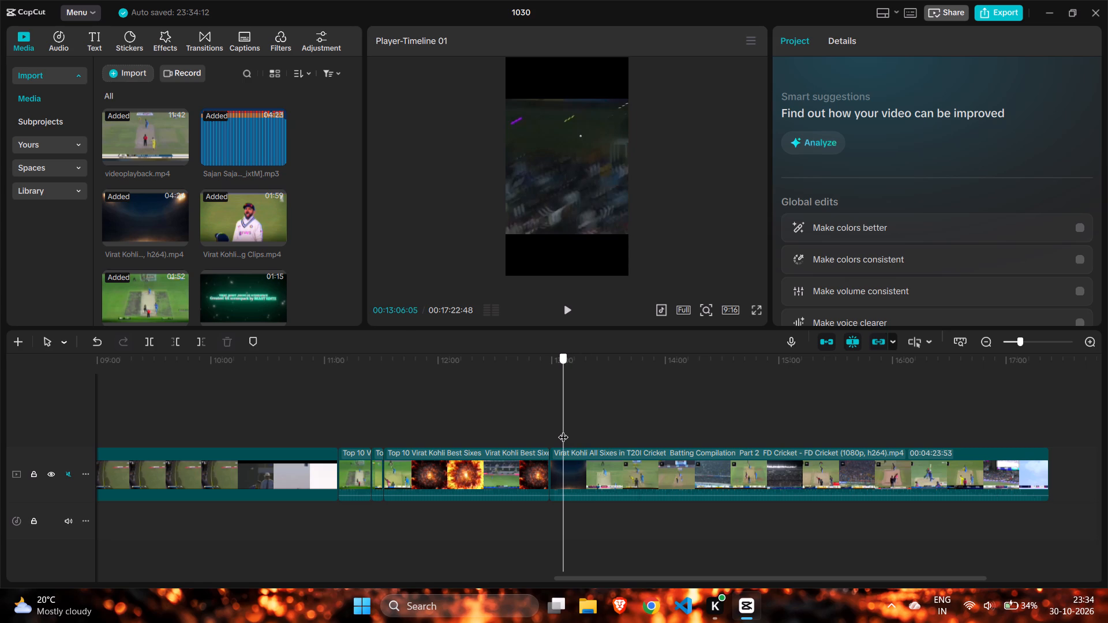
{"action": "left_click_drag", "start_coordinate": [563, 430], "coordinate": [564, 430]}
{"action": "left_click", "coordinate": [564, 430]}
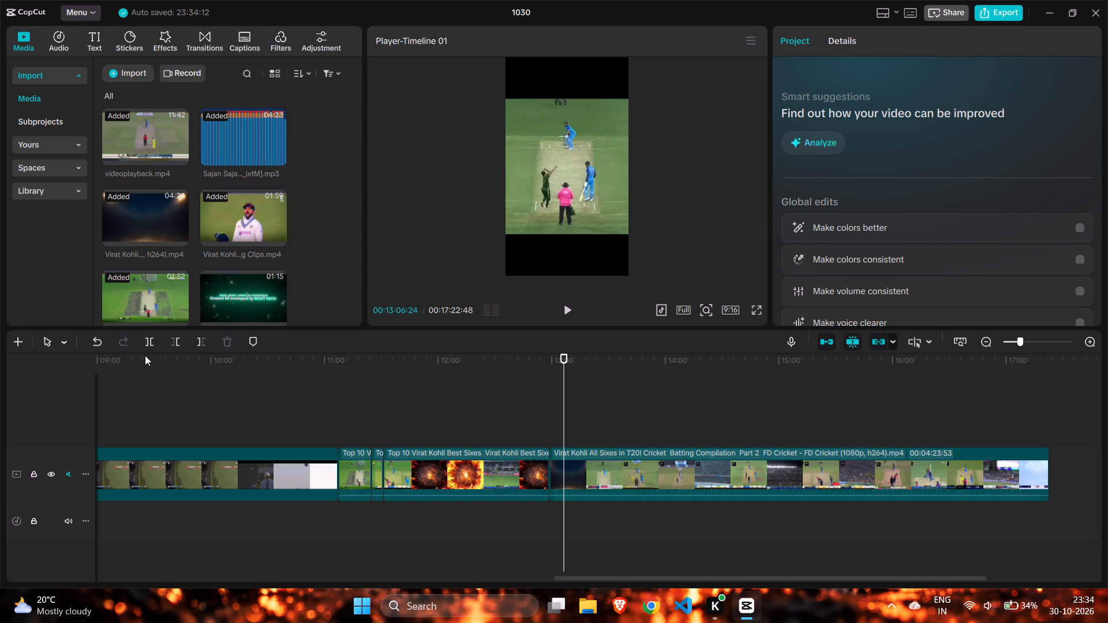
{"action": "left_click", "coordinate": [149, 337]}
Split the Virat Kohli All Sixes clip again at 00:13:10:17 to isolate the six against the dark-green team.
{"action": "left_click_drag", "start_coordinate": [567, 389], "coordinate": [575, 392]}
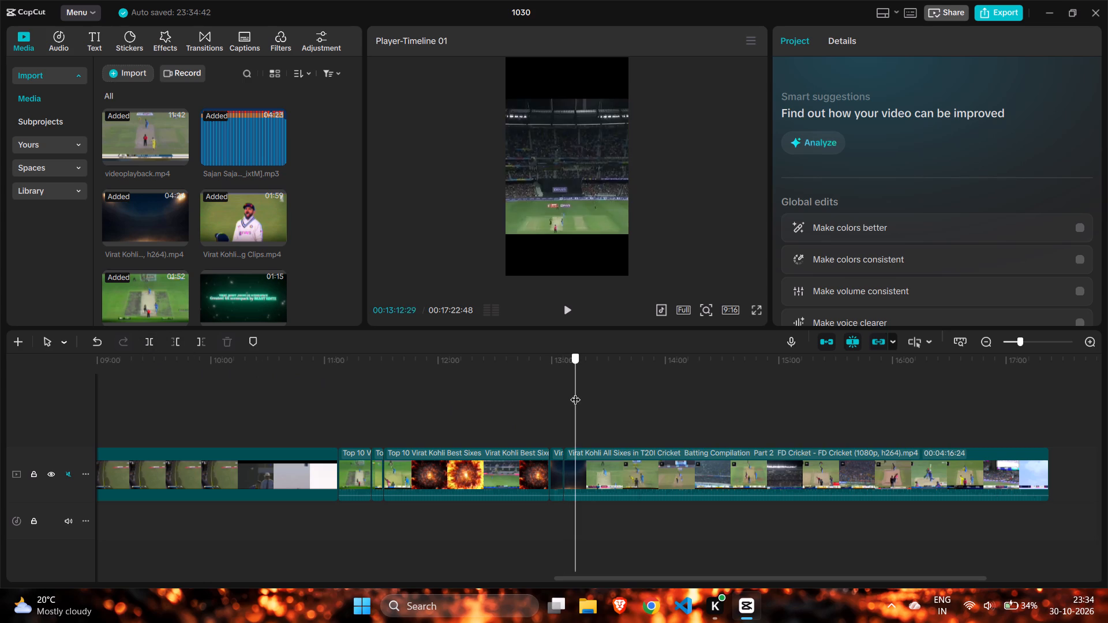
{"action": "left_click_drag", "start_coordinate": [575, 392], "coordinate": [578, 395]}
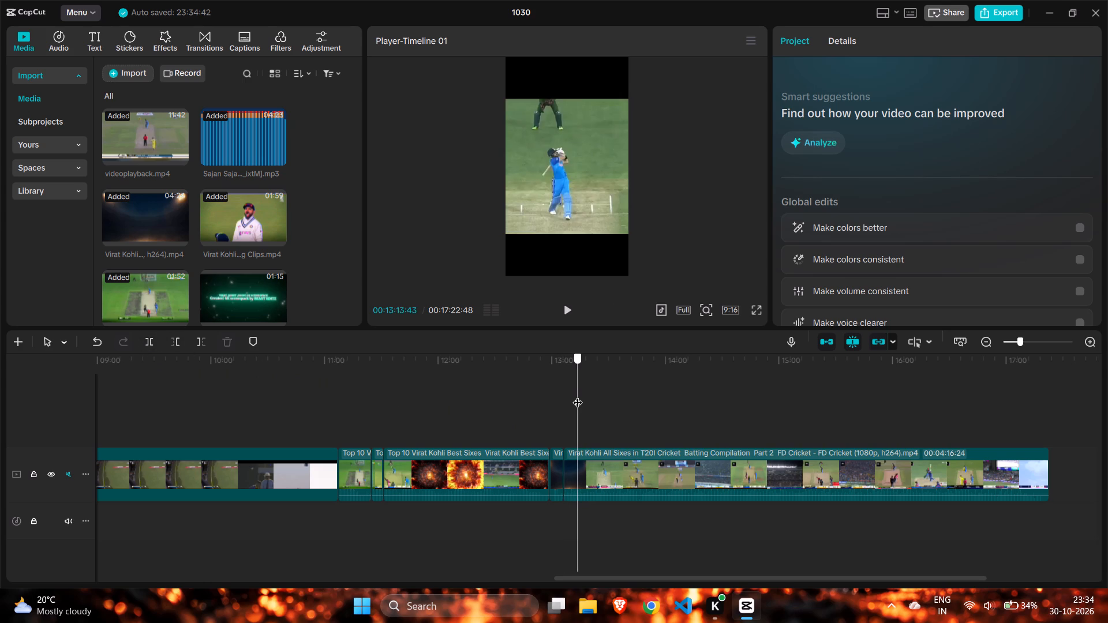
{"action": "left_click_drag", "start_coordinate": [578, 395], "coordinate": [577, 395]}
{"action": "scroll", "coordinate": [576, 395], "scroll_direction": "up", "scroll_amount": 10, "text": "ctrl"}
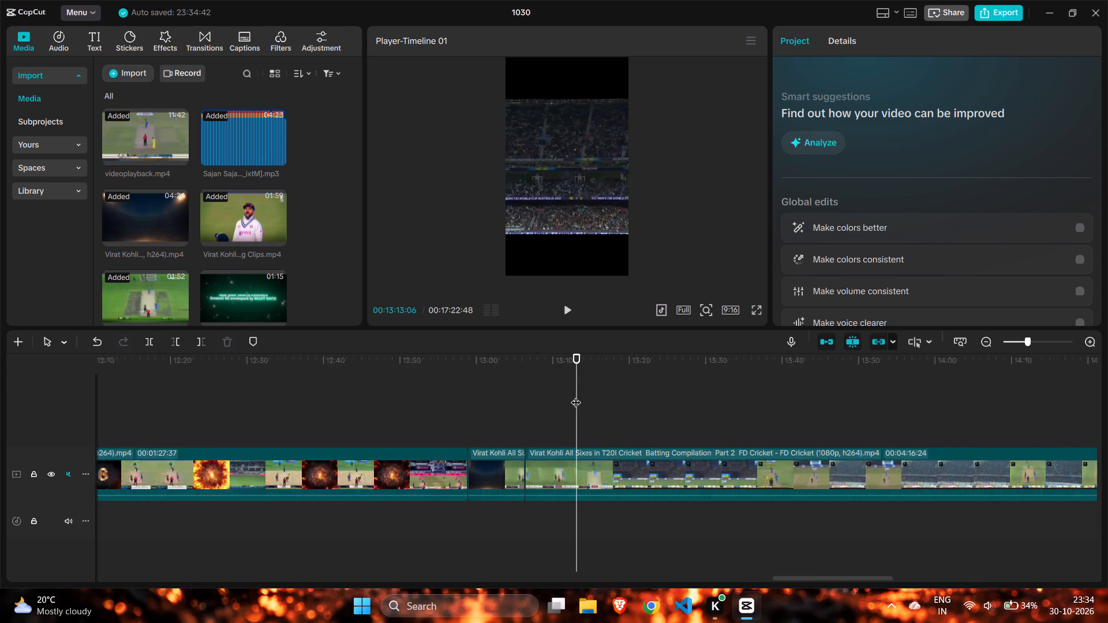
{"action": "scroll", "coordinate": [576, 395], "scroll_direction": "up", "scroll_amount": 2, "text": "ctrl"}
{"action": "left_click", "coordinate": [540, 405]}
{"action": "left_click_drag", "start_coordinate": [540, 405], "coordinate": [519, 408]}
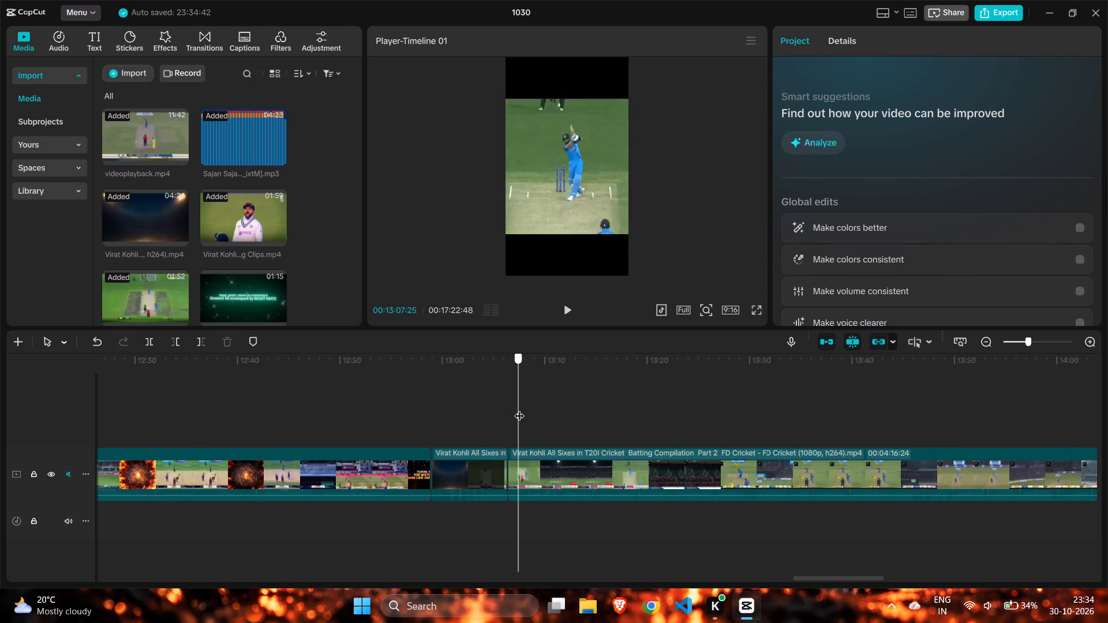
{"action": "left_click_drag", "start_coordinate": [519, 408], "coordinate": [549, 423]}
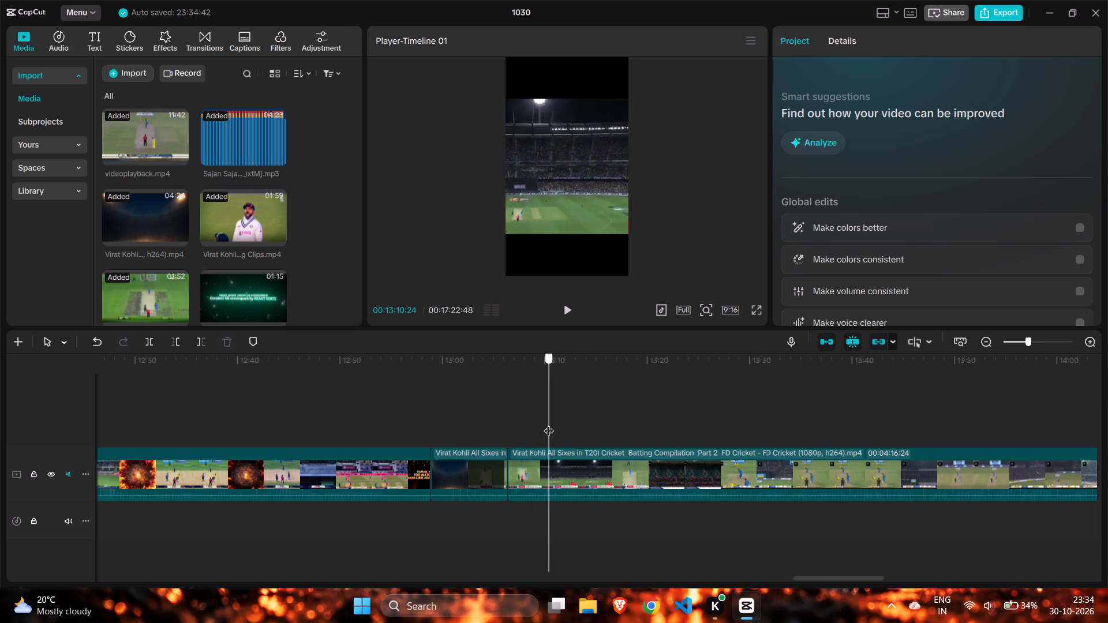
{"action": "left_click_drag", "start_coordinate": [549, 423], "coordinate": [548, 425]}
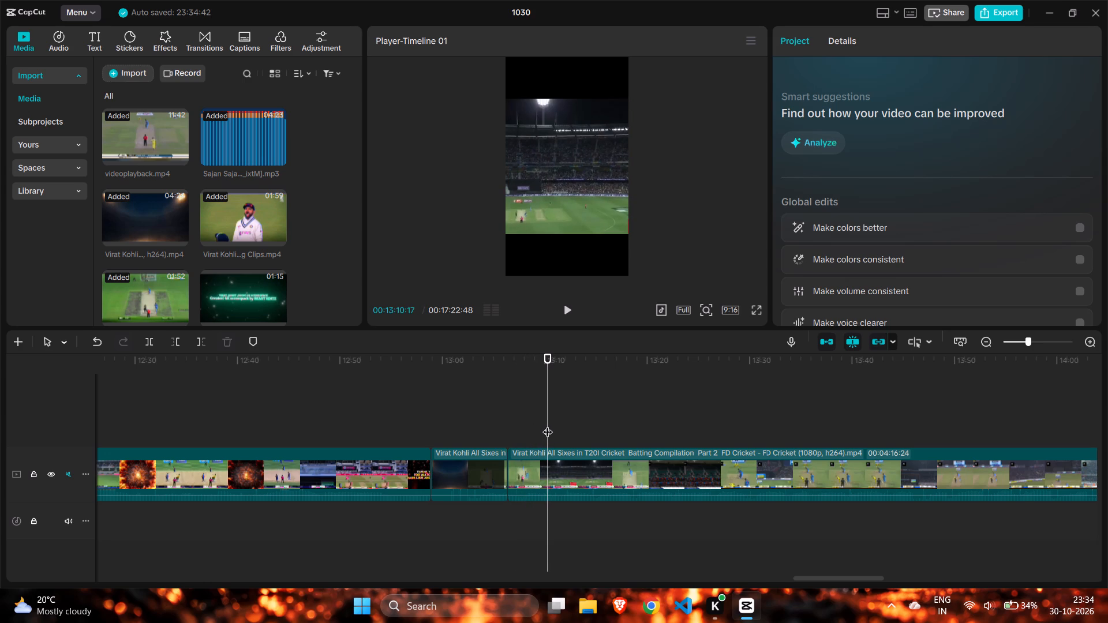
{"action": "left_click", "coordinate": [150, 338]}
Split the long remaining part of the Virat Kohli All Sixes clip at 00:13:52:50, as the bowler in yellow and green delivers.
{"action": "scroll", "coordinate": [649, 426], "scroll_direction": "left", "scroll_amount": 1}
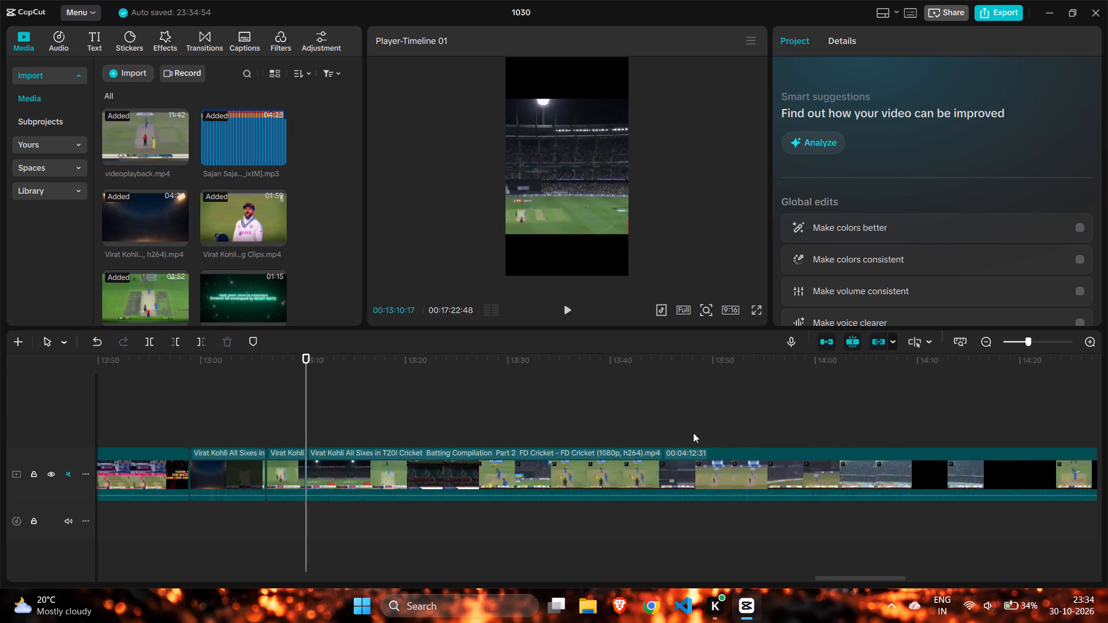
{"action": "scroll", "coordinate": [693, 433], "scroll_direction": "left", "scroll_amount": 1}
{"action": "left_click", "coordinate": [617, 414]}
{"action": "left_click_drag", "start_coordinate": [618, 413], "coordinate": [618, 418]}
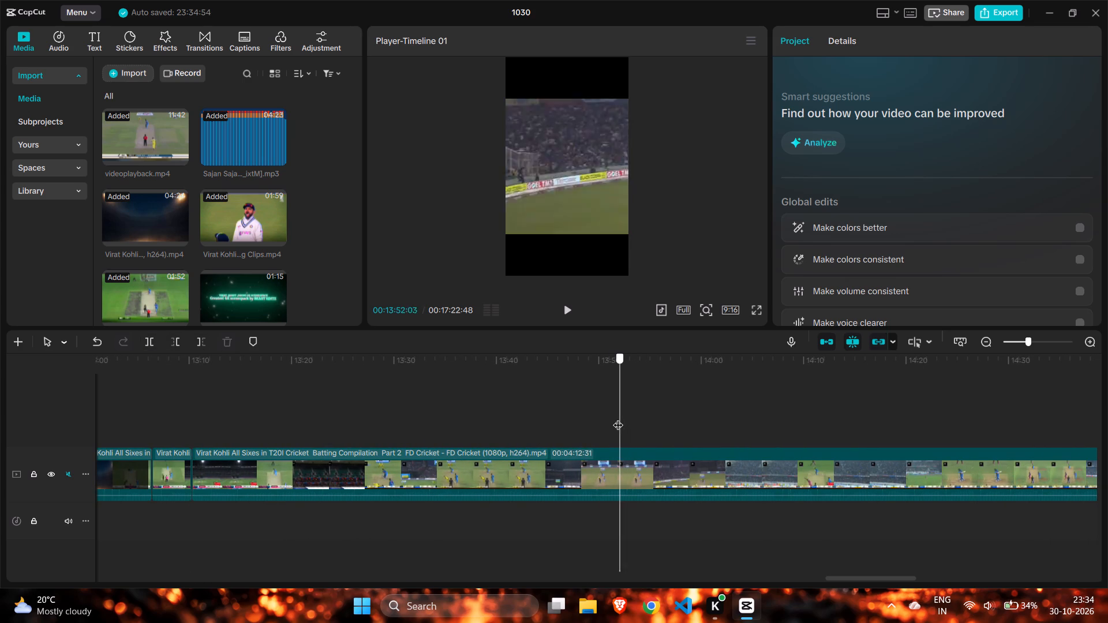
{"action": "left_click_drag", "start_coordinate": [618, 418], "coordinate": [596, 416]}
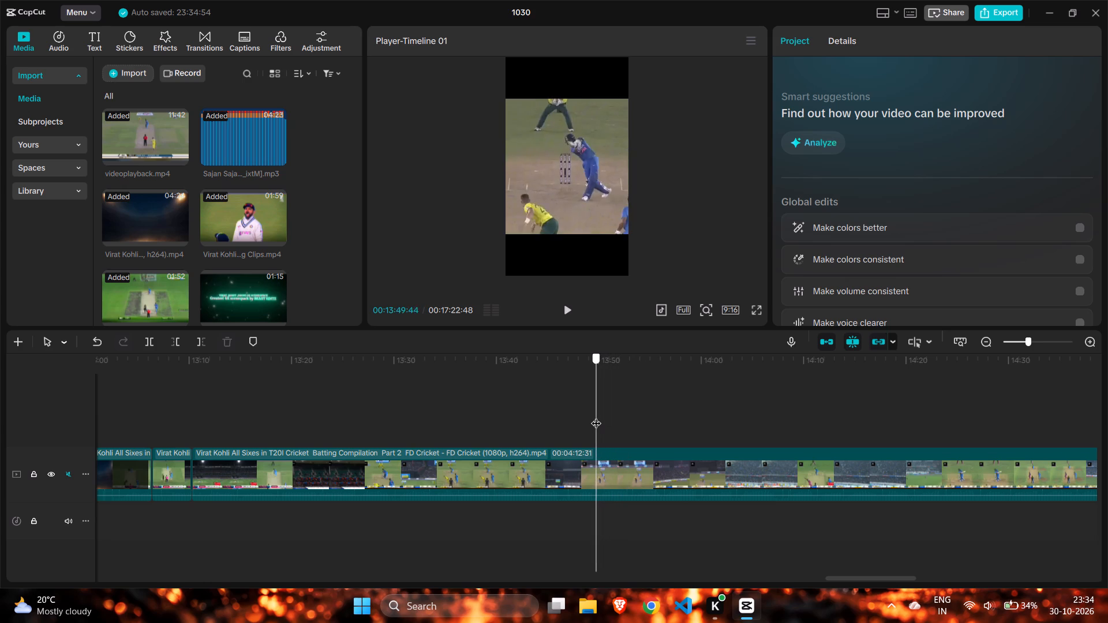
{"action": "left_click_drag", "start_coordinate": [596, 416], "coordinate": [623, 429]}
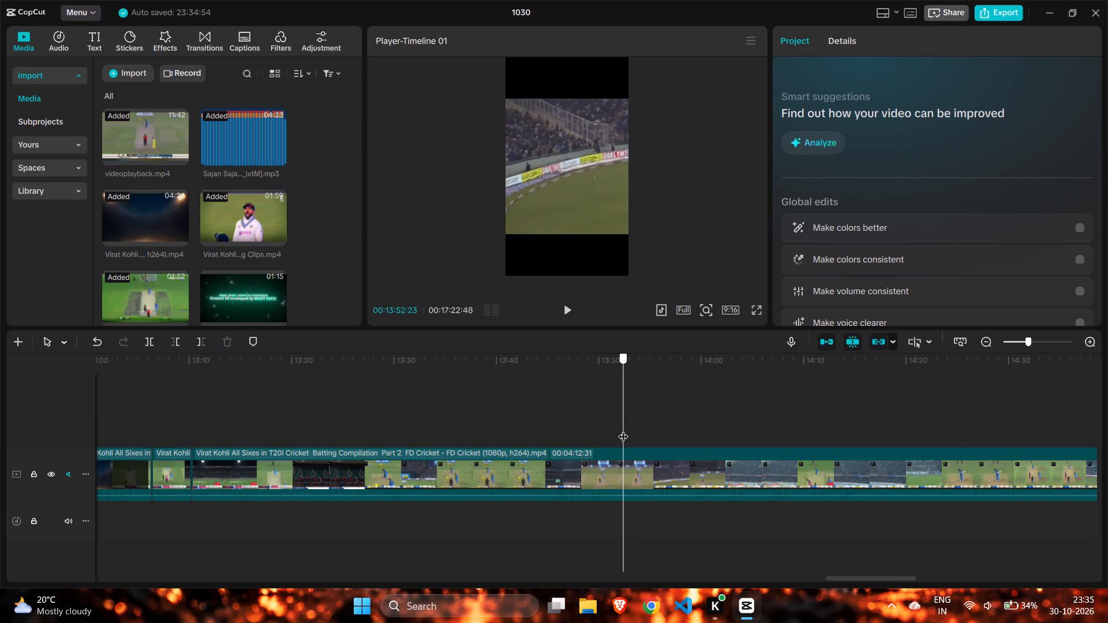
{"action": "left_click_drag", "start_coordinate": [623, 429], "coordinate": [628, 432]}
{"action": "left_click", "coordinate": [628, 432]}
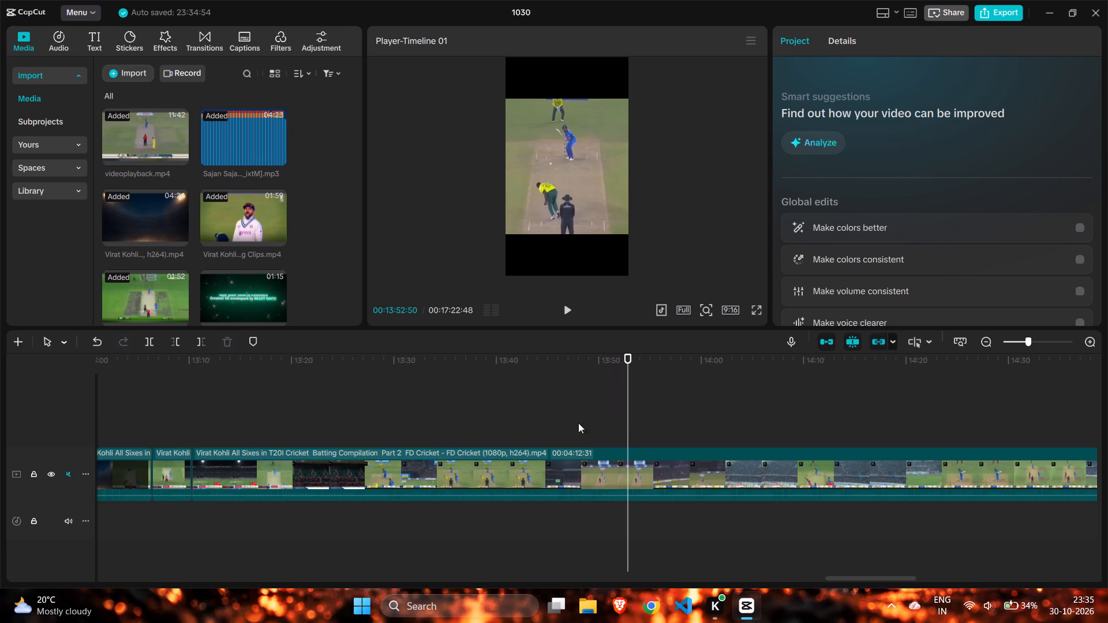
{"action": "left_click", "coordinate": [151, 339]}
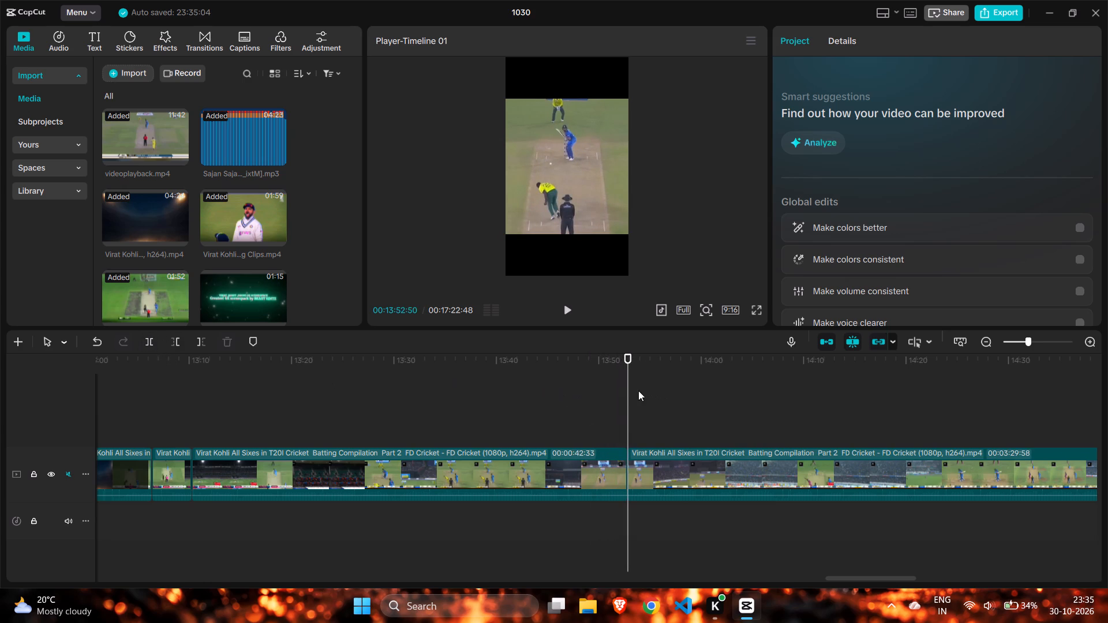
Split the Virat Kohli All Sixes clip at 00:13:55:36, with the ball over the crowd, to isolate that six.
{"action": "left_click_drag", "start_coordinate": [630, 391], "coordinate": [654, 403]}
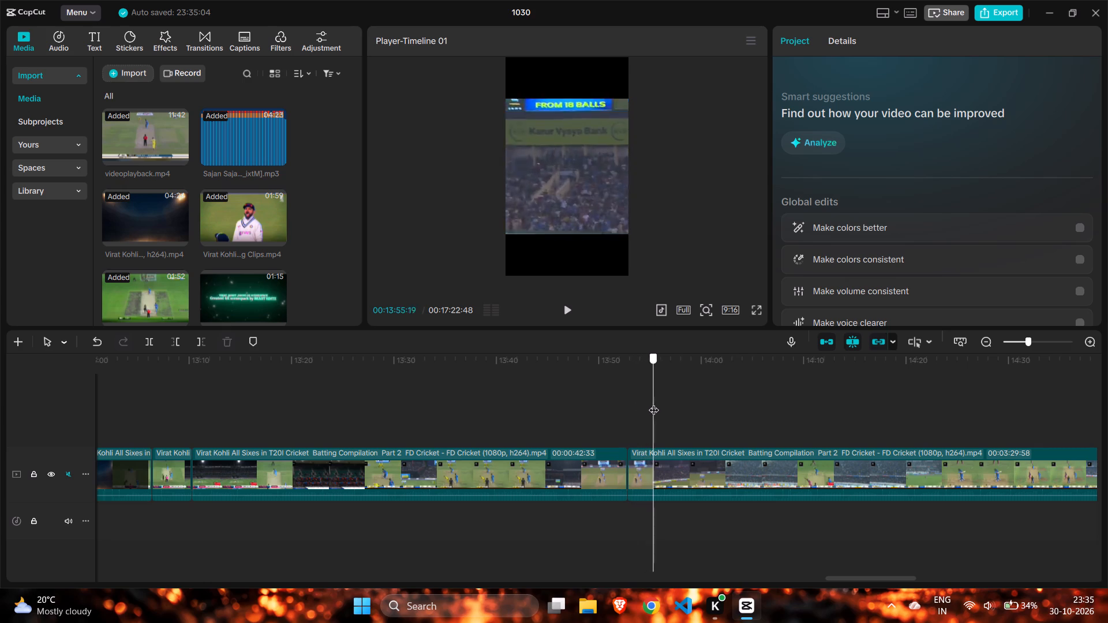
{"action": "left_click_drag", "start_coordinate": [654, 403], "coordinate": [656, 406]}
{"action": "left_click", "coordinate": [153, 342]}
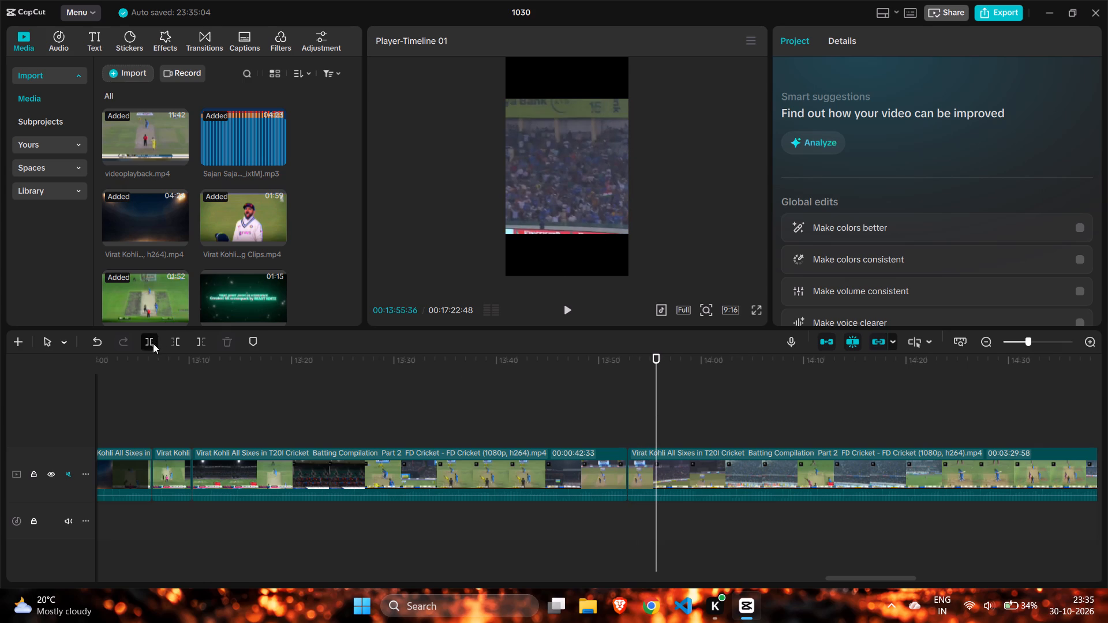
Delete the unwanted 42-second section between the two isolated sixes of the Virat Kohli All Sixes clip.
{"action": "left_click", "coordinate": [231, 453]}
{"action": "left_click", "coordinate": [223, 339]}
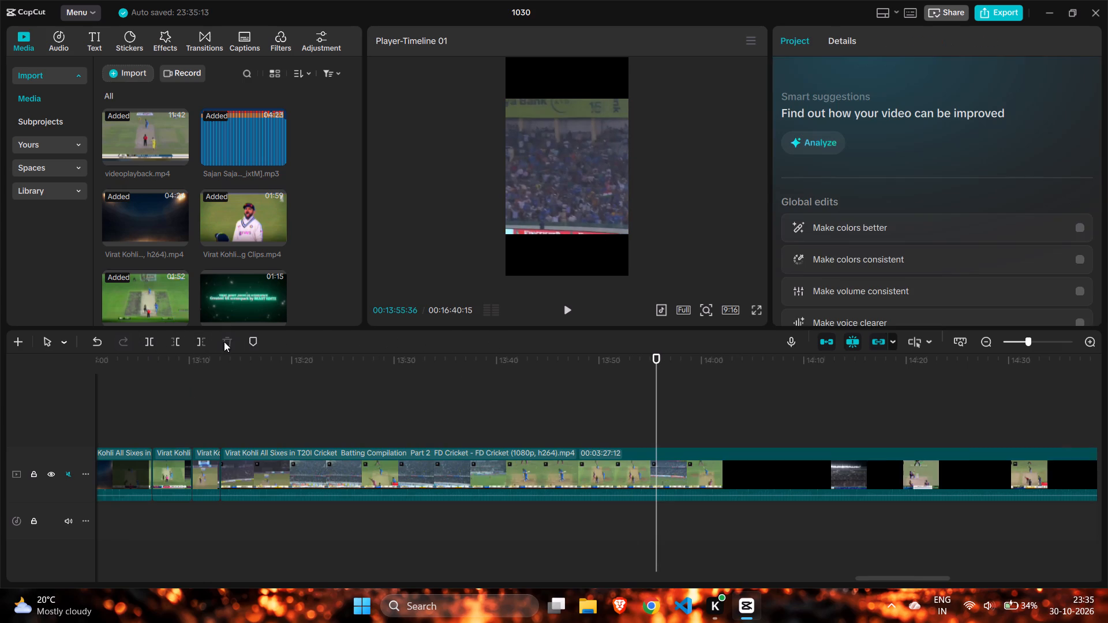
Delete the opening section of the Virat Kohli All Sixes clip with the FD Cricket intro, before the first isolated six.
{"action": "left_click", "coordinate": [201, 405]}
{"action": "left_click_drag", "start_coordinate": [204, 404], "coordinate": [166, 415]}
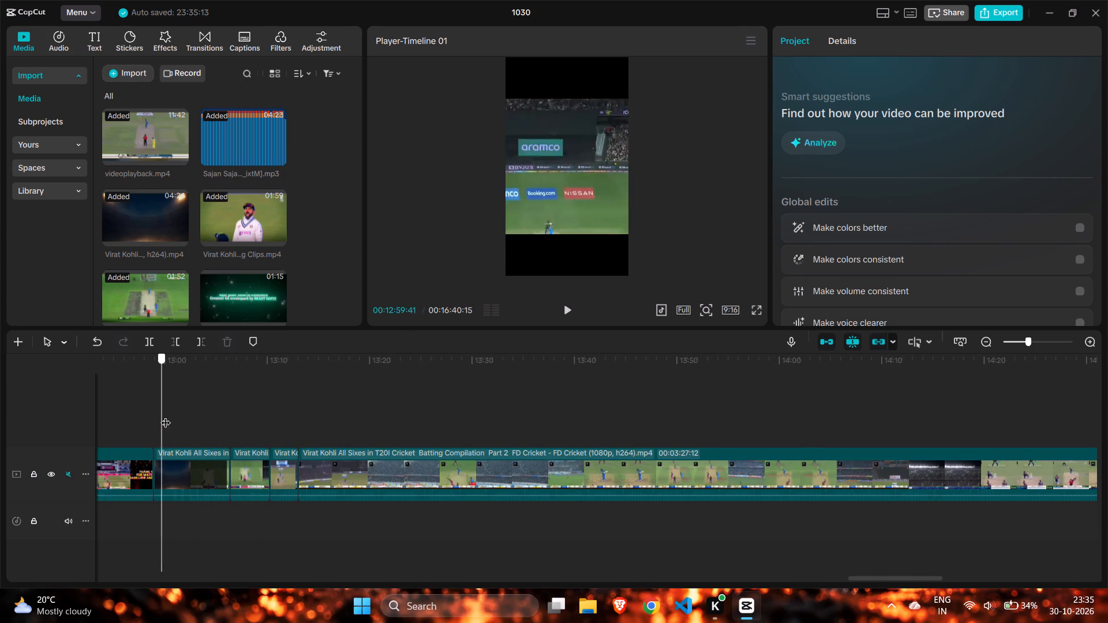
{"action": "left_click_drag", "start_coordinate": [166, 415], "coordinate": [177, 422]}
{"action": "left_click", "coordinate": [181, 451]}
{"action": "left_click", "coordinate": [228, 342]}
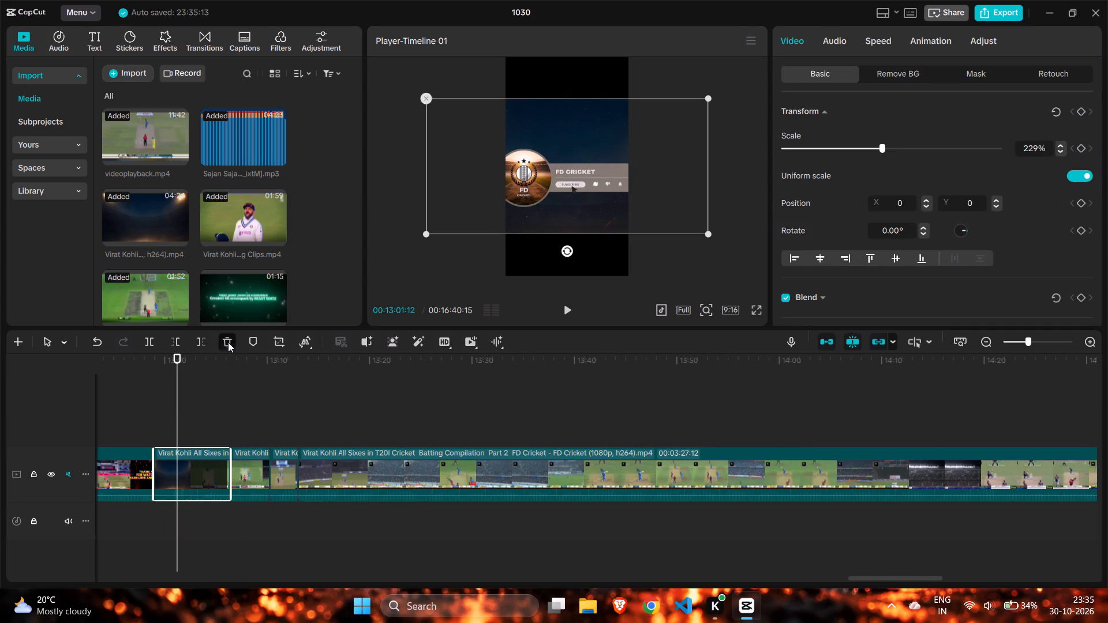
Split the remaining Virat Kohli All Sixes clip at 00:14:13:22, as the bowler in black delivers to Kohli.
{"action": "left_click", "coordinate": [142, 407]}
{"action": "left_click_drag", "start_coordinate": [143, 407], "coordinate": [312, 418]}
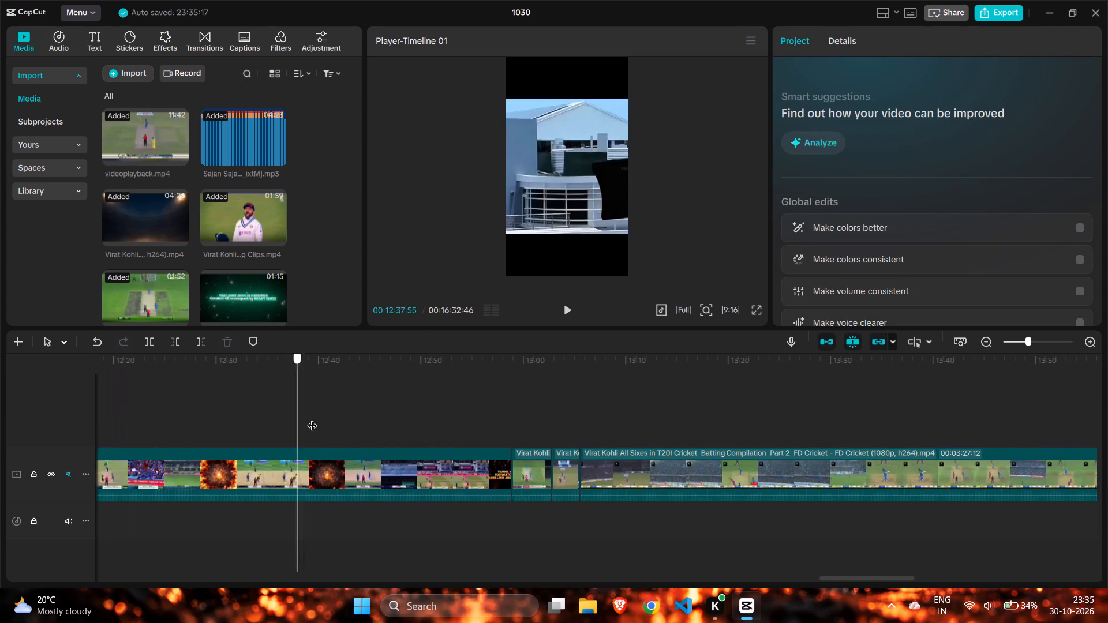
{"action": "left_click_drag", "start_coordinate": [312, 418], "coordinate": [545, 418]}
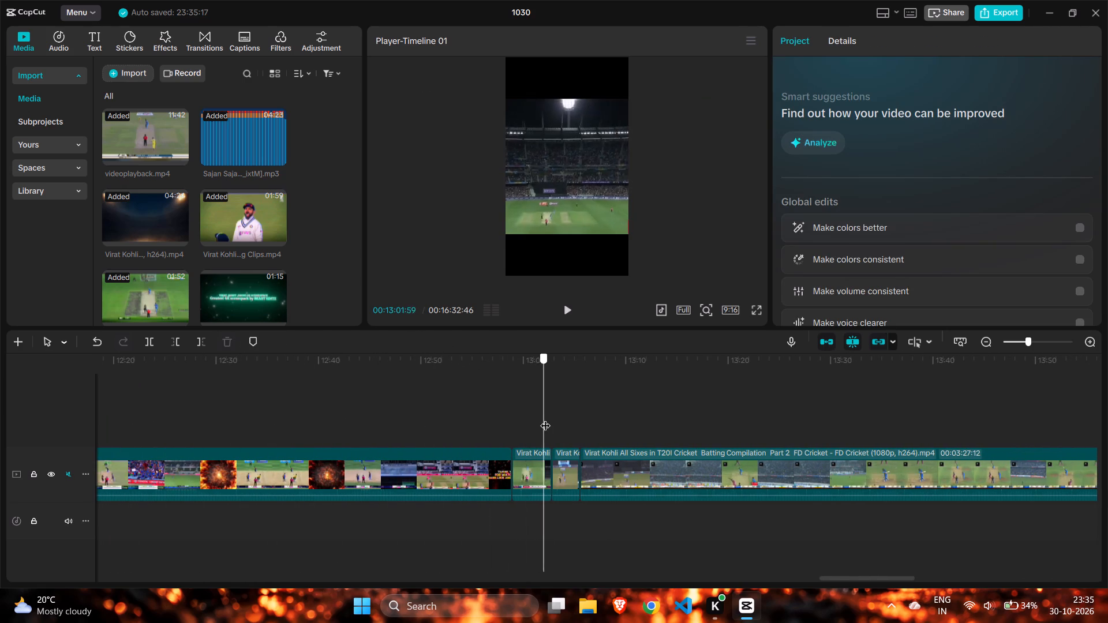
{"action": "left_click_drag", "start_coordinate": [545, 418], "coordinate": [807, 425]}
{"action": "scroll", "coordinate": [805, 422], "scroll_direction": "left", "scroll_amount": 2}
{"action": "left_click", "coordinate": [611, 408]}
{"action": "left_click_drag", "start_coordinate": [611, 407], "coordinate": [727, 407]}
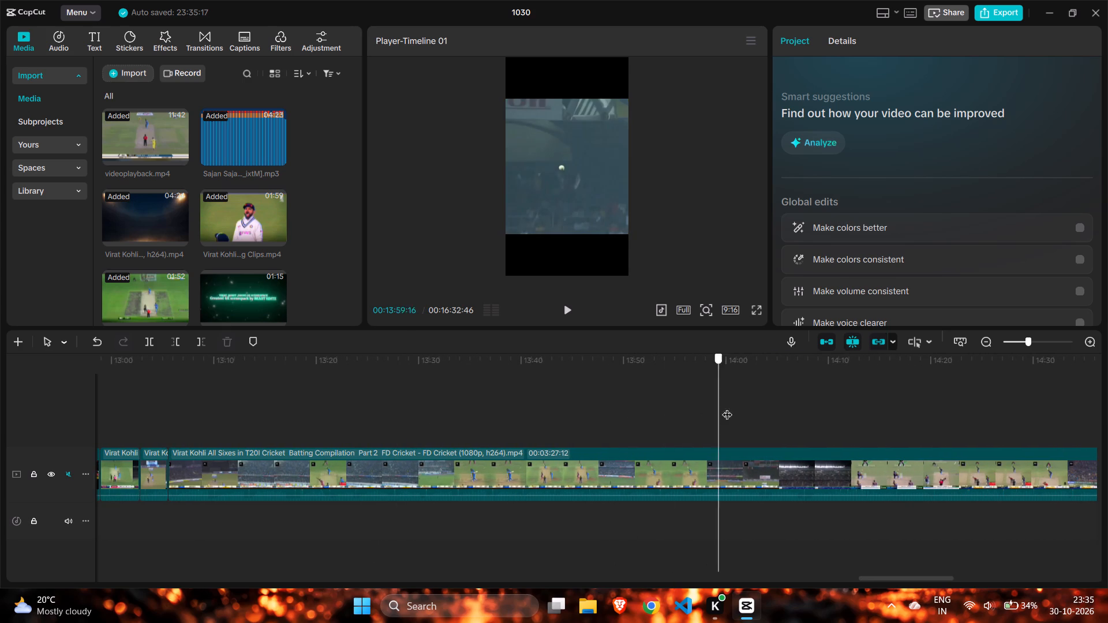
{"action": "left_click_drag", "start_coordinate": [727, 407], "coordinate": [797, 416]}
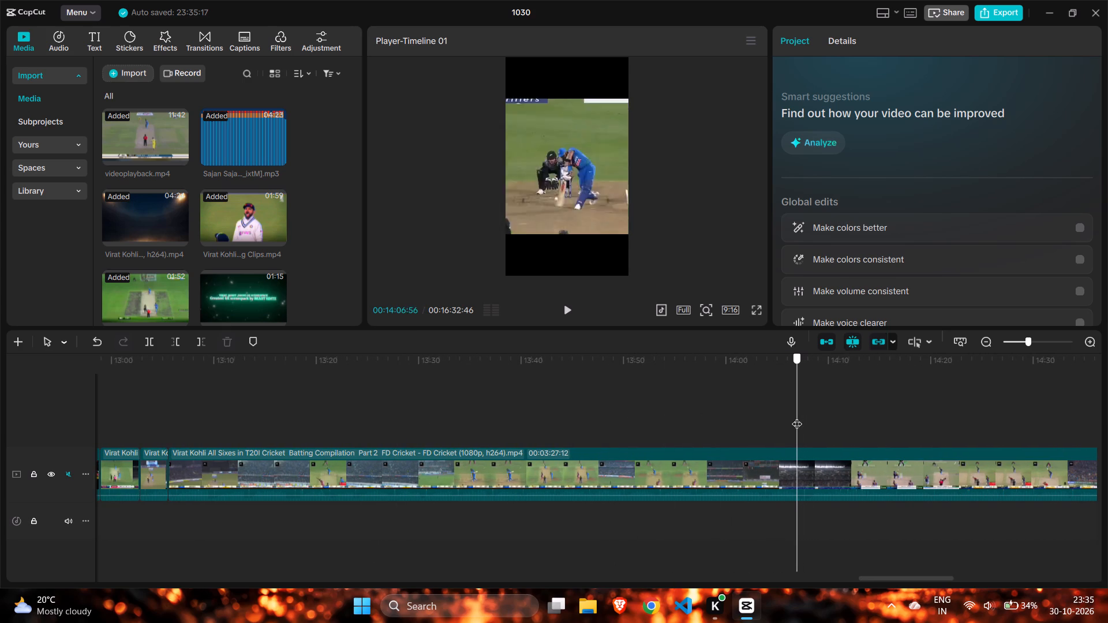
{"action": "left_click_drag", "start_coordinate": [797, 416], "coordinate": [819, 424]}
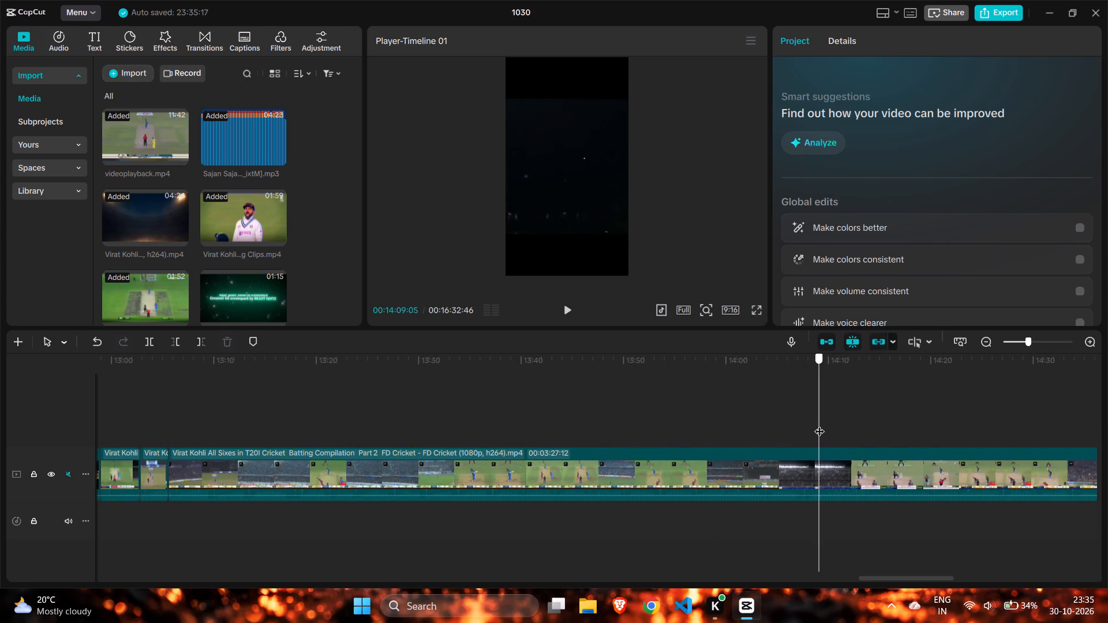
{"action": "left_click_drag", "start_coordinate": [819, 424], "coordinate": [826, 427]}
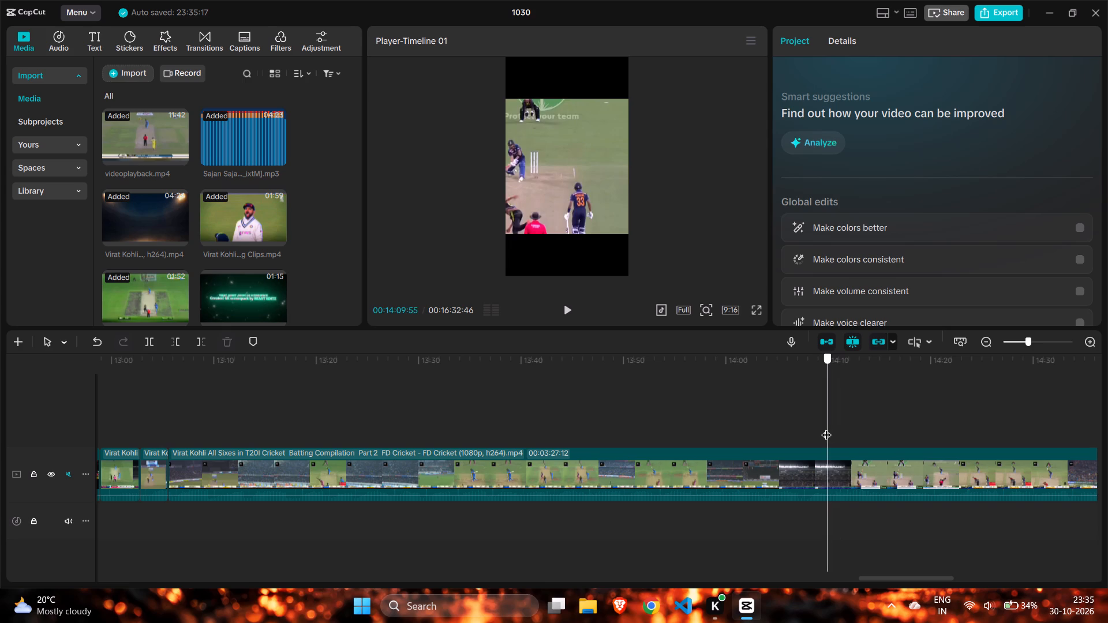
{"action": "left_click_drag", "start_coordinate": [826, 427], "coordinate": [889, 437]}
{"action": "scroll", "coordinate": [887, 436], "scroll_direction": "left", "scroll_amount": 1}
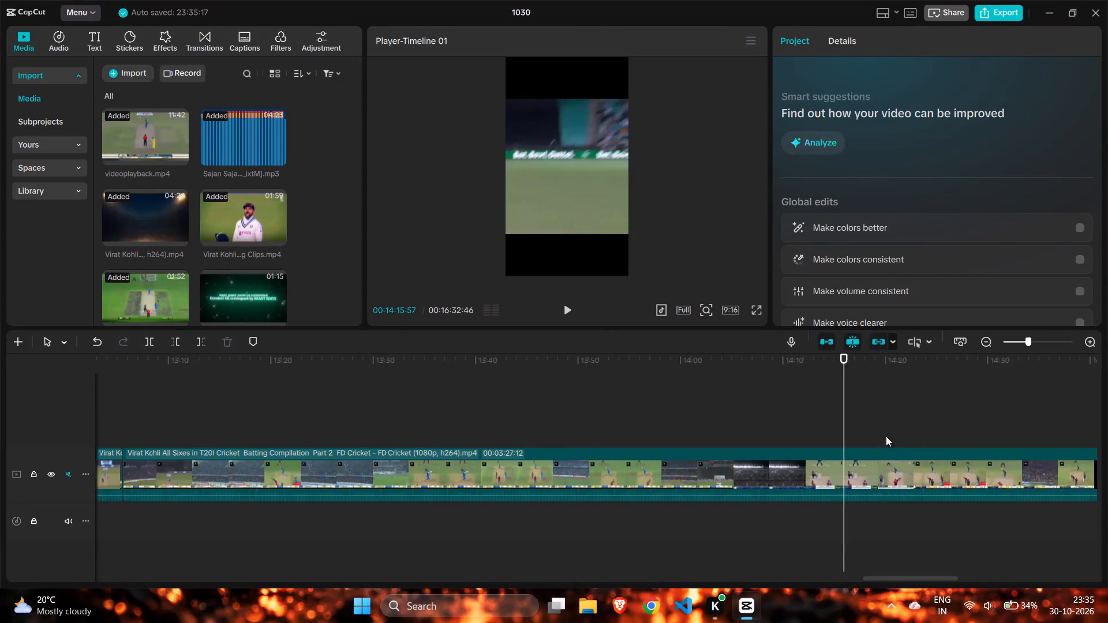
{"action": "scroll", "coordinate": [886, 436], "scroll_direction": "left", "scroll_amount": 1}
{"action": "left_click", "coordinate": [602, 408]}
{"action": "left_click_drag", "start_coordinate": [602, 408], "coordinate": [594, 411]}
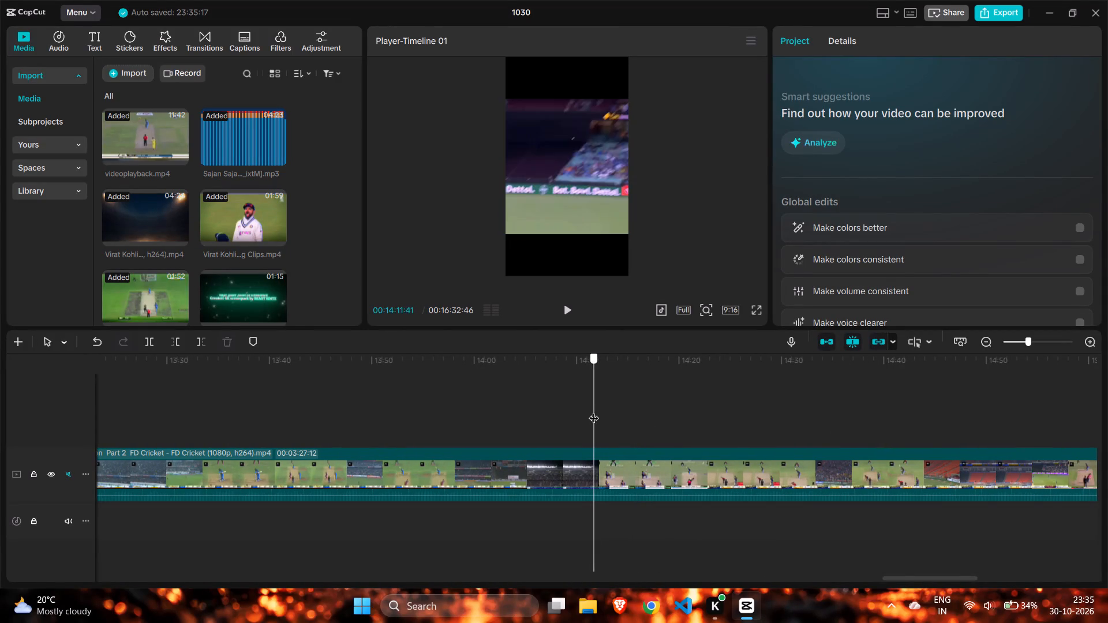
{"action": "left_click_drag", "start_coordinate": [594, 411], "coordinate": [612, 416]}
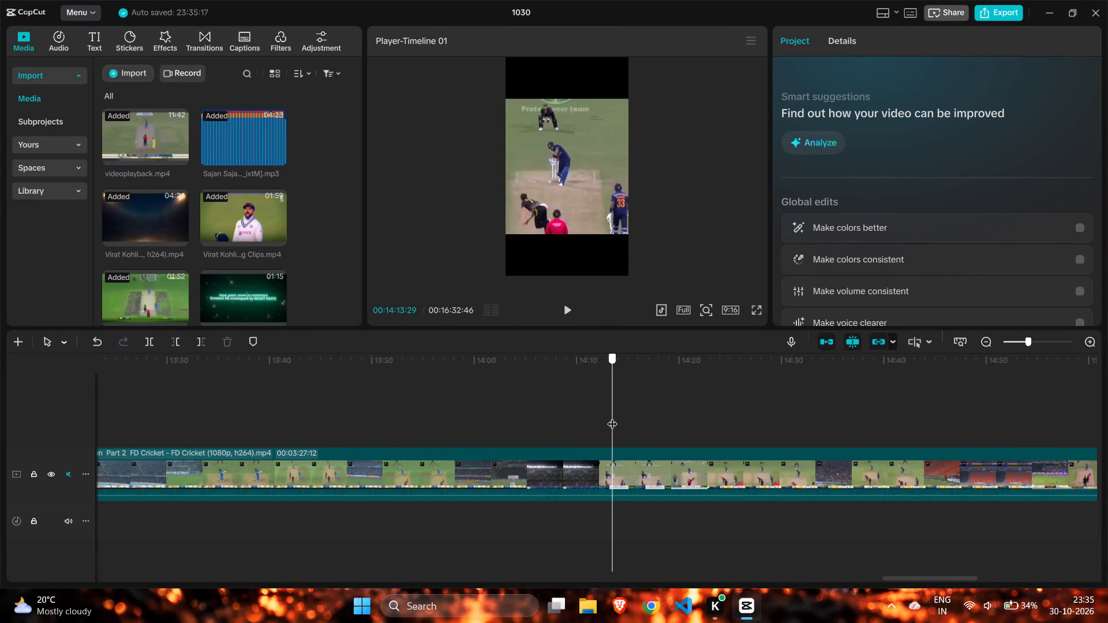
{"action": "left_click_drag", "start_coordinate": [612, 416], "coordinate": [611, 417]}
{"action": "left_click", "coordinate": [149, 344]}
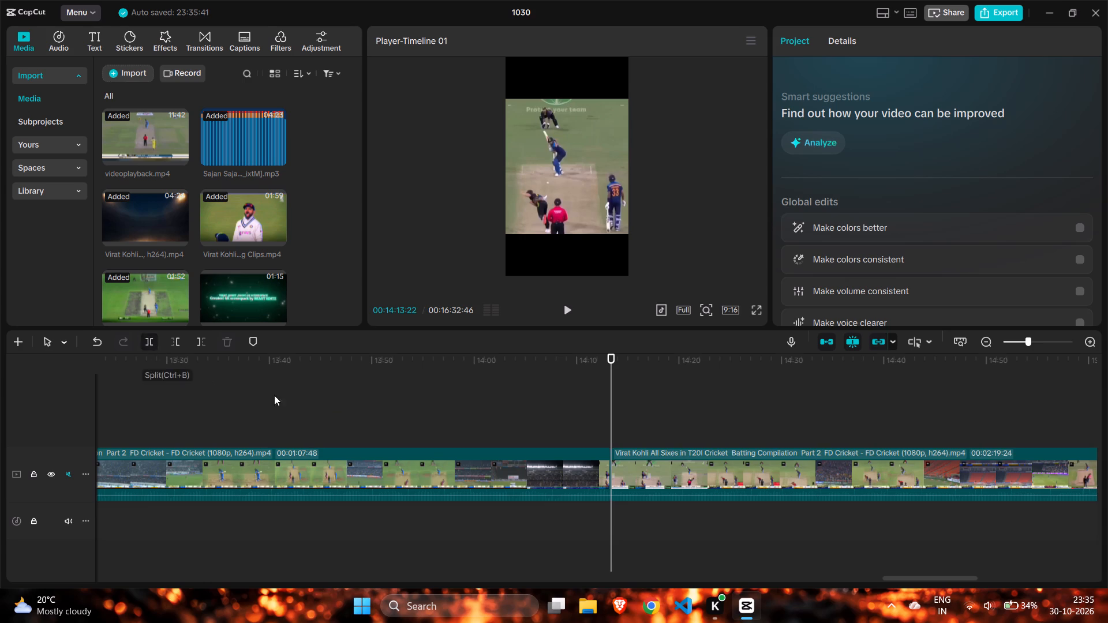
Split the Virat Kohli All Sixes clip at 00:14:15:55, over the outfield and stands, to isolate that six.
{"action": "left_click_drag", "start_coordinate": [610, 407], "coordinate": [625, 412]}
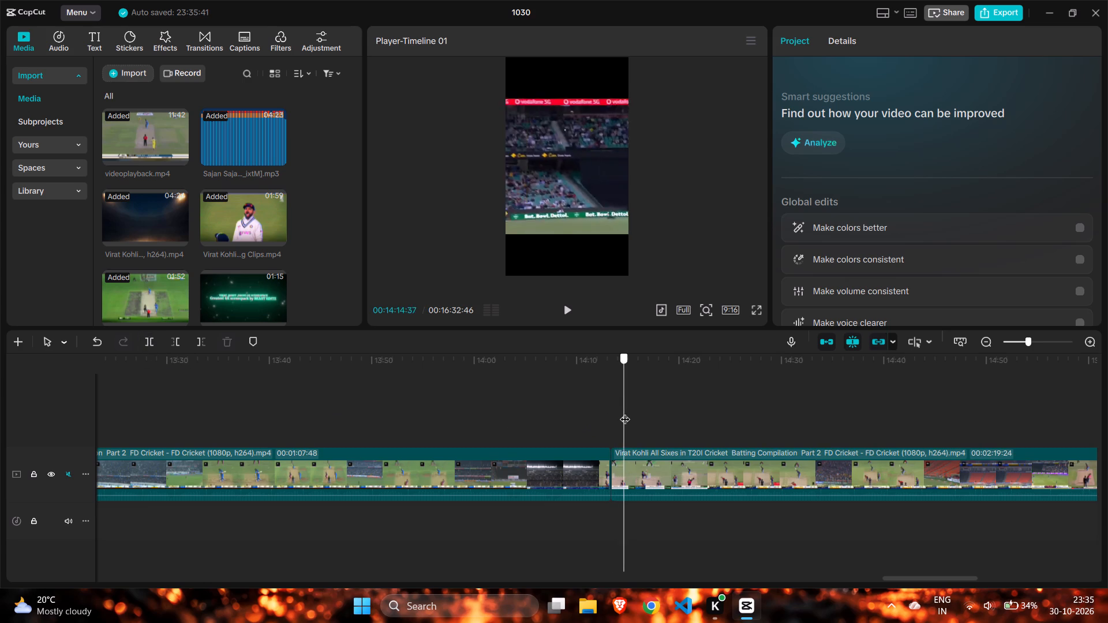
{"action": "left_click_drag", "start_coordinate": [625, 412], "coordinate": [640, 425]}
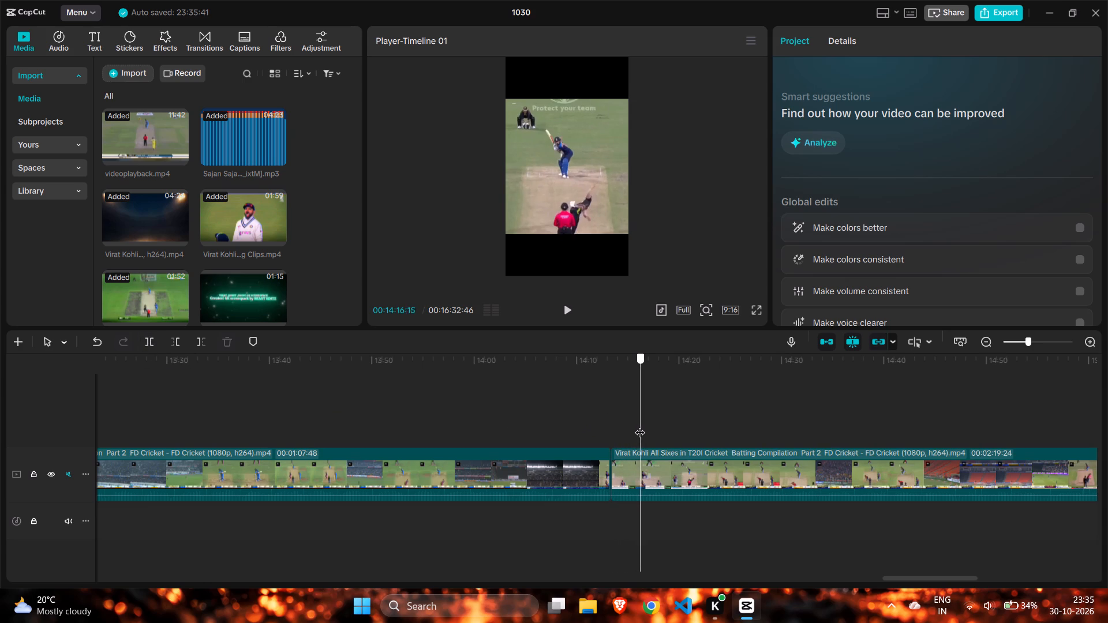
{"action": "left_click_drag", "start_coordinate": [640, 425], "coordinate": [637, 425]}
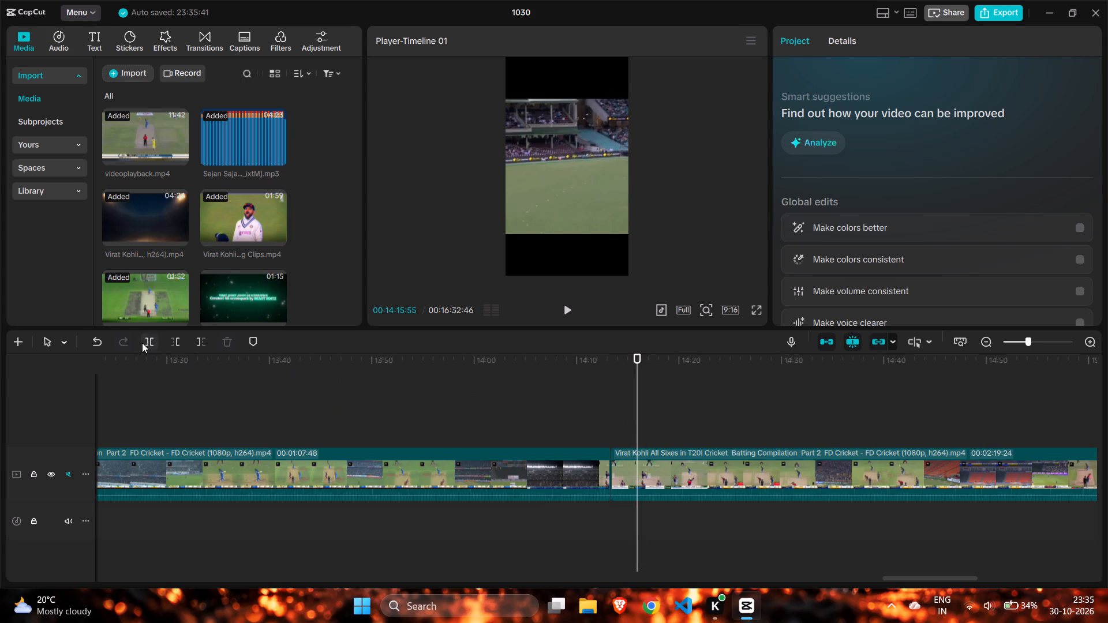
{"action": "left_click", "coordinate": [147, 340]}
Delete the rest of the Virat Kohli All Sixes clip after the newly isolated six.
{"action": "left_click", "coordinate": [729, 471]}
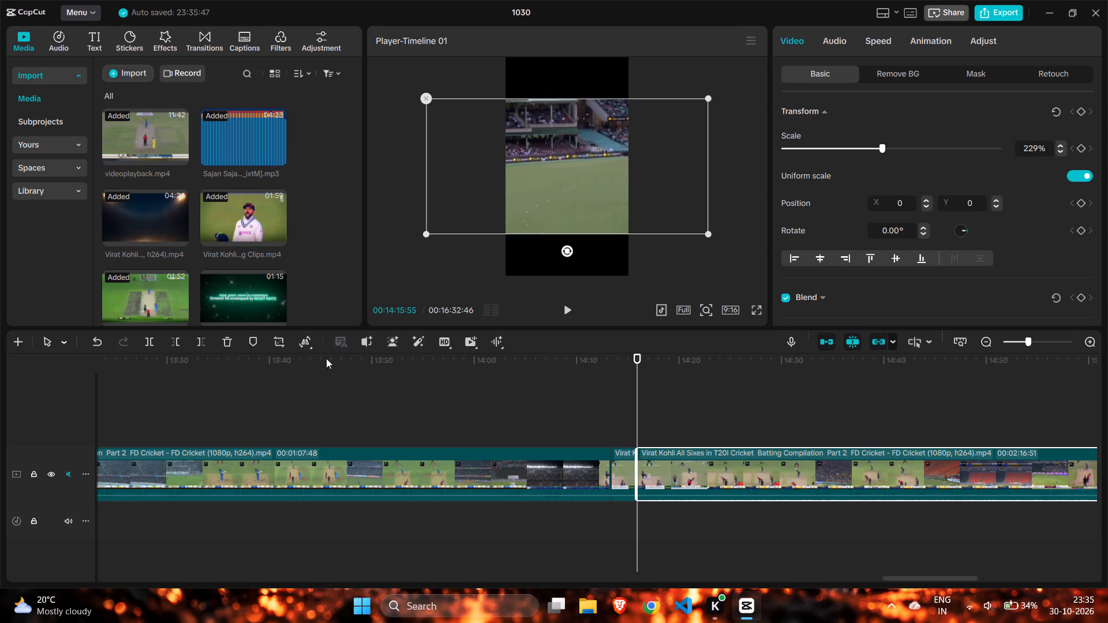
{"action": "left_click", "coordinate": [225, 344]}
Delete the unwanted section of about 1 minute 7 seconds between the second and third isolated sixes of the Virat Kohli All Sixes clip.
{"action": "left_click", "coordinate": [278, 466]}
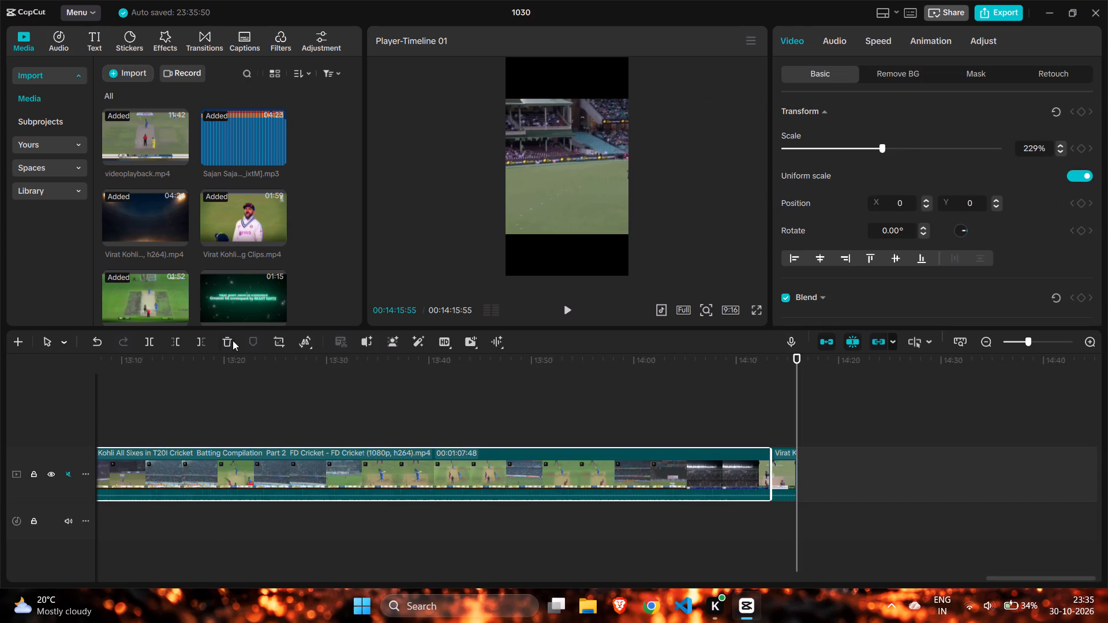
{"action": "left_click", "coordinate": [233, 340]}
Delete the long closing section of the Top 10 Virat Kohli Best Sixes clip that ends with the thank-you outro.
{"action": "left_click", "coordinate": [234, 391]}
{"action": "left_click_drag", "start_coordinate": [235, 390], "coordinate": [694, 413]}
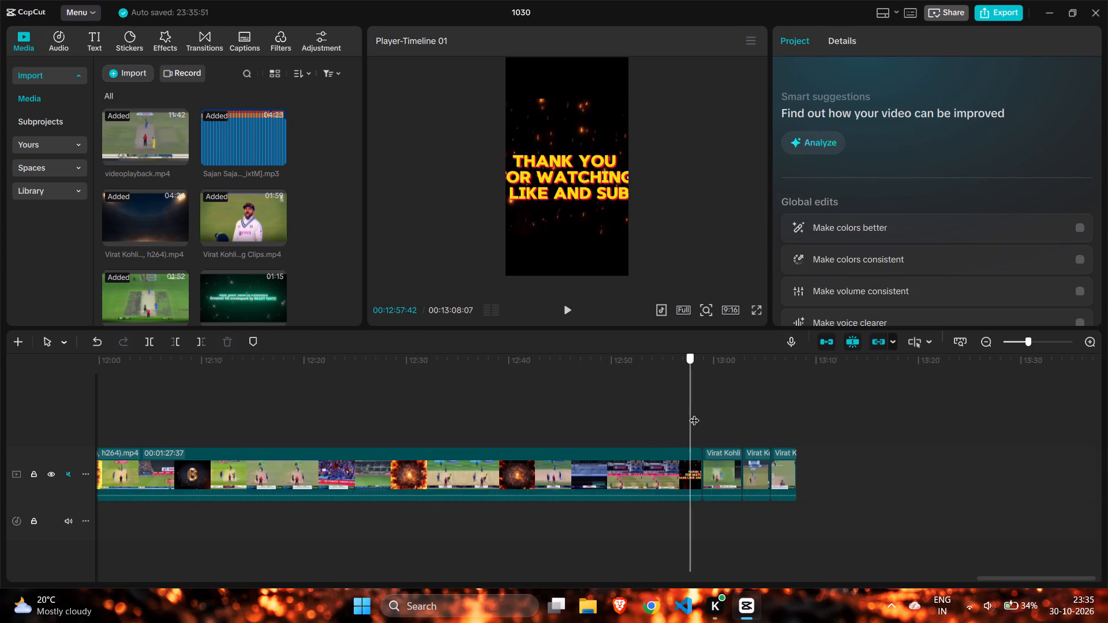
{"action": "left_click_drag", "start_coordinate": [694, 413], "coordinate": [374, 412]}
{"action": "scroll", "coordinate": [376, 411], "scroll_direction": "right", "scroll_amount": 1}
{"action": "scroll", "coordinate": [388, 417], "scroll_direction": "up", "scroll_amount": 1, "text": "ctrl"}
{"action": "scroll", "coordinate": [392, 419], "scroll_direction": "down", "scroll_amount": 2, "text": "ctrl"}
{"action": "scroll", "coordinate": [394, 419], "scroll_direction": "up", "scroll_amount": 2, "text": "ctrl"}
{"action": "scroll", "coordinate": [399, 423], "scroll_direction": "down", "scroll_amount": 2}
{"action": "scroll", "coordinate": [445, 462], "scroll_direction": "left", "scroll_amount": 1}
{"action": "left_click", "coordinate": [446, 462]}
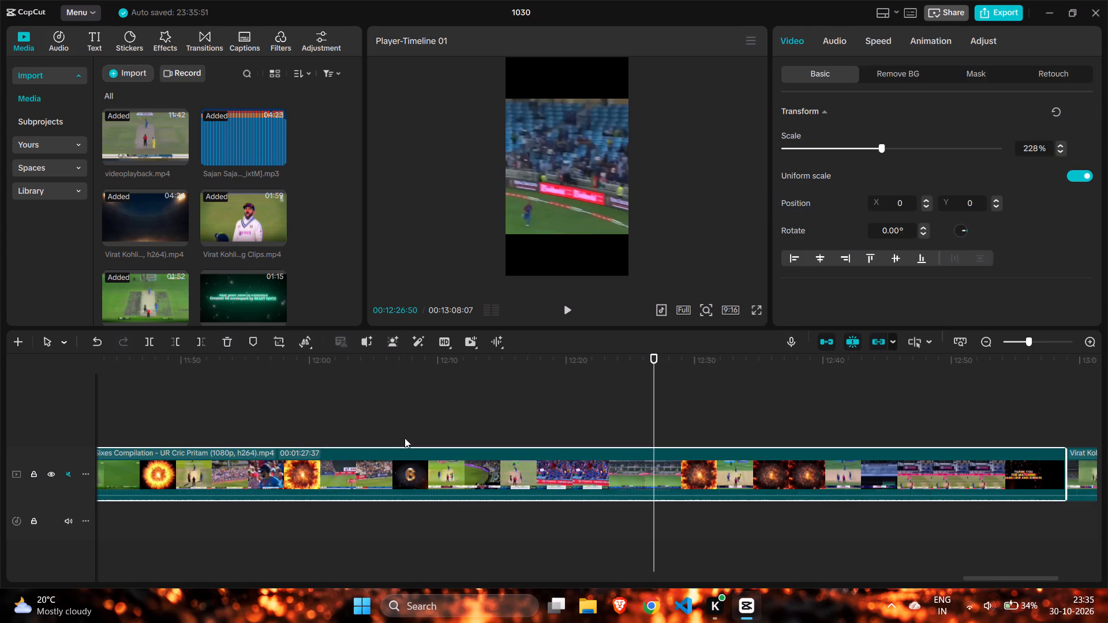
{"action": "left_click", "coordinate": [233, 343]}
Scrub through the isolated sixes, then delete the leftover Top 10 Virat Kohli Best Sixes section directly after the videoplayback.mp4 clip.
{"action": "left_click", "coordinate": [238, 400]}
{"action": "left_click_drag", "start_coordinate": [240, 400], "coordinate": [282, 407]}
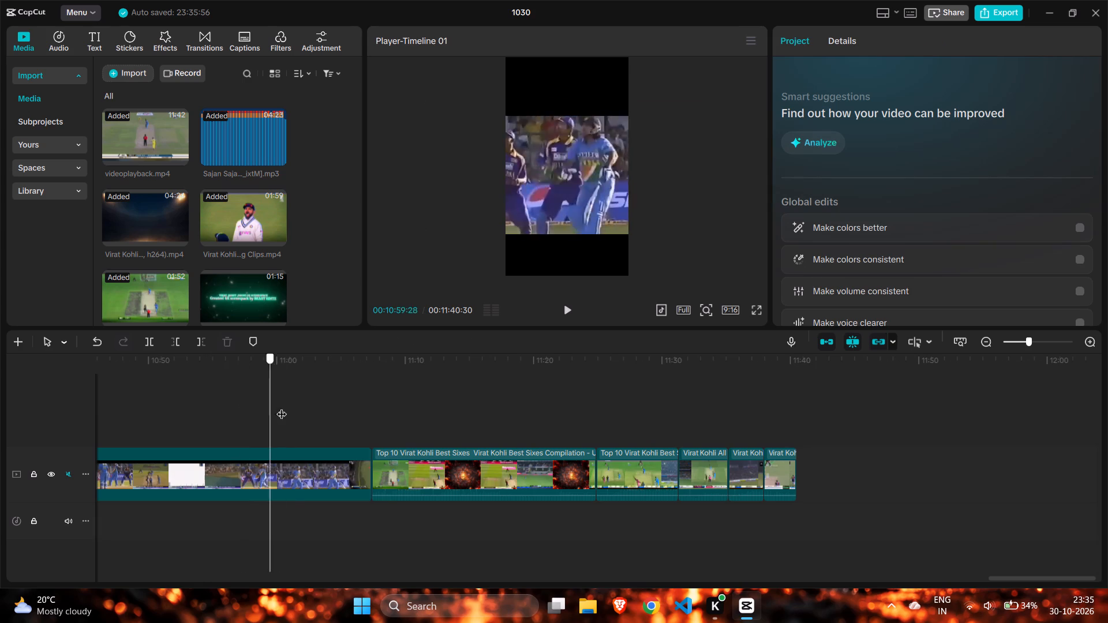
{"action": "left_click_drag", "start_coordinate": [282, 407], "coordinate": [622, 423]}
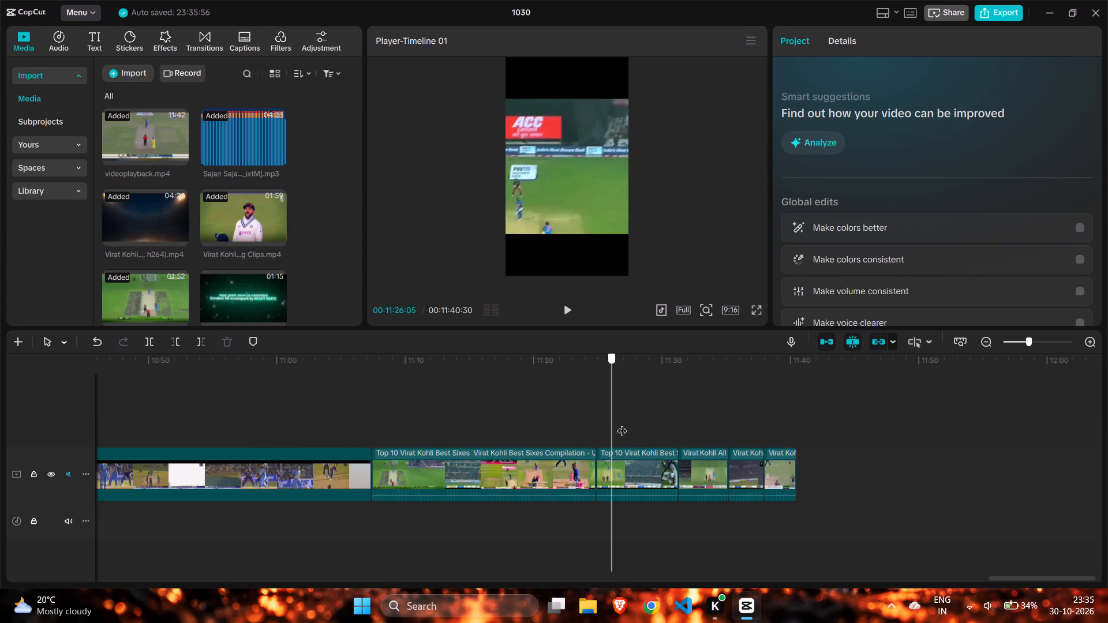
{"action": "left_click_drag", "start_coordinate": [622, 423], "coordinate": [633, 434]}
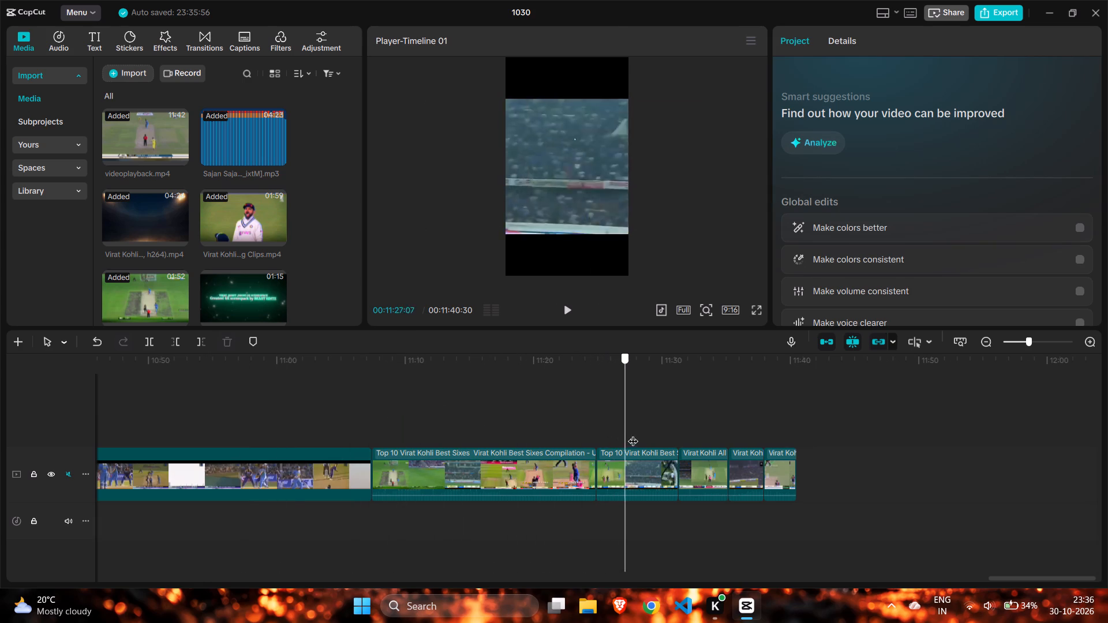
{"action": "left_click_drag", "start_coordinate": [633, 434], "coordinate": [733, 459]}
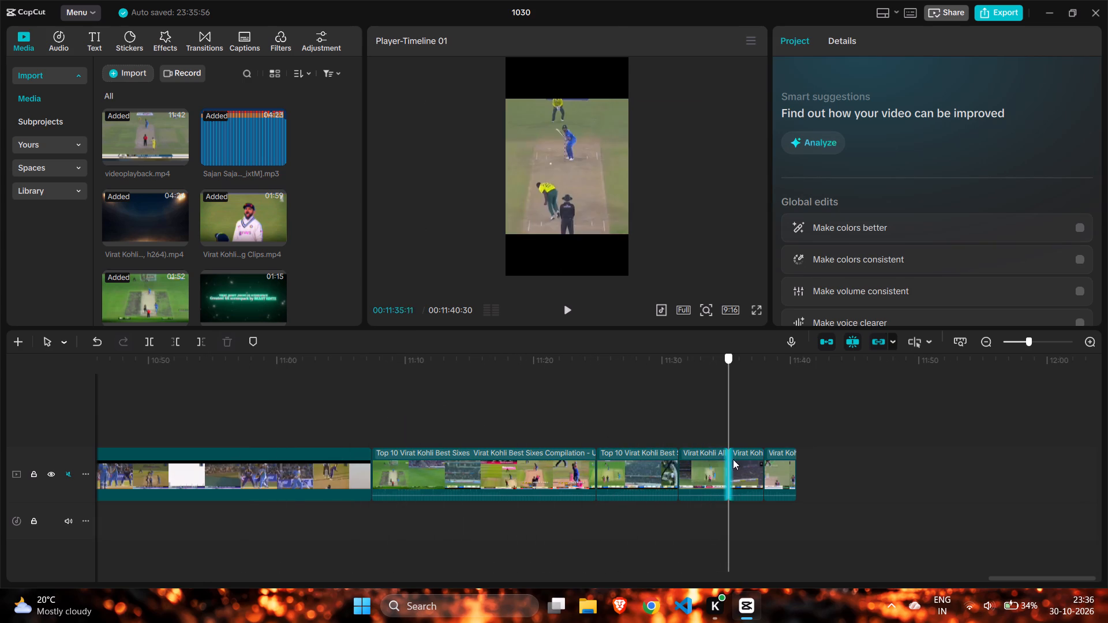
{"action": "left_click_drag", "start_coordinate": [733, 459], "coordinate": [777, 498]}
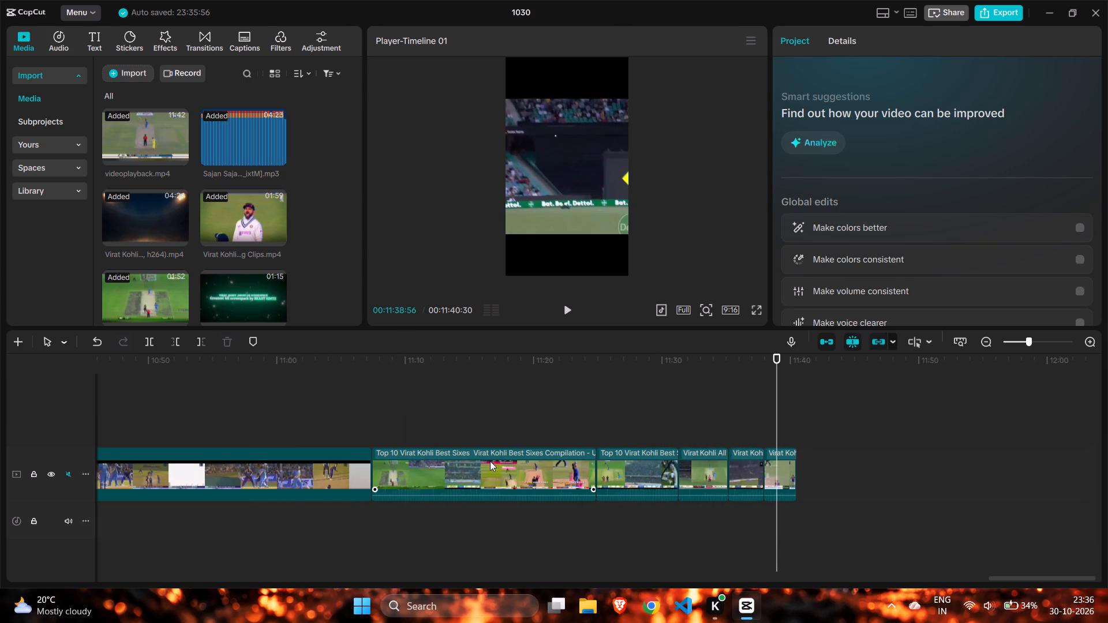
{"action": "left_click", "coordinate": [490, 461]}
{"action": "left_click", "coordinate": [480, 418]}
{"action": "left_click_drag", "start_coordinate": [480, 418], "coordinate": [466, 418]}
{"action": "left_click", "coordinate": [454, 468]}
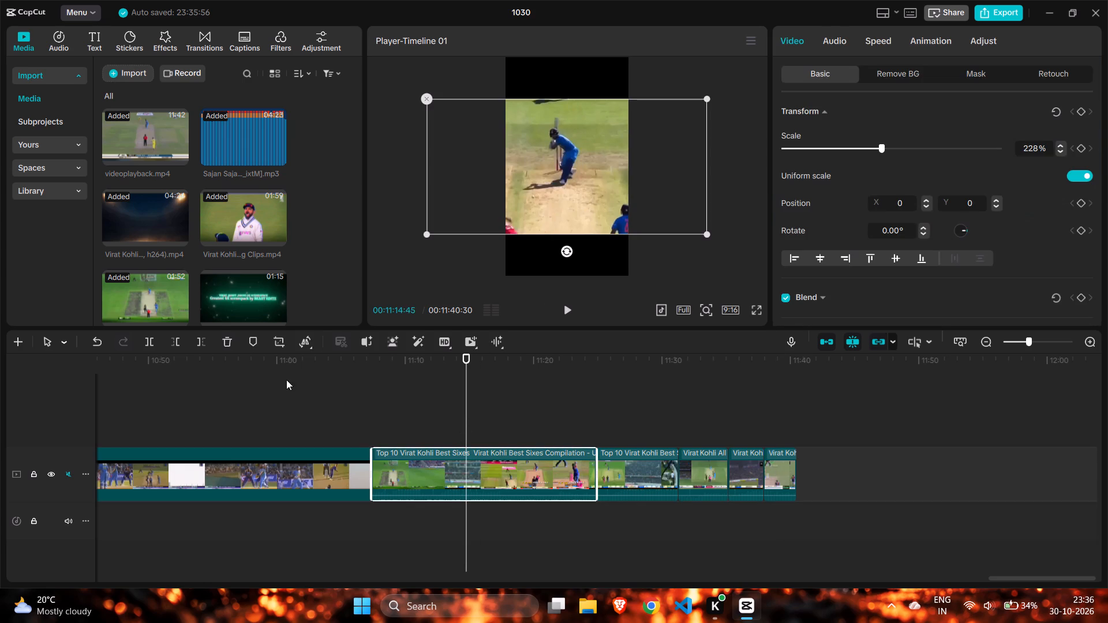
{"action": "left_click", "coordinate": [233, 343]}
Delete the long leftover videoplayback.mp4 section of 00:10:41:35 that separates the opening shots from the isolated Kohli sixes.
{"action": "scroll", "coordinate": [345, 404], "scroll_direction": "right", "scroll_amount": 1}
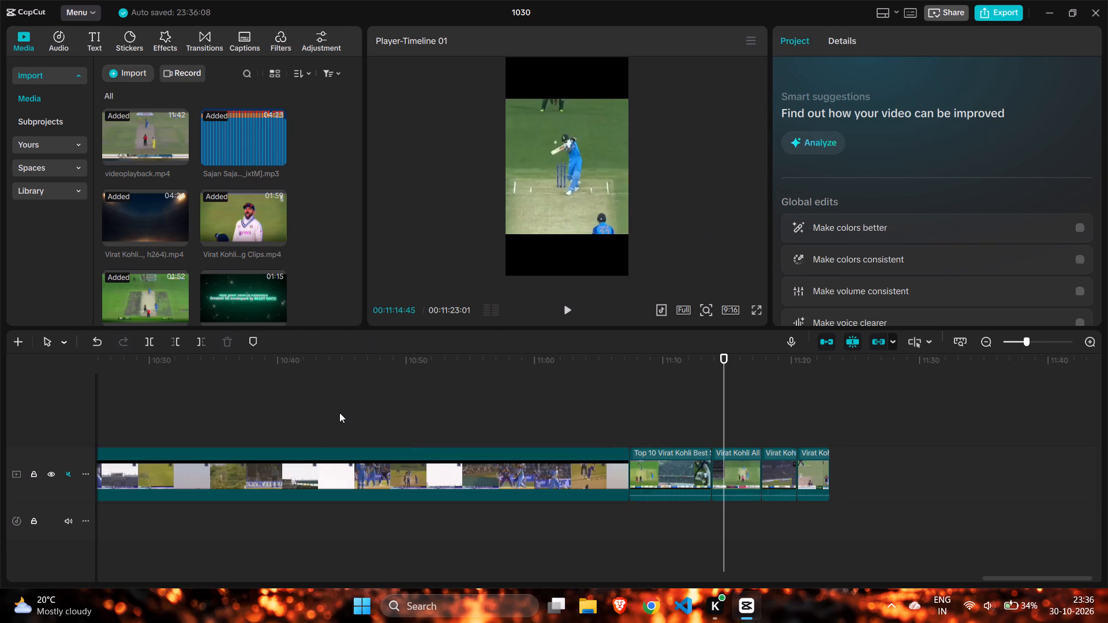
{"action": "scroll", "coordinate": [339, 412], "scroll_direction": "down", "scroll_amount": 7, "text": "ctrl"}
{"action": "scroll", "coordinate": [339, 413], "scroll_direction": "right", "scroll_amount": 4}
{"action": "scroll", "coordinate": [332, 456], "scroll_direction": "up", "scroll_amount": 1, "text": "ctrl"}
{"action": "scroll", "coordinate": [332, 456], "scroll_direction": "right", "scroll_amount": 1, "text": "ctrl"}
{"action": "scroll", "coordinate": [331, 459], "scroll_direction": "down", "scroll_amount": 3, "text": "ctrl"}
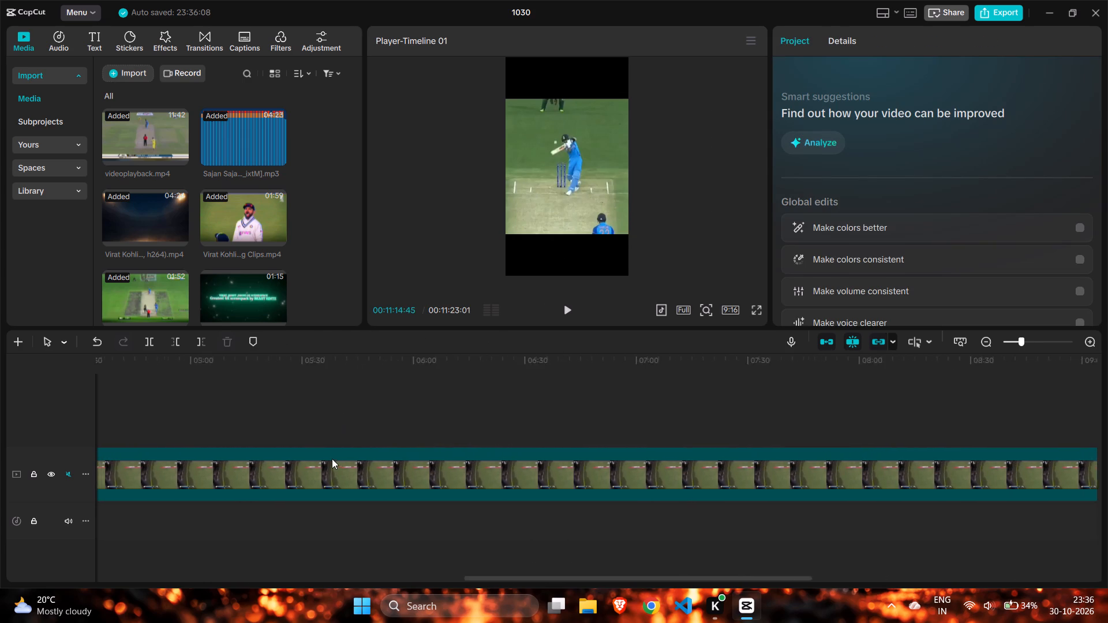
{"action": "scroll", "coordinate": [332, 459], "scroll_direction": "down", "scroll_amount": 6, "text": "ctrl"}
{"action": "left_click", "coordinate": [317, 402]}
{"action": "left_click_drag", "start_coordinate": [317, 401], "coordinate": [183, 406]}
{"action": "scroll", "coordinate": [184, 407], "scroll_direction": "up", "scroll_amount": 13, "text": "ctrl"}
{"action": "scroll", "coordinate": [238, 404], "scroll_direction": "right", "scroll_amount": 1}
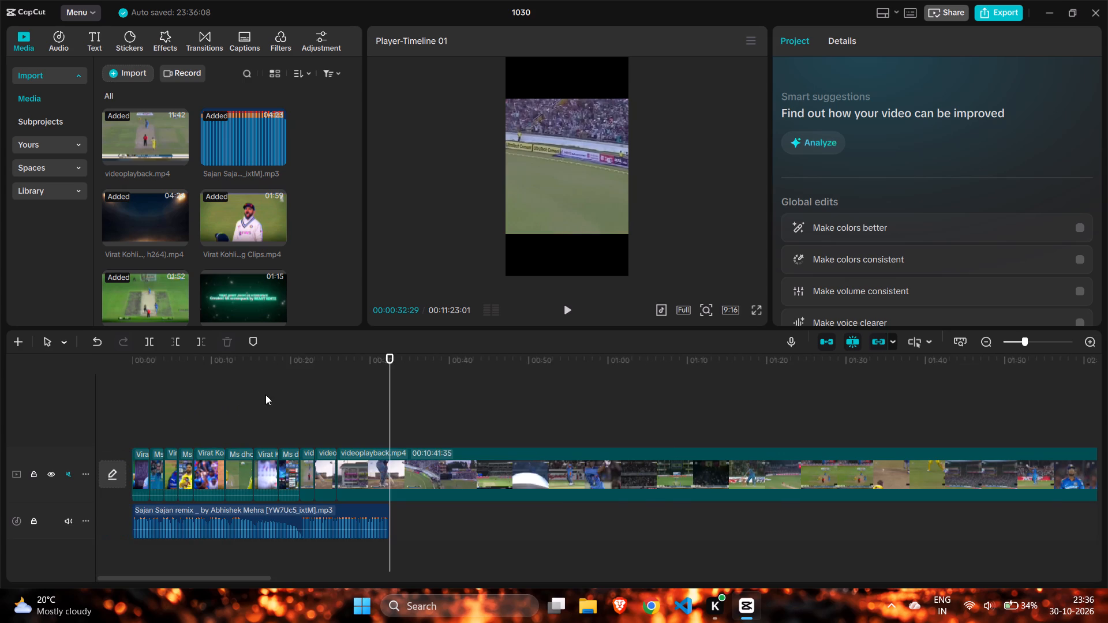
{"action": "left_click", "coordinate": [266, 394]}
{"action": "left_click_drag", "start_coordinate": [267, 394], "coordinate": [358, 424]}
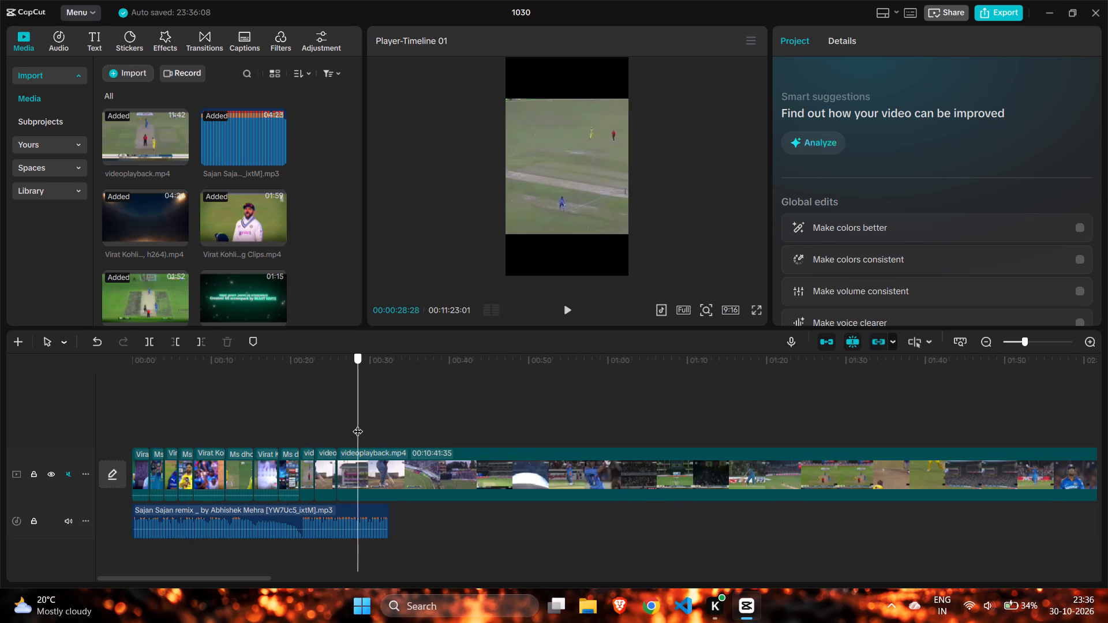
{"action": "left_click_drag", "start_coordinate": [358, 424], "coordinate": [396, 432]}
{"action": "left_click", "coordinate": [389, 452]}
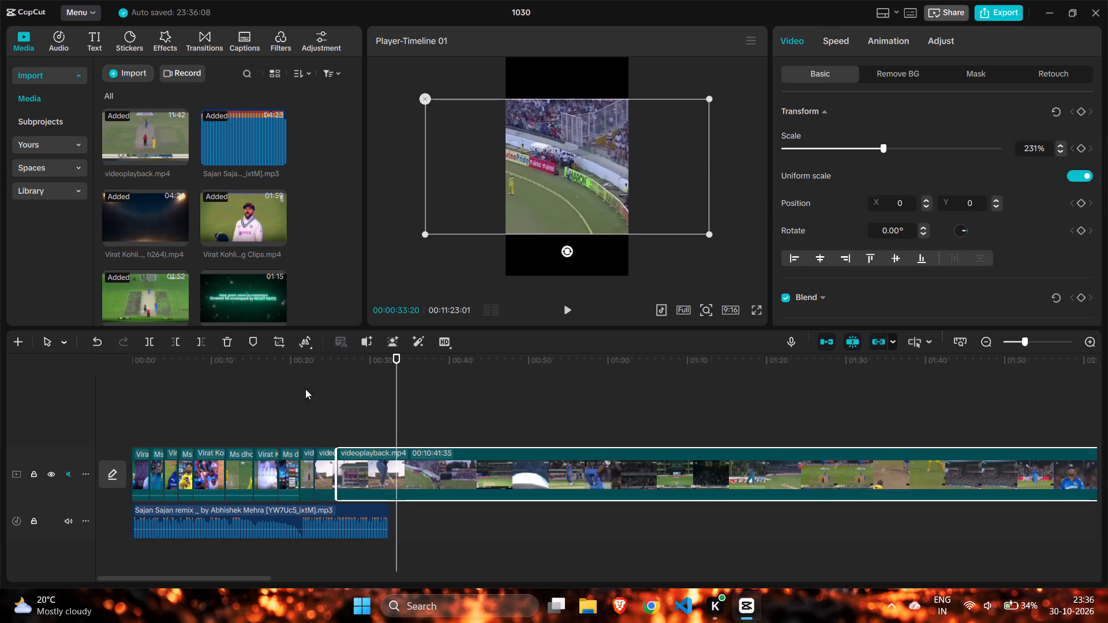
{"action": "left_click", "coordinate": [228, 339]}
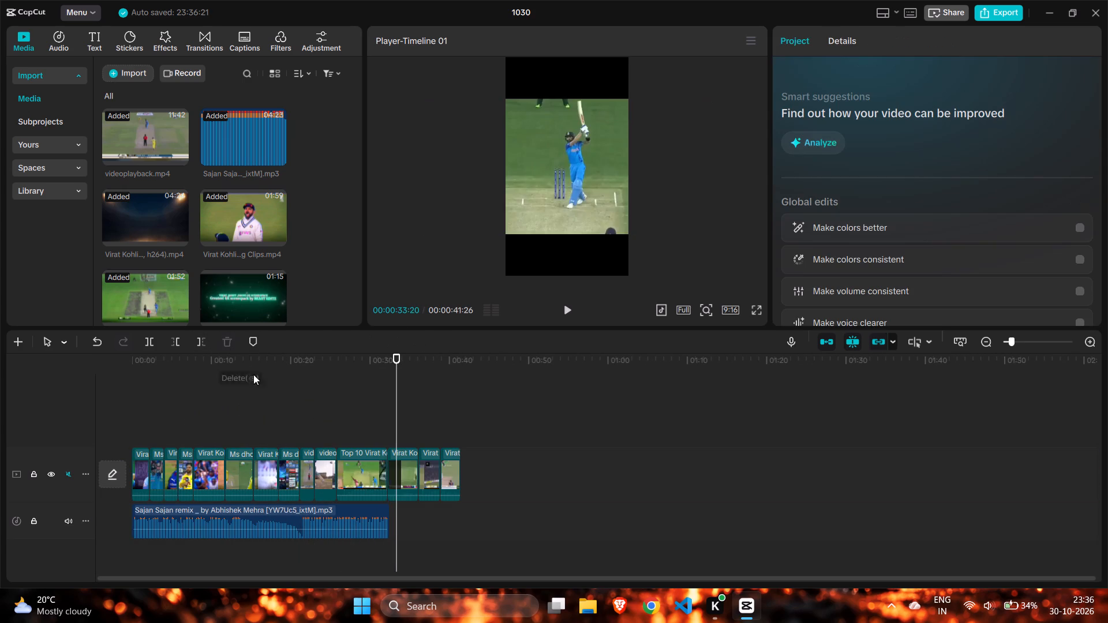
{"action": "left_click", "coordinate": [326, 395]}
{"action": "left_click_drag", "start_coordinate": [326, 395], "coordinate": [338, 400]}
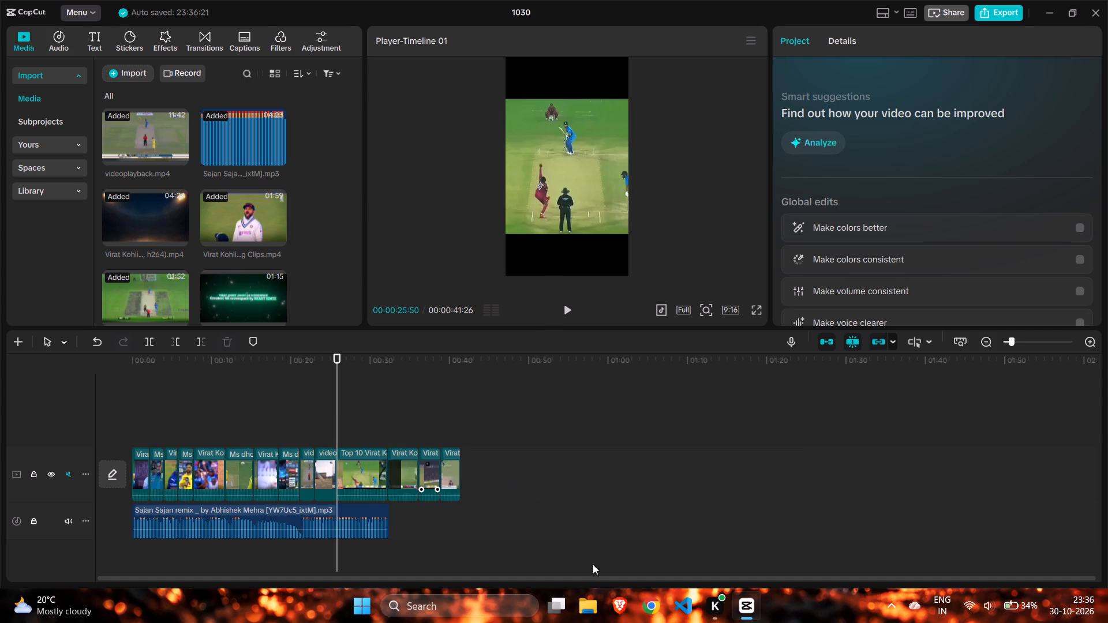
Switch to the Brave browser and search YouTube for "msd best sixes".
{"action": "left_click", "coordinate": [611, 603]}
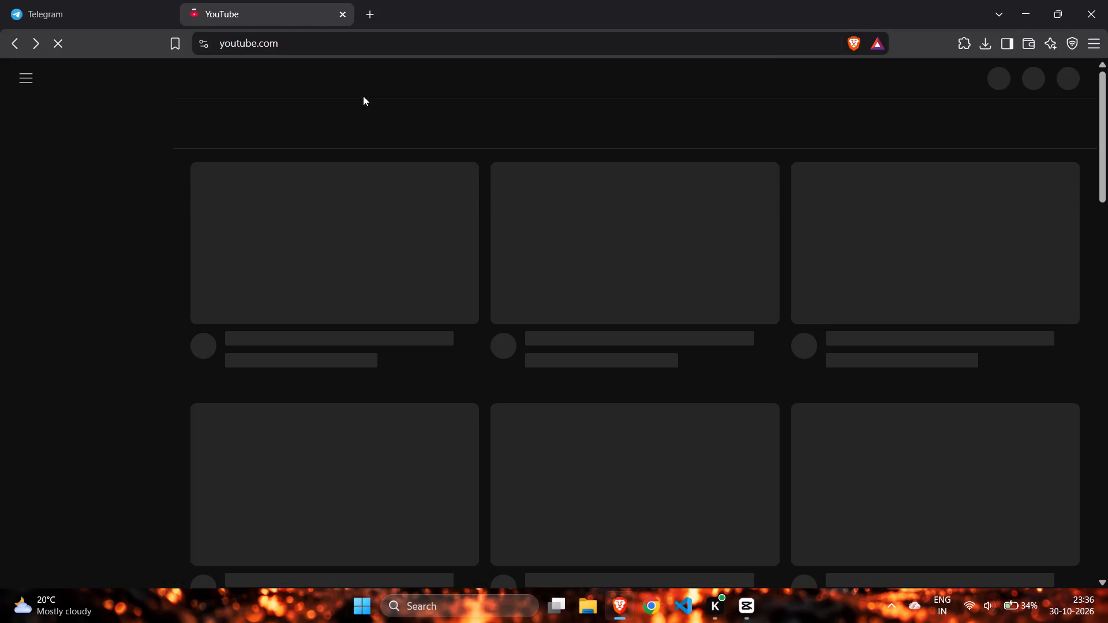
{"action": "left_click", "coordinate": [390, 79]}
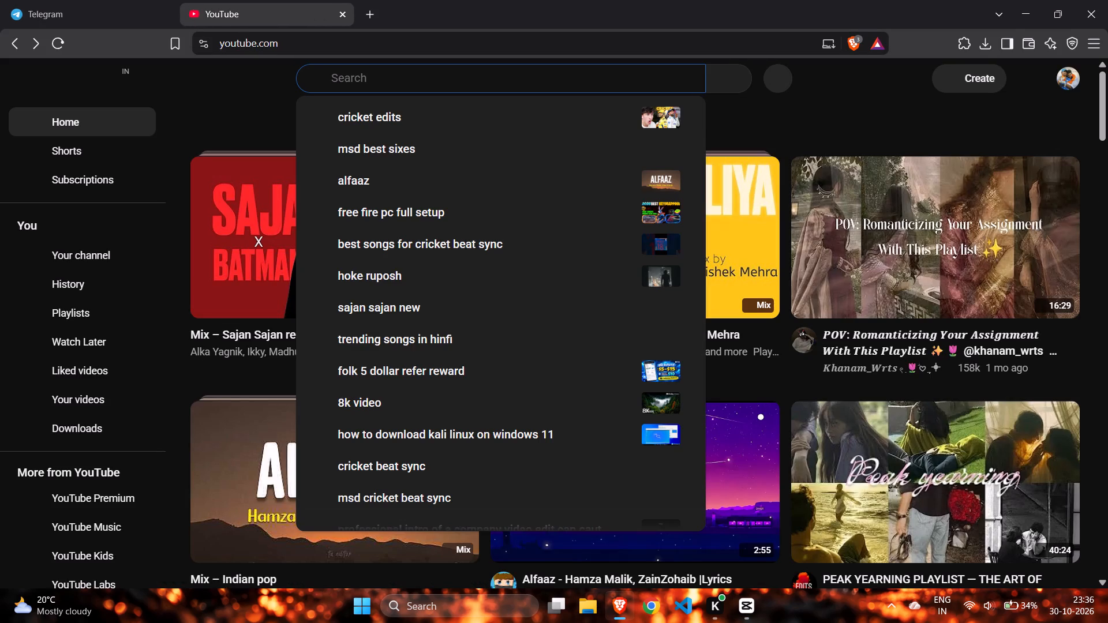
{"action": "left_click", "coordinate": [395, 144]}
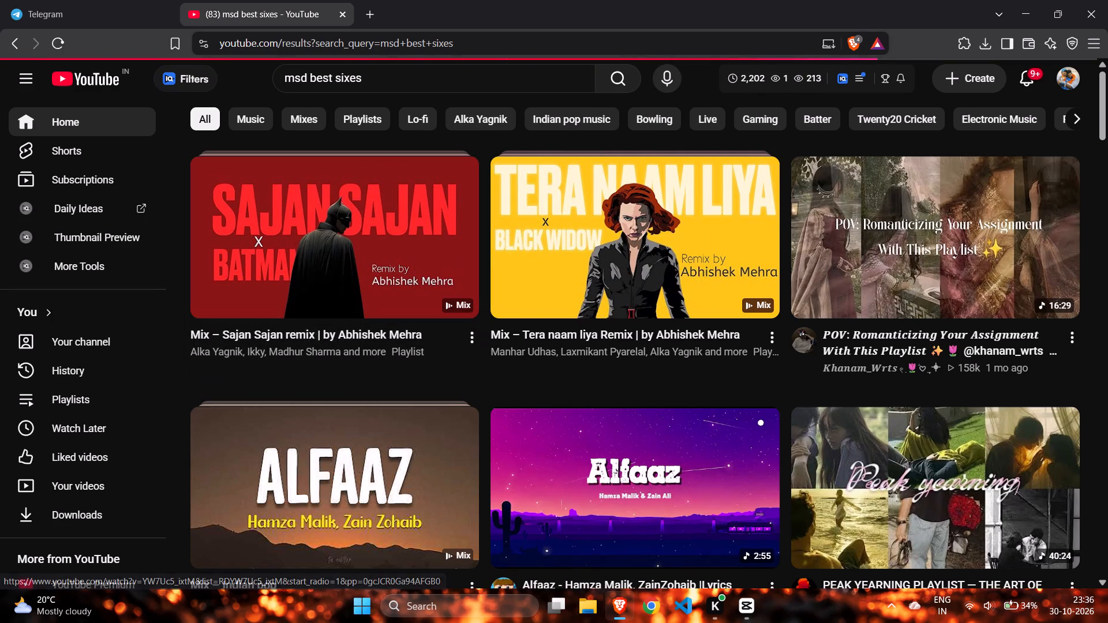
Open the YT1S YouTube video downloader in a new browser tab.
{"action": "left_click", "coordinate": [368, 21]}
{"action": "left_click", "coordinate": [295, 13]}
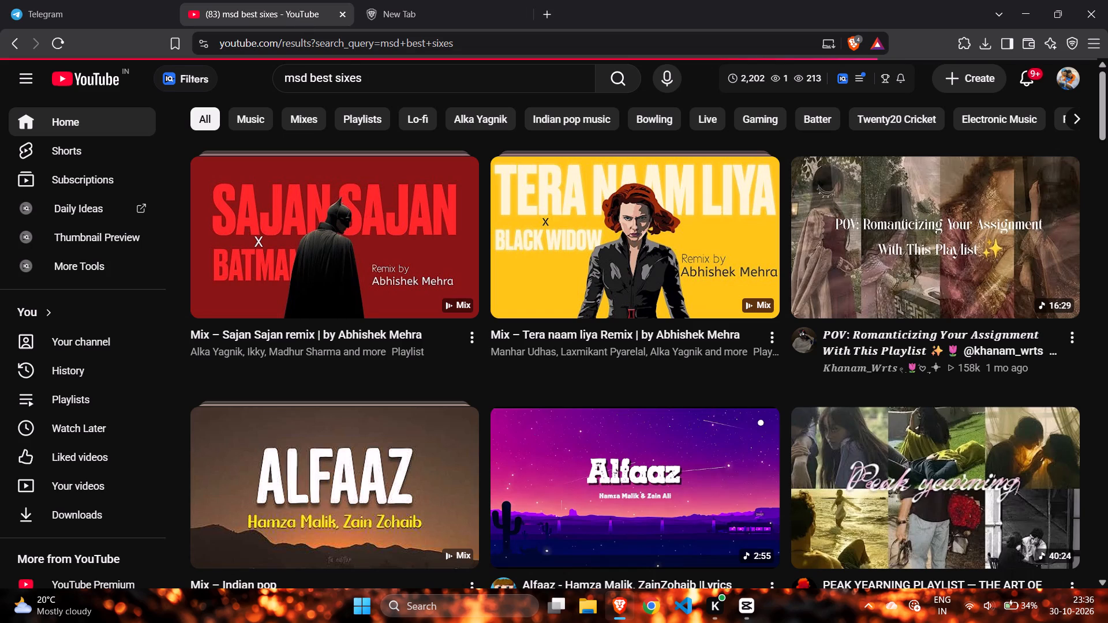
{"action": "left_click", "coordinate": [413, 12]}
{"action": "left_click", "coordinate": [581, 124]}
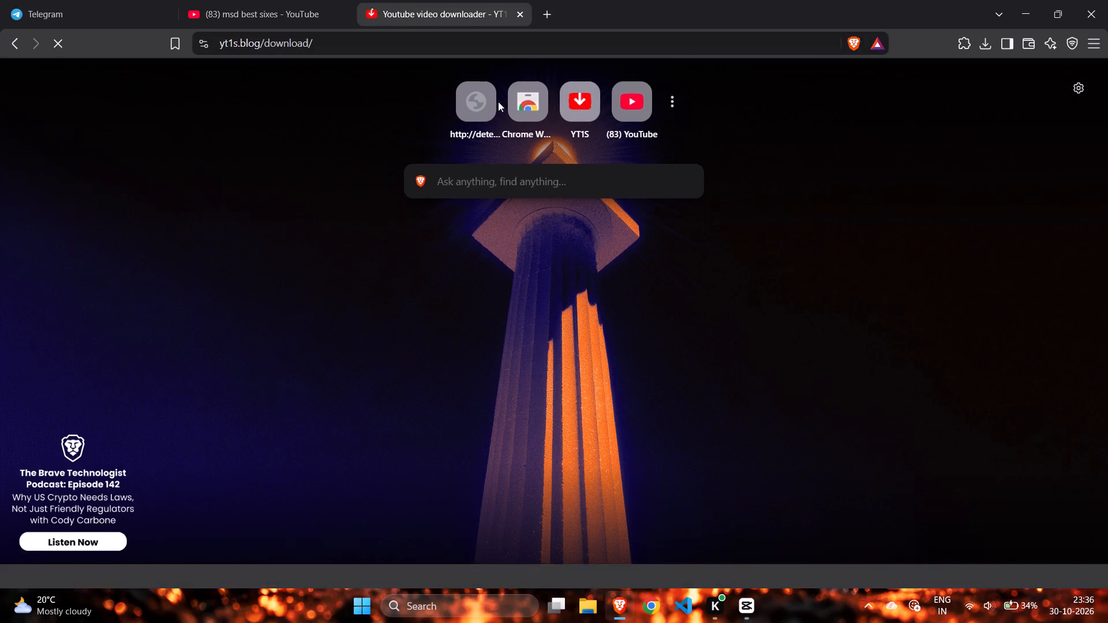
In the YouTube results, find "From the vault: MS Dhoni's best sixes Down Under" and copy its share link.
{"action": "left_click", "coordinate": [265, 1]}
{"action": "scroll", "coordinate": [515, 213], "scroll_direction": "down", "scroll_amount": 2}
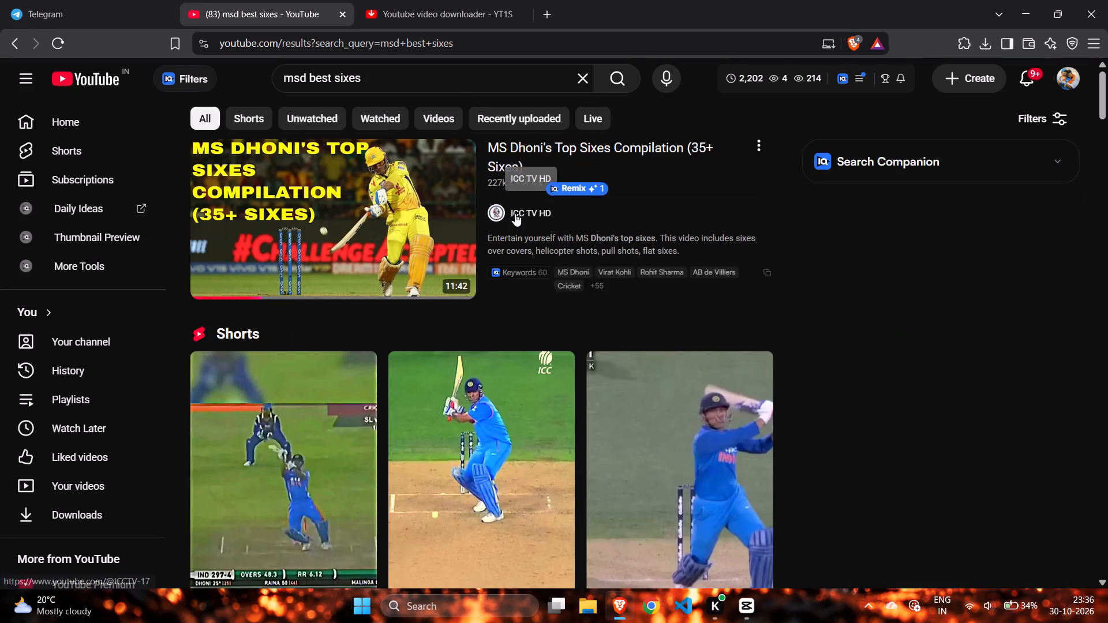
{"action": "scroll", "coordinate": [515, 213], "scroll_direction": "down", "scroll_amount": 12}
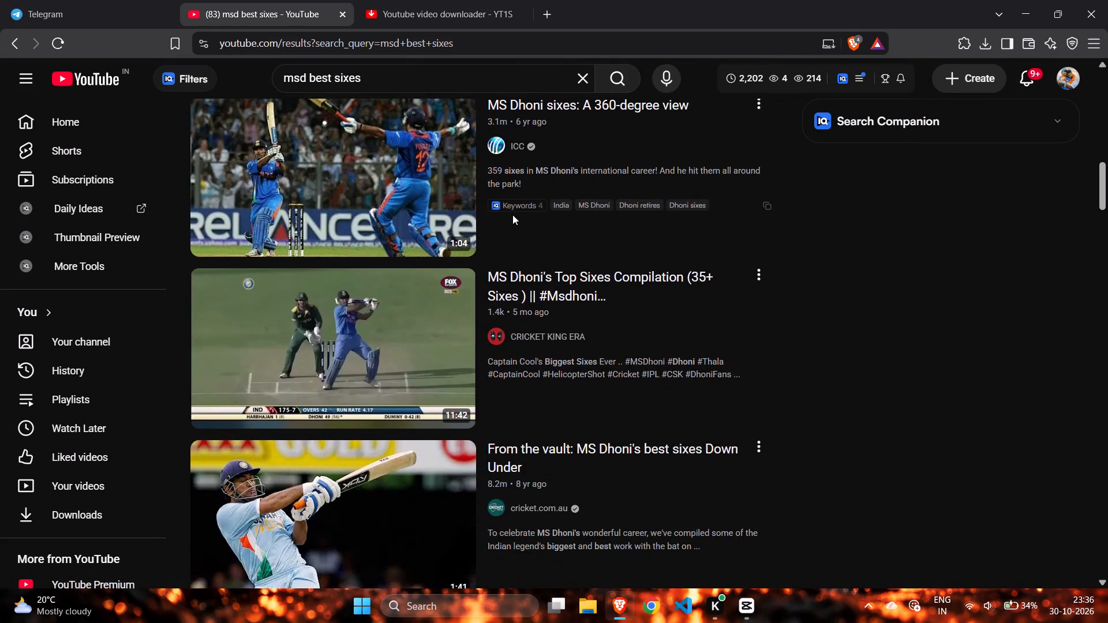
{"action": "scroll", "coordinate": [512, 216], "scroll_direction": "down", "scroll_amount": 5}
{"action": "scroll", "coordinate": [434, 177], "scroll_direction": "up", "scroll_amount": 2}
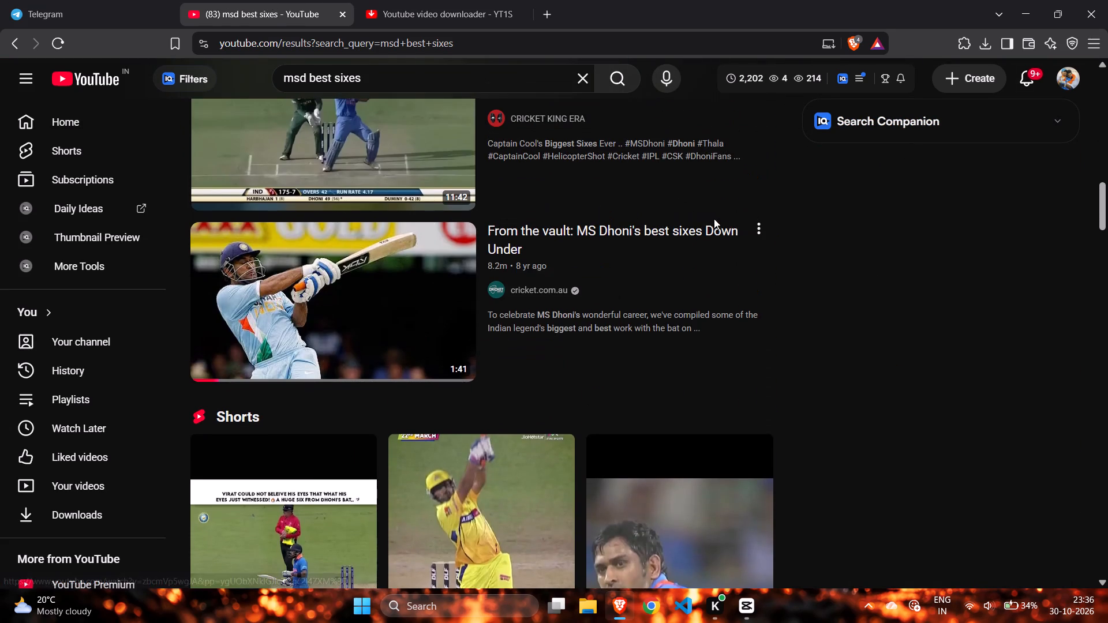
{"action": "left_click", "coordinate": [756, 224]}
{"action": "left_click", "coordinate": [777, 371]}
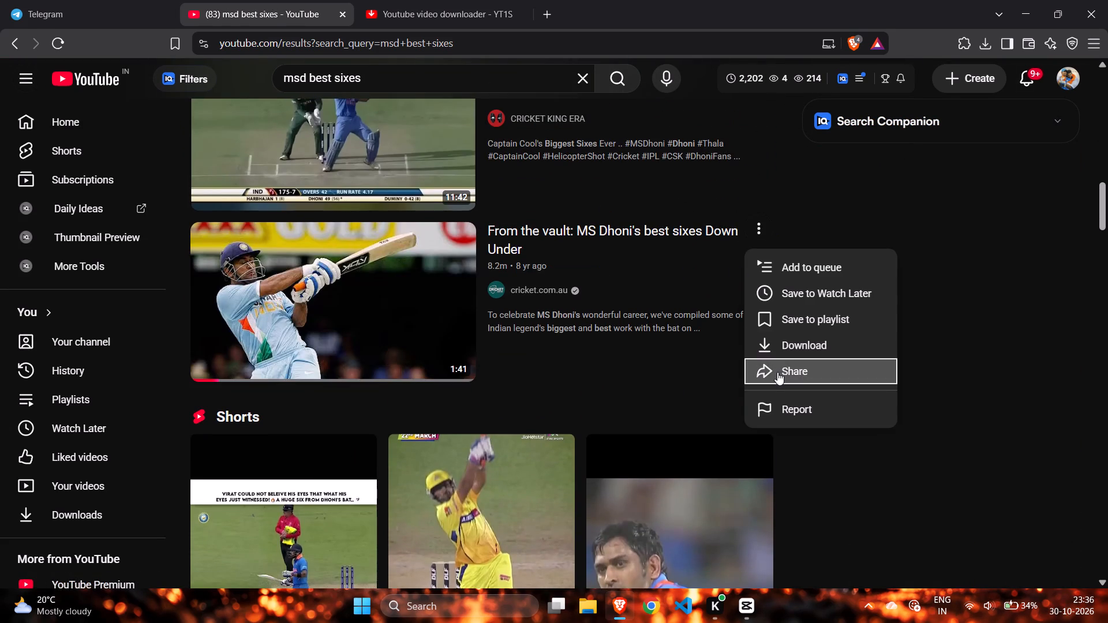
{"action": "left_click", "coordinate": [677, 401]}
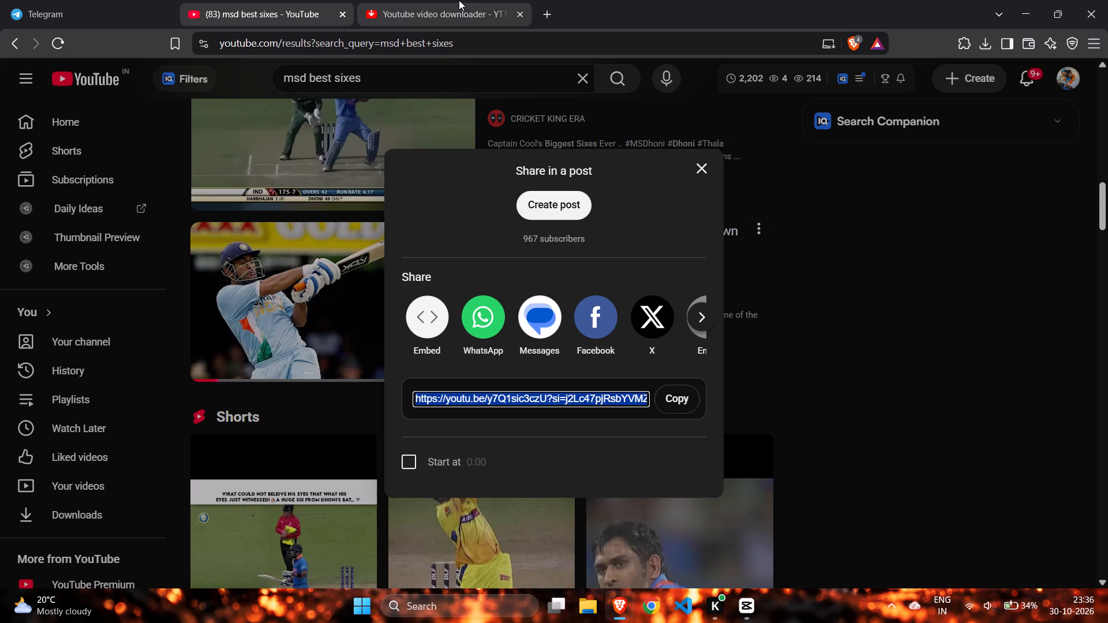
Convert the copied YouTube link to a 1080p MP4 in the YT1S downloader.
{"action": "left_click", "coordinate": [459, 0]}
{"action": "left_click_drag", "start_coordinate": [436, 255], "coordinate": [431, 264]}
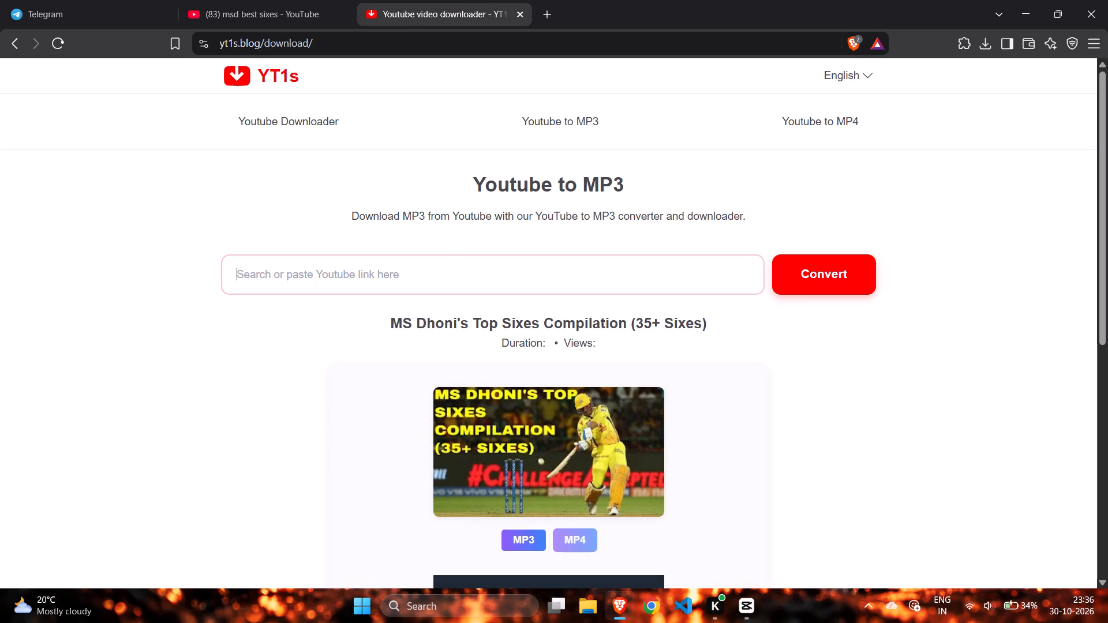
{"action": "key", "text": "ctrl+v"}
{"action": "left_click", "coordinate": [783, 271]}
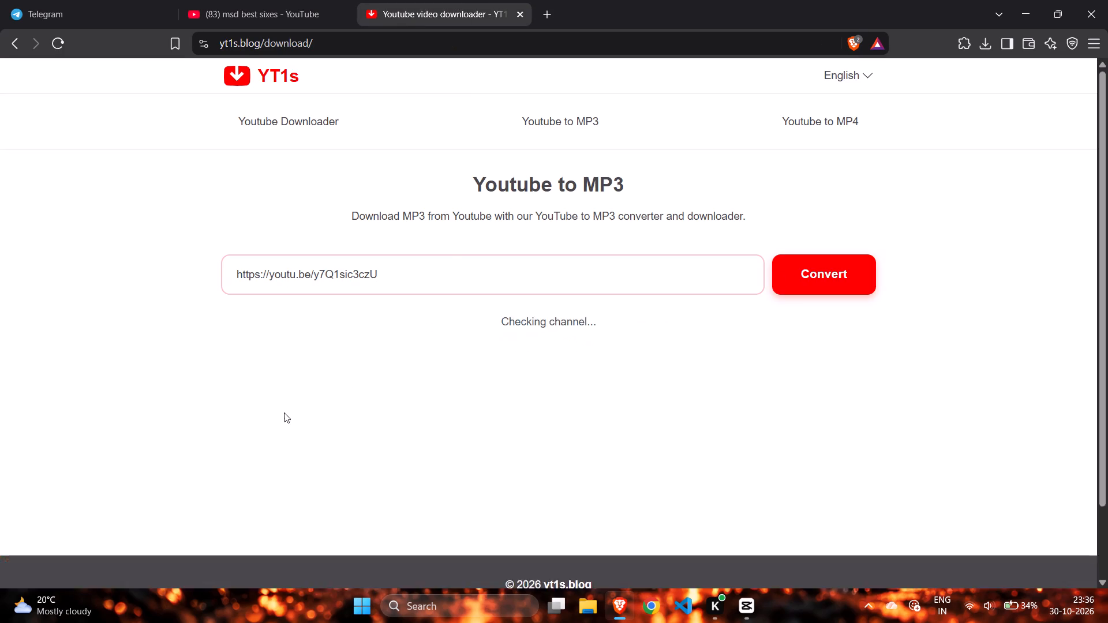
{"action": "scroll", "coordinate": [426, 388], "scroll_direction": "down", "scroll_amount": 4}
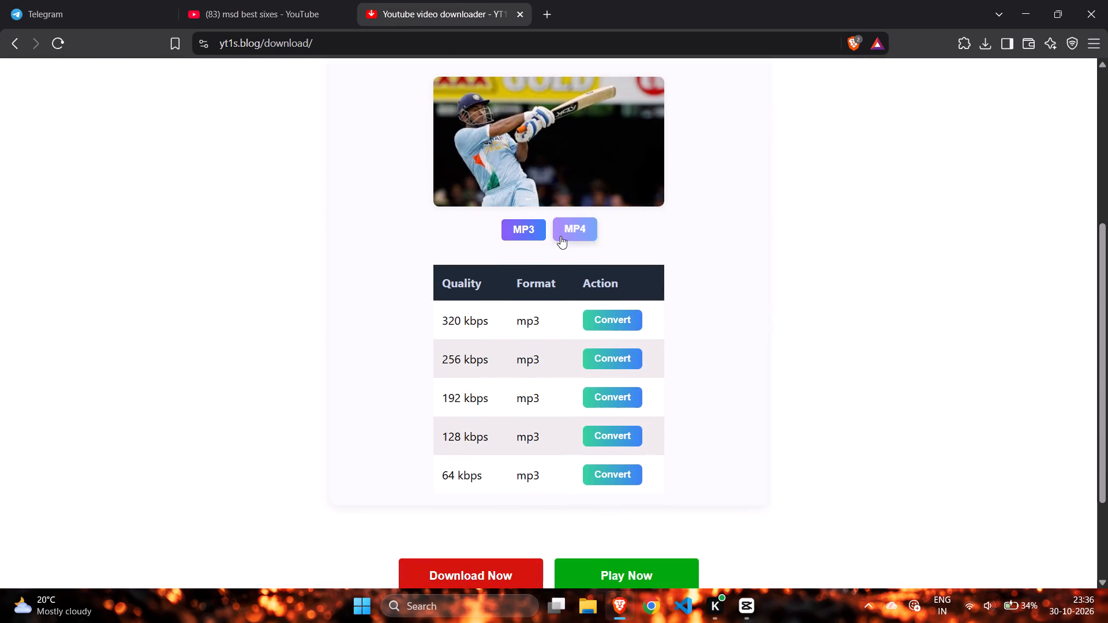
{"action": "left_click", "coordinate": [560, 236]}
{"action": "left_click", "coordinate": [612, 318]}
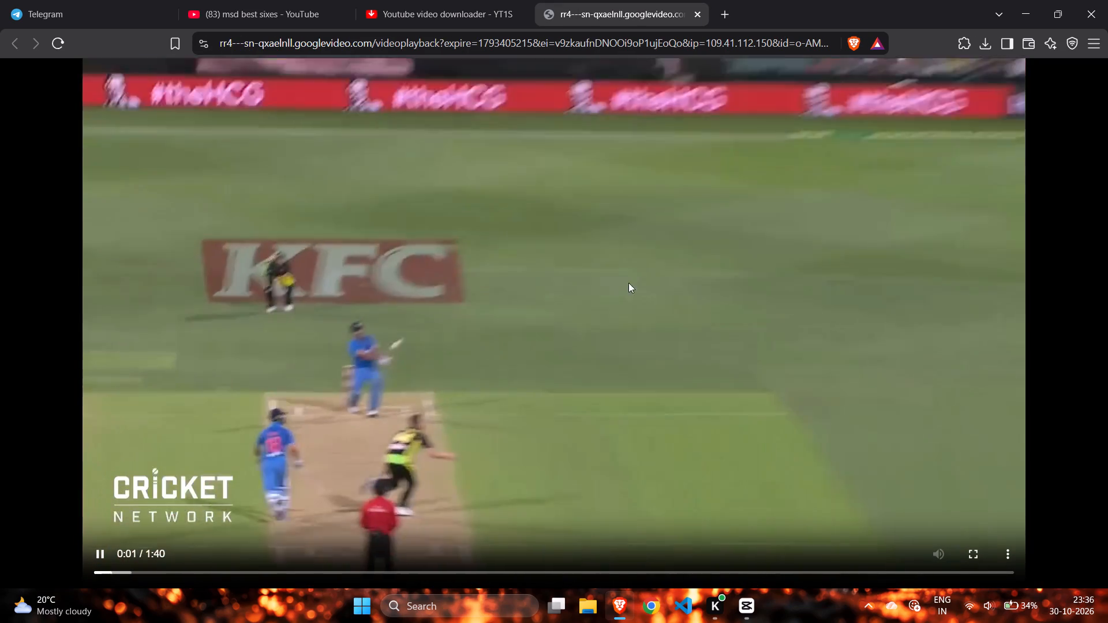
Download the converted Dhoni video into the Downloads folder and close its playback tab.
{"action": "left_click", "coordinate": [1012, 560]}
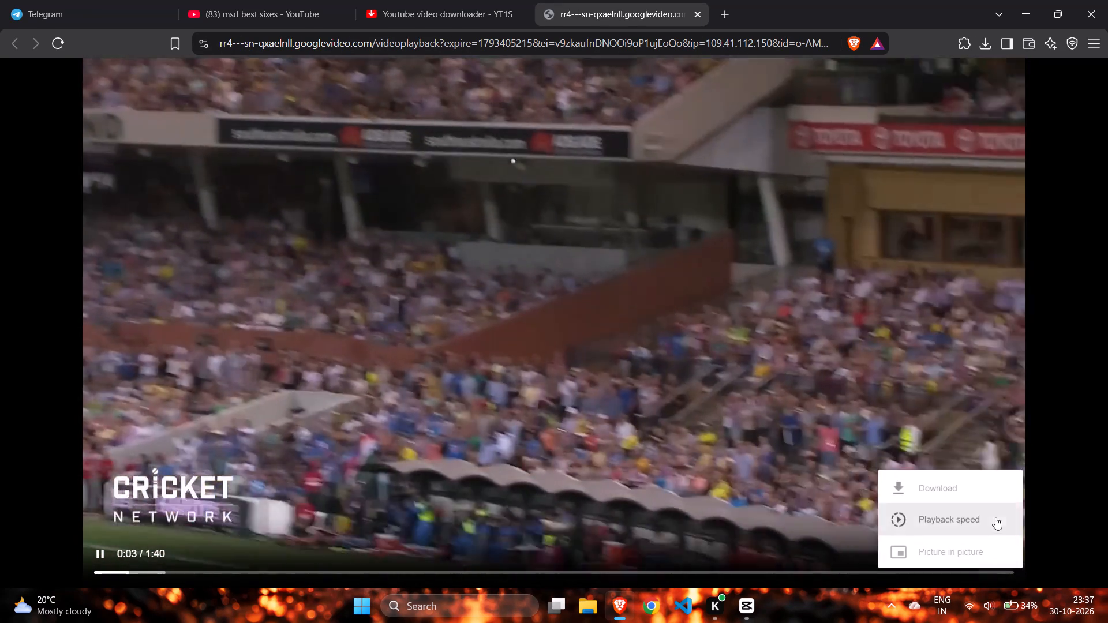
{"action": "left_click", "coordinate": [983, 487]}
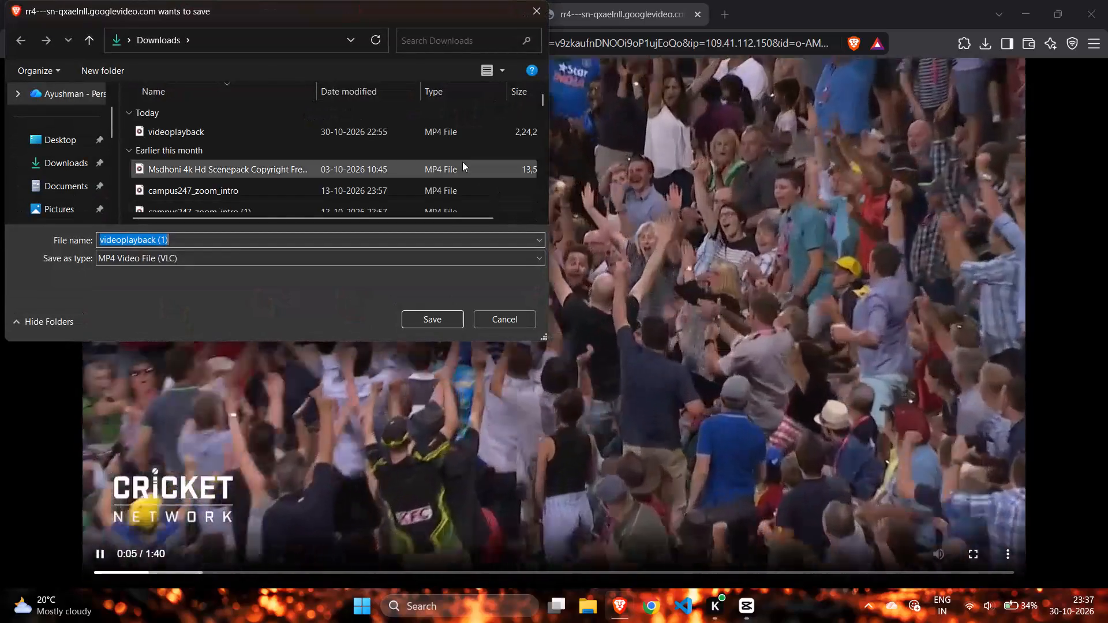
{"action": "left_click", "coordinate": [415, 319]}
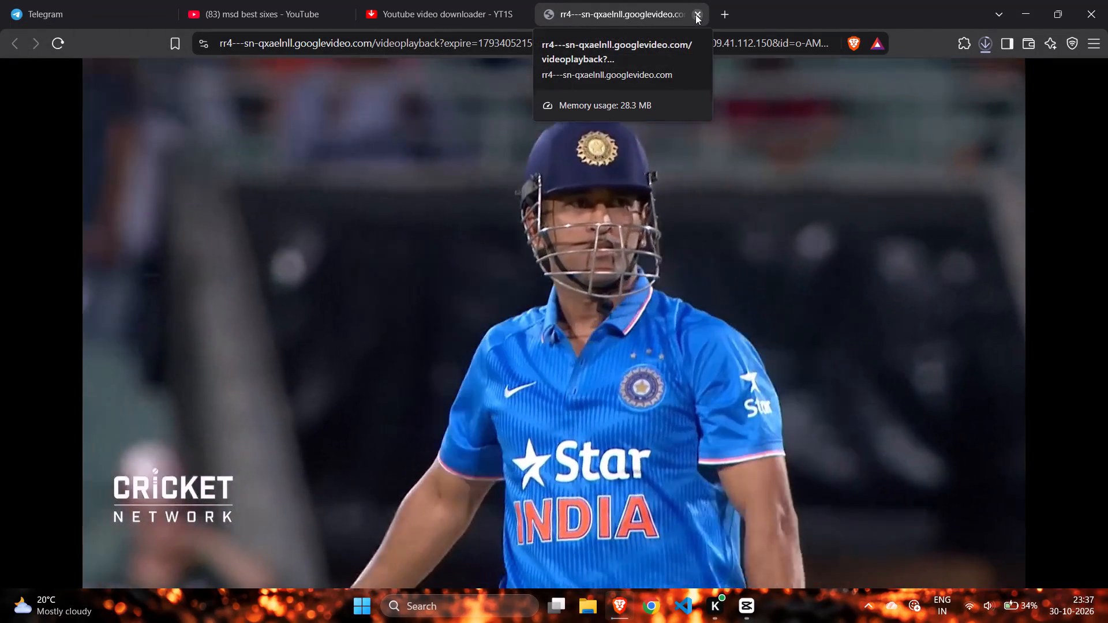
{"action": "left_click", "coordinate": [695, 14]}
Check the progress of the Dhoni video download in the recent download history.
{"action": "left_click", "coordinate": [987, 49]}
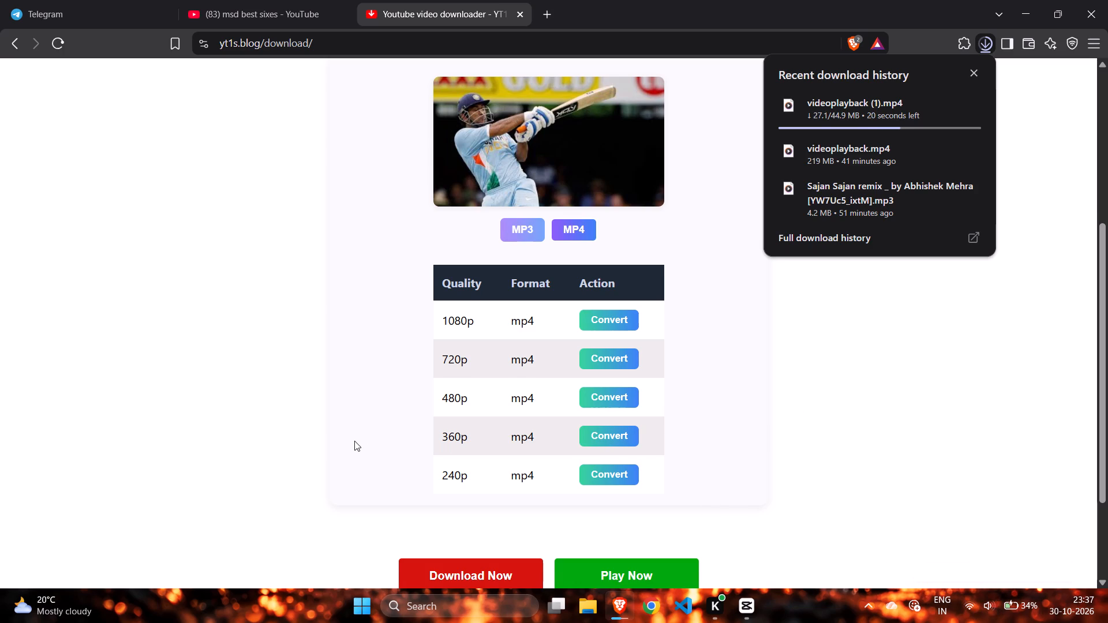
{"action": "scroll", "coordinate": [354, 441], "scroll_direction": "down", "scroll_amount": 4}
{"action": "scroll", "coordinate": [351, 447], "scroll_direction": "up", "scroll_amount": 4}
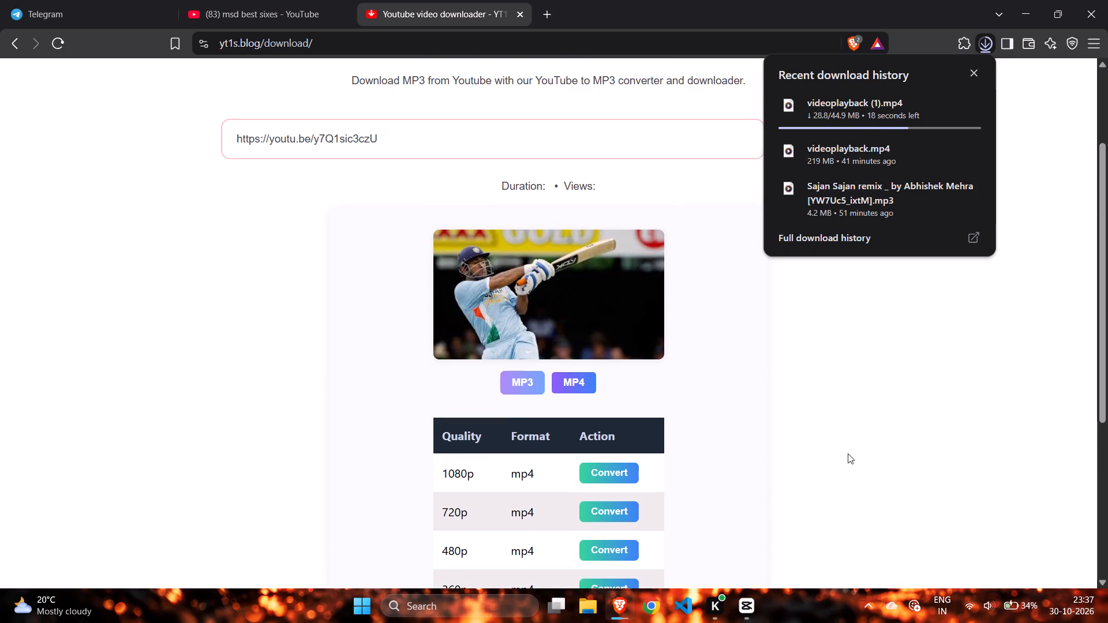
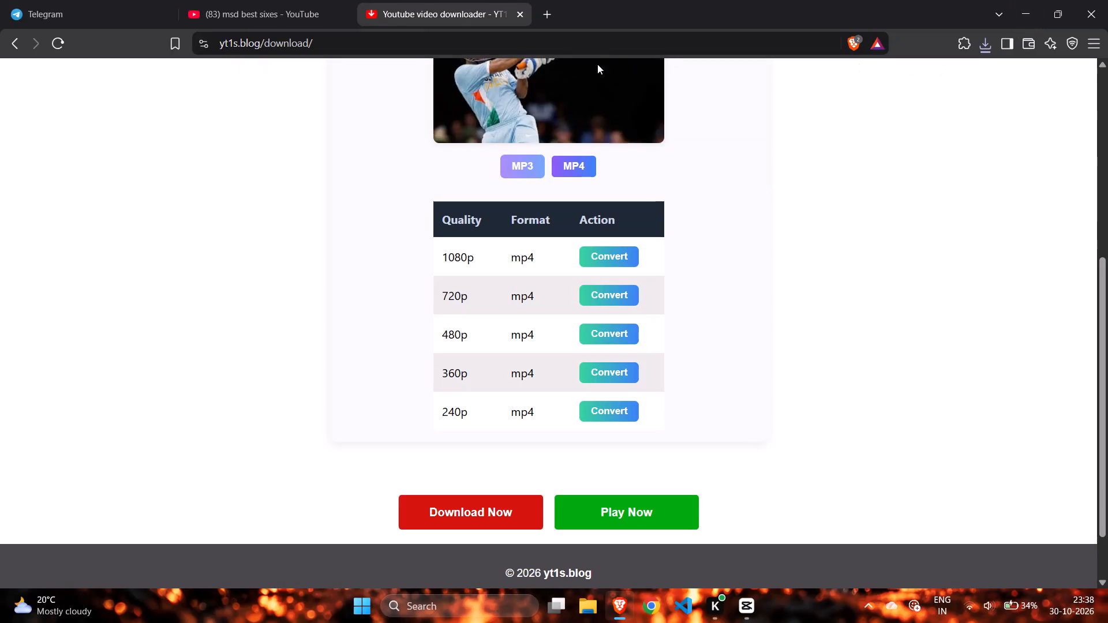
Close the YT1S downloader tab and return from the "msd best sixes" results to the YouTube home page.
{"action": "left_click", "coordinate": [517, 9]}
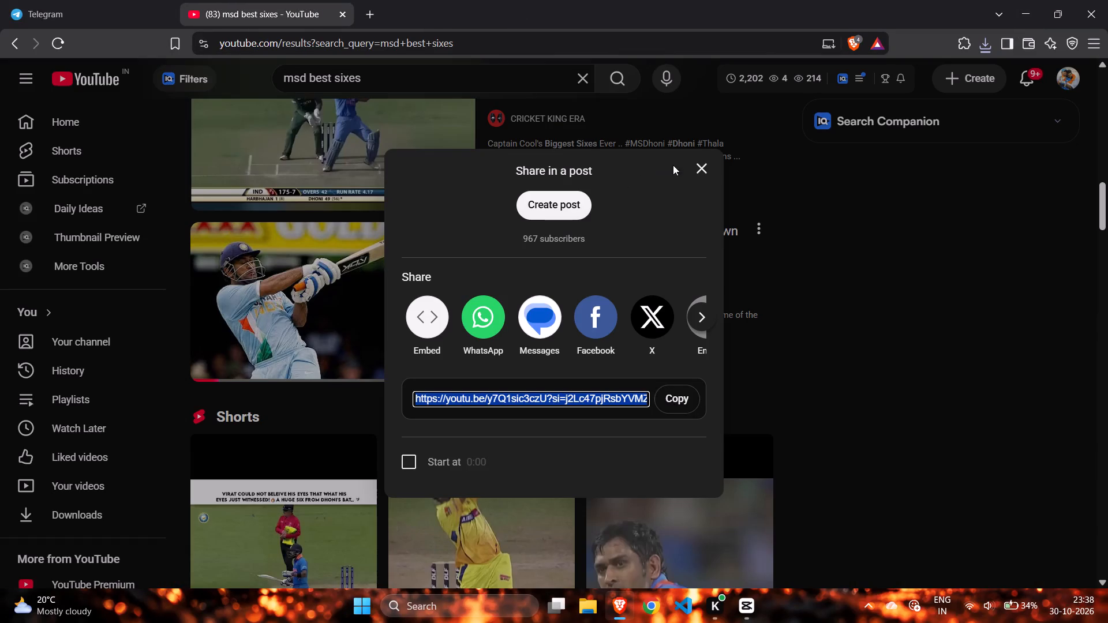
{"action": "left_click", "coordinate": [707, 164]}
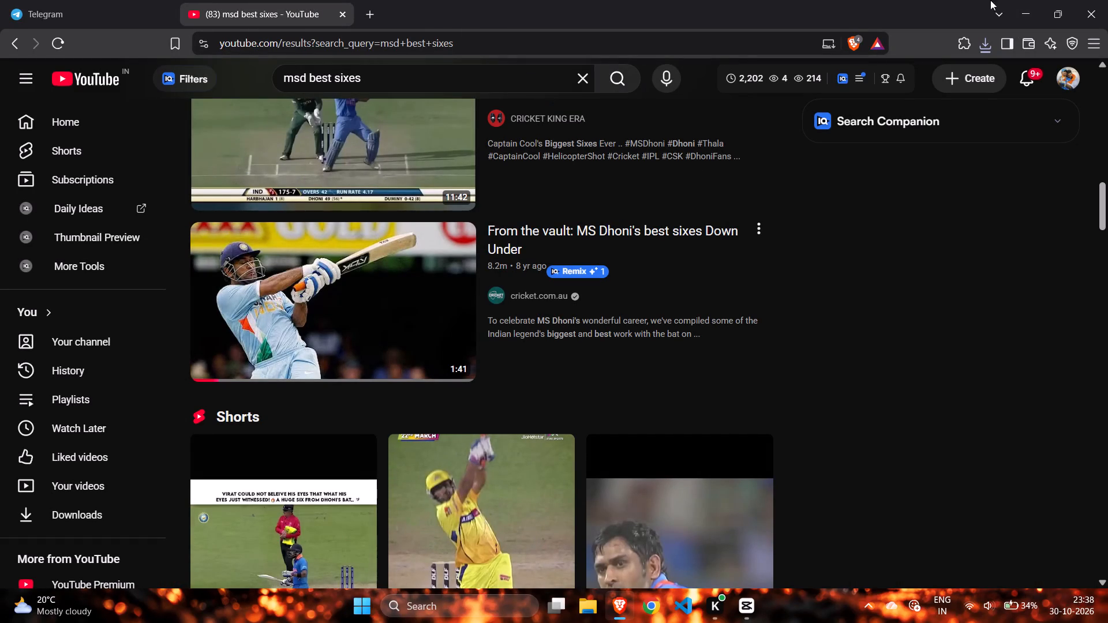
{"action": "left_click", "coordinate": [8, 45]}
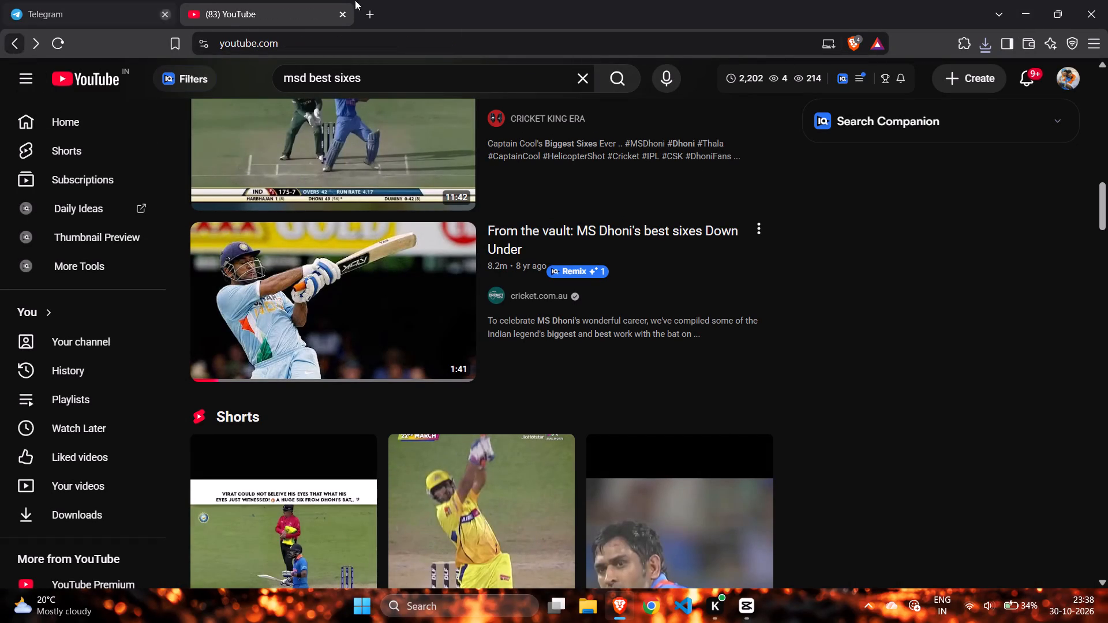
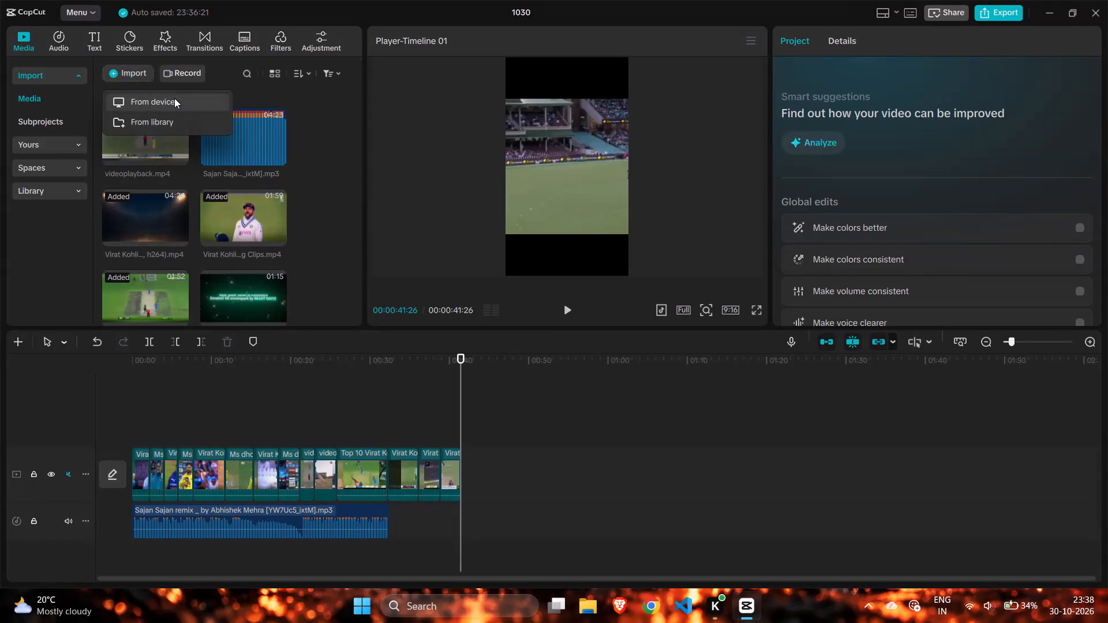
Import videoplayback (1) from Downloads and append it after the last clip on the main video track.
{"action": "left_click", "coordinate": [174, 98]}
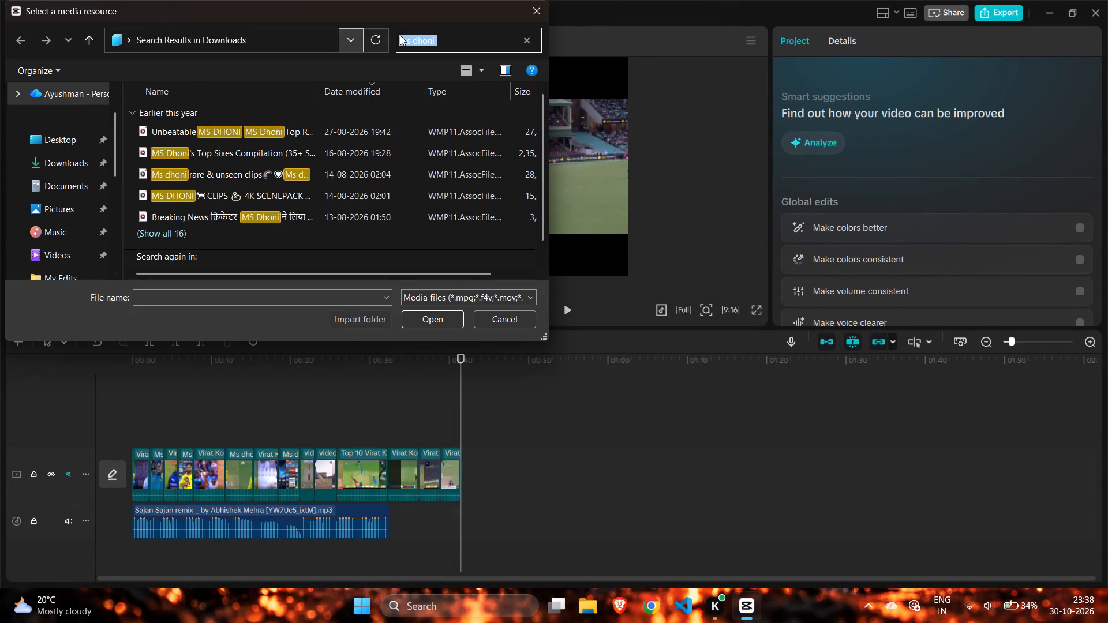
{"action": "left_click", "coordinate": [531, 40]}
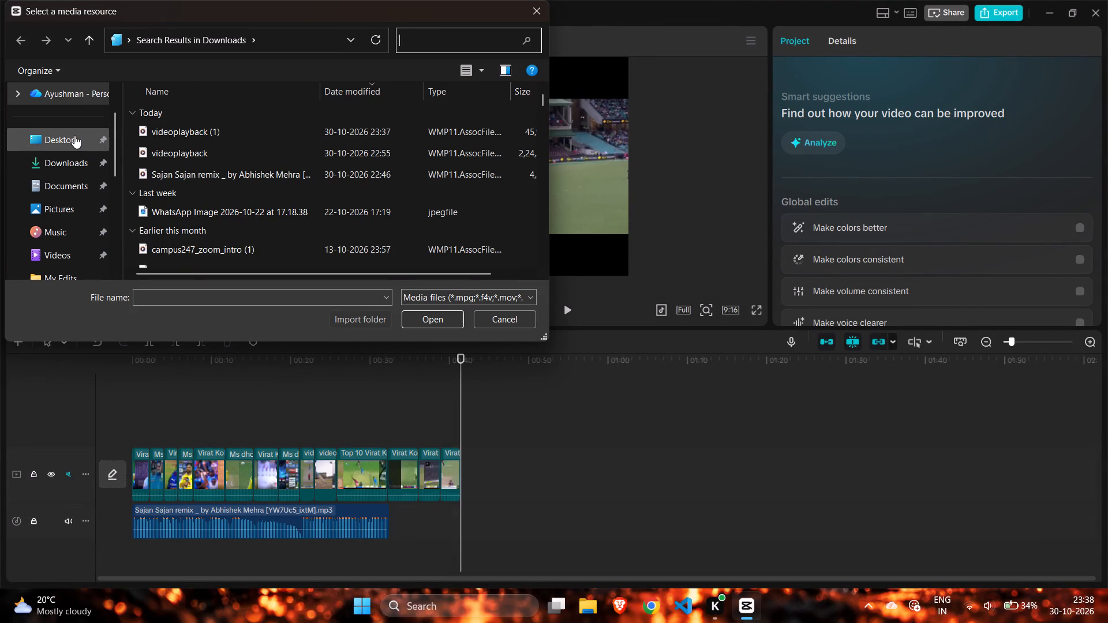
{"action": "left_click", "coordinate": [185, 135]}
{"action": "left_click", "coordinate": [432, 321]}
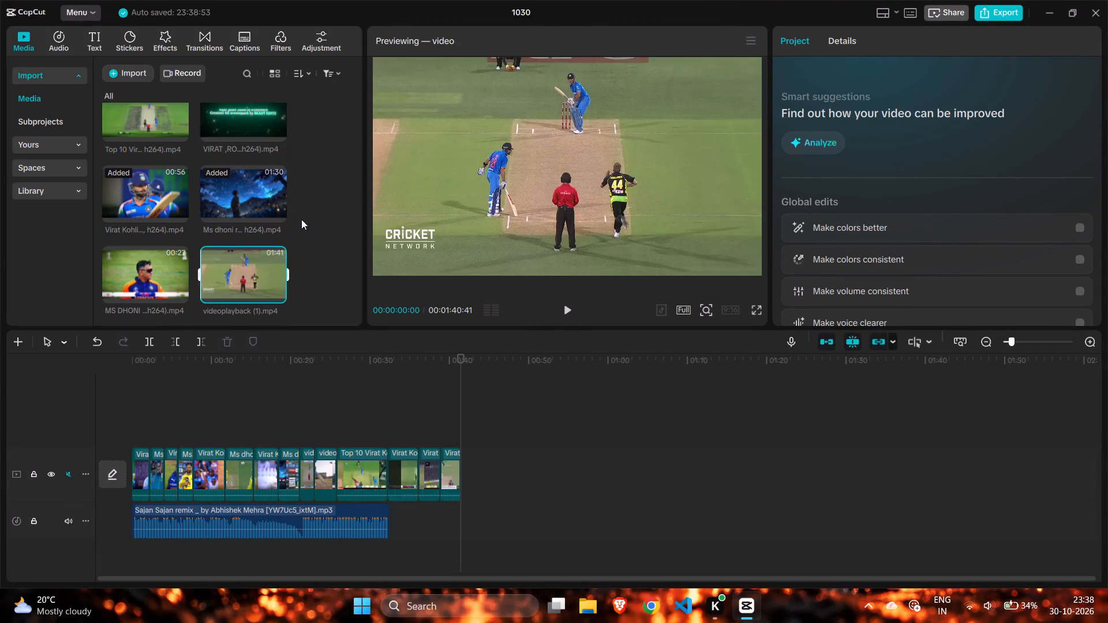
{"action": "left_click_drag", "start_coordinate": [234, 250], "coordinate": [473, 472]}
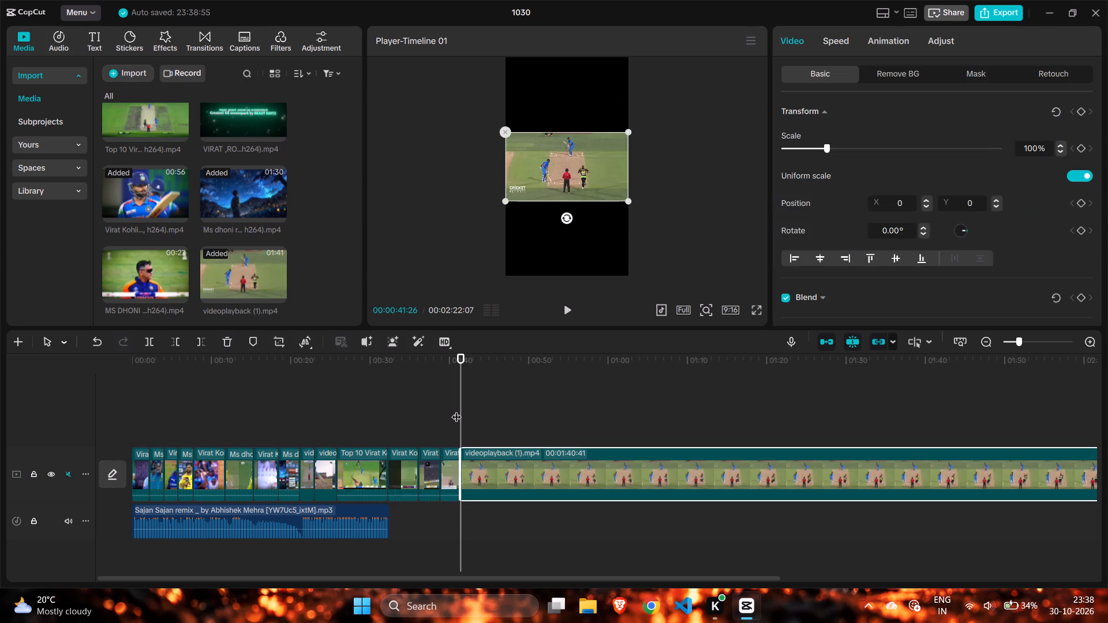
Enlarge the videoplayback (1) clip in the vertical frame to a uniform scale of 196%.
{"action": "left_click_drag", "start_coordinate": [629, 195], "coordinate": [642, 216]}
{"action": "left_click", "coordinate": [617, 201]}
{"action": "left_click", "coordinate": [612, 191]}
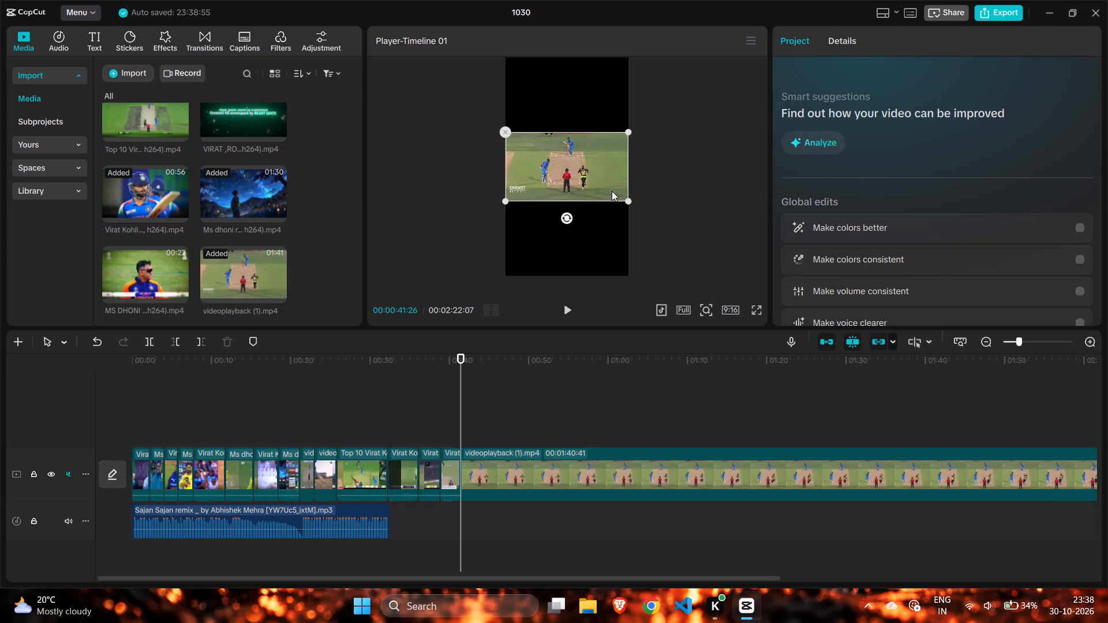
{"action": "left_click_drag", "start_coordinate": [624, 199], "coordinate": [694, 286]}
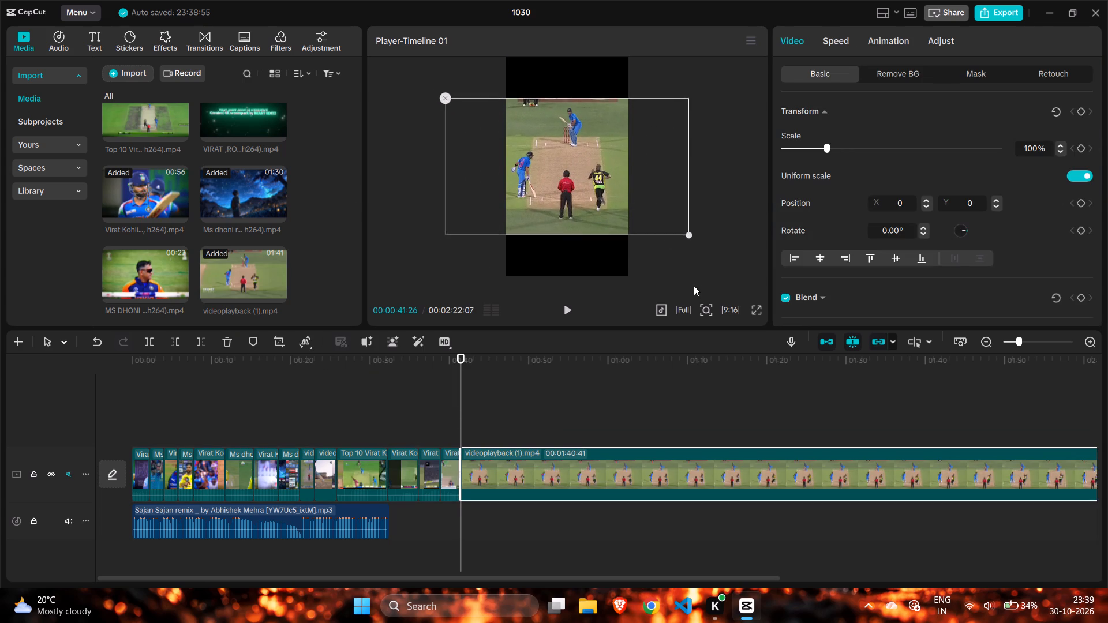
{"action": "left_click_drag", "start_coordinate": [694, 286], "coordinate": [697, 290]}
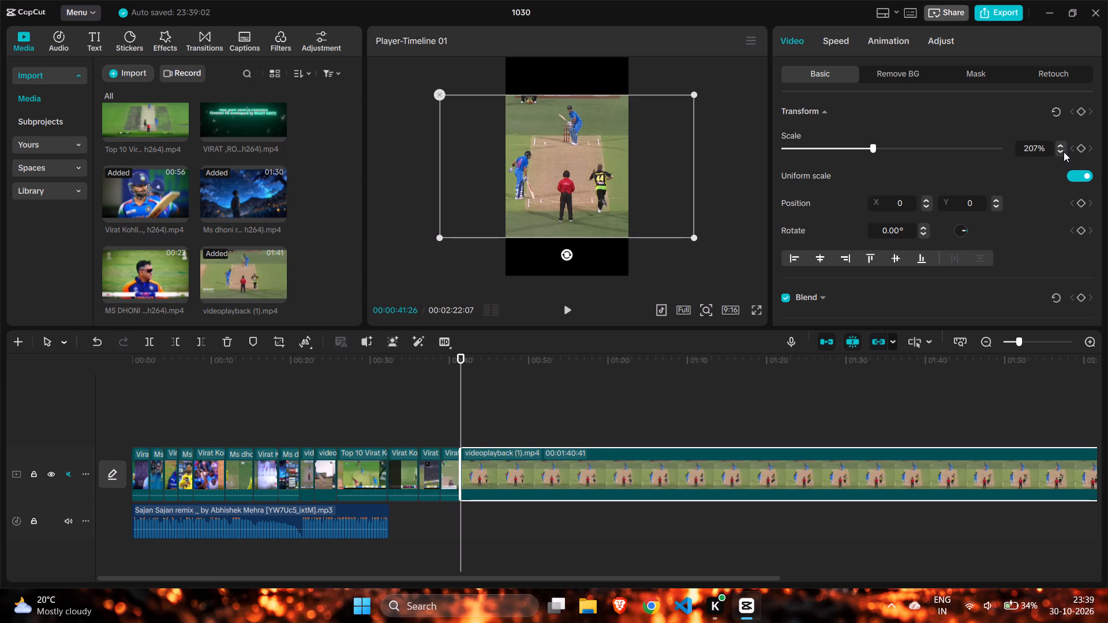
{"action": "left_click", "coordinate": [1064, 152]}
{"action": "triple_click", "coordinate": [1064, 152]}
{"action": "triple_click", "coordinate": [1064, 152]}
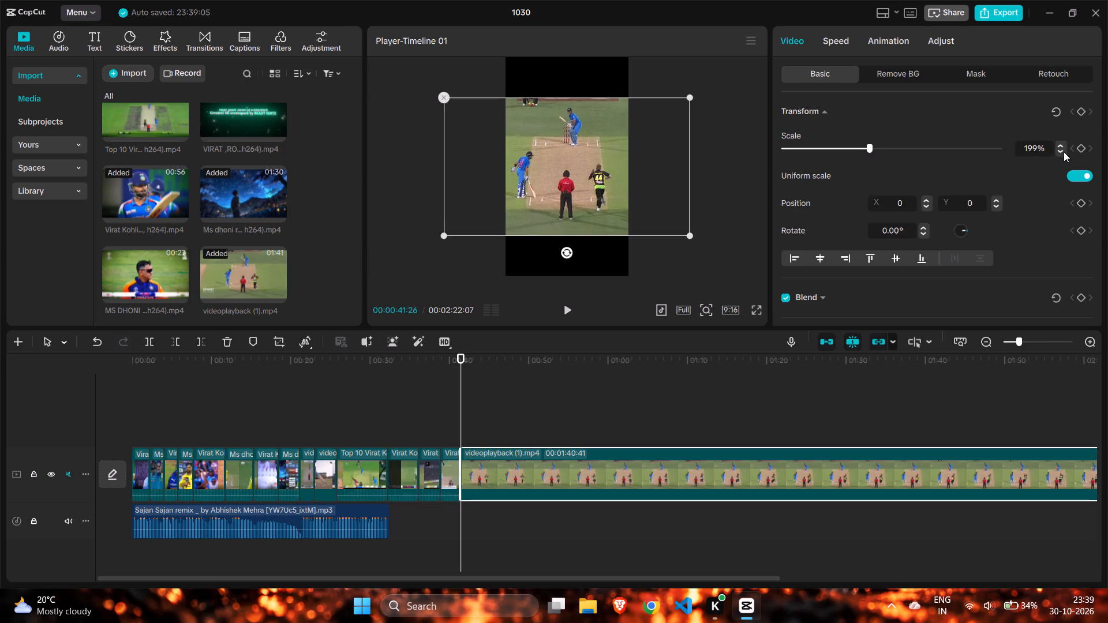
{"action": "triple_click", "coordinate": [1064, 152]}
{"action": "left_click", "coordinate": [1064, 152]}
{"action": "left_click", "coordinate": [1060, 143]}
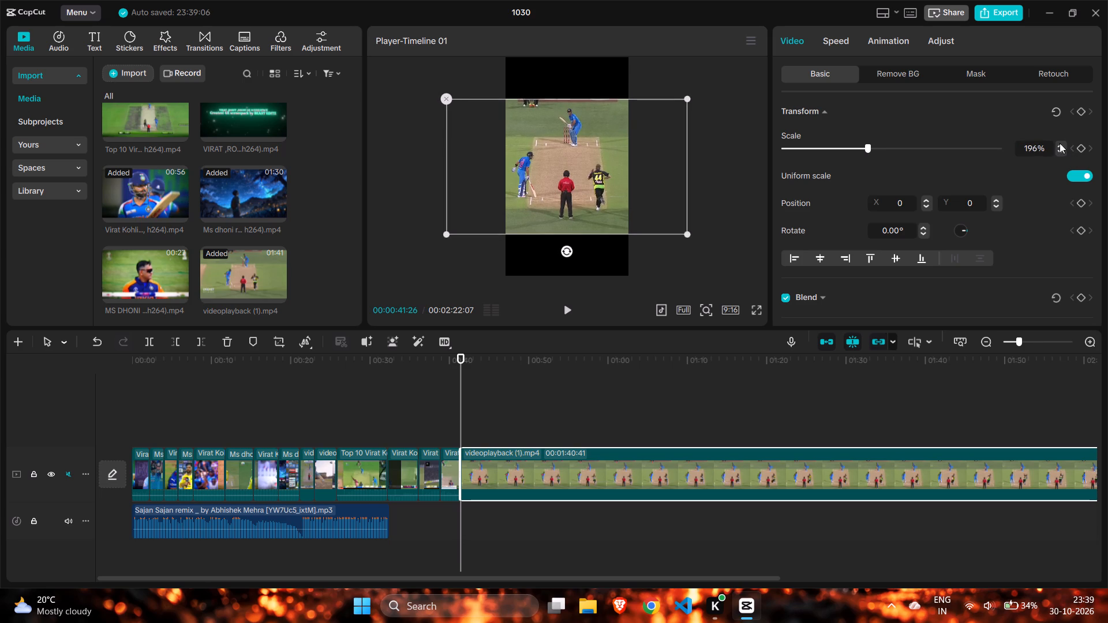
Trim the first few frames off the start of the videoplayback (1) clip, leaving a duration of 00:01:40:25.
{"action": "left_click", "coordinate": [466, 381]}
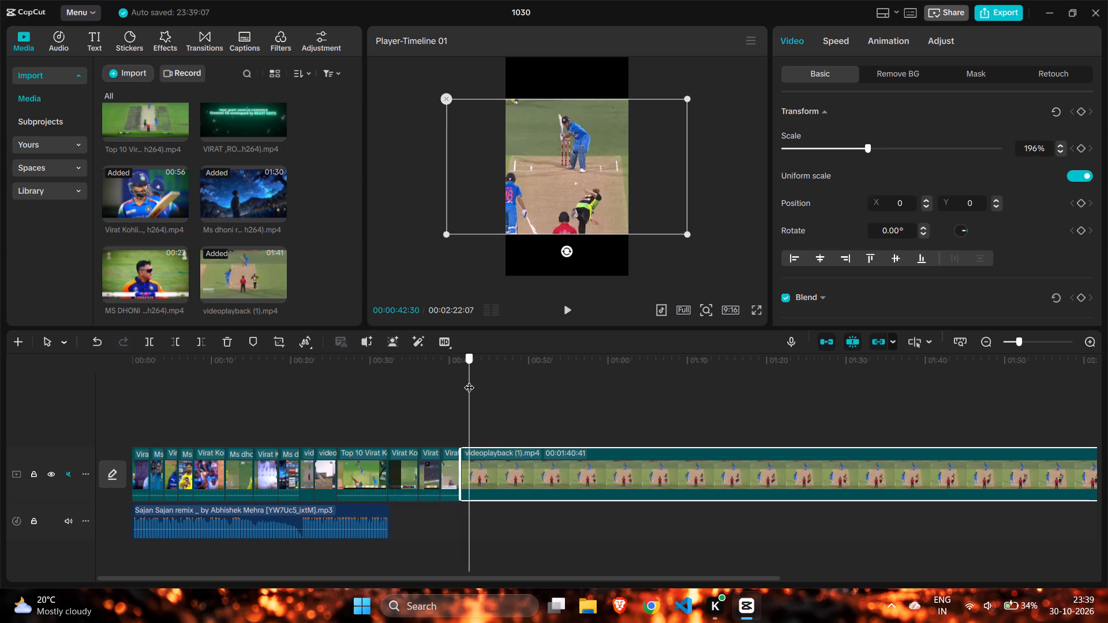
{"action": "left_click", "coordinate": [462, 452]}
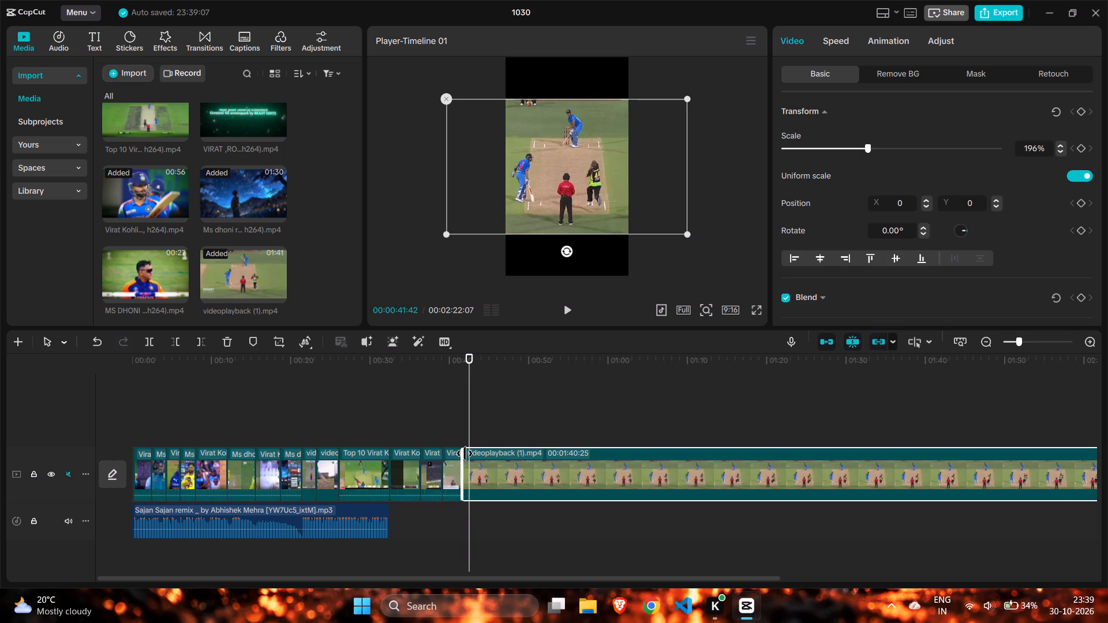
{"action": "left_click", "coordinate": [465, 453]}
Split the videoplayback (1) clip at 00:00:46:47, on the crowd shot following the first Dhoni six.
{"action": "left_click", "coordinate": [463, 414]}
{"action": "left_click_drag", "start_coordinate": [463, 414], "coordinate": [478, 411]}
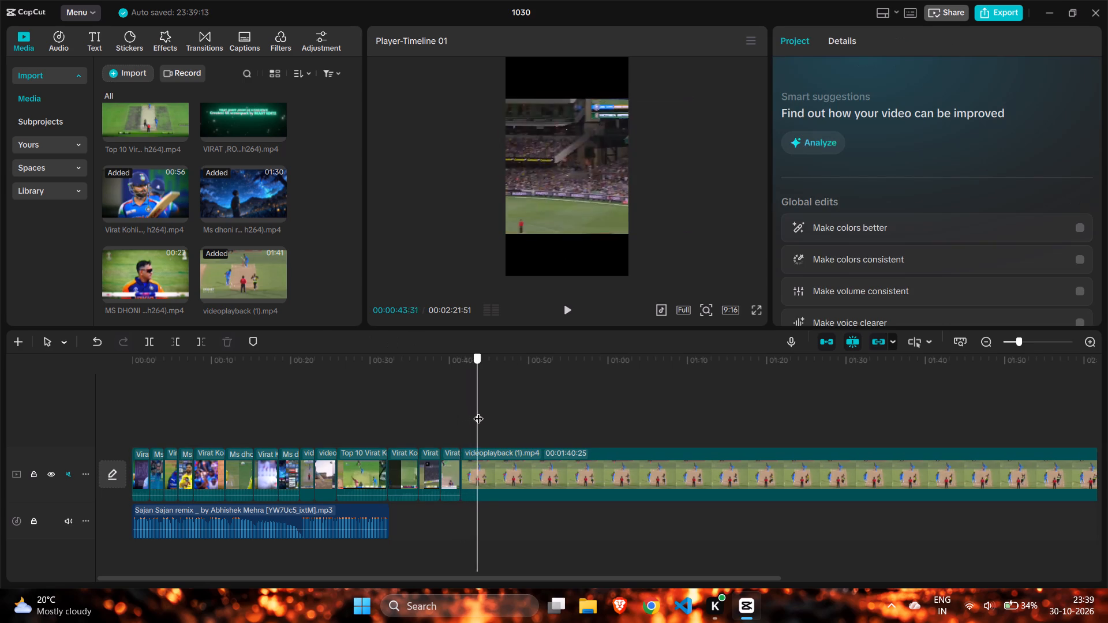
{"action": "left_click_drag", "start_coordinate": [478, 411], "coordinate": [509, 416]}
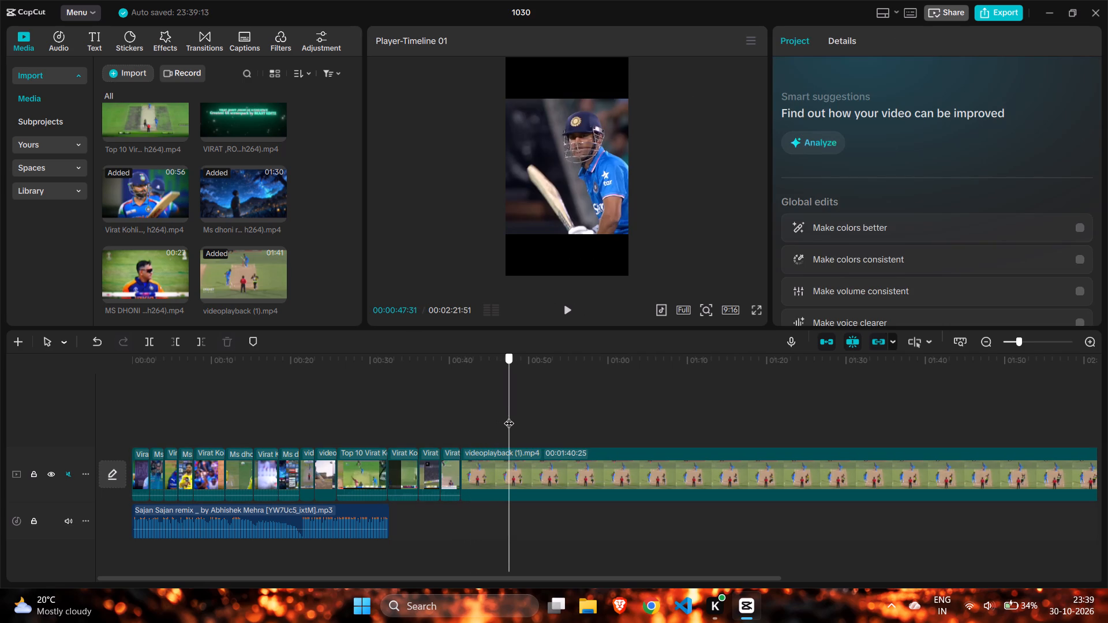
{"action": "left_click_drag", "start_coordinate": [509, 416], "coordinate": [503, 418]}
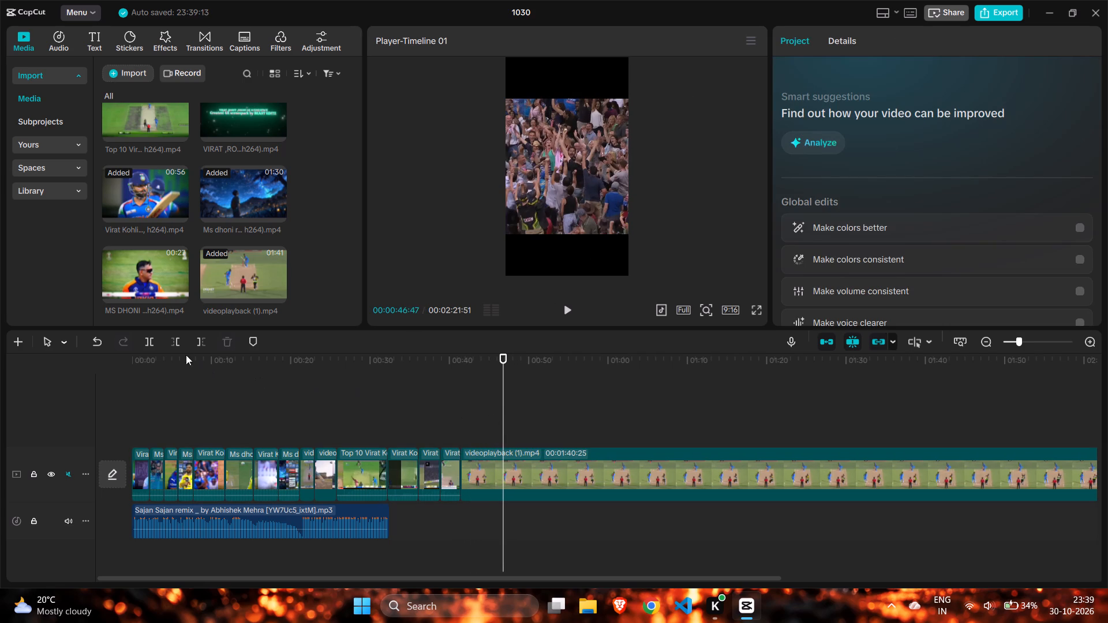
{"action": "left_click", "coordinate": [149, 344]}
Find another Dhoni six further along videoplayback (1) and split the clip at 00:01:52:07, just before the ball is bowled.
{"action": "left_click_drag", "start_coordinate": [506, 412], "coordinate": [521, 414]}
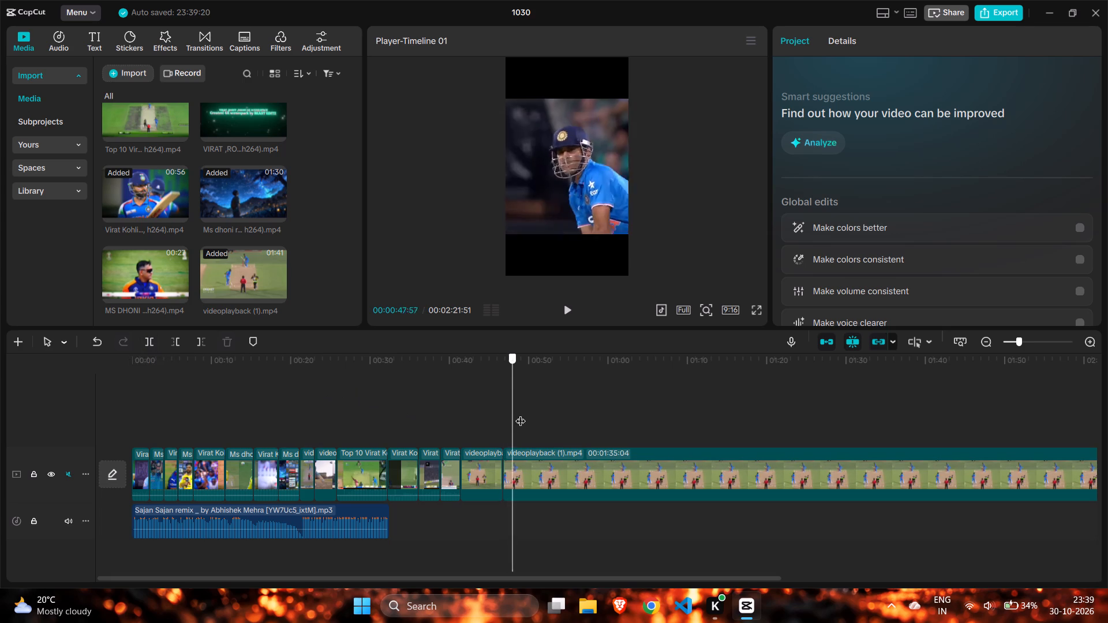
{"action": "left_click_drag", "start_coordinate": [521, 414], "coordinate": [725, 416]}
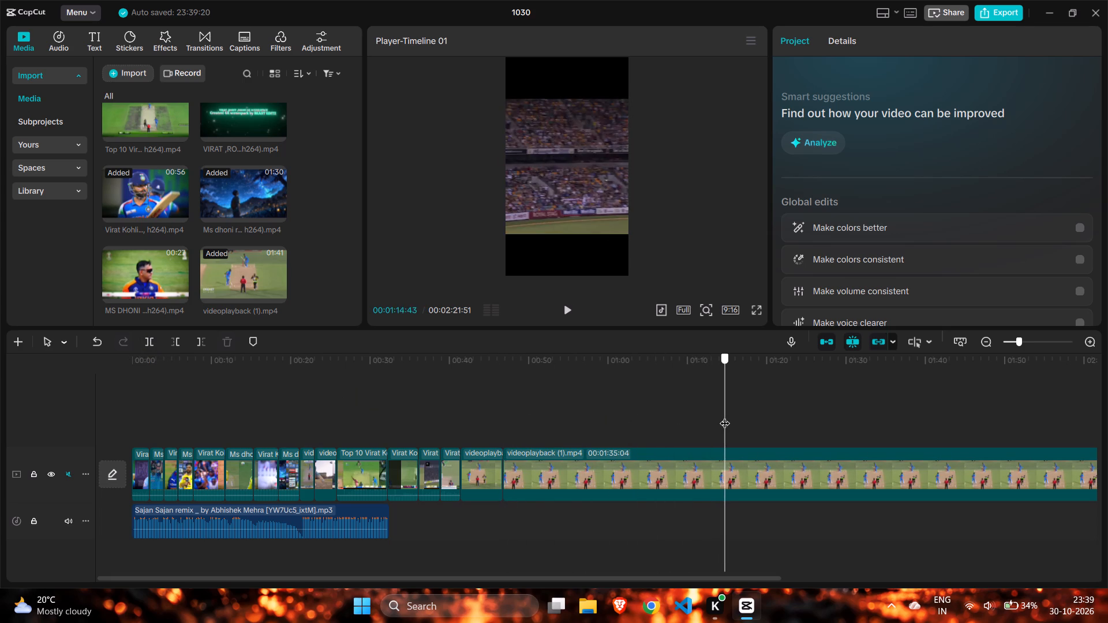
{"action": "left_click_drag", "start_coordinate": [725, 416], "coordinate": [748, 416]}
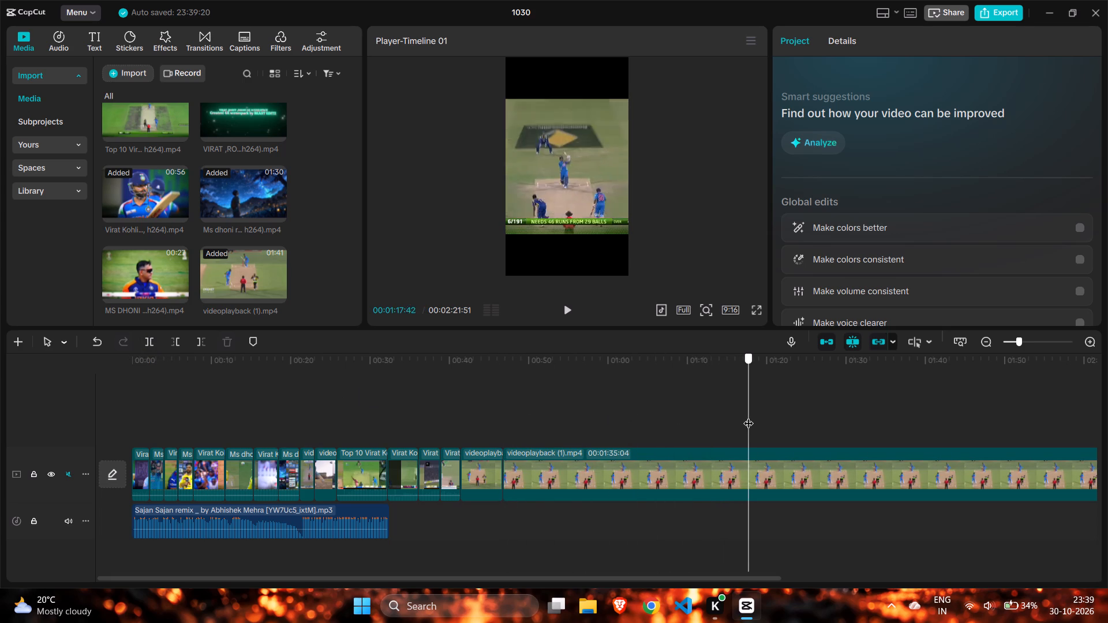
{"action": "left_click_drag", "start_coordinate": [748, 416], "coordinate": [794, 416]}
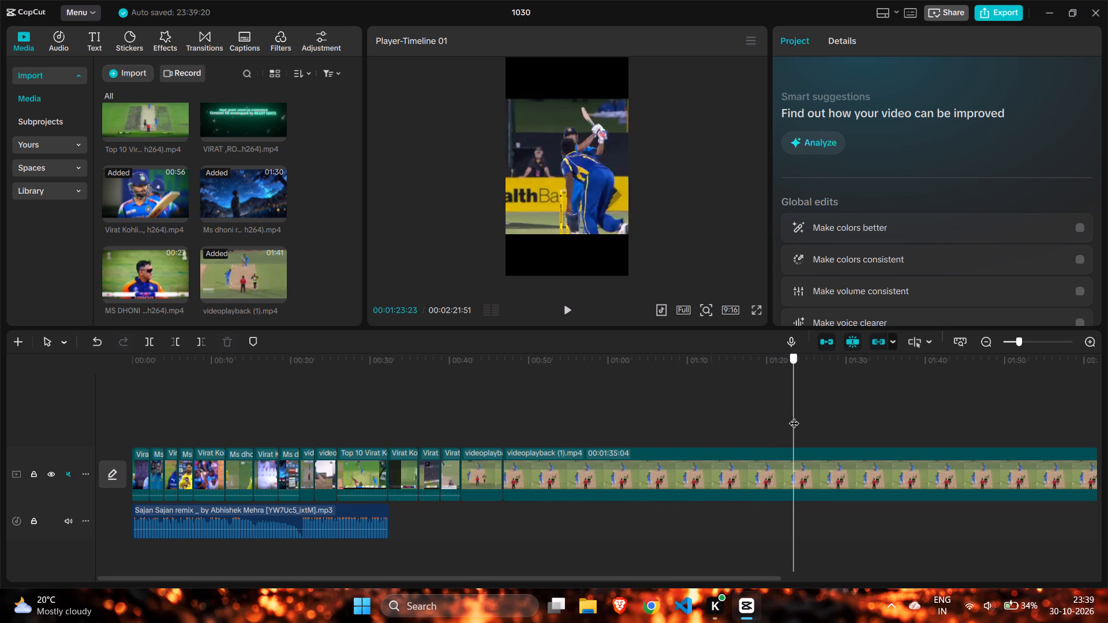
{"action": "left_click_drag", "start_coordinate": [794, 416], "coordinate": [829, 416]}
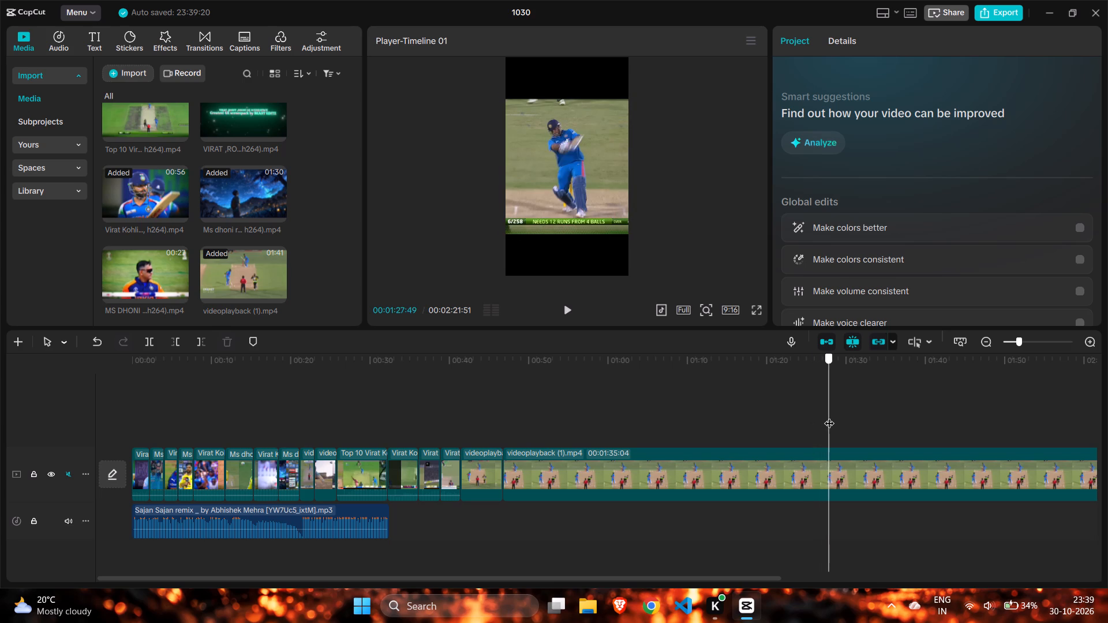
{"action": "left_click_drag", "start_coordinate": [829, 416], "coordinate": [874, 413]}
{"action": "scroll", "coordinate": [874, 413], "scroll_direction": "left", "scroll_amount": 2}
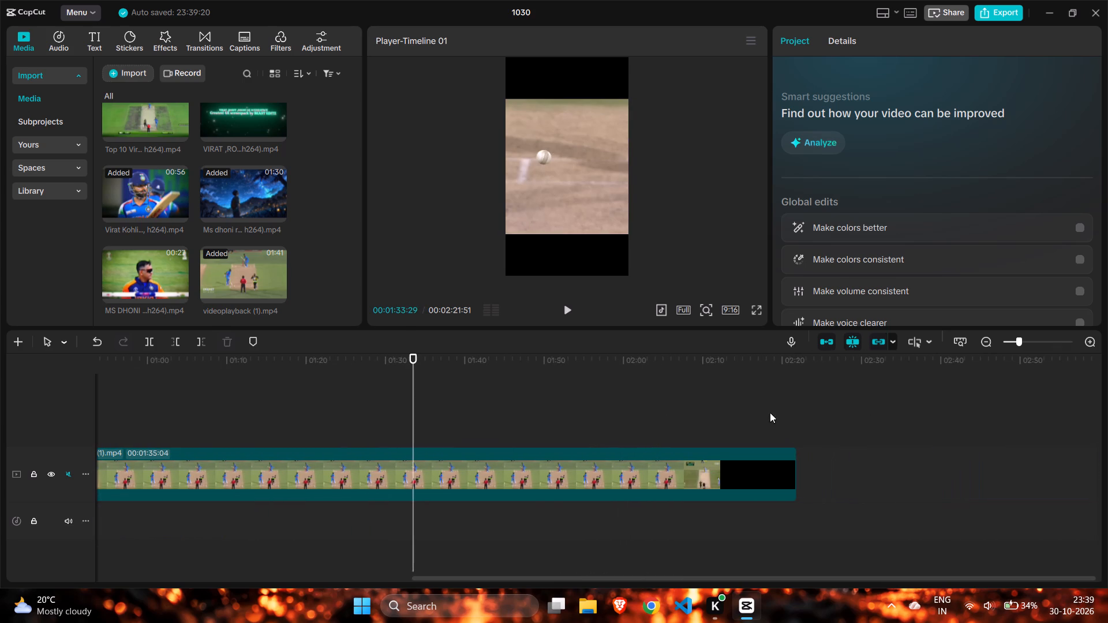
{"action": "left_click", "coordinate": [546, 412]}
{"action": "left_click_drag", "start_coordinate": [546, 412], "coordinate": [573, 418]}
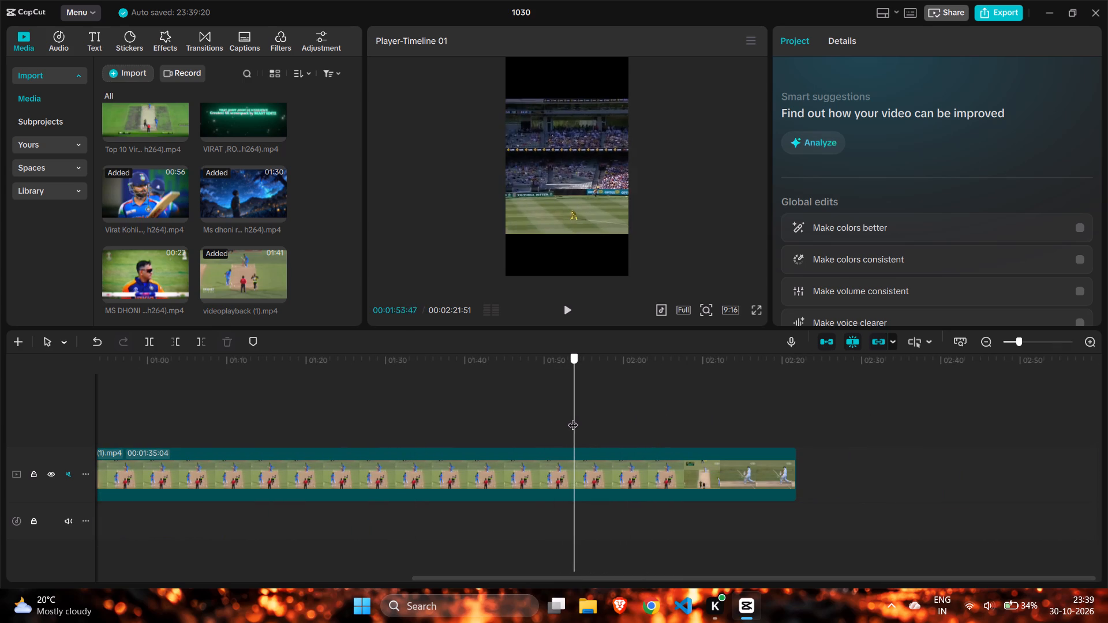
{"action": "left_click_drag", "start_coordinate": [573, 418], "coordinate": [552, 419]}
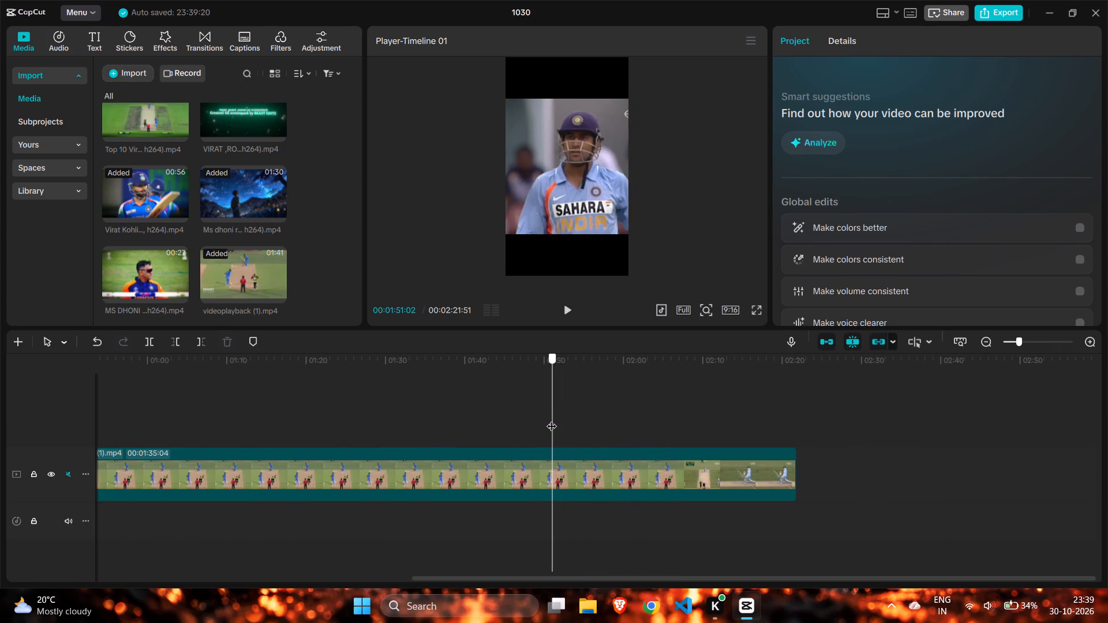
{"action": "left_click_drag", "start_coordinate": [552, 419], "coordinate": [557, 419]}
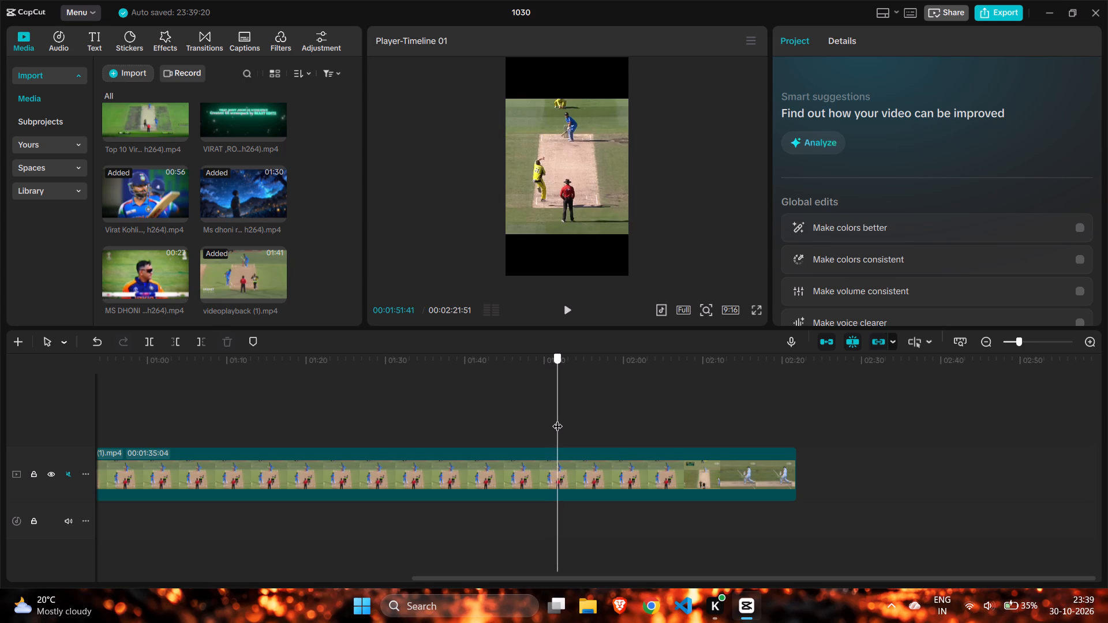
{"action": "left_click_drag", "start_coordinate": [557, 419], "coordinate": [563, 419]}
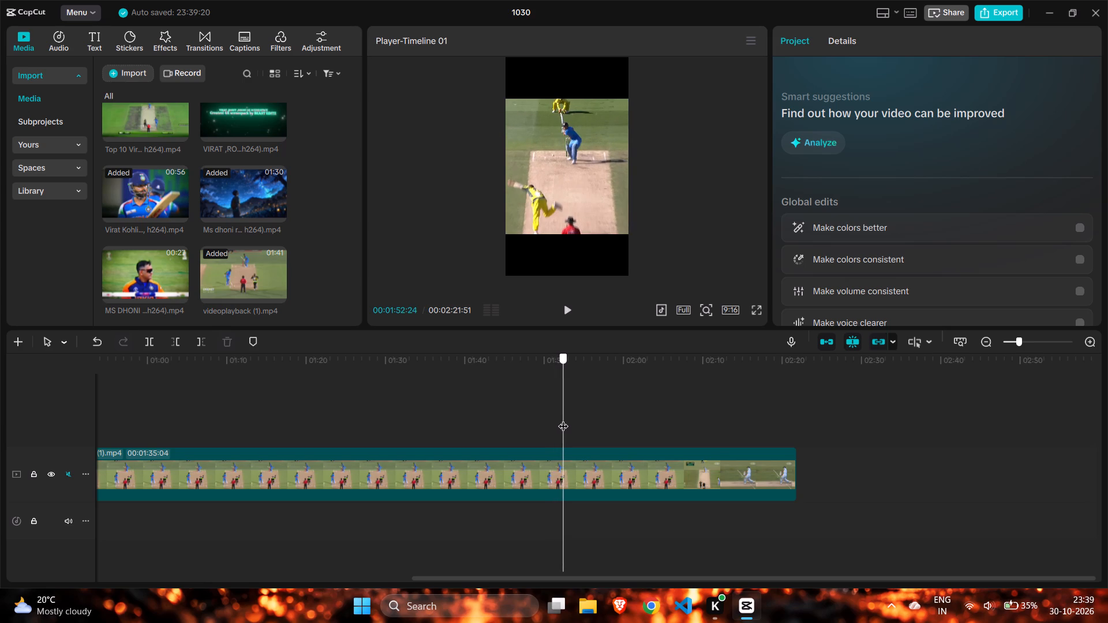
{"action": "left_click_drag", "start_coordinate": [563, 419], "coordinate": [561, 420]}
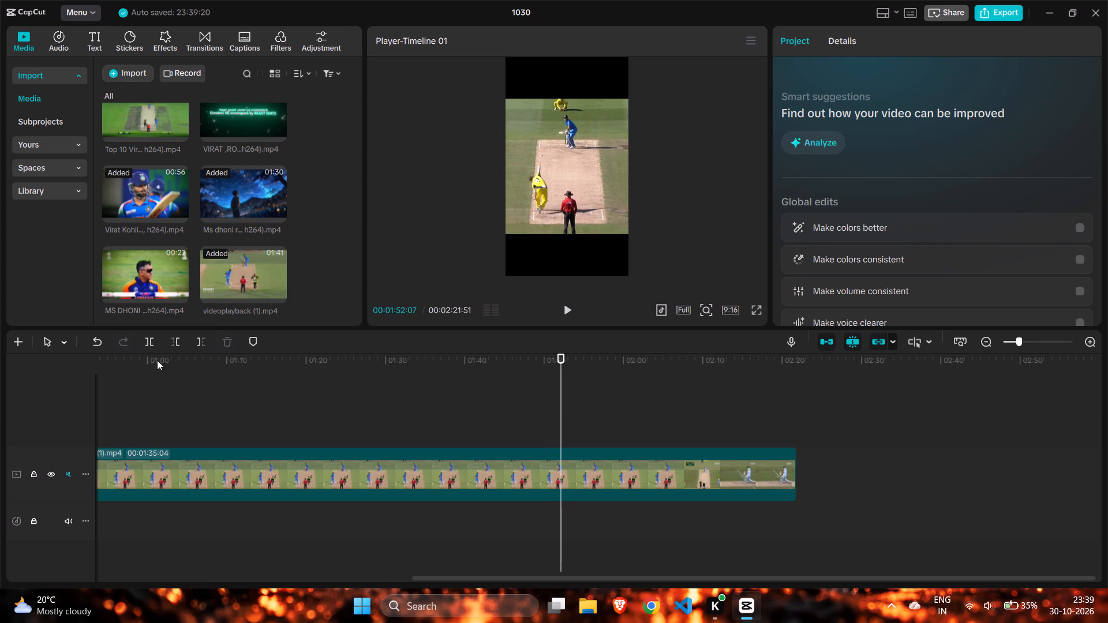
{"action": "left_click", "coordinate": [152, 346]}
Split the clip at 00:01:56:03, on the crowd shot after the chosen Dhoni six, and delete the remaining footage behind it.
{"action": "left_click_drag", "start_coordinate": [557, 412], "coordinate": [568, 412]}
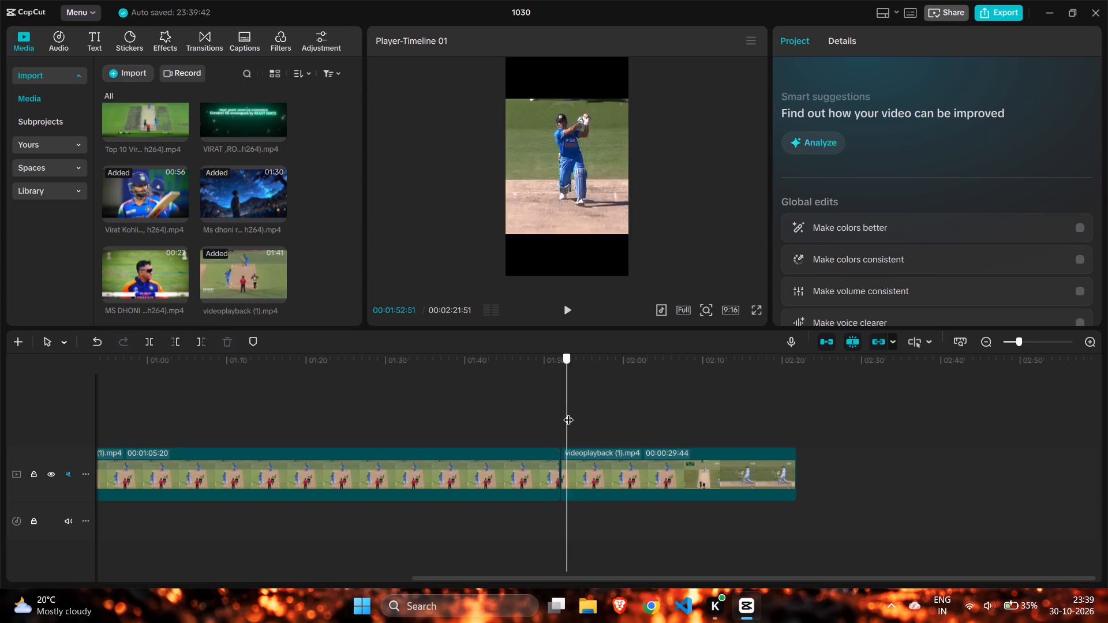
{"action": "left_click_drag", "start_coordinate": [568, 412], "coordinate": [592, 419]}
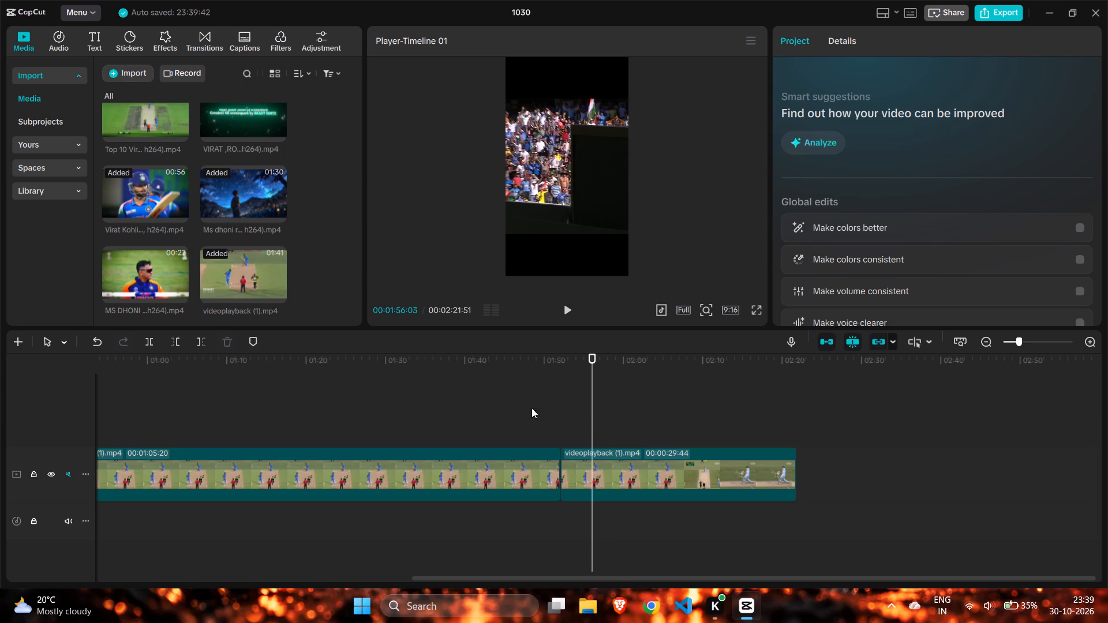
{"action": "left_click", "coordinate": [152, 339]}
{"action": "left_click_drag", "start_coordinate": [592, 412], "coordinate": [594, 412]}
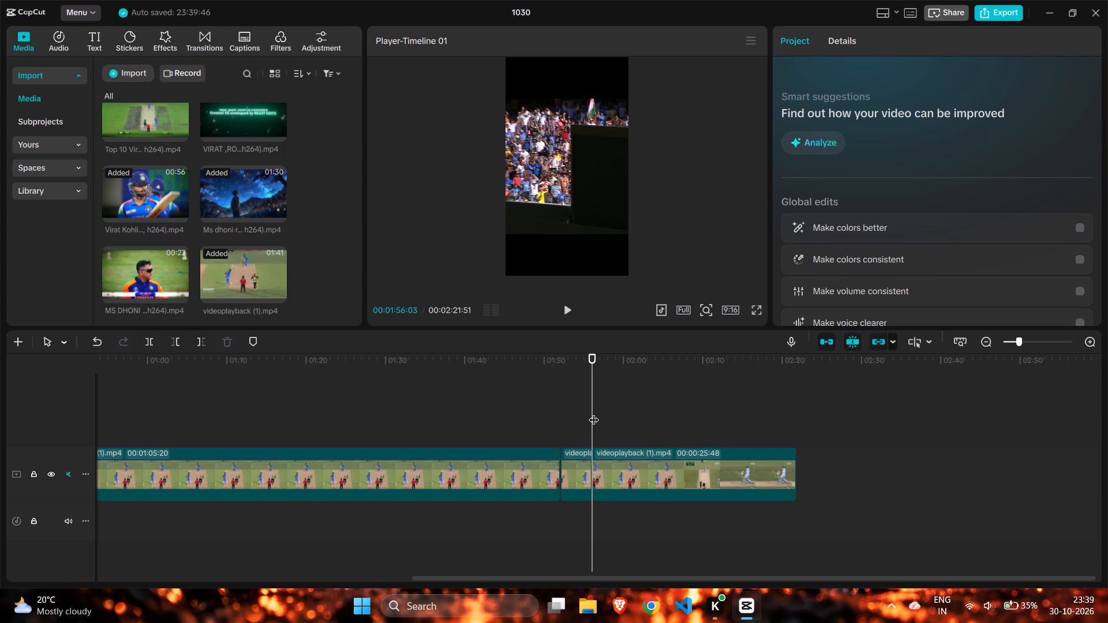
{"action": "left_click_drag", "start_coordinate": [594, 412], "coordinate": [608, 416]}
{"action": "double_click", "coordinate": [641, 469]}
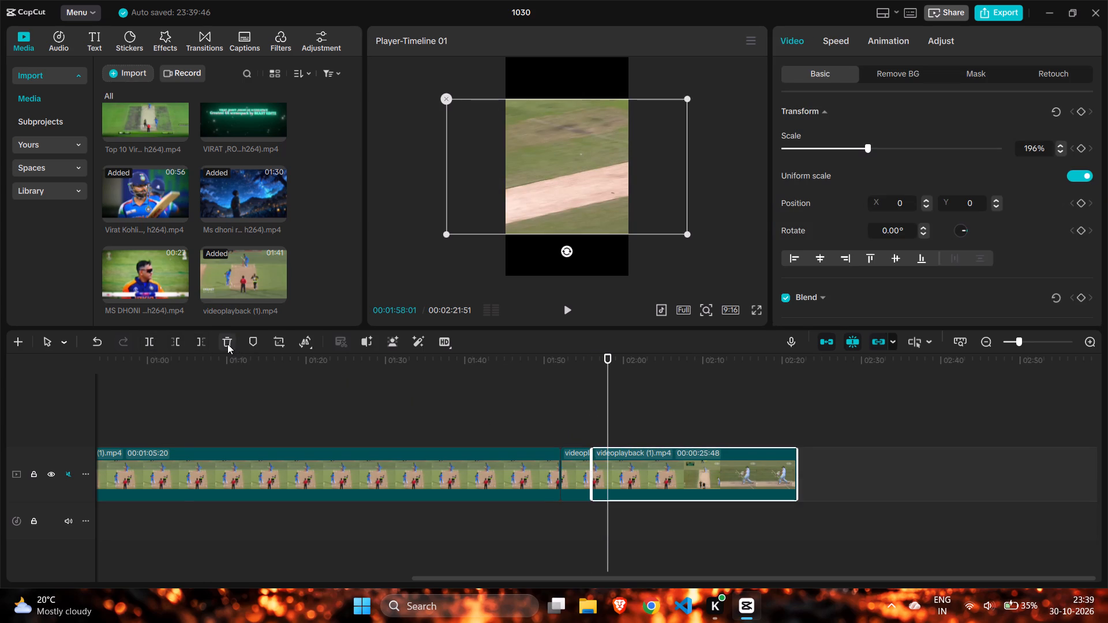
{"action": "left_click", "coordinate": [227, 344]}
Delete the 00:01:05:20 middle section of videoplayback (1) that lies between the two isolated Dhoni sixes.
{"action": "left_click", "coordinate": [307, 381]}
{"action": "left_click_drag", "start_coordinate": [308, 381], "coordinate": [335, 392]}
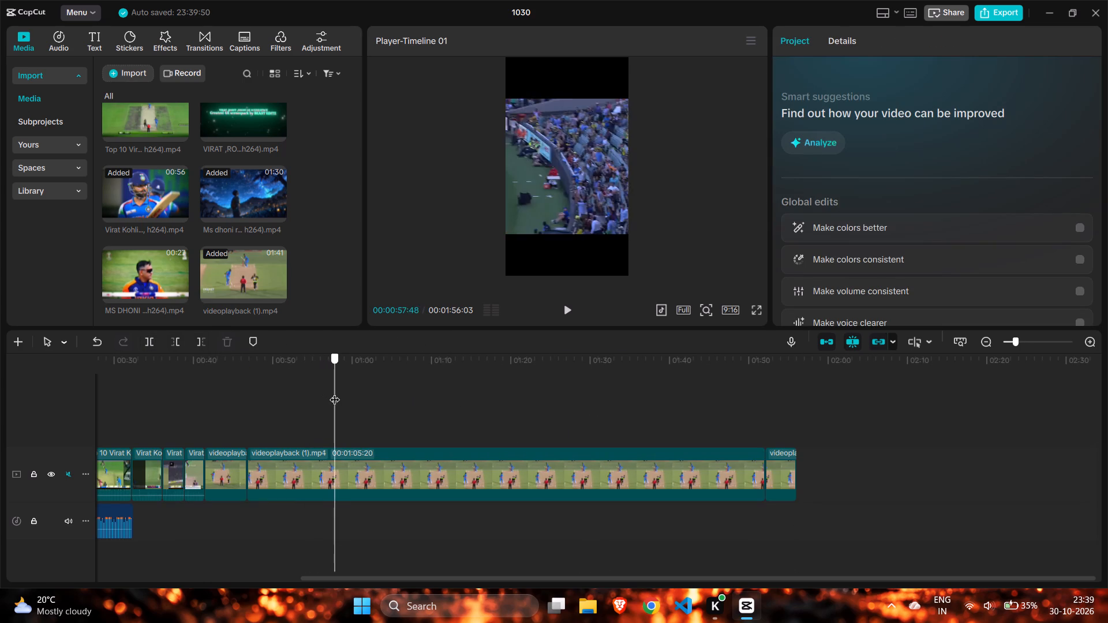
{"action": "left_click_drag", "start_coordinate": [335, 392], "coordinate": [312, 396]}
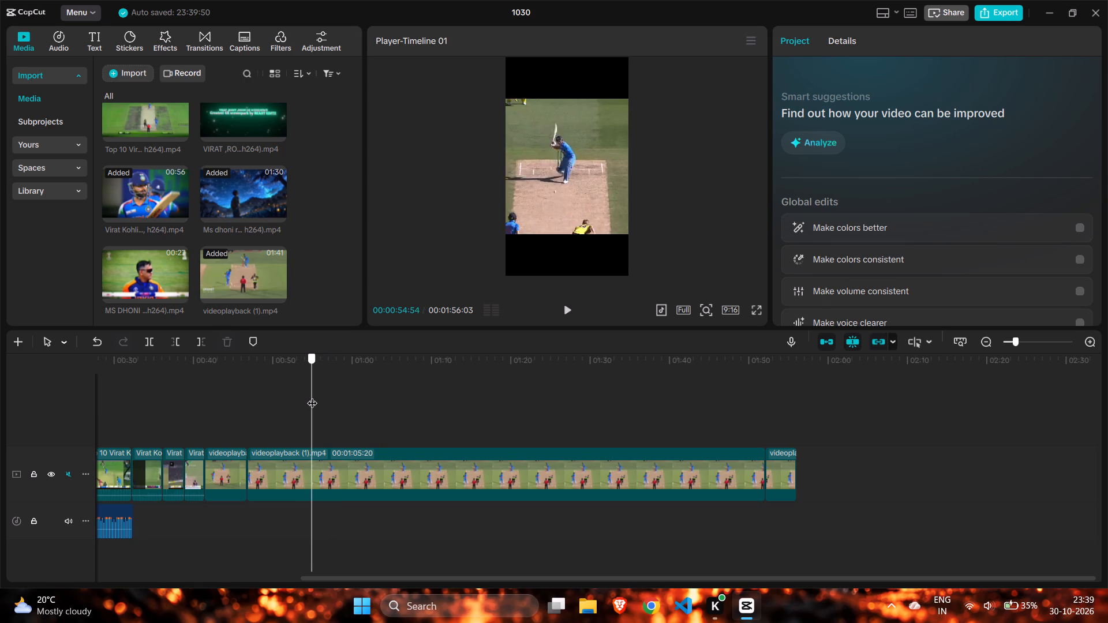
{"action": "left_click_drag", "start_coordinate": [312, 396], "coordinate": [326, 400]}
{"action": "left_click", "coordinate": [350, 459]}
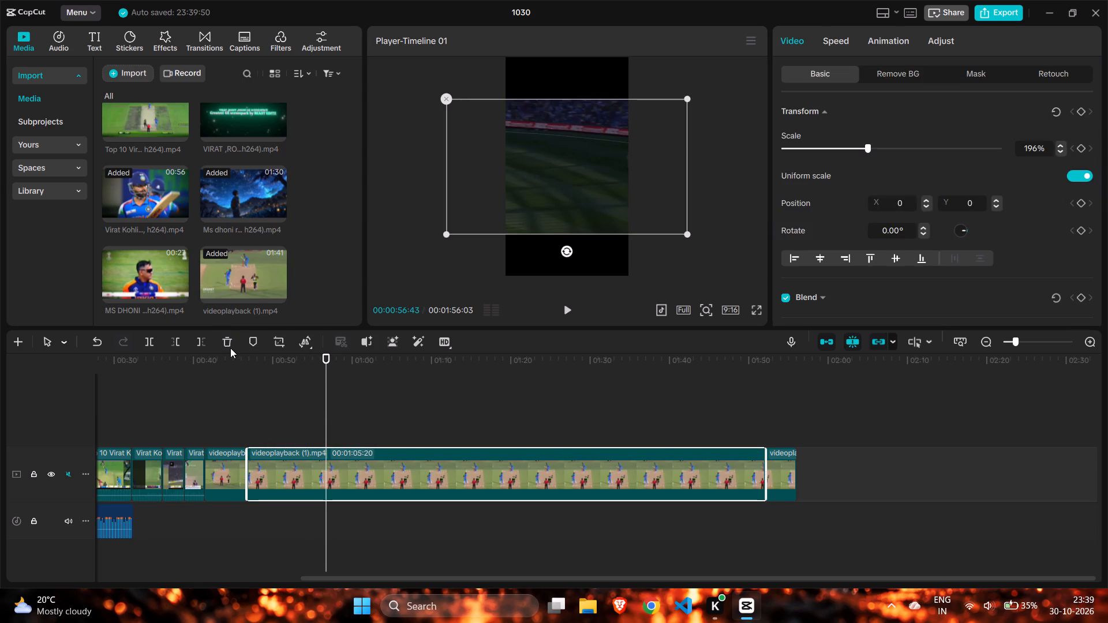
{"action": "left_click", "coordinate": [229, 346]}
Trim about half a second off the start of the Top 10 Virat Kohli Best Sixes clip, so it opens on the bowler's delivery.
{"action": "left_click", "coordinate": [233, 380]}
{"action": "left_click_drag", "start_coordinate": [233, 380], "coordinate": [405, 424]}
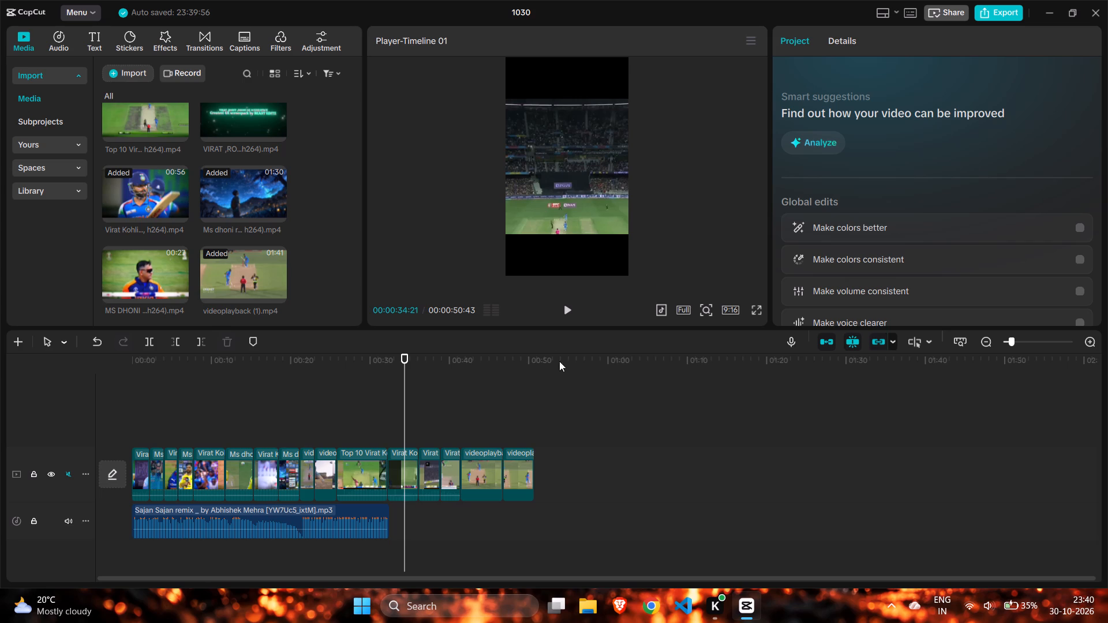
{"action": "left_click", "coordinate": [296, 392]}
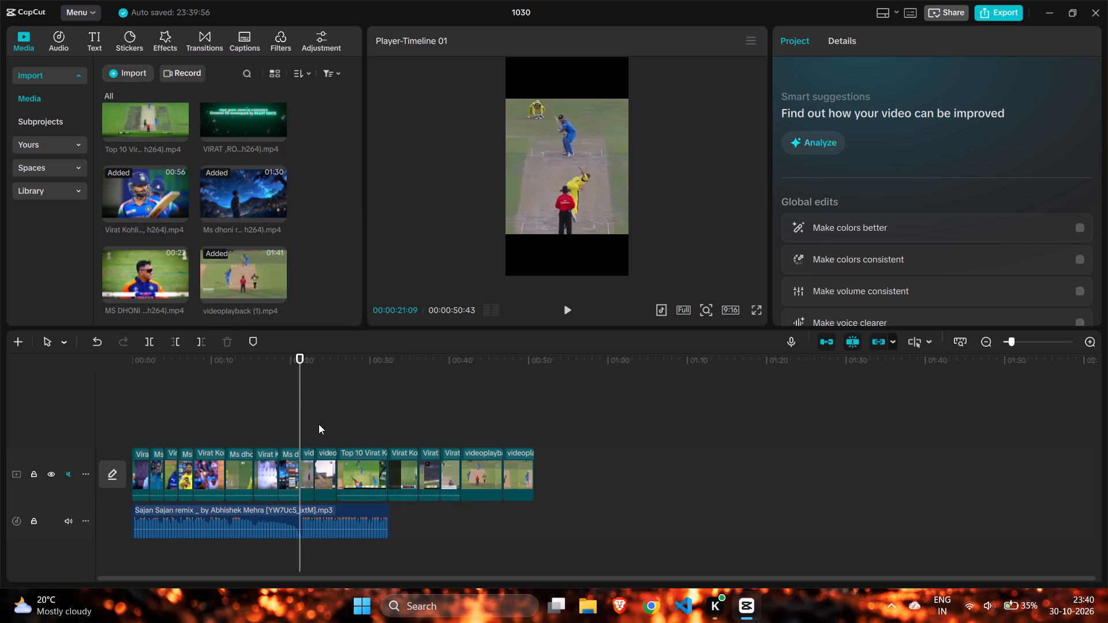
{"action": "scroll", "coordinate": [319, 424], "scroll_direction": "up", "scroll_amount": 7, "text": "ctrl"}
{"action": "left_click", "coordinate": [519, 428]}
{"action": "left_click_drag", "start_coordinate": [522, 424], "coordinate": [530, 425]}
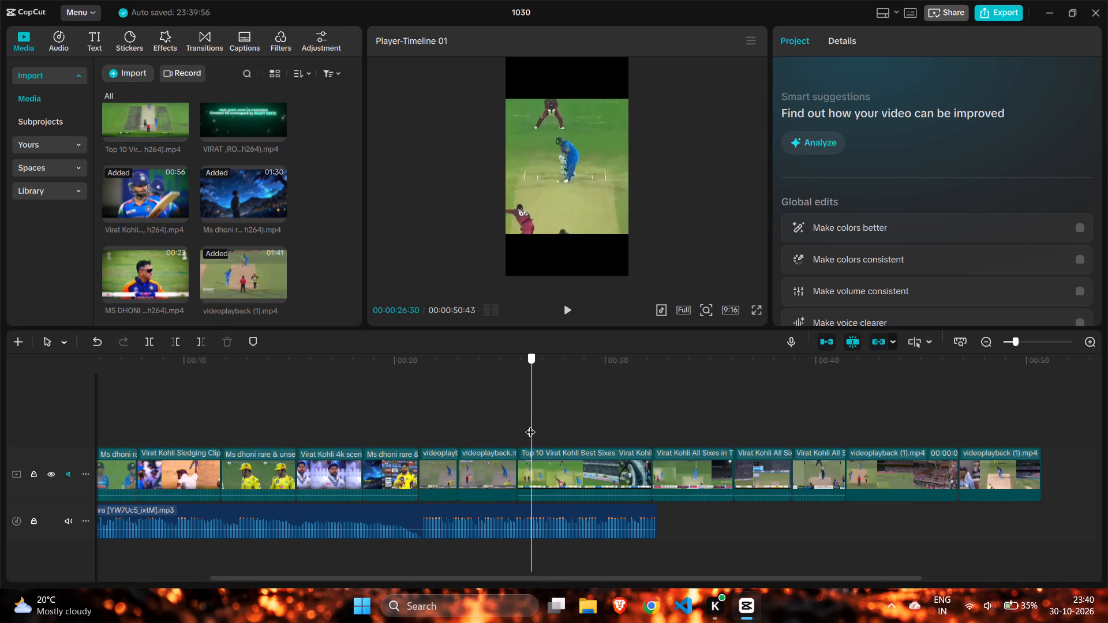
{"action": "left_click_drag", "start_coordinate": [530, 425], "coordinate": [529, 425]}
{"action": "left_click", "coordinate": [530, 483]}
{"action": "left_click_drag", "start_coordinate": [519, 467], "coordinate": [526, 467]}
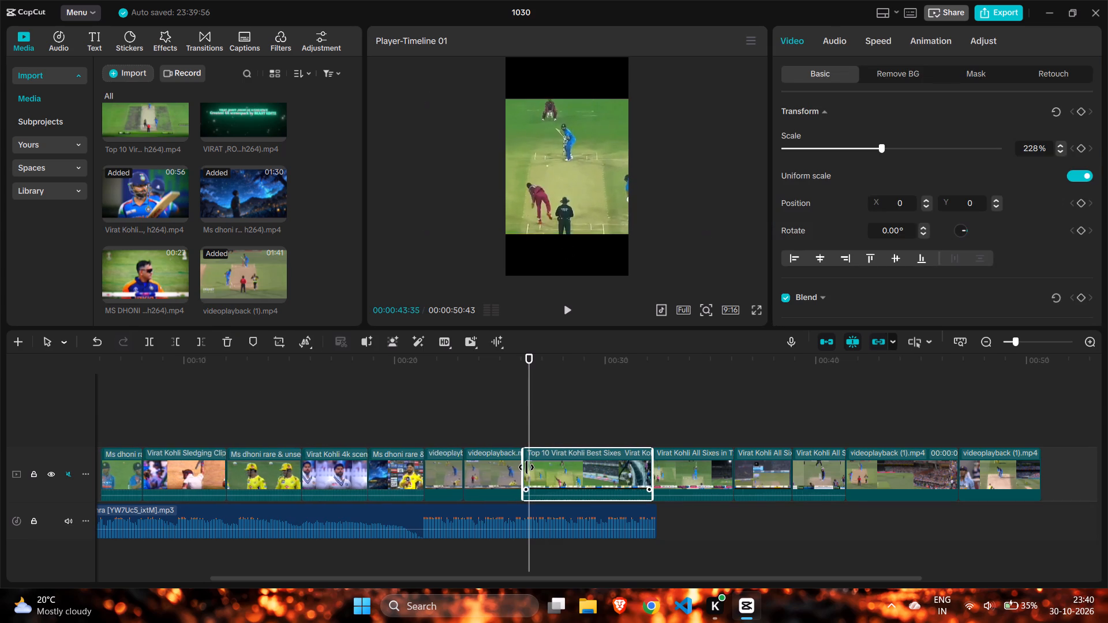
{"action": "left_click_drag", "start_coordinate": [526, 467], "coordinate": [528, 467]}
Trim the end of the Top 10 Virat Kohli Best Sixes clip back to 00:00:28:17, as the ball flies to the boundary.
{"action": "left_click", "coordinate": [515, 424]}
{"action": "left_click_drag", "start_coordinate": [515, 424], "coordinate": [525, 426]}
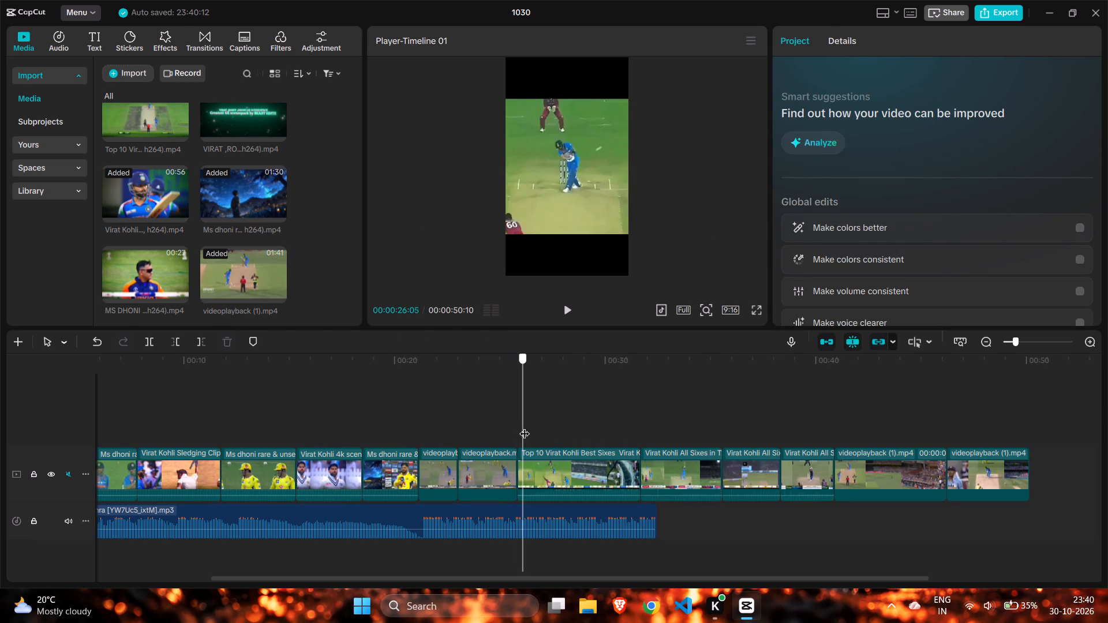
{"action": "left_click_drag", "start_coordinate": [525, 426], "coordinate": [550, 439]}
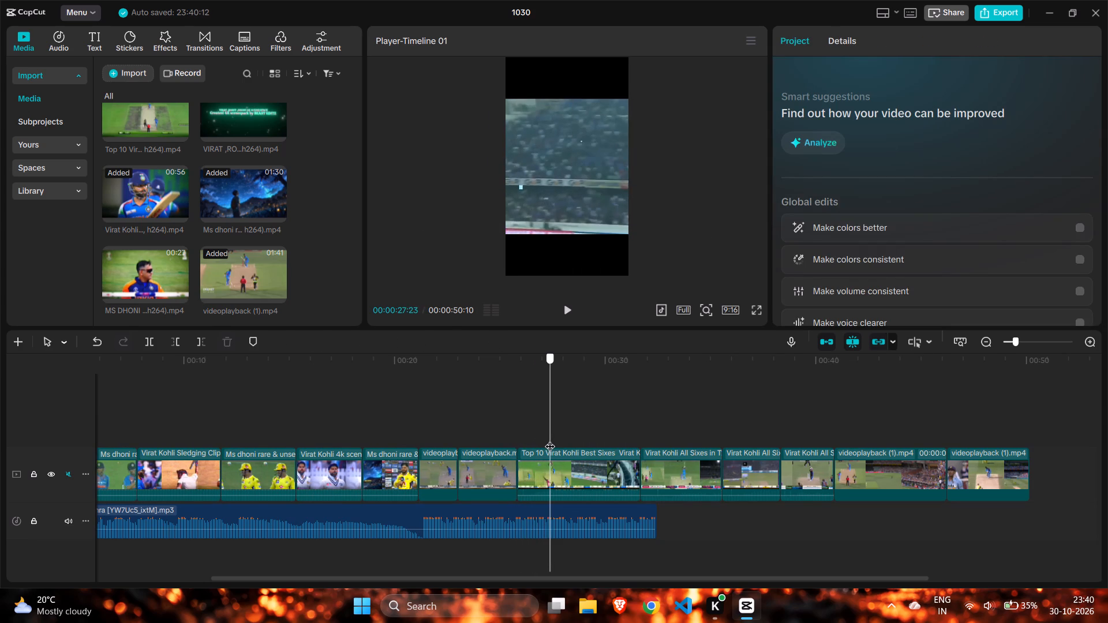
{"action": "left_click_drag", "start_coordinate": [550, 439], "coordinate": [557, 445]}
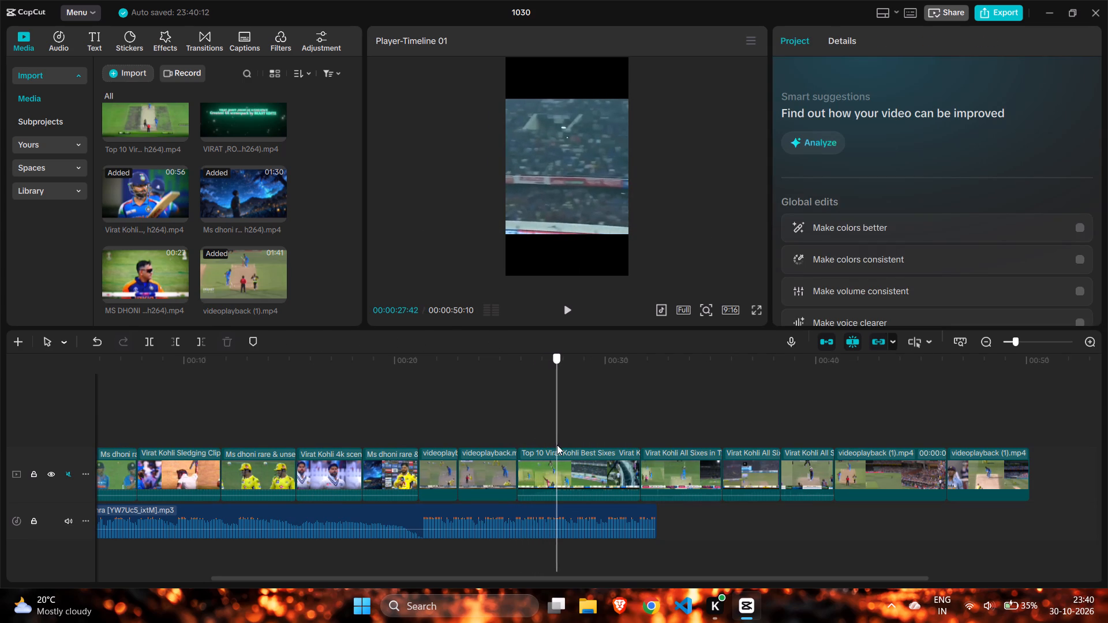
{"action": "left_click_drag", "start_coordinate": [557, 445], "coordinate": [569, 456]}
{"action": "left_click", "coordinate": [569, 456]}
{"action": "left_click", "coordinate": [573, 466]}
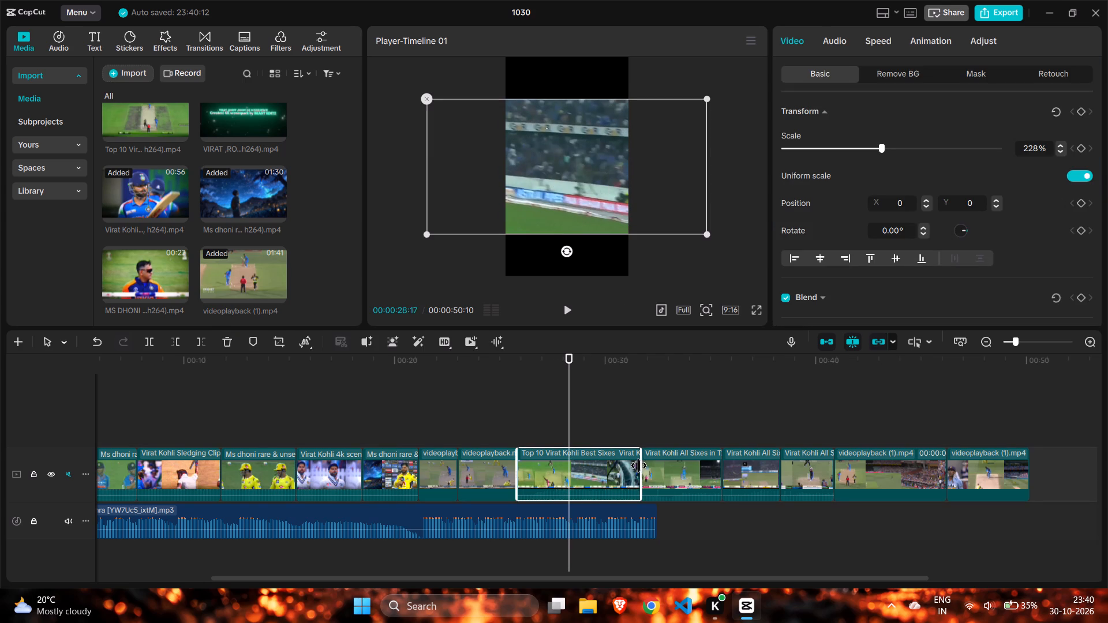
{"action": "left_click_drag", "start_coordinate": [639, 466], "coordinate": [570, 467]}
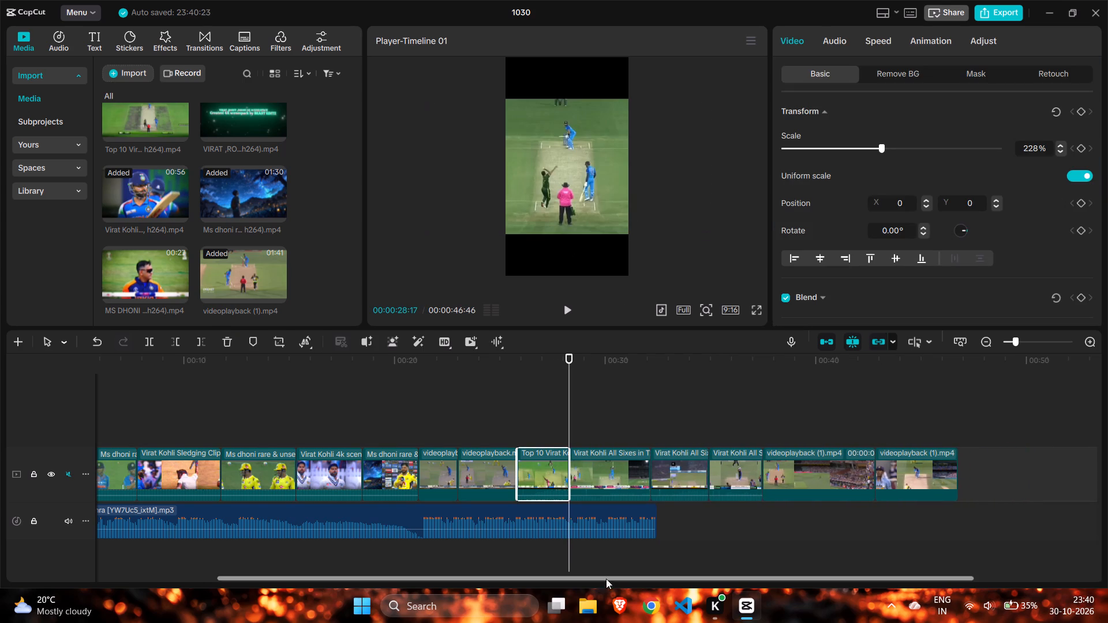
Switch to Google Chrome, search for "what is earning cap in kuro earning app", and read the AI overview.
{"action": "left_click", "coordinate": [649, 607]}
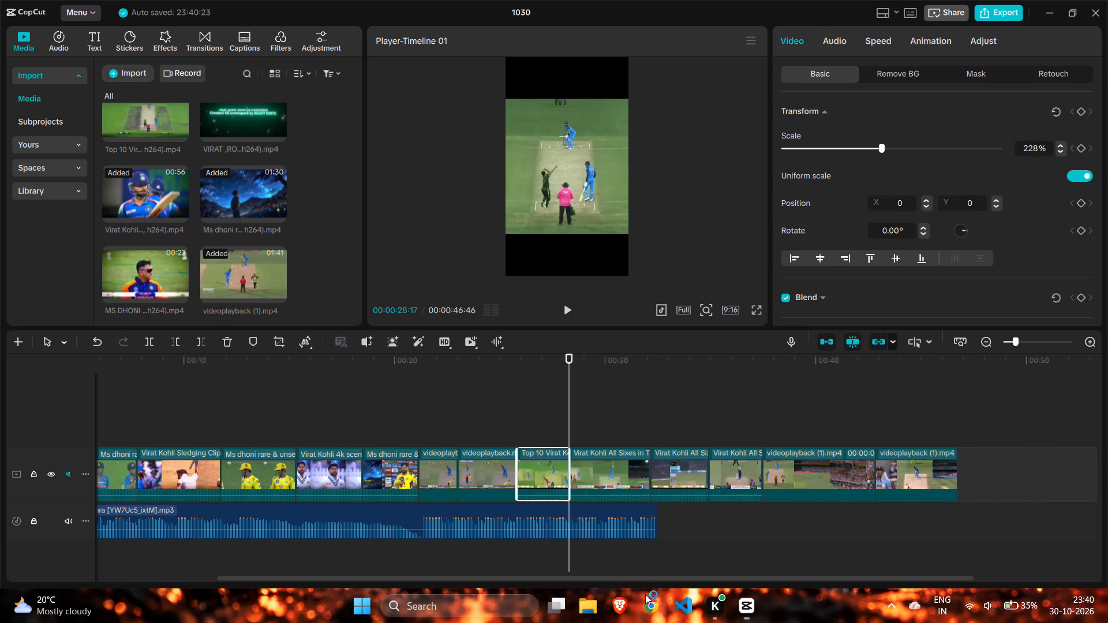
{"action": "left_click", "coordinate": [478, 279]}
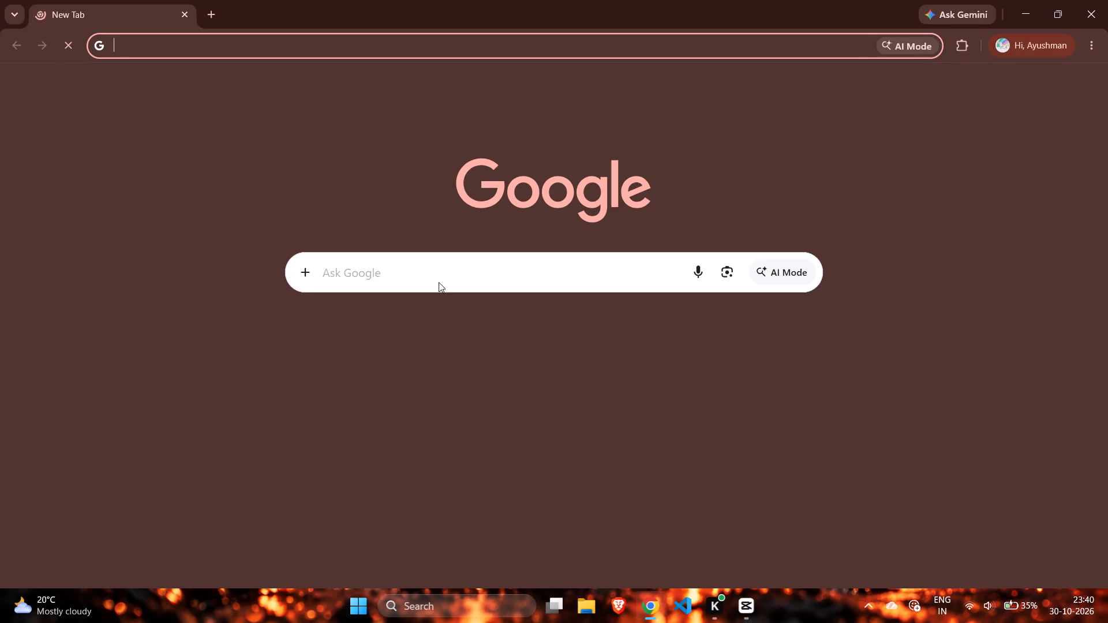
{"action": "left_click", "coordinate": [435, 287]}
{"action": "type", "text": "whha"}
{"action": "key", "text": "BackSpace"}
{"action": "key", "text": "BackSpace"}
{"action": "type", "text": "at is earning cap in kuro earning app"}
{"action": "key", "text": "Return"}
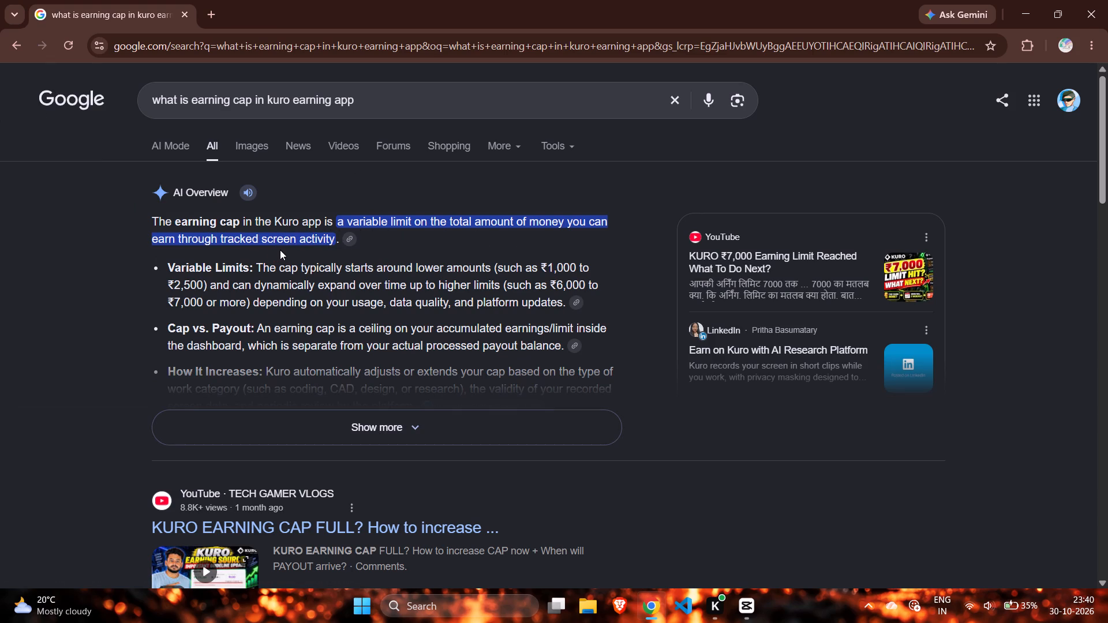
{"action": "left_click", "coordinate": [309, 418]}
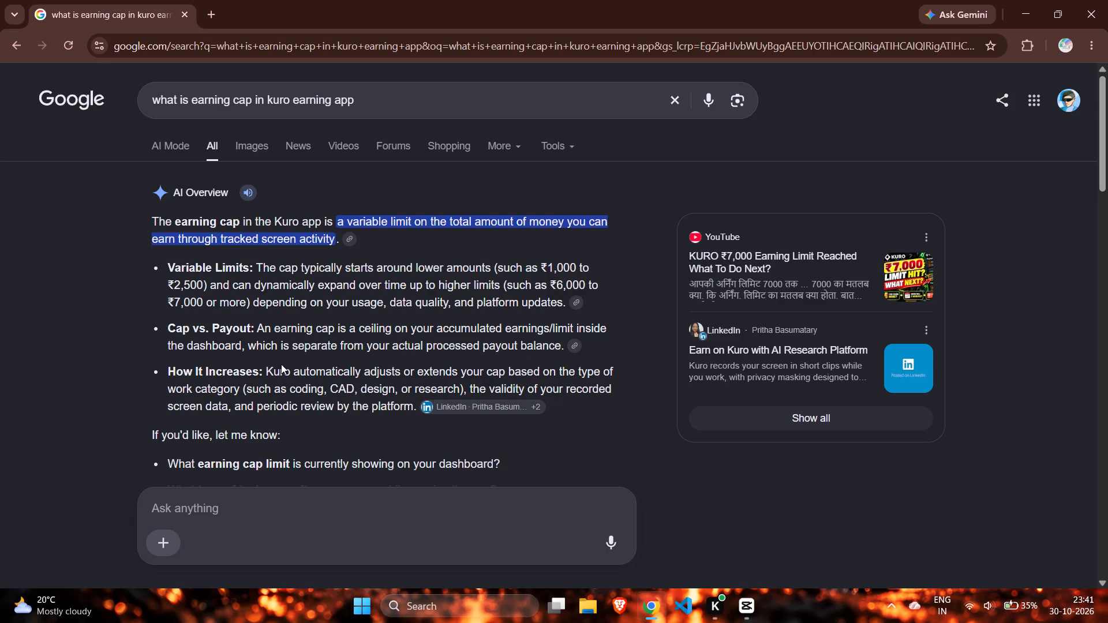
{"action": "scroll", "coordinate": [449, 337], "scroll_direction": "up", "scroll_amount": 2}
{"action": "scroll", "coordinate": [268, 321], "scroll_direction": "up", "scroll_amount": 4}
{"action": "left_click", "coordinate": [186, 15]}
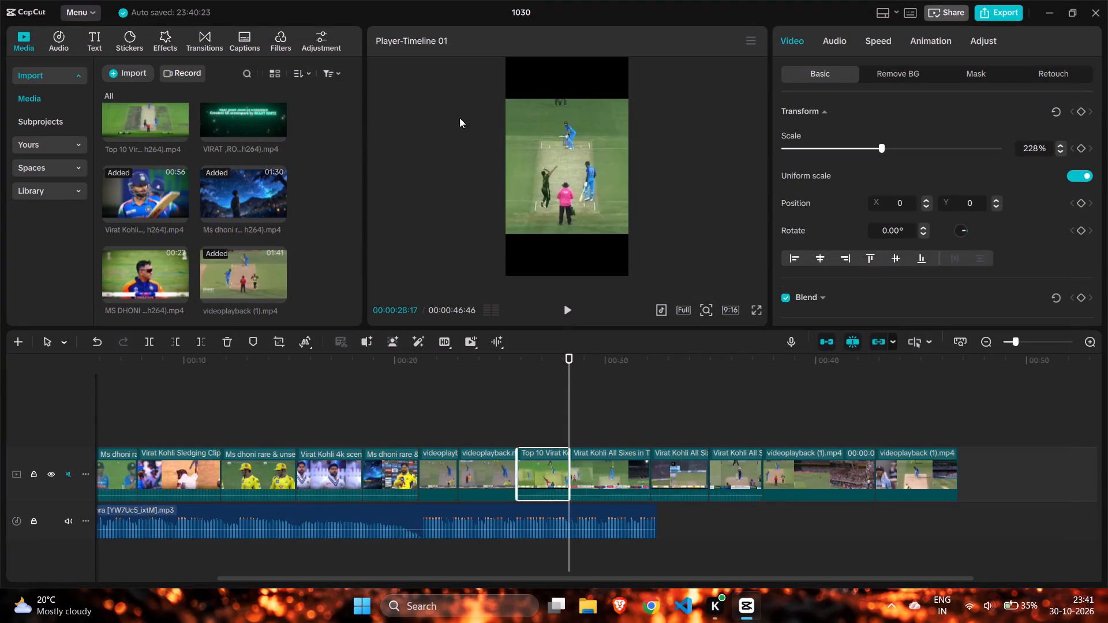
In CapCut, review the order of the Dhoni and Kohli six clips between about 00:00:21 and 00:00:34.
{"action": "left_click", "coordinate": [481, 370]}
{"action": "left_click_drag", "start_coordinate": [480, 370], "coordinate": [422, 381]}
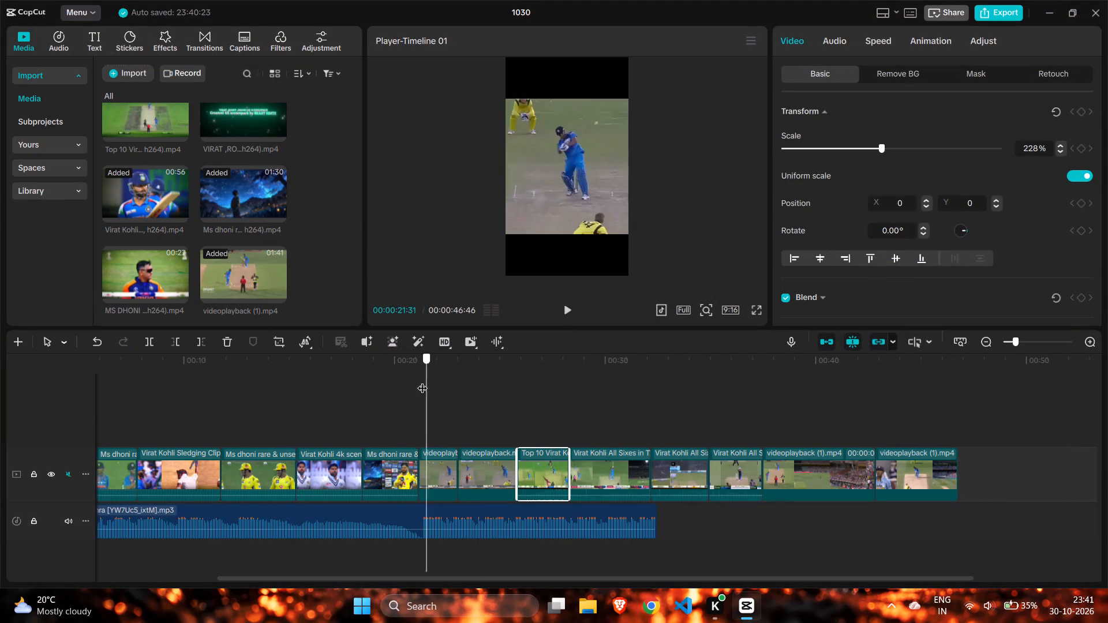
{"action": "left_click_drag", "start_coordinate": [422, 381], "coordinate": [462, 397]}
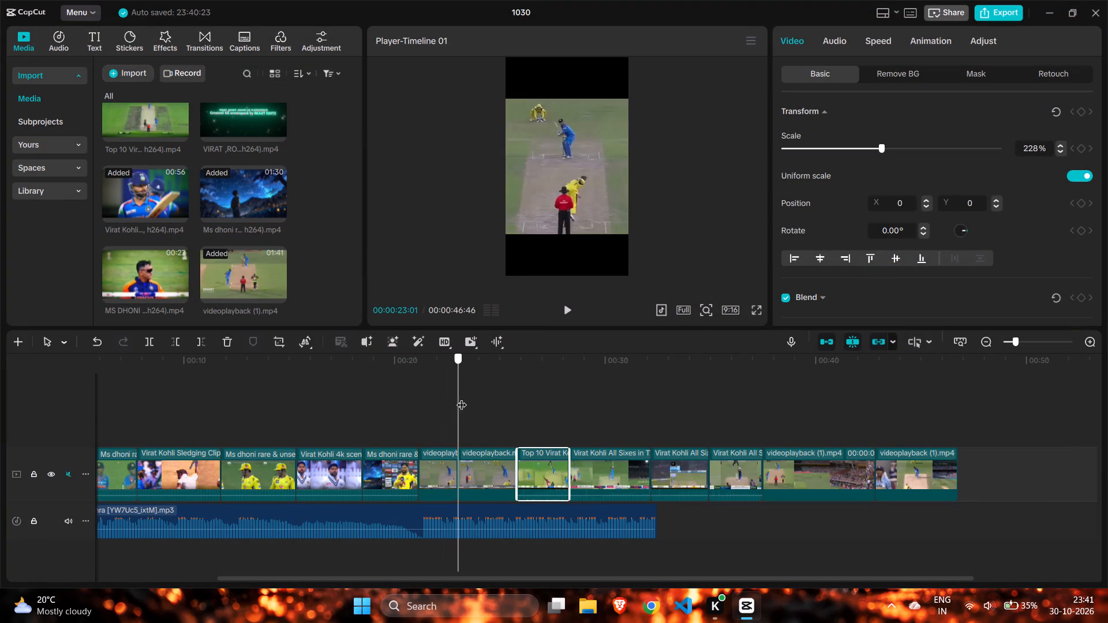
{"action": "left_click_drag", "start_coordinate": [462, 397], "coordinate": [426, 405]}
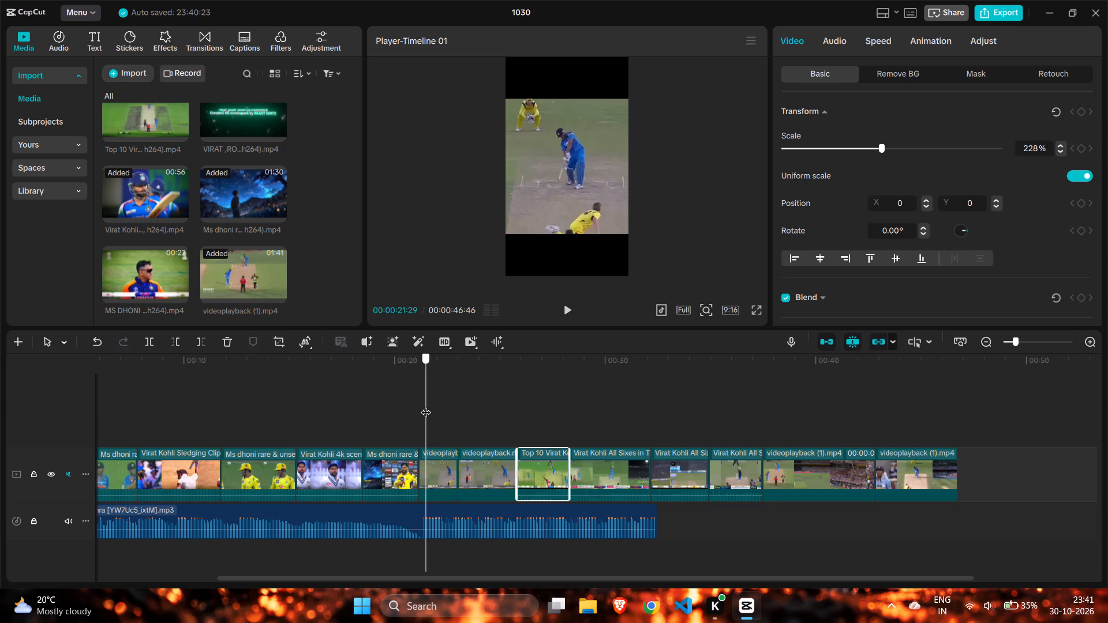
{"action": "left_click_drag", "start_coordinate": [426, 405], "coordinate": [425, 405]}
{"action": "left_click", "coordinate": [425, 405]}
{"action": "left_click_drag", "start_coordinate": [425, 405], "coordinate": [431, 410]}
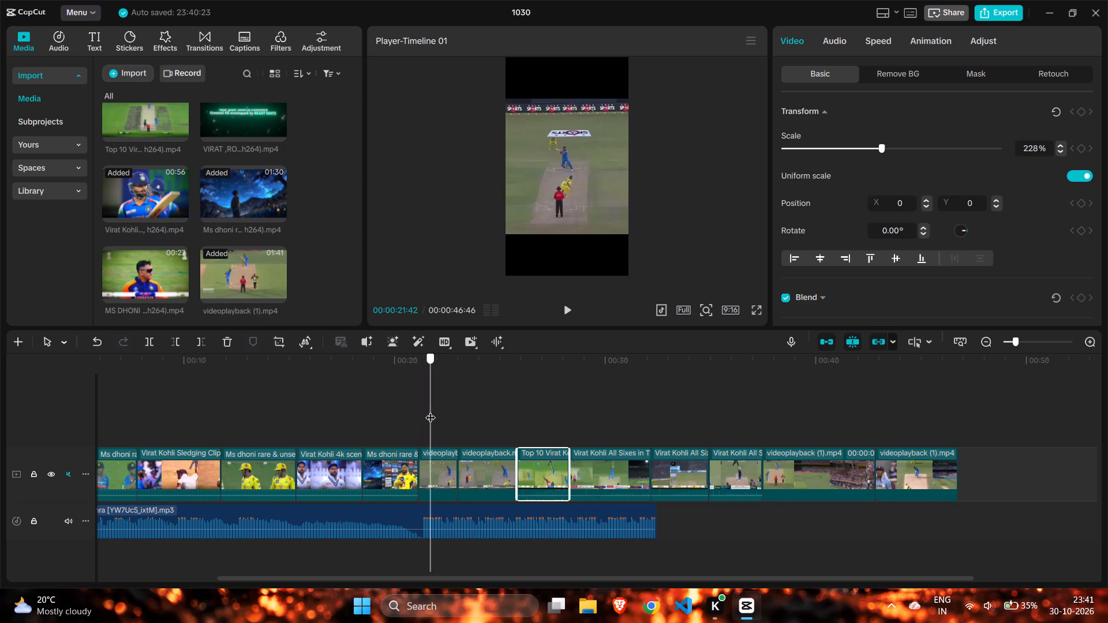
{"action": "left_click_drag", "start_coordinate": [431, 410], "coordinate": [465, 411]}
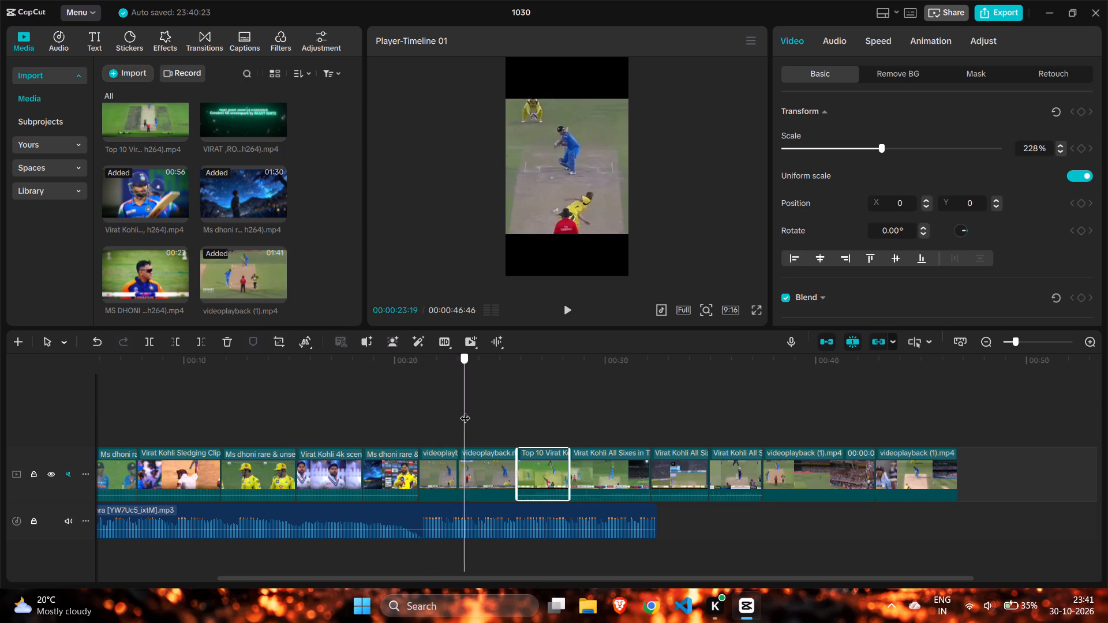
{"action": "left_click_drag", "start_coordinate": [465, 411], "coordinate": [520, 411]}
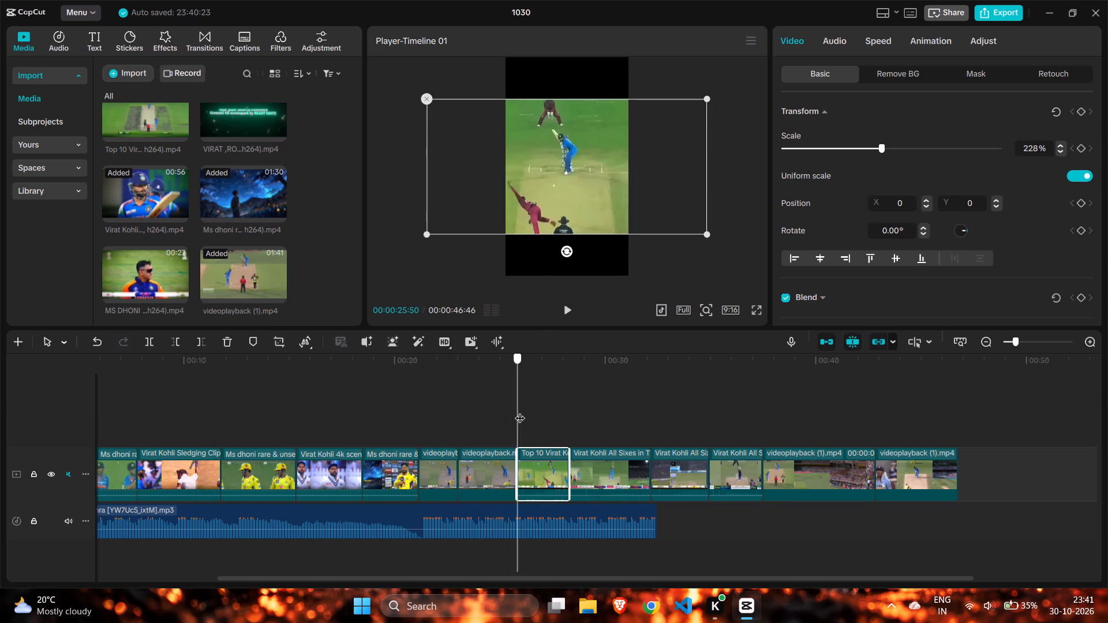
{"action": "left_click_drag", "start_coordinate": [520, 411], "coordinate": [597, 410]}
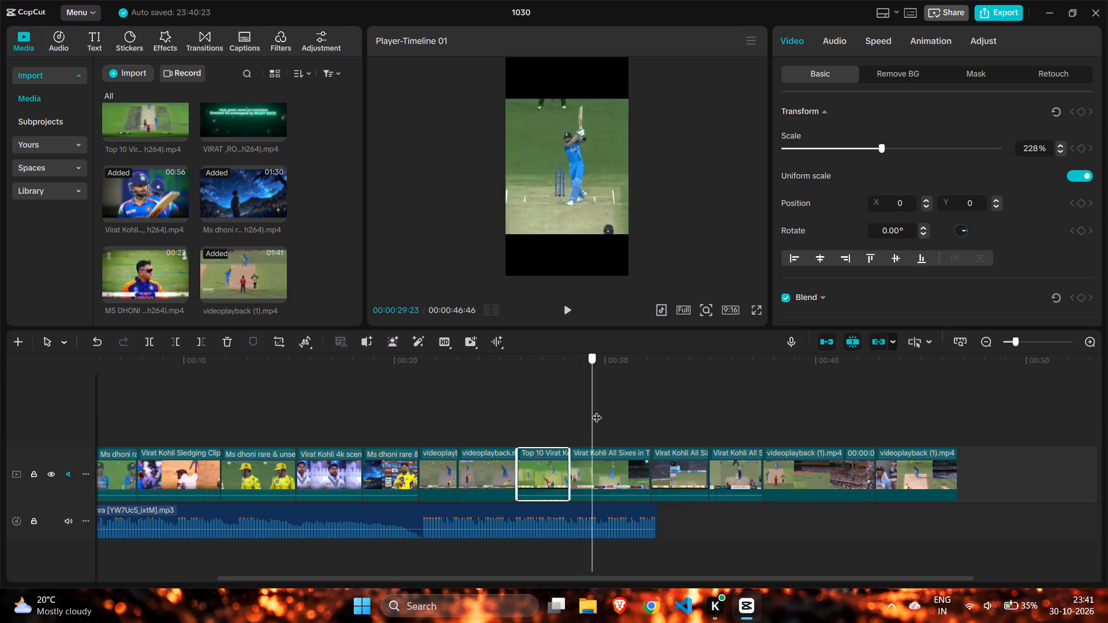
{"action": "left_click_drag", "start_coordinate": [597, 410], "coordinate": [687, 410]}
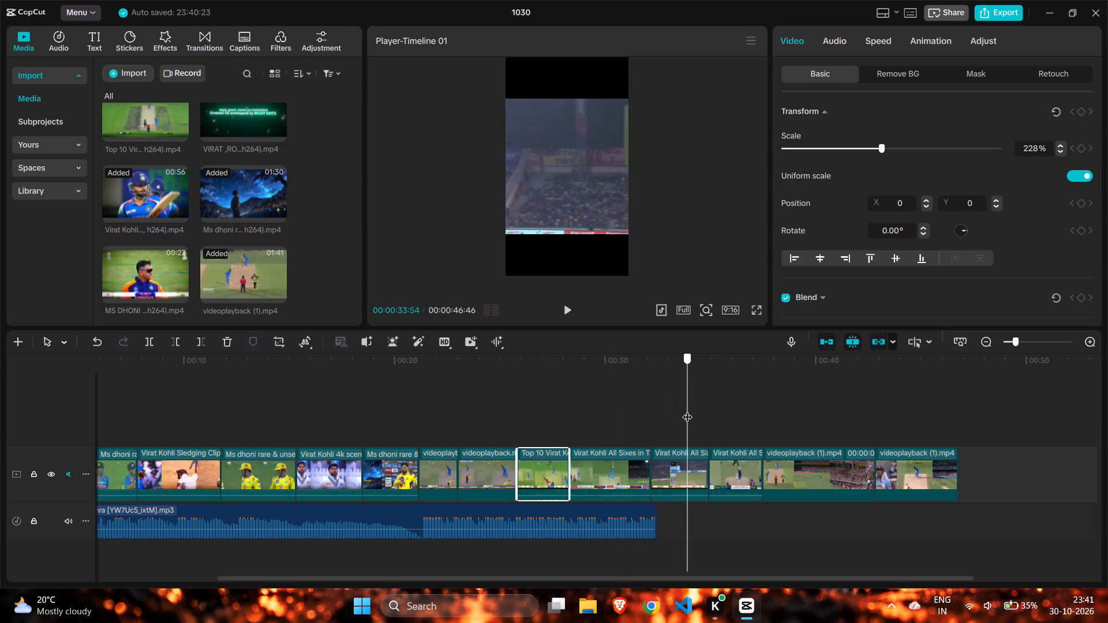
{"action": "left_click_drag", "start_coordinate": [687, 410], "coordinate": [573, 429]}
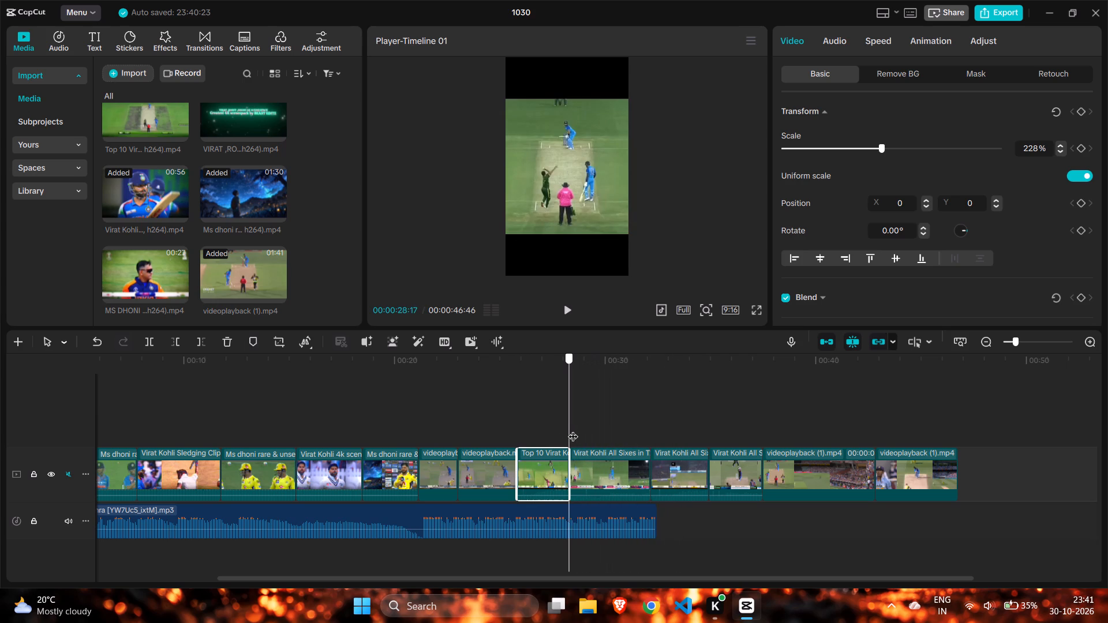
{"action": "left_click_drag", "start_coordinate": [573, 429], "coordinate": [587, 429]}
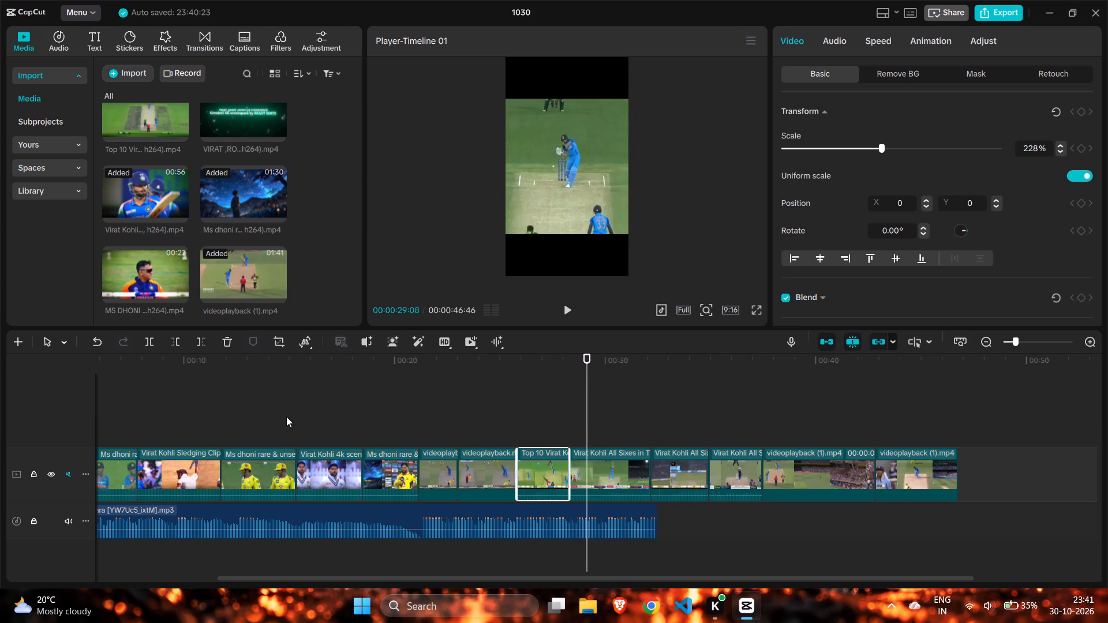
Move the Top 10 Virat Kohli Best Sixes clip between the two videoplayback clips, starting at 00:00:23:01.
{"action": "left_click", "coordinate": [366, 393]}
{"action": "left_click_drag", "start_coordinate": [366, 393], "coordinate": [417, 395]}
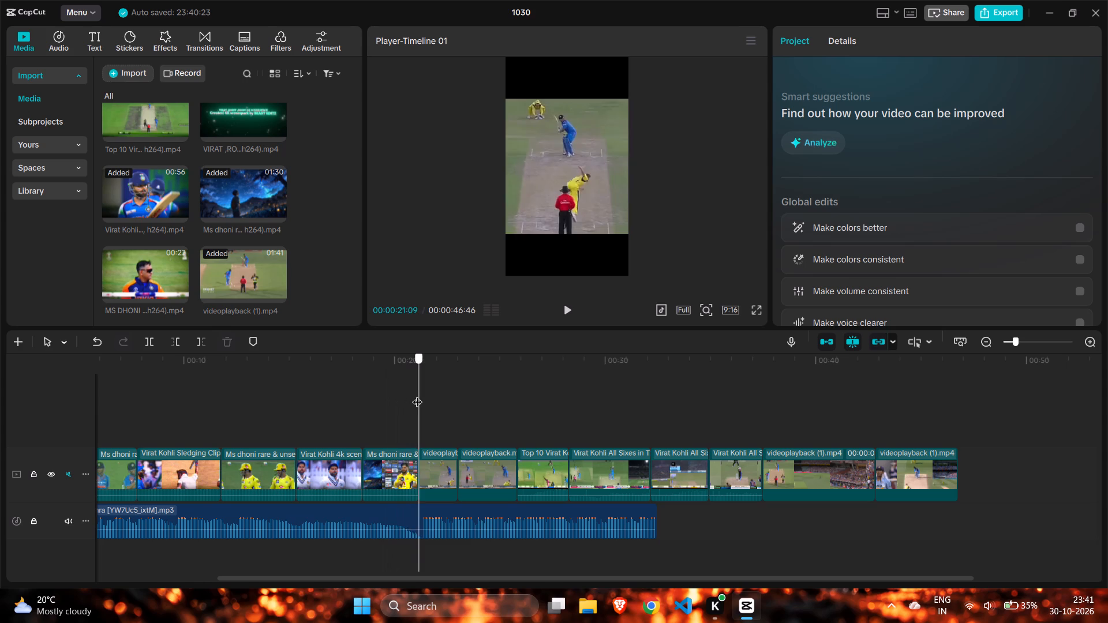
{"action": "left_click_drag", "start_coordinate": [417, 395], "coordinate": [458, 405]}
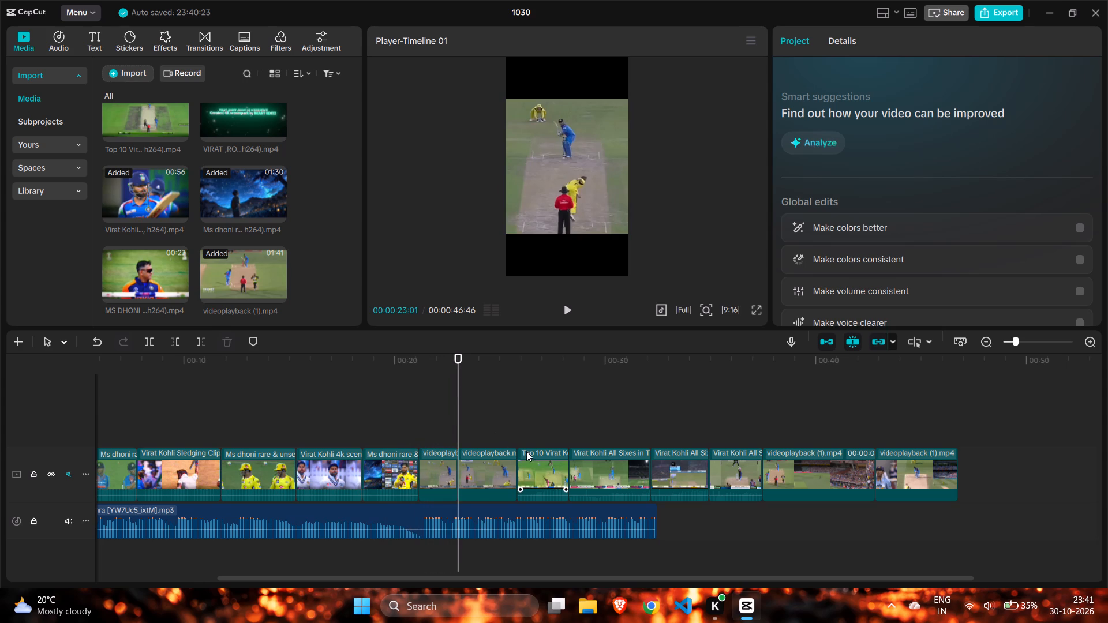
{"action": "left_click_drag", "start_coordinate": [540, 471], "coordinate": [479, 476]}
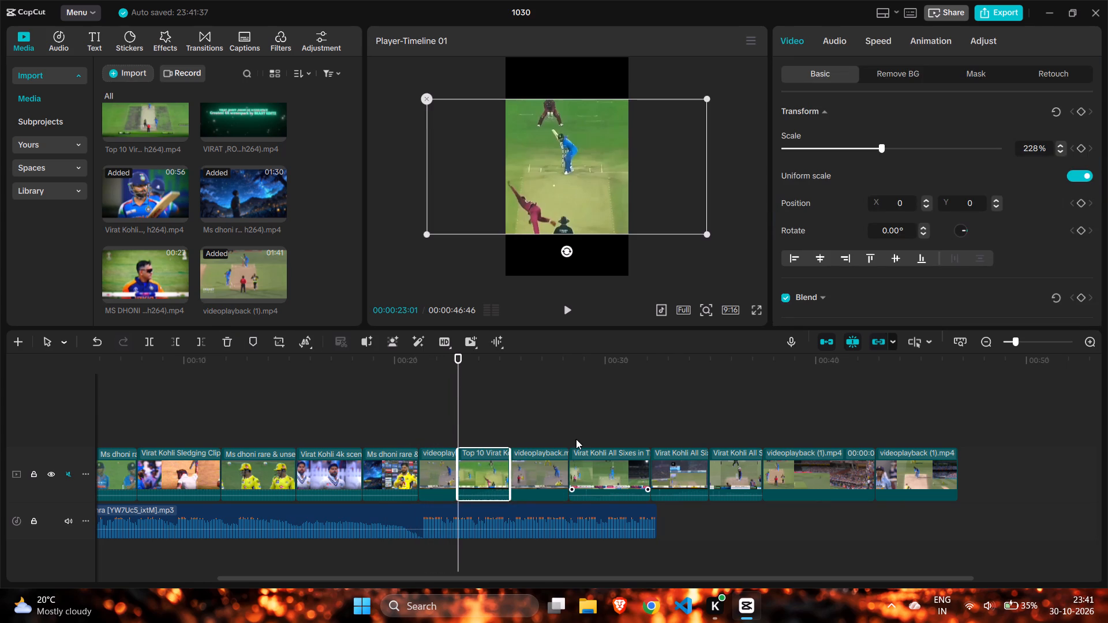
Move the third Virat Kohli All Sixes clip ahead of the first one, directly after the second videoplayback clip.
{"action": "left_click", "coordinate": [576, 430]}
{"action": "left_click_drag", "start_coordinate": [576, 429], "coordinate": [585, 429]}
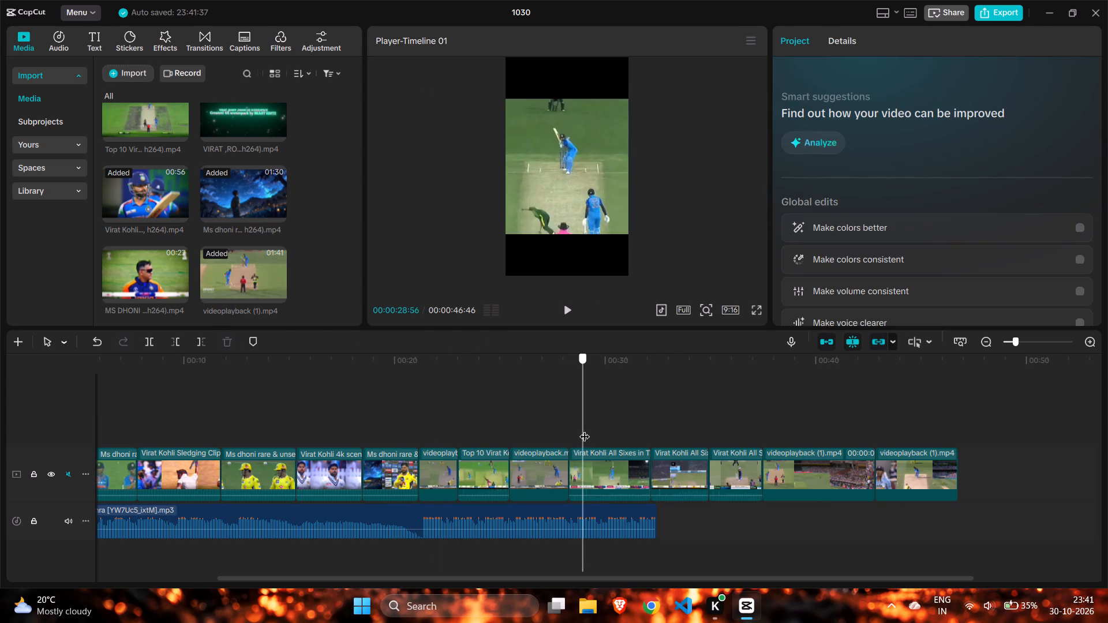
{"action": "left_click_drag", "start_coordinate": [585, 429], "coordinate": [628, 439]}
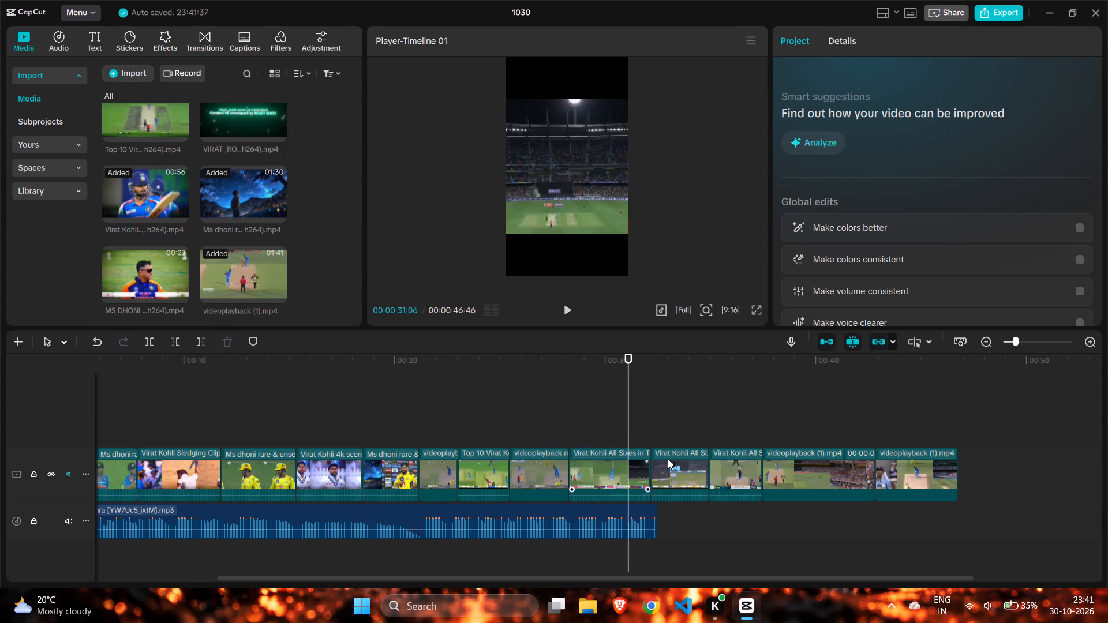
{"action": "left_click_drag", "start_coordinate": [738, 470], "coordinate": [594, 470]}
Interleave the two videoplayback (1) clips with the Virat Kohli All Sixes clips, so that each Dhoni six sits between two Kohli sixes.
{"action": "left_click_drag", "start_coordinate": [807, 478], "coordinate": [649, 463]}
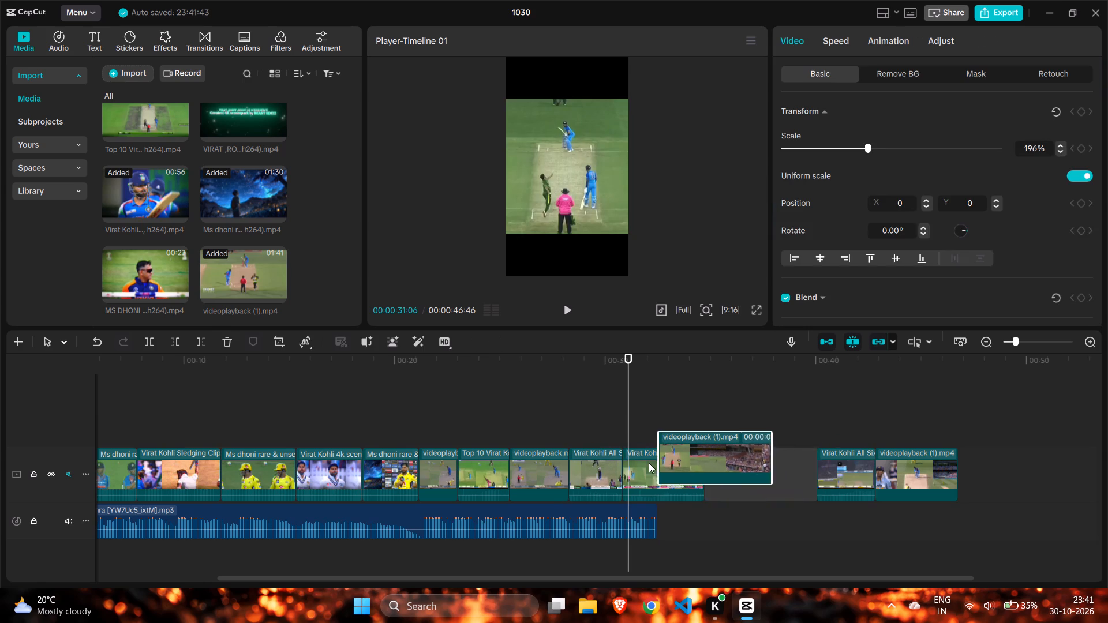
{"action": "left_click_drag", "start_coordinate": [649, 463], "coordinate": [648, 463]}
{"action": "left_click_drag", "start_coordinate": [913, 478], "coordinate": [863, 478]}
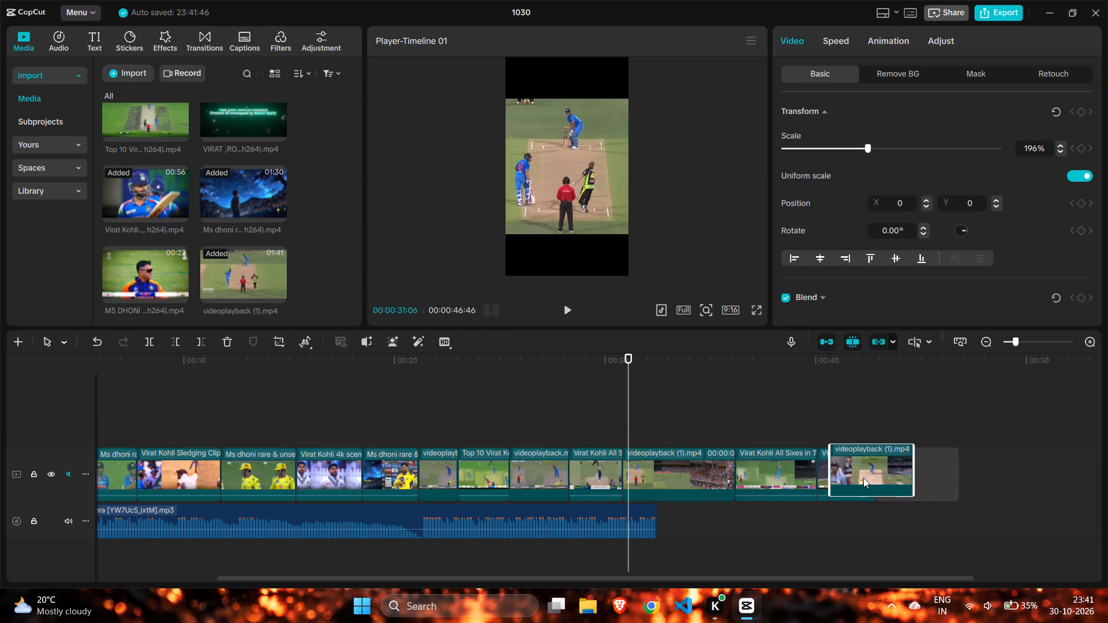
{"action": "left_click_drag", "start_coordinate": [863, 478], "coordinate": [844, 486]}
Trim the end of the first videoplayback clip back to 00:00:22:42.
{"action": "left_click", "coordinate": [735, 434]}
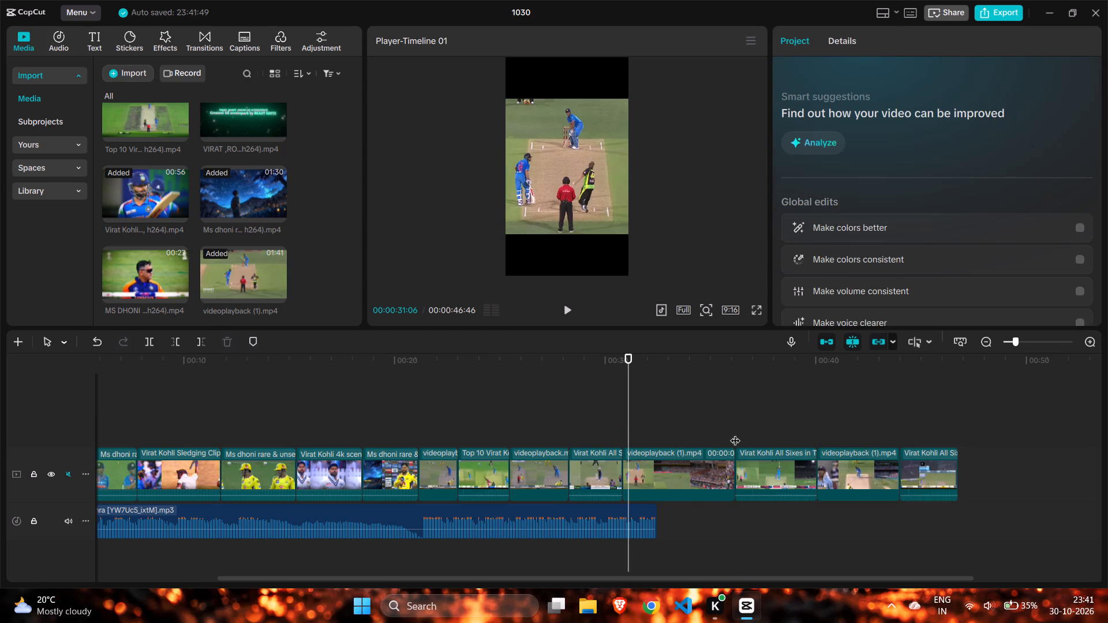
{"action": "left_click_drag", "start_coordinate": [735, 433], "coordinate": [915, 441]}
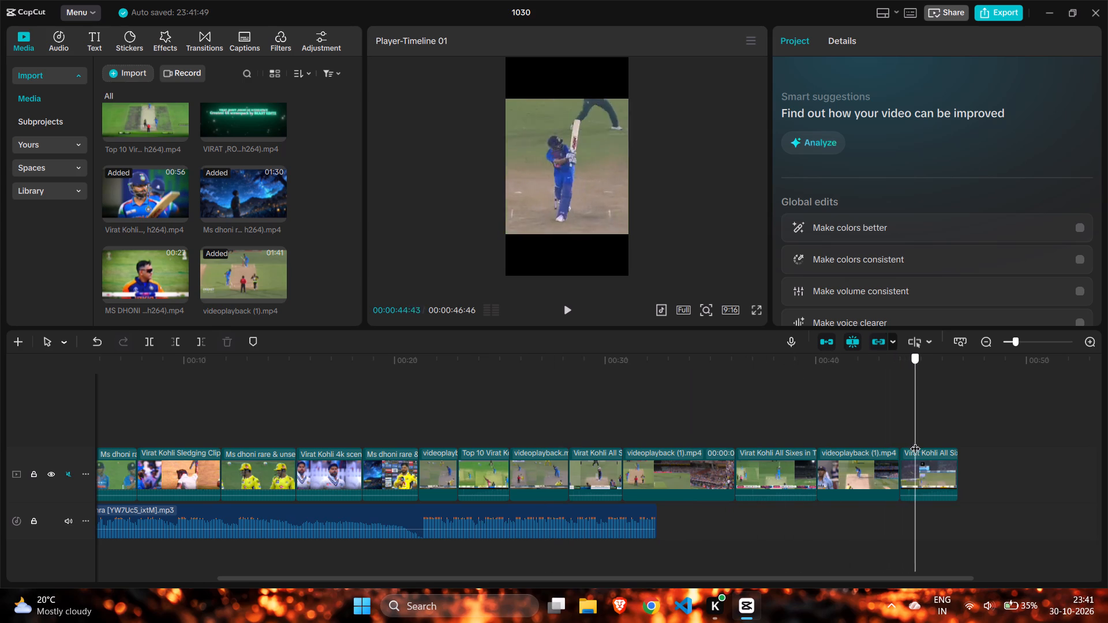
{"action": "left_click_drag", "start_coordinate": [915, 441], "coordinate": [368, 466]}
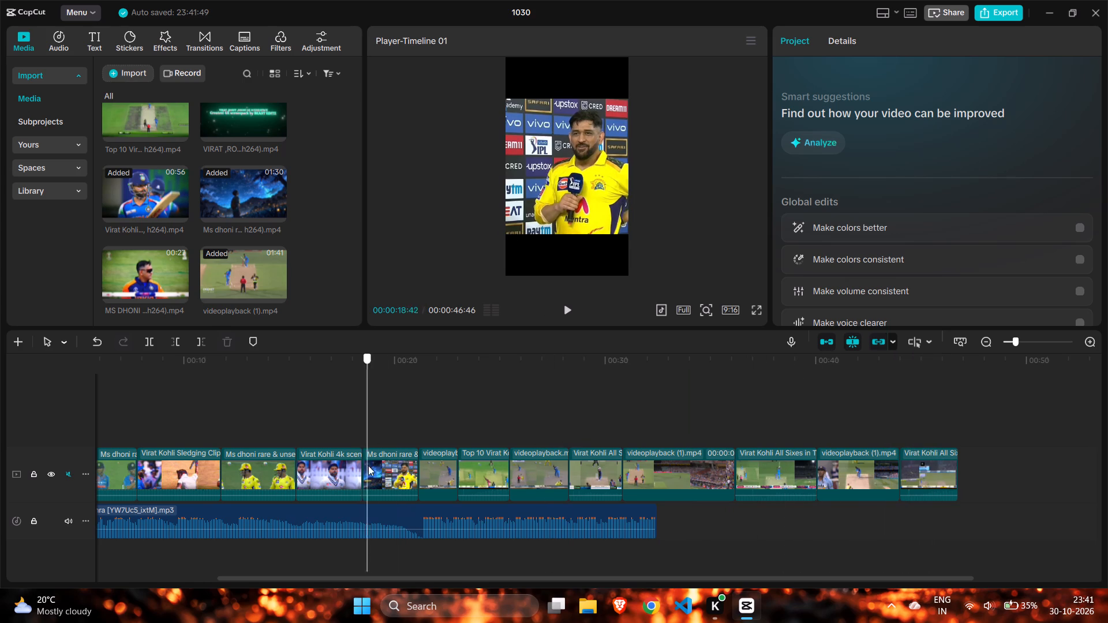
{"action": "left_click_drag", "start_coordinate": [368, 466], "coordinate": [412, 474]}
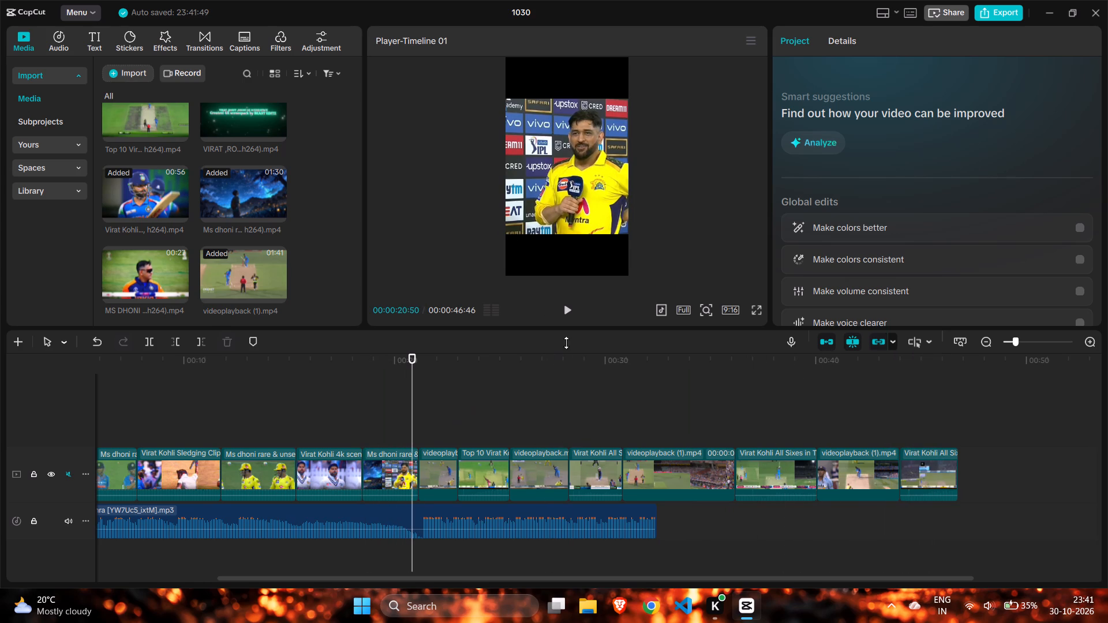
{"action": "left_click", "coordinate": [573, 317]}
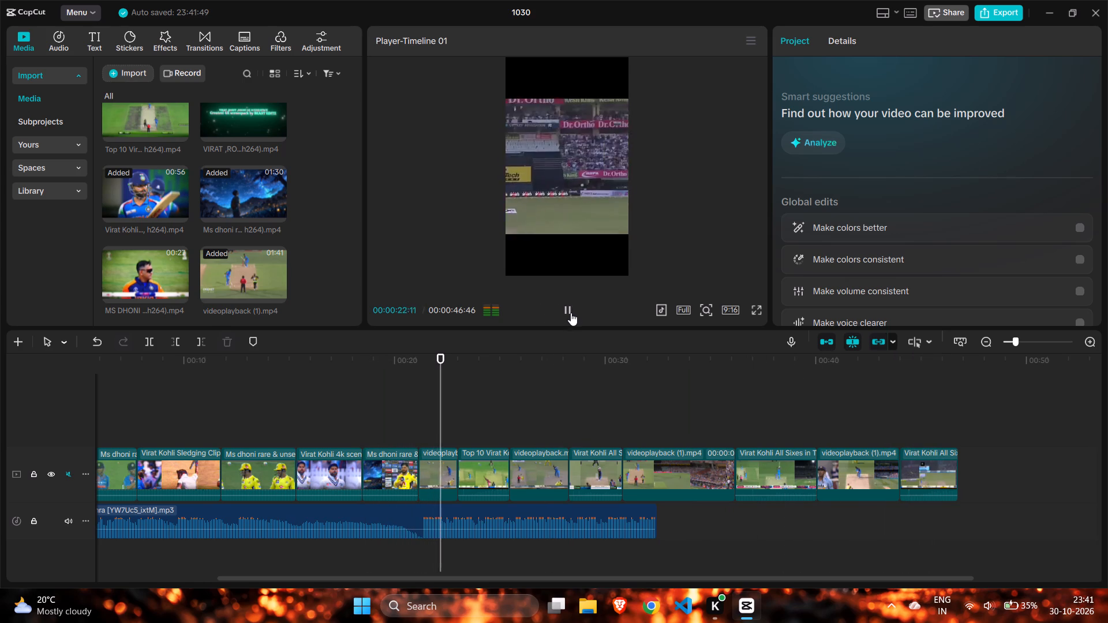
{"action": "left_click", "coordinate": [569, 309]}
{"action": "scroll", "coordinate": [510, 453], "scroll_direction": "up", "scroll_amount": 12, "text": "ctrl"}
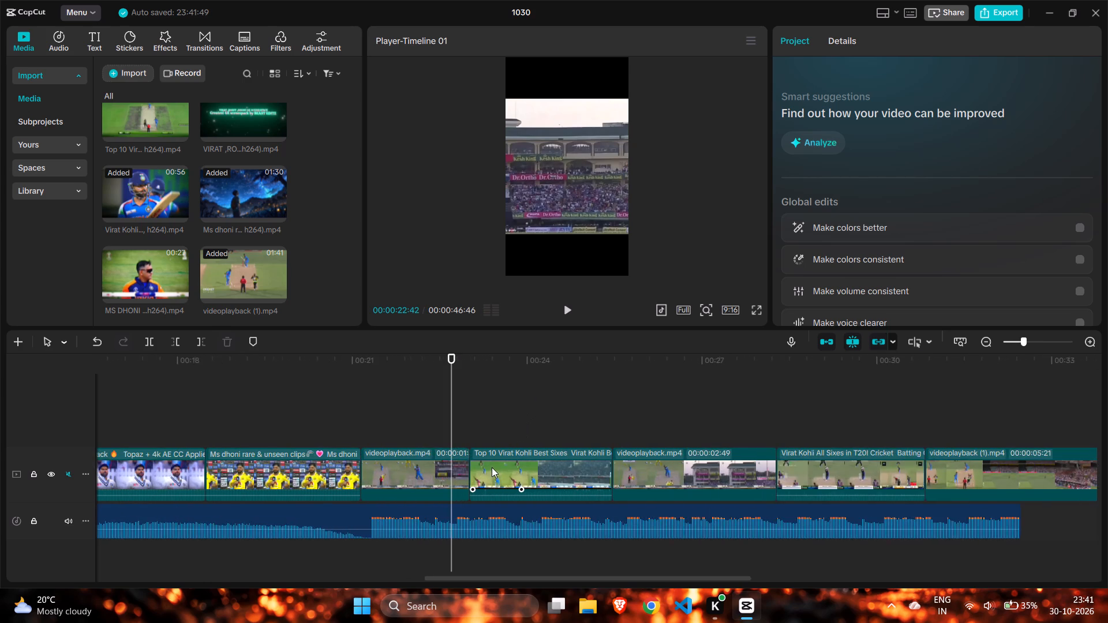
{"action": "scroll", "coordinate": [490, 468], "scroll_direction": "up", "scroll_amount": 2, "text": "ctrl"}
{"action": "left_click", "coordinate": [459, 470]}
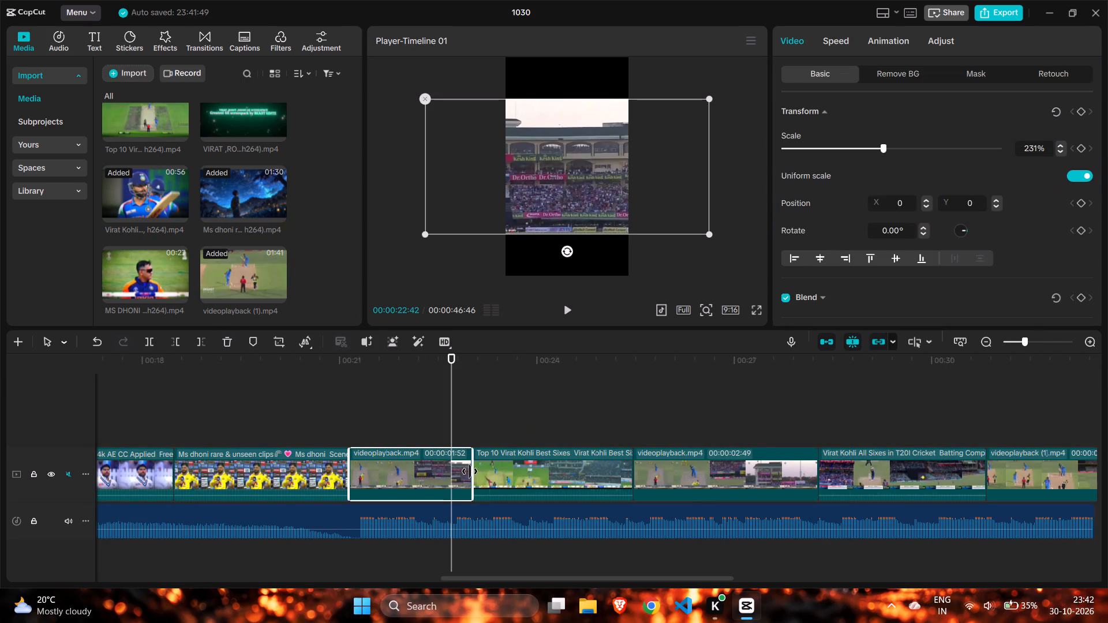
{"action": "left_click_drag", "start_coordinate": [470, 471], "coordinate": [451, 475]}
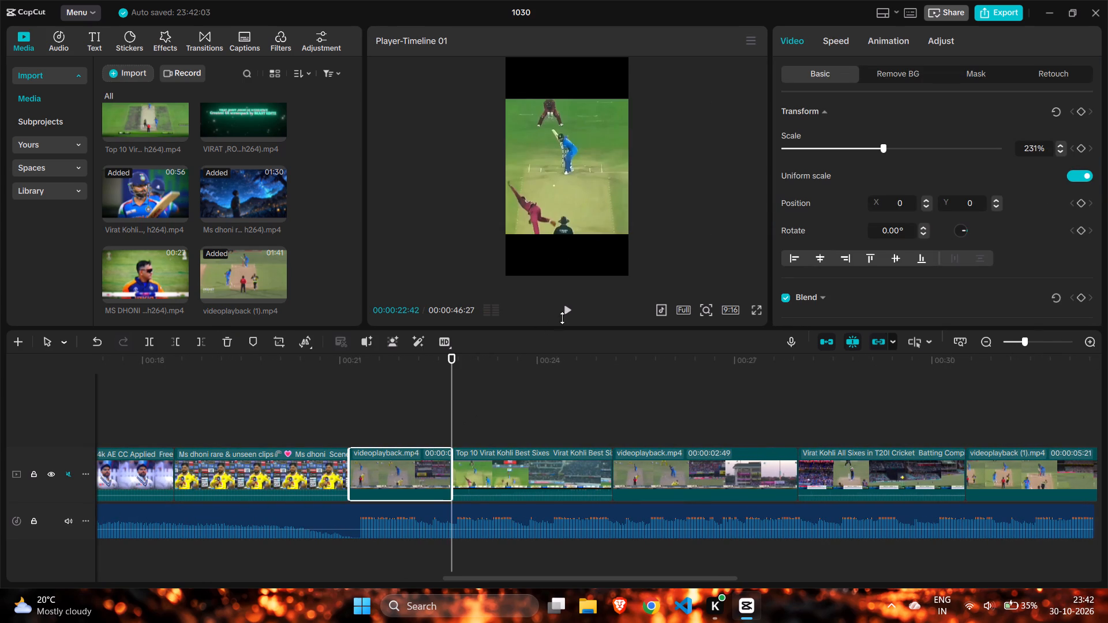
Play back the cut from the first videoplayback clip into the Top 10 Virat Kohli Best Sixes clip against the music.
{"action": "left_click", "coordinate": [571, 310]}
{"action": "left_click", "coordinate": [385, 408]}
{"action": "left_click_drag", "start_coordinate": [384, 408], "coordinate": [366, 413]}
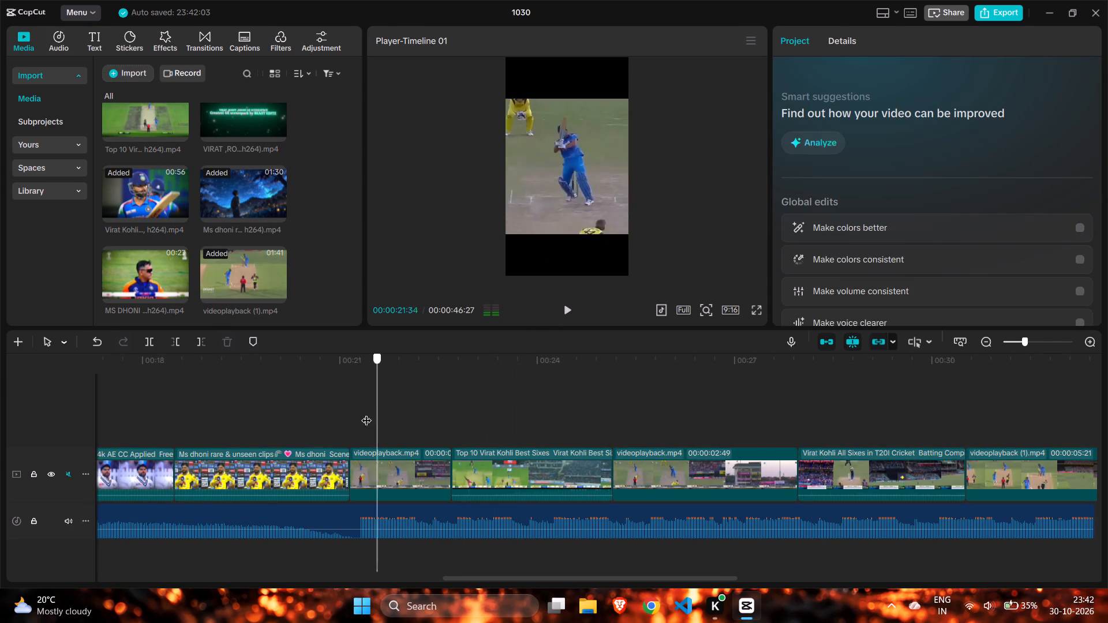
{"action": "left_click_drag", "start_coordinate": [366, 413], "coordinate": [354, 414]}
{"action": "left_click", "coordinate": [577, 311]}
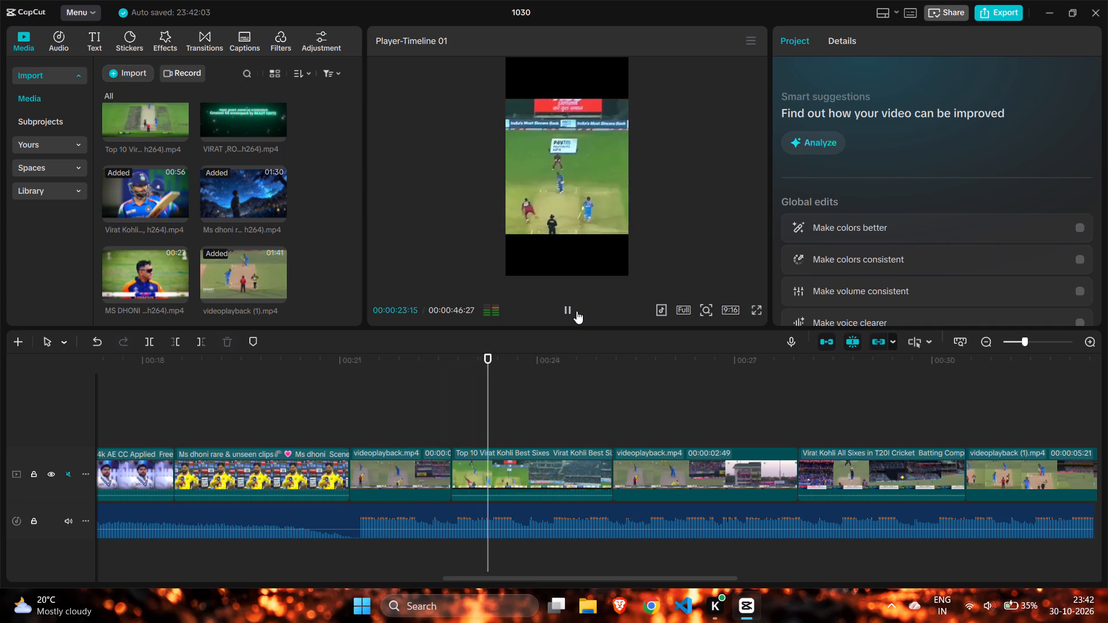
{"action": "left_click", "coordinate": [372, 388]}
{"action": "left_click_drag", "start_coordinate": [371, 388], "coordinate": [349, 393]}
{"action": "left_click", "coordinate": [564, 308]}
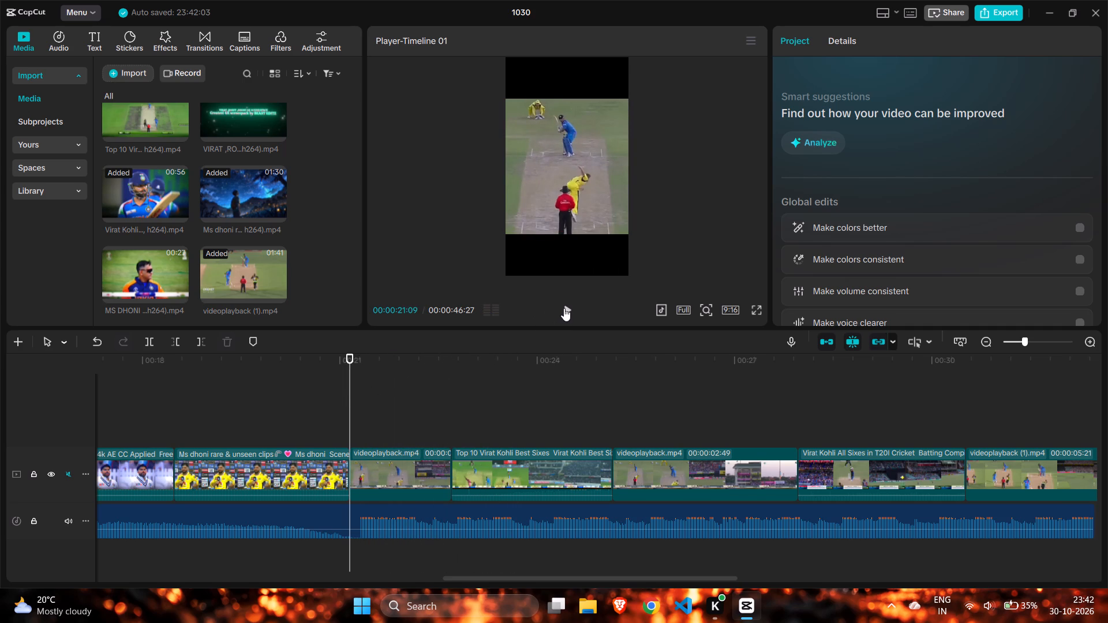
{"action": "left_click", "coordinate": [564, 308]}
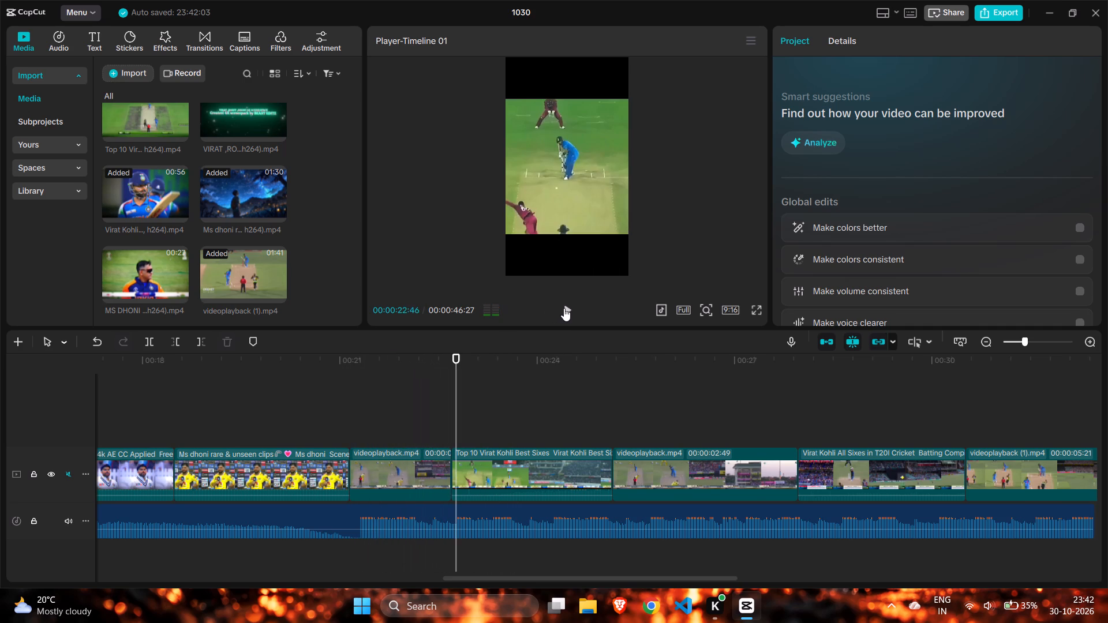
Trim the first four frames off the Top 10 Virat Kohli Best Sixes clip and preview the cut.
{"action": "left_click", "coordinate": [497, 451]}
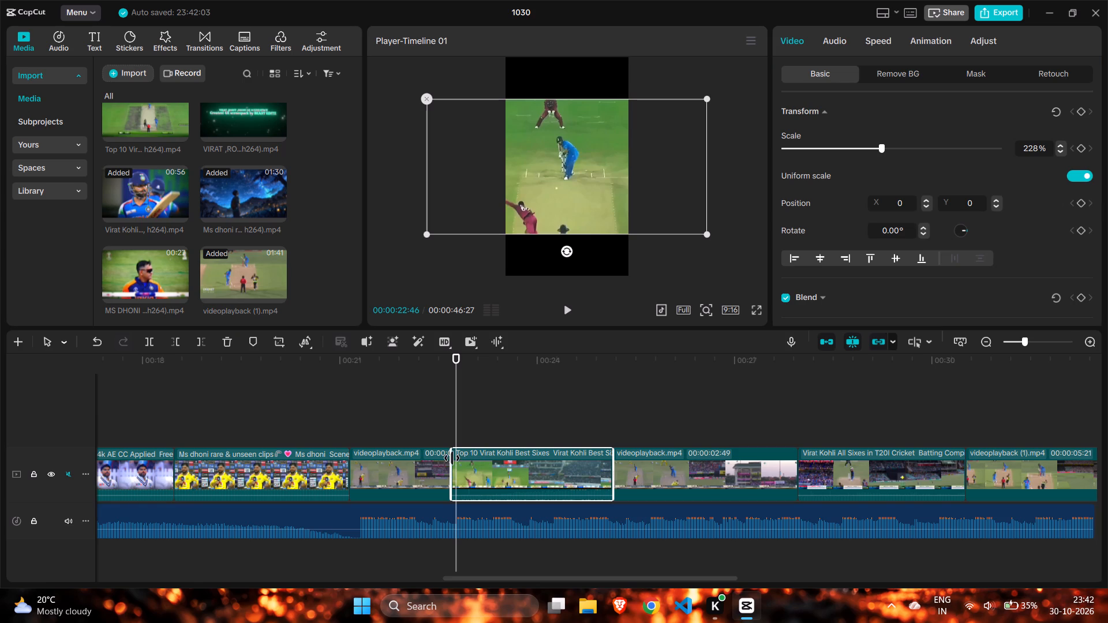
{"action": "left_click", "coordinate": [452, 458]}
{"action": "left_click", "coordinate": [431, 419]}
{"action": "left_click_drag", "start_coordinate": [433, 418], "coordinate": [441, 418]}
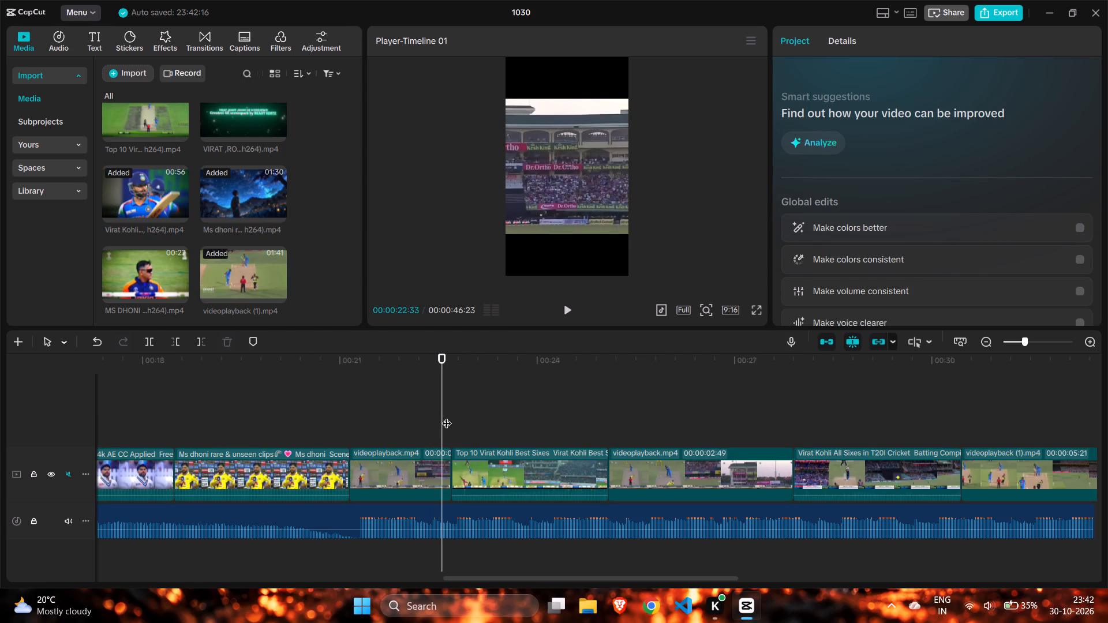
{"action": "left_click", "coordinate": [570, 318]}
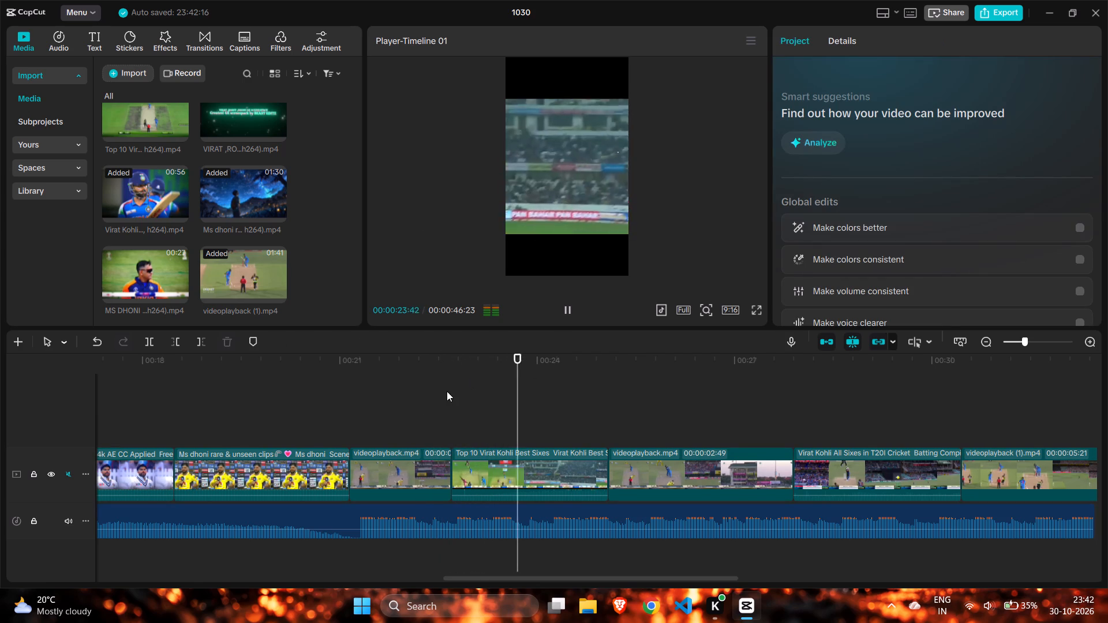
Move the first Virat Kohli All Sixes clip ahead of the Top 10 clip, directly after the first videoplayback clip.
{"action": "left_click", "coordinate": [660, 419]}
{"action": "left_click_drag", "start_coordinate": [660, 419], "coordinate": [679, 426]}
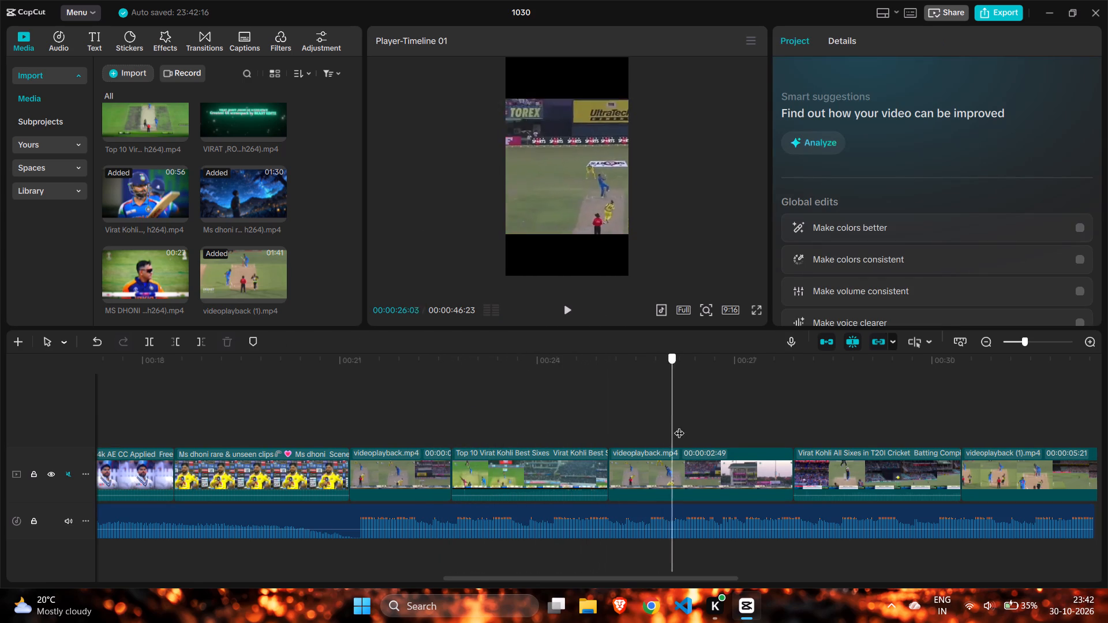
{"action": "left_click_drag", "start_coordinate": [679, 426], "coordinate": [825, 467]}
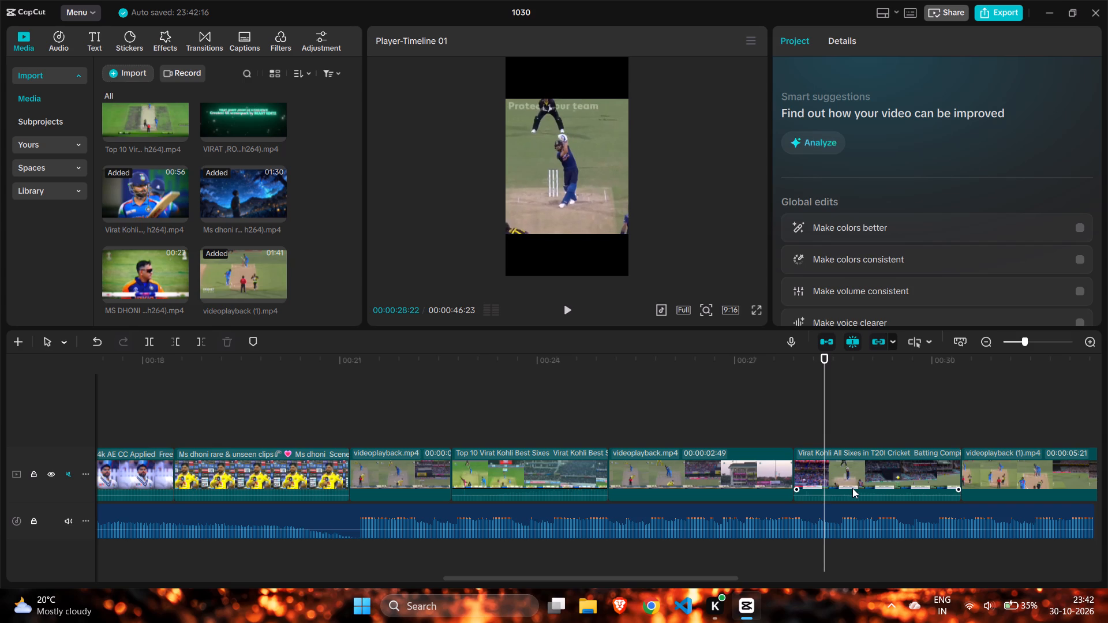
{"action": "left_click_drag", "start_coordinate": [853, 488], "coordinate": [515, 489]}
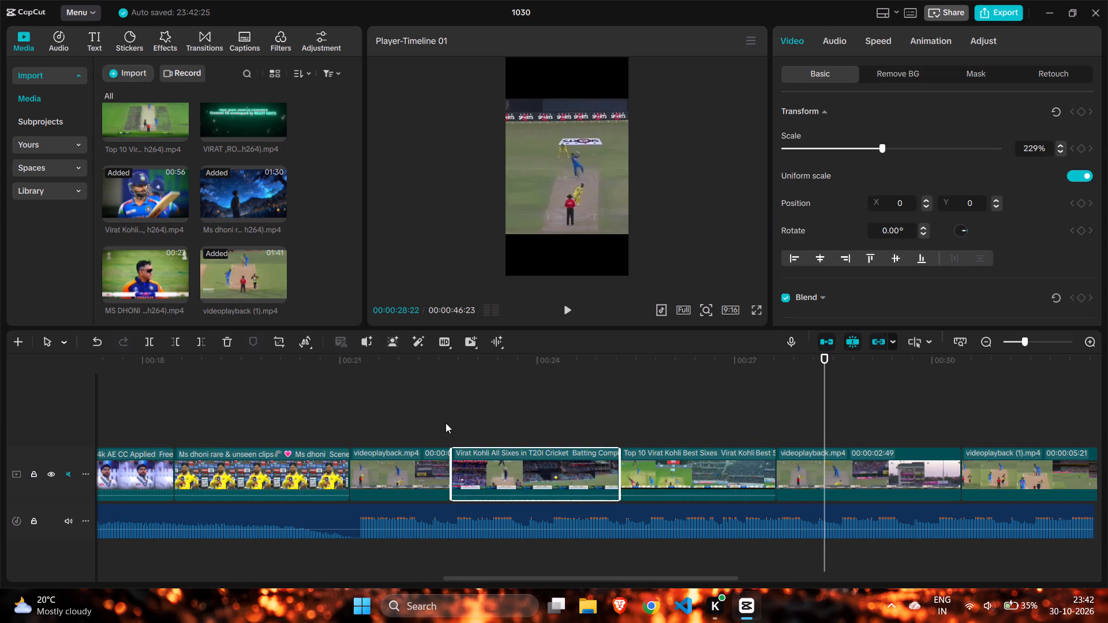
Trim the first four frames off the moved Virat Kohli All Sixes clip.
{"action": "left_click", "coordinate": [435, 416]}
{"action": "left_click_drag", "start_coordinate": [435, 416], "coordinate": [466, 423]}
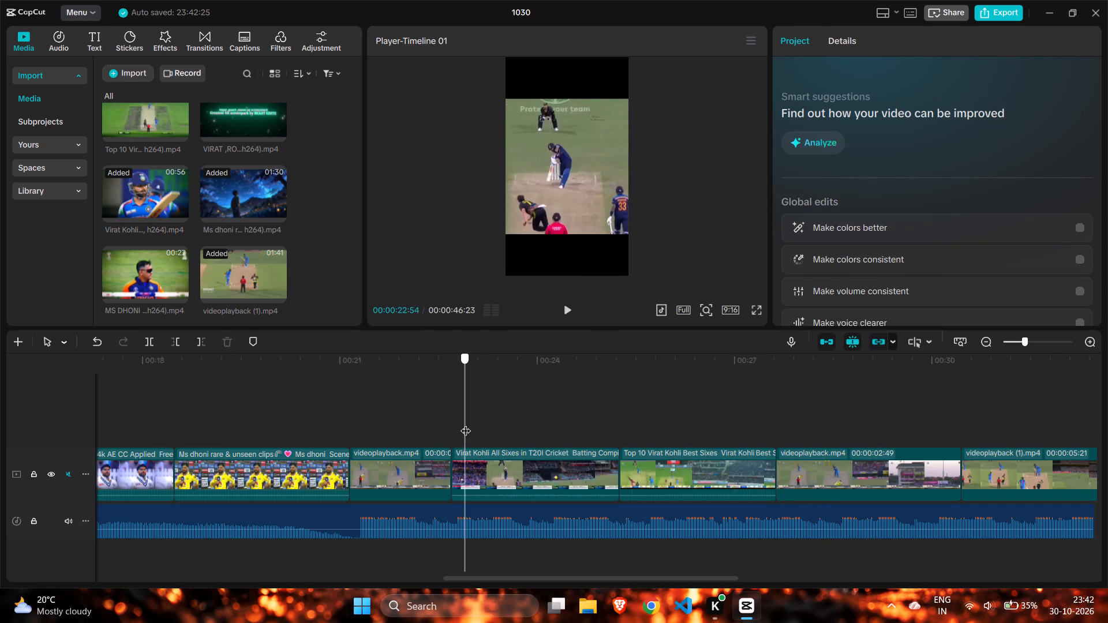
{"action": "left_click_drag", "start_coordinate": [466, 423], "coordinate": [456, 425]}
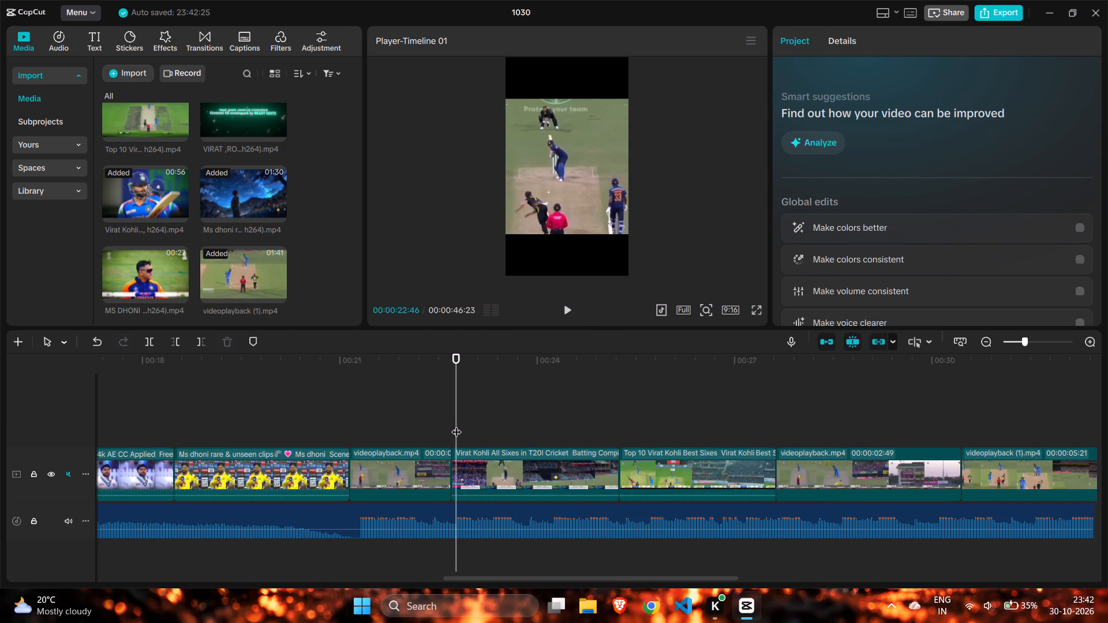
{"action": "left_click", "coordinate": [461, 457]}
{"action": "left_click", "coordinate": [452, 459]}
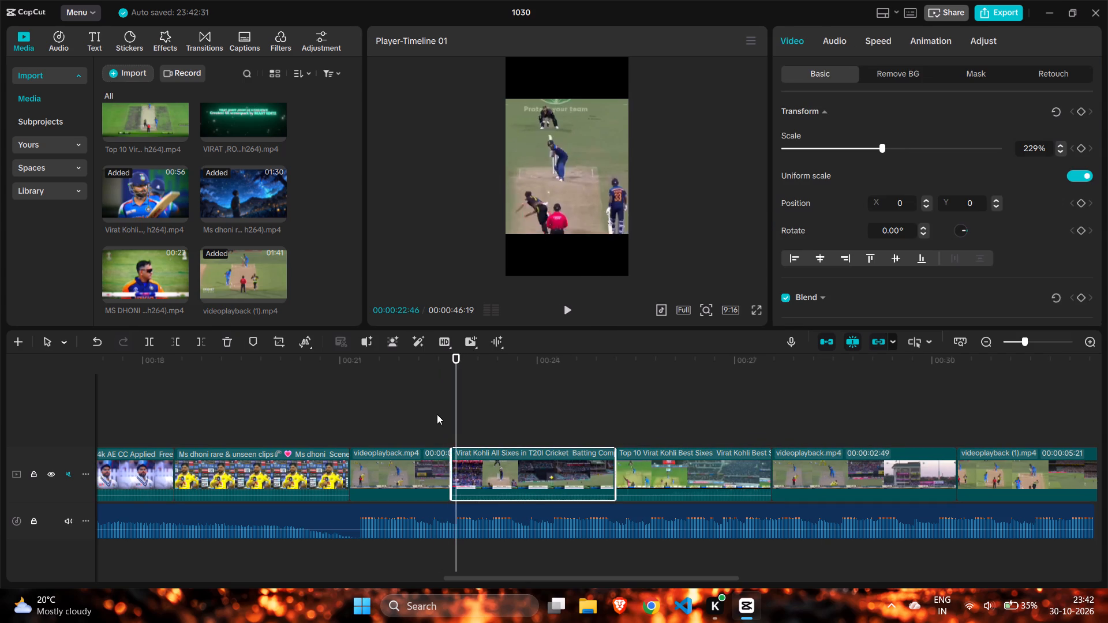
Play back from about 00:00:21 to check how the first videoplayback and Virat Kohli All Sixes clips match the beat.
{"action": "left_click", "coordinate": [436, 413]}
{"action": "left_click", "coordinate": [574, 319]}
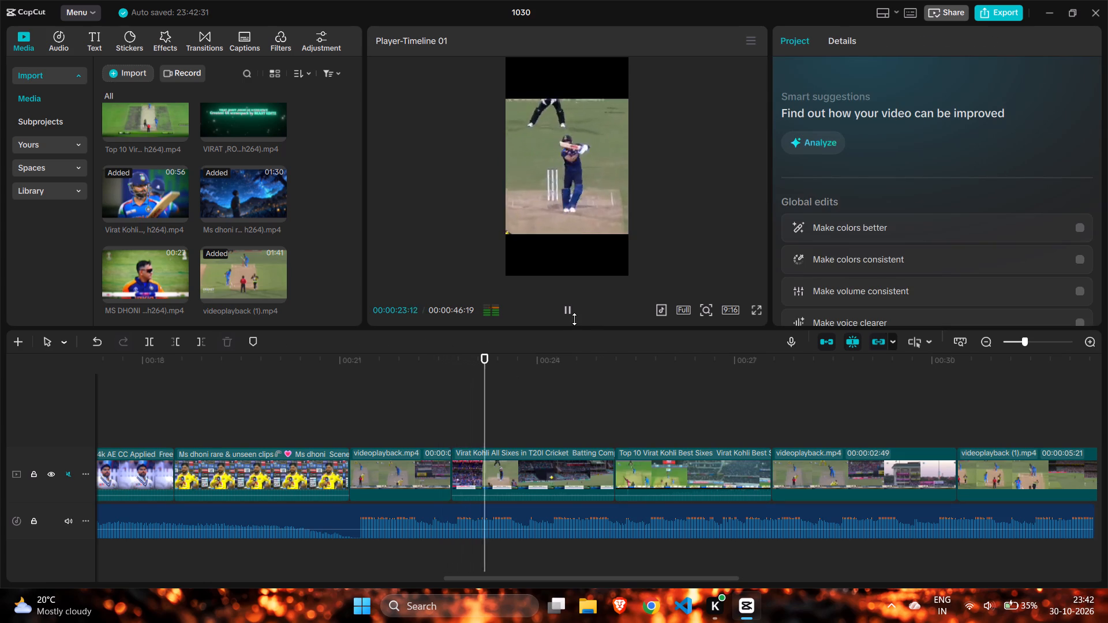
{"action": "left_click", "coordinate": [565, 305]}
{"action": "left_click", "coordinate": [375, 395]}
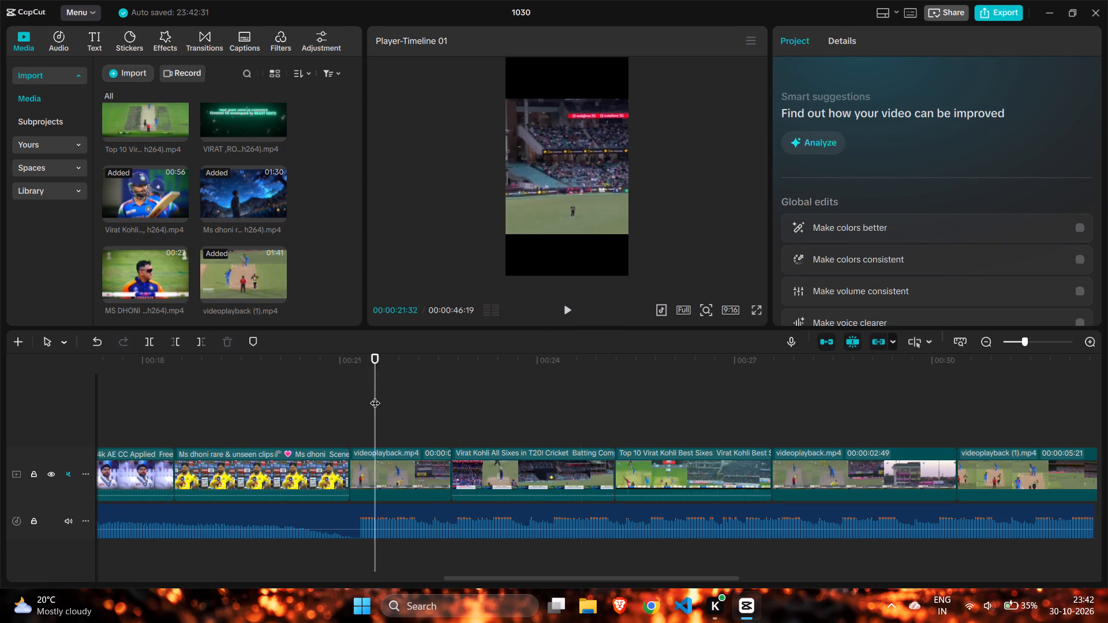
{"action": "left_click_drag", "start_coordinate": [375, 396], "coordinate": [343, 398]}
{"action": "left_click_drag", "start_coordinate": [587, 306], "coordinate": [582, 307]}
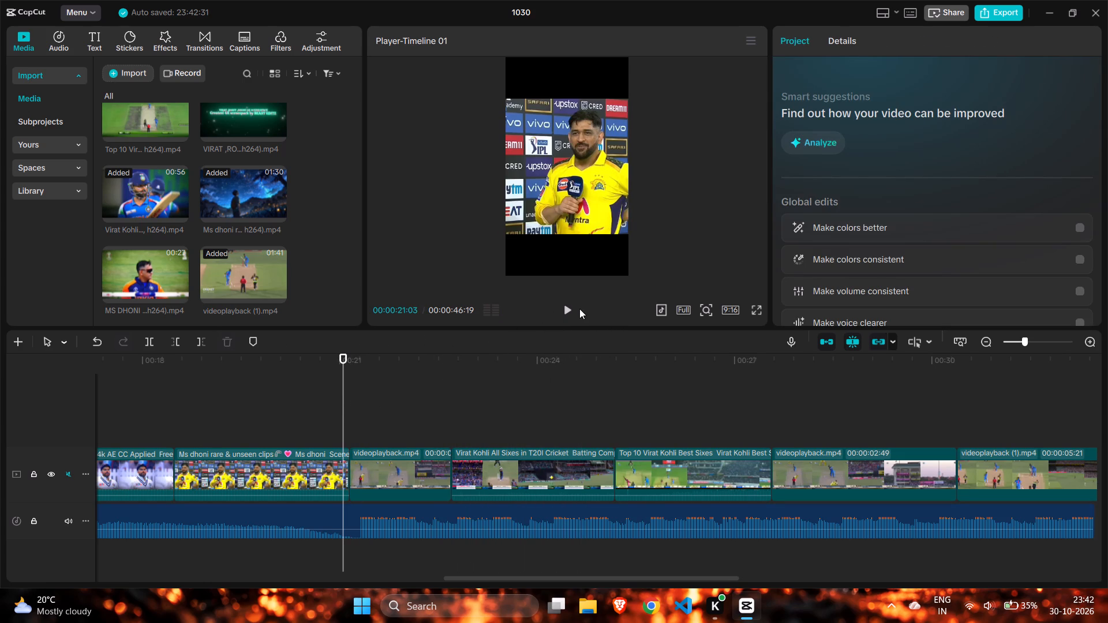
{"action": "left_click", "coordinate": [577, 309]}
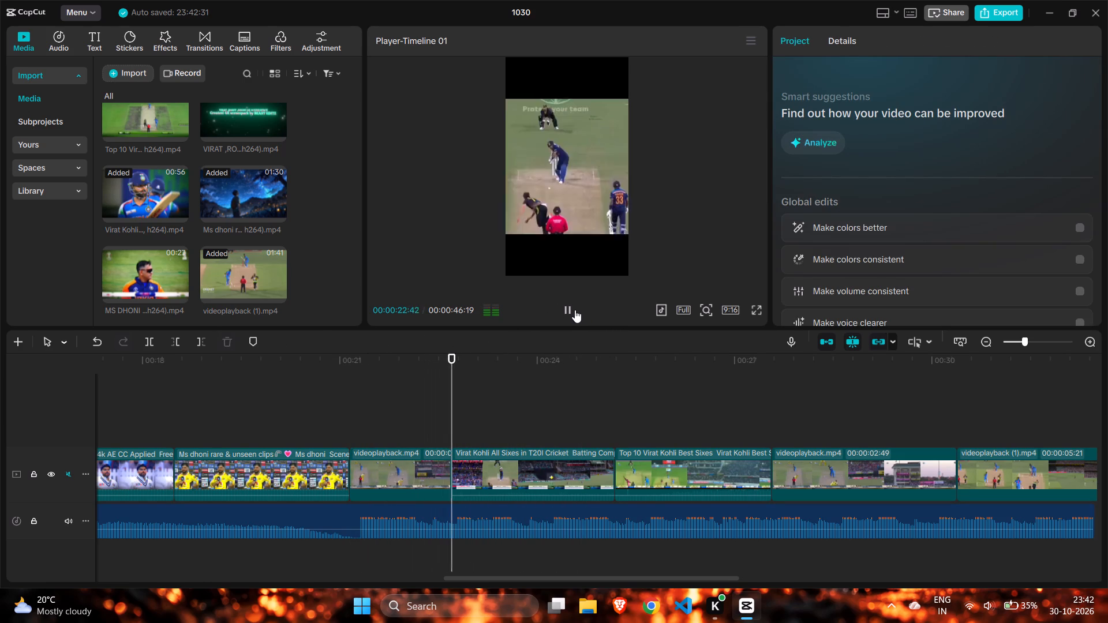
{"action": "left_click", "coordinate": [570, 308]}
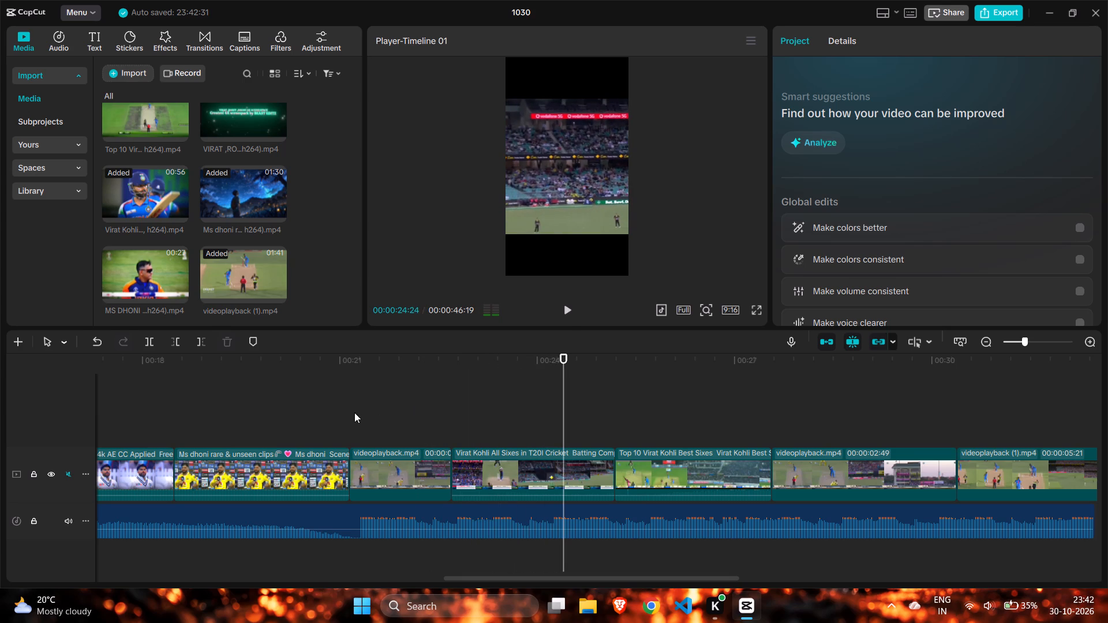
{"action": "left_click", "coordinate": [349, 403]}
{"action": "left_click_drag", "start_coordinate": [349, 403], "coordinate": [340, 402]}
{"action": "left_click", "coordinate": [566, 311]}
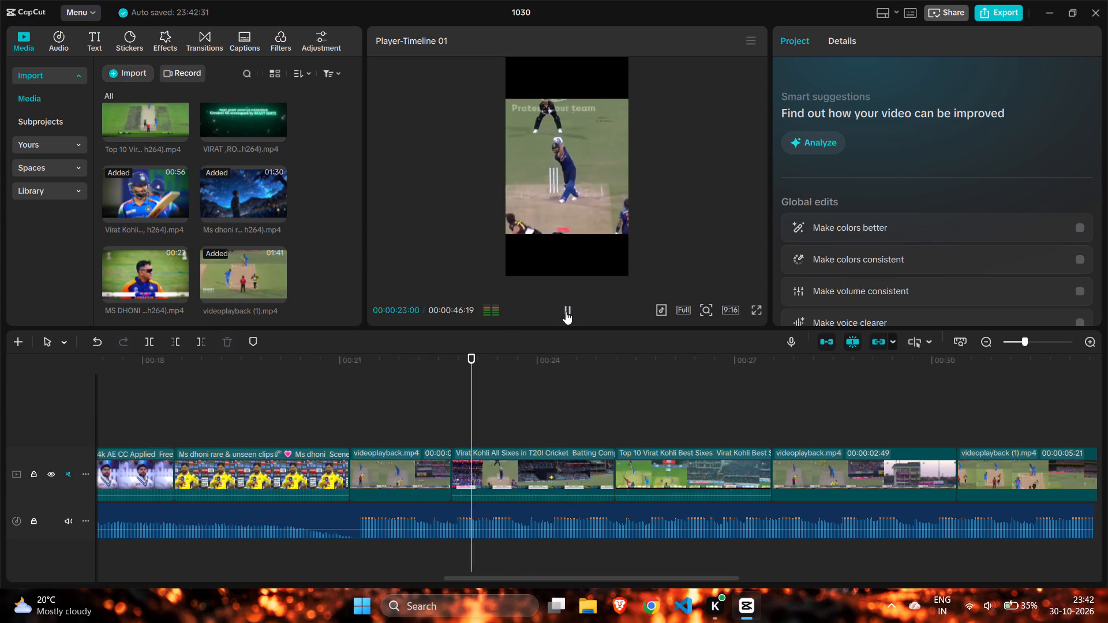
{"action": "left_click", "coordinate": [566, 311]}
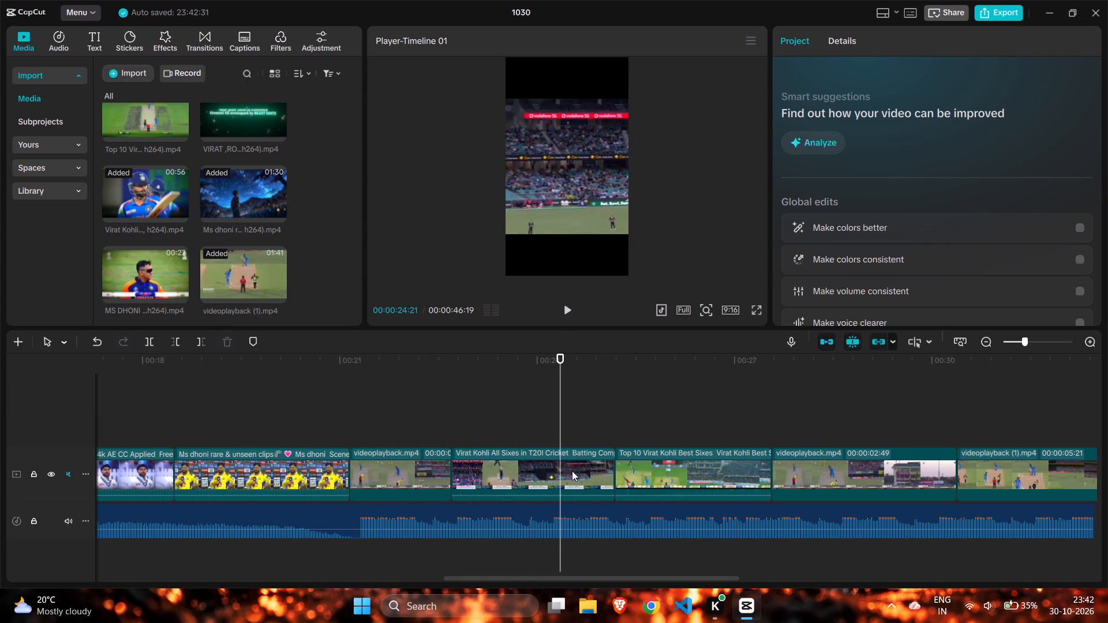
Trim the end of the first Virat Kohli All Sixes clip to 00:00:24:14 and preview the new cut.
{"action": "left_click", "coordinate": [557, 418]}
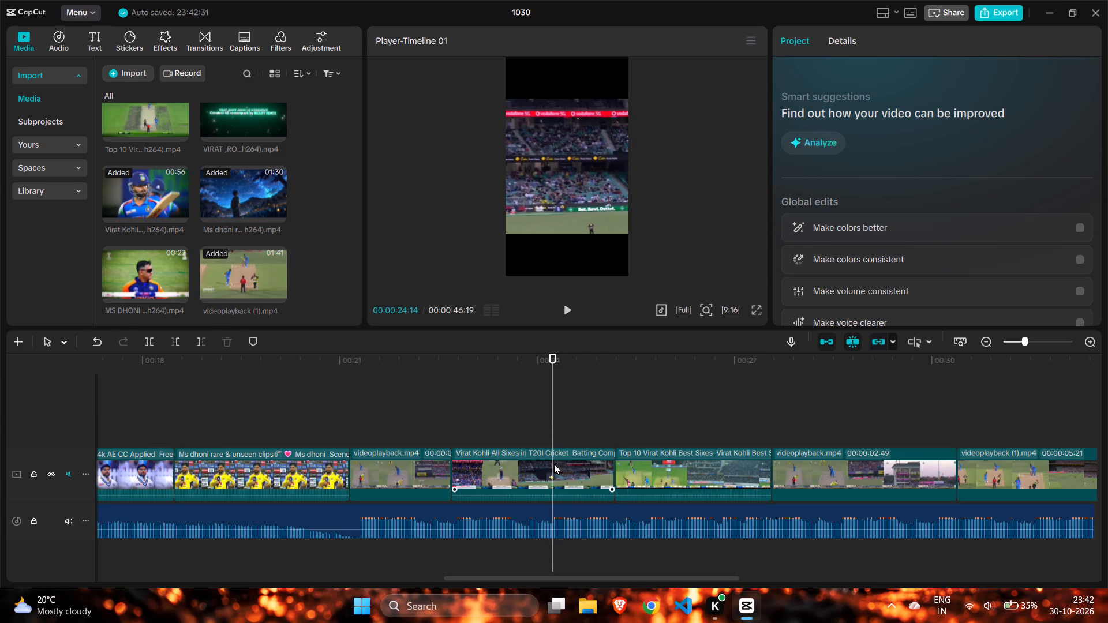
{"action": "left_click", "coordinate": [554, 464]}
{"action": "left_click_drag", "start_coordinate": [615, 470], "coordinate": [548, 482]}
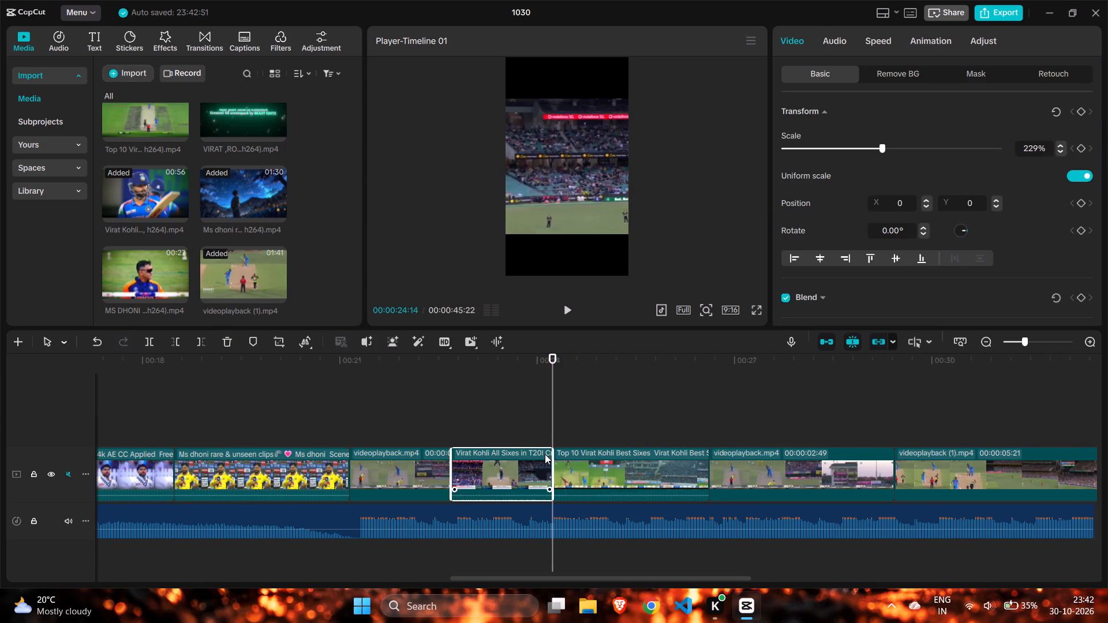
{"action": "left_click", "coordinate": [567, 314]}
{"action": "left_click", "coordinate": [440, 392]}
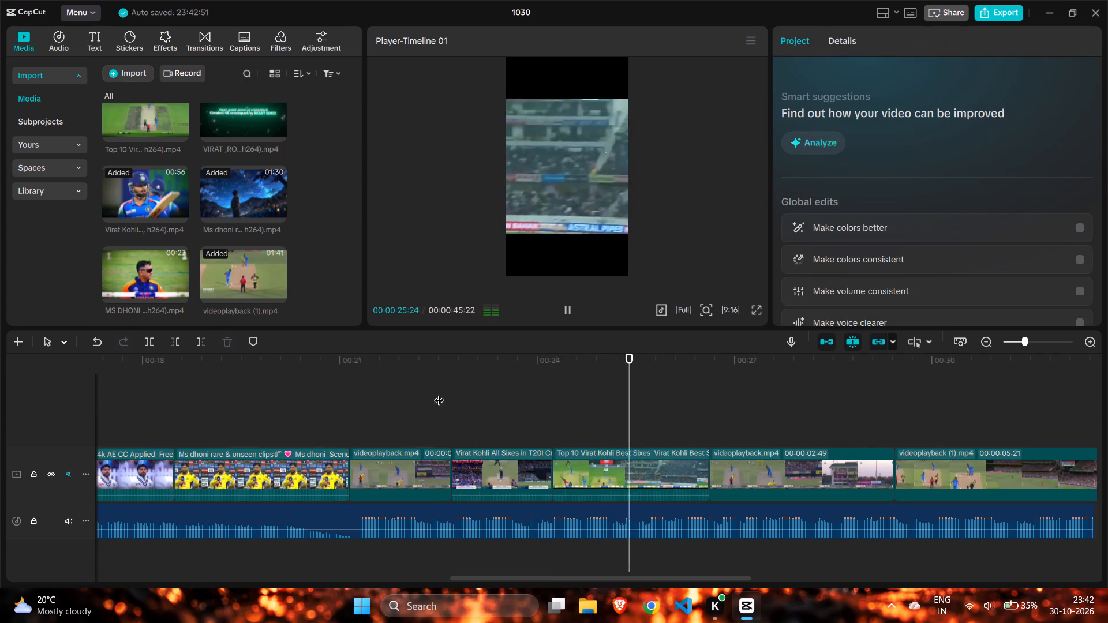
{"action": "left_click_drag", "start_coordinate": [439, 393], "coordinate": [337, 407]}
{"action": "left_click", "coordinate": [563, 314]}
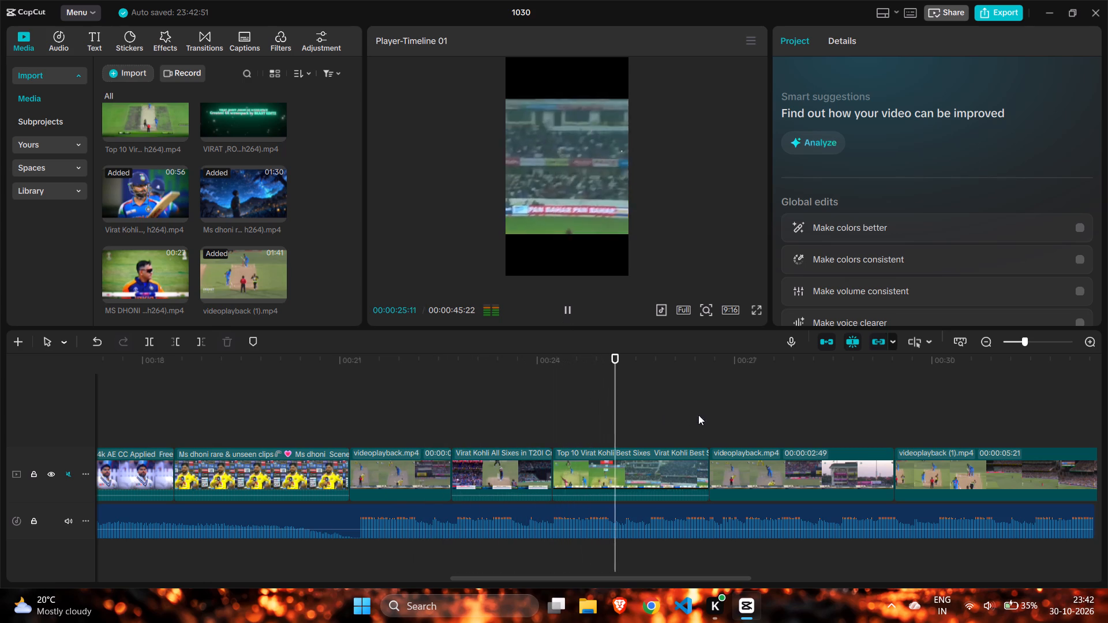
Move the second videoplayback clip ahead of the Top 10 Virat Kohli clip, directly after the first Virat Kohli All Sixes clip.
{"action": "left_click_drag", "start_coordinate": [736, 463], "coordinate": [582, 464]}
{"action": "left_click", "coordinate": [488, 407]}
{"action": "left_click_drag", "start_coordinate": [488, 407], "coordinate": [499, 410]}
{"action": "left_click", "coordinate": [567, 309]}
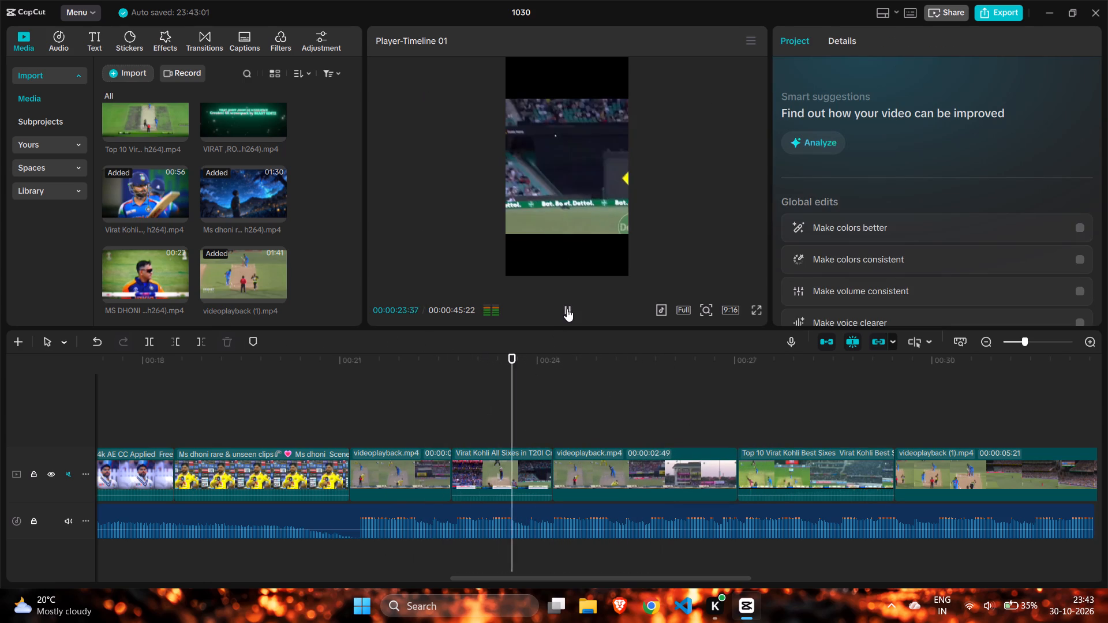
Trim the start of the second videoplayback clip in two small cuts, shortening it to 00:00:02:36.
{"action": "left_click", "coordinate": [552, 464]}
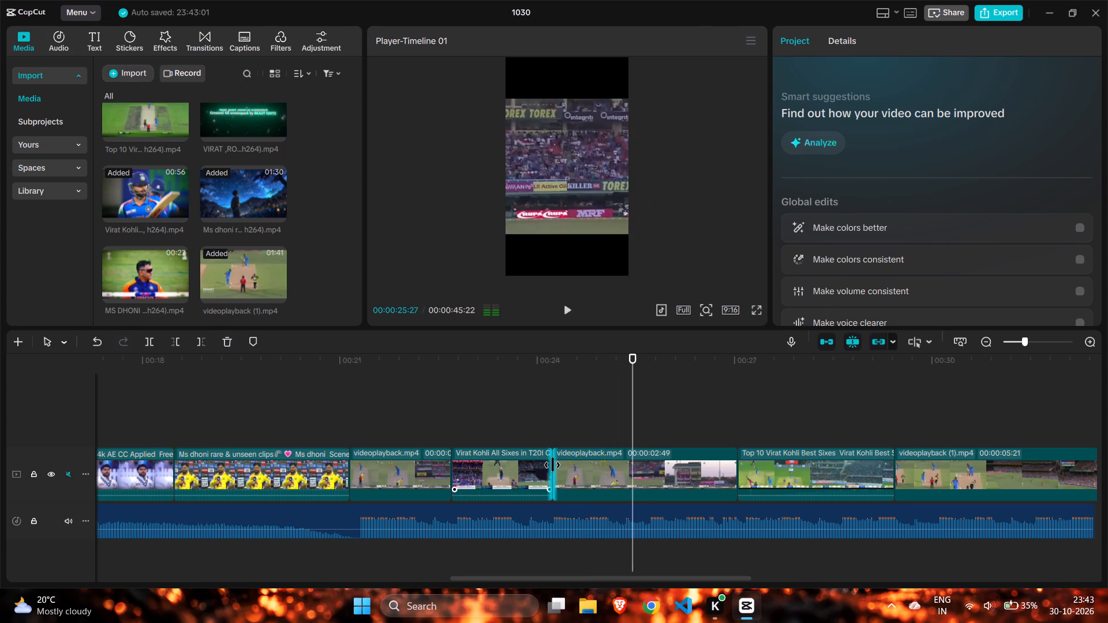
{"action": "left_click", "coordinate": [567, 466]}
{"action": "left_click", "coordinate": [546, 422]}
{"action": "left_click", "coordinate": [574, 456]}
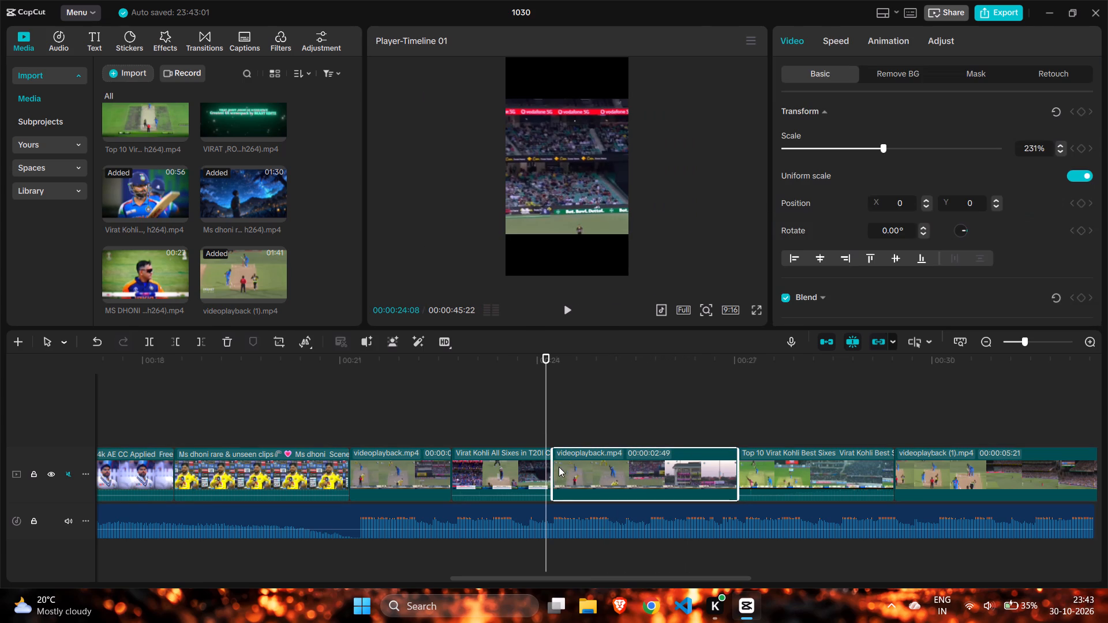
{"action": "left_click_drag", "start_coordinate": [554, 467], "coordinate": [562, 469]}
{"action": "double_click", "coordinate": [560, 419]}
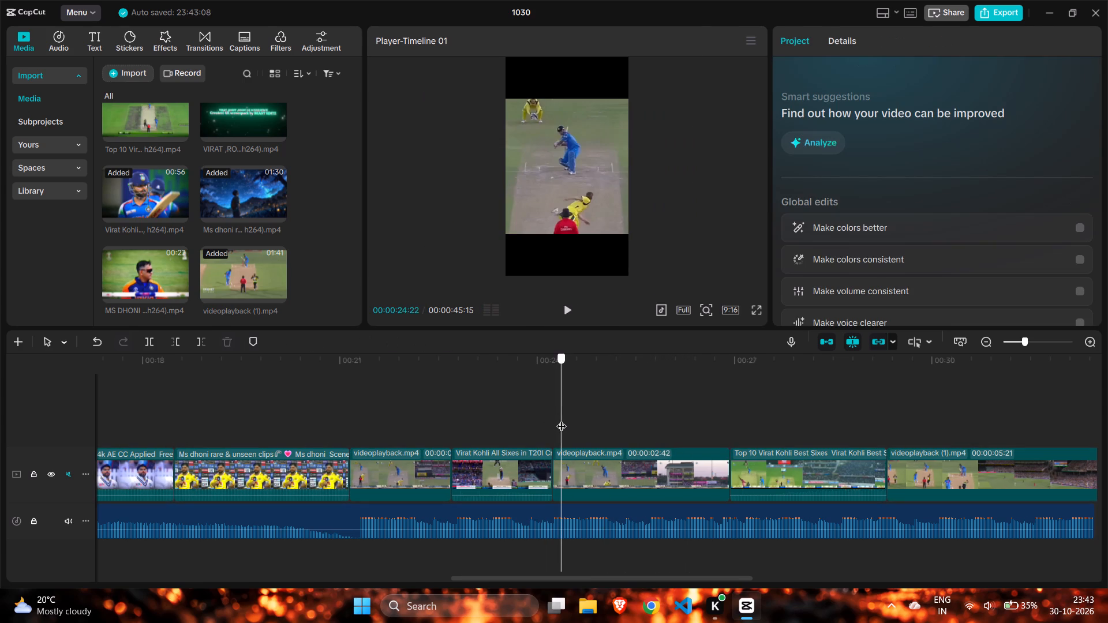
{"action": "left_click", "coordinate": [550, 478]}
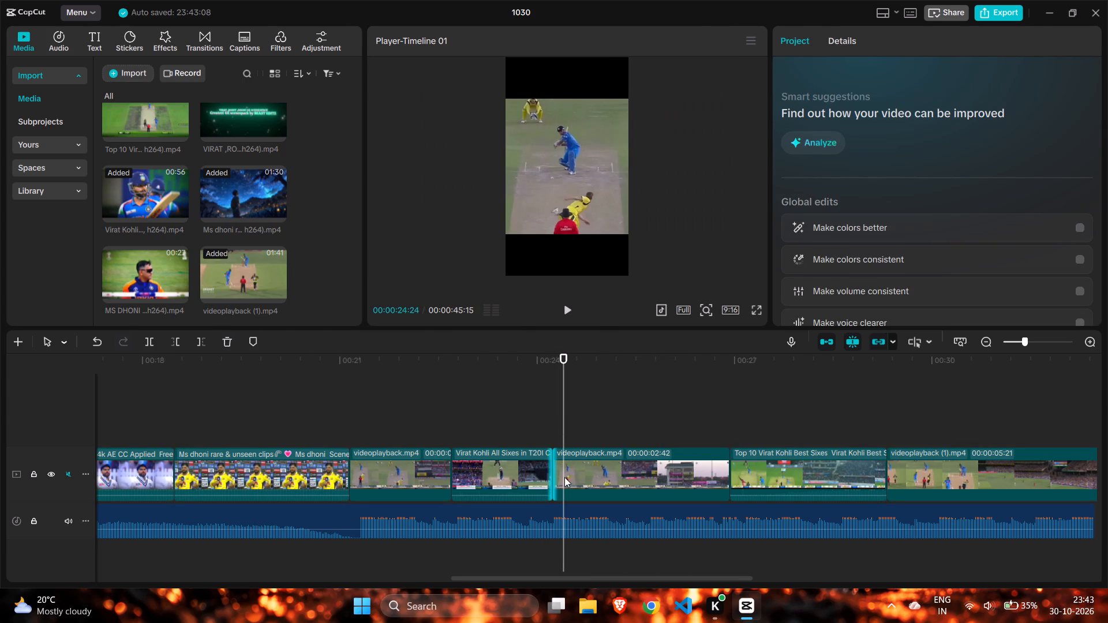
{"action": "left_click", "coordinate": [564, 477]}
{"action": "left_click_drag", "start_coordinate": [556, 471], "coordinate": [563, 473]}
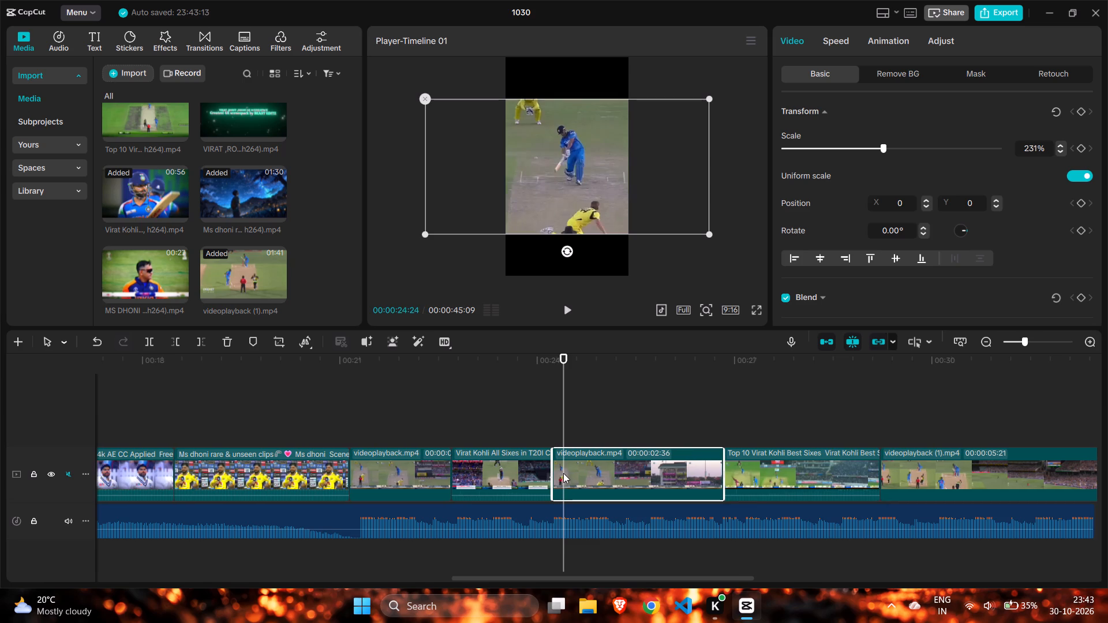
Play back and scrub the first Virat Kohli All Sixes and second videoplayback clips to check the cuts against the beat.
{"action": "left_click", "coordinate": [537, 401]}
{"action": "left_click", "coordinate": [569, 317]}
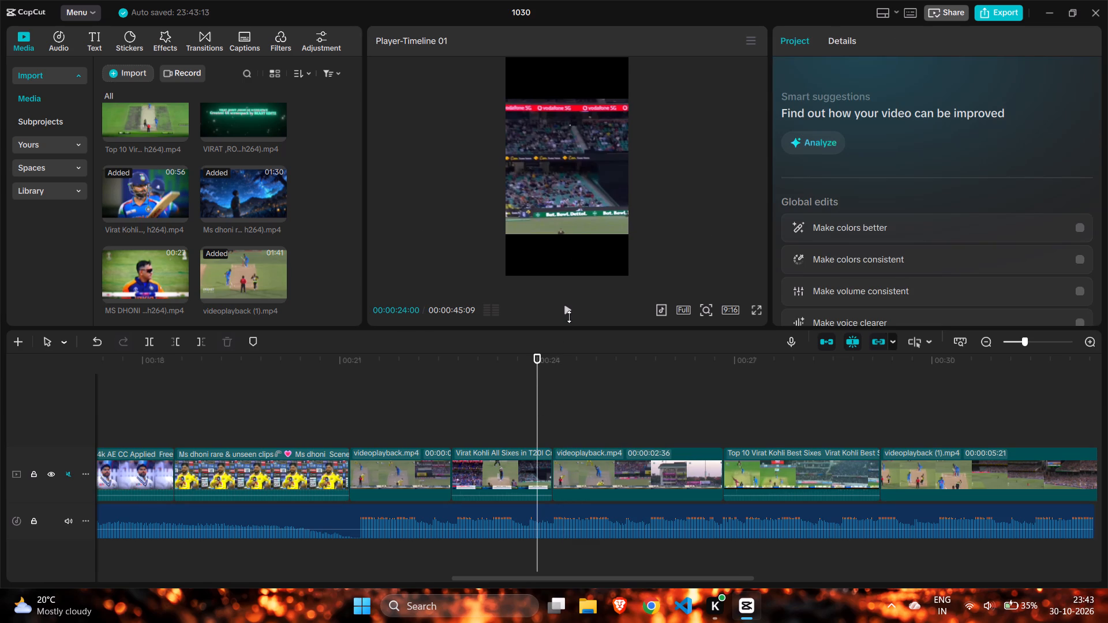
{"action": "left_click", "coordinate": [527, 384]}
{"action": "left_click_drag", "start_coordinate": [526, 385], "coordinate": [436, 392]}
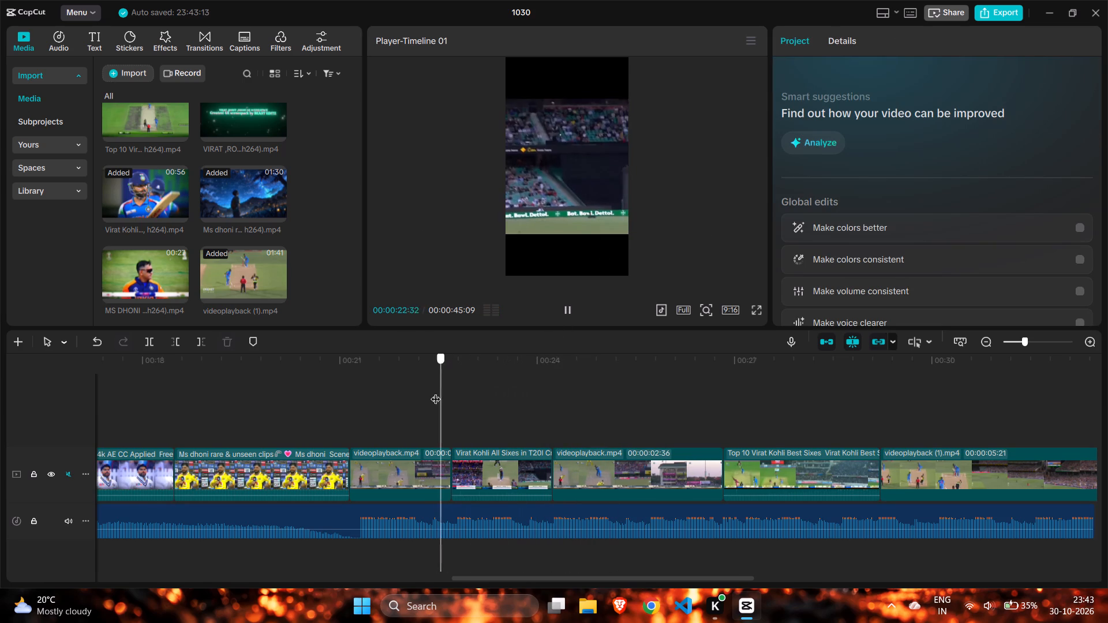
{"action": "left_click_drag", "start_coordinate": [436, 392], "coordinate": [428, 393]}
{"action": "left_click", "coordinate": [570, 317]}
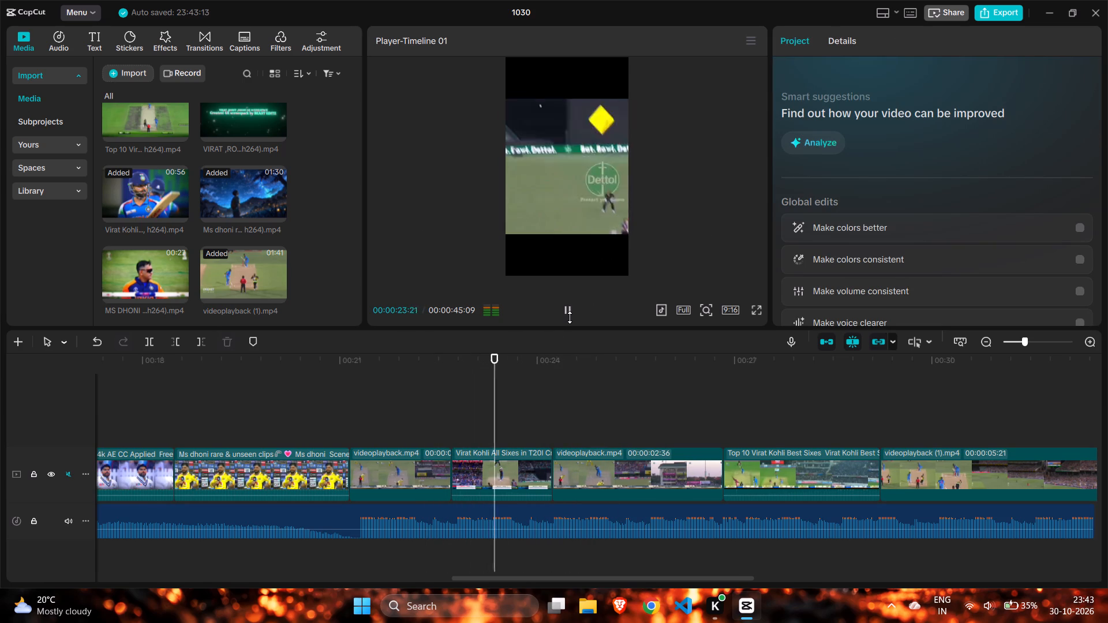
{"action": "left_click", "coordinate": [542, 389]}
{"action": "left_click_drag", "start_coordinate": [542, 389], "coordinate": [573, 401]}
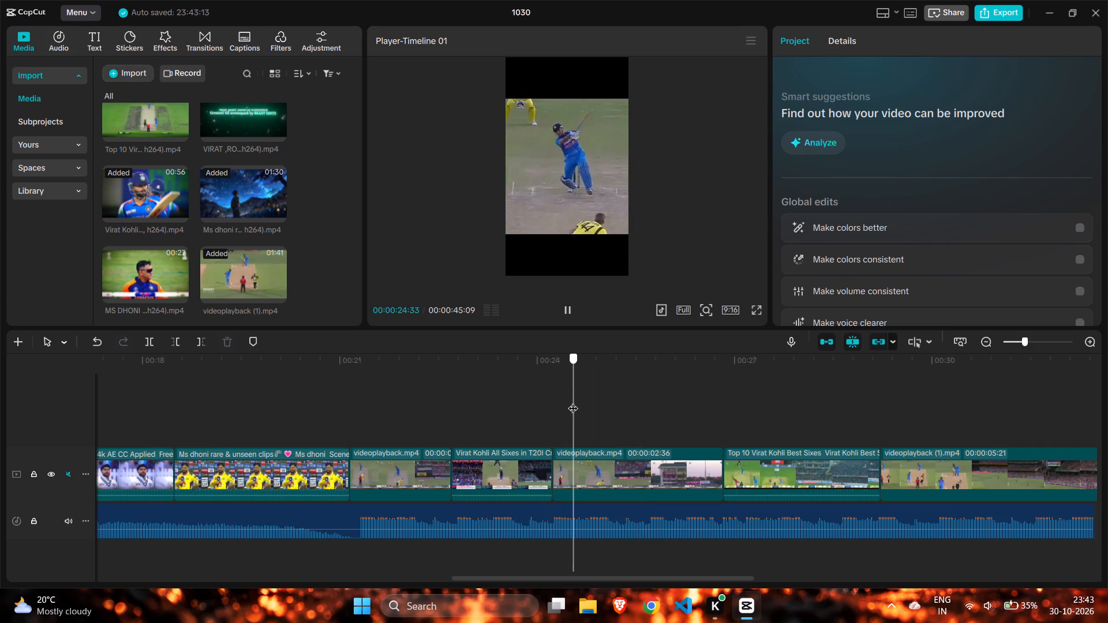
{"action": "left_click_drag", "start_coordinate": [573, 401], "coordinate": [478, 404]}
{"action": "left_click", "coordinate": [566, 309]}
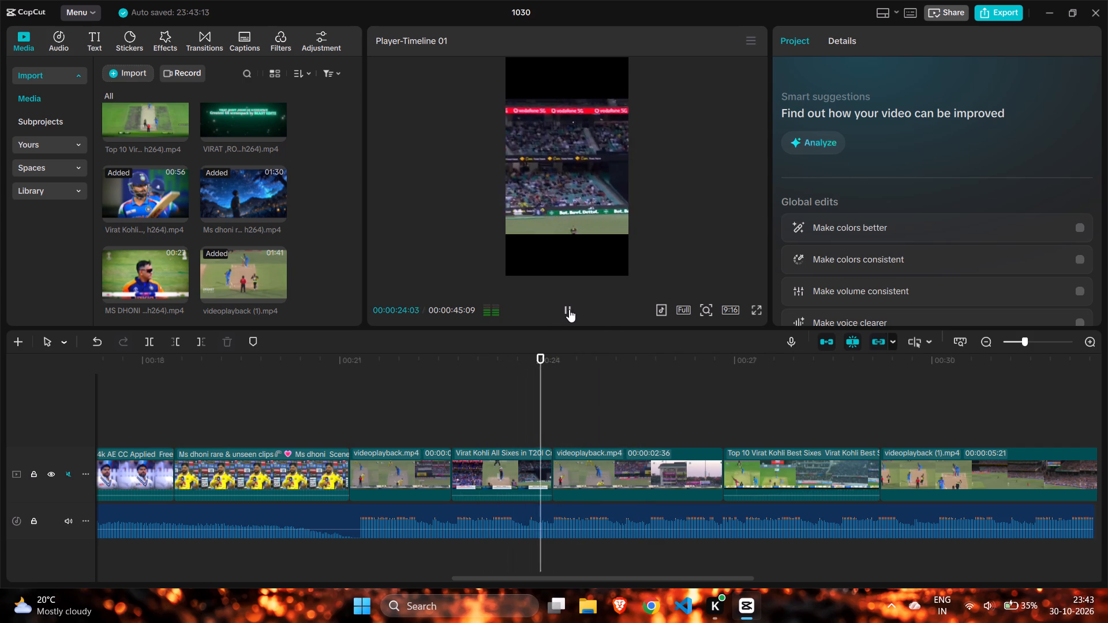
{"action": "left_click", "coordinate": [569, 309]}
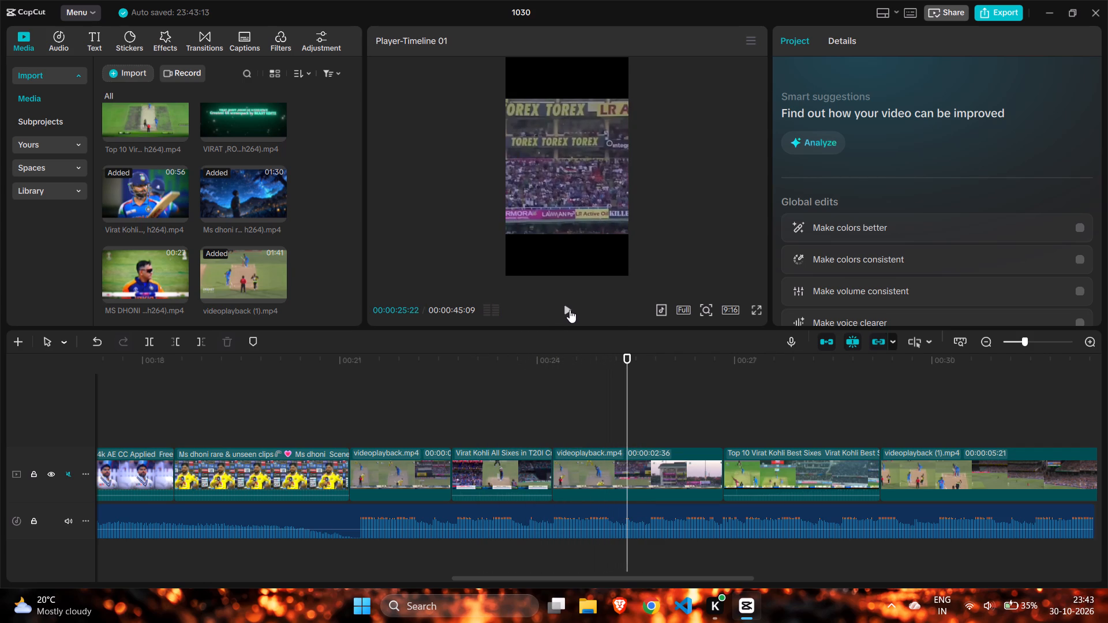
{"action": "left_click", "coordinate": [570, 310]}
{"action": "left_click", "coordinate": [570, 310]}
Trim the end of the second videoplayback clip to about 00:00:25:40 and preview the cut into the Top 10 Virat Kohli clip.
{"action": "left_click", "coordinate": [663, 474]}
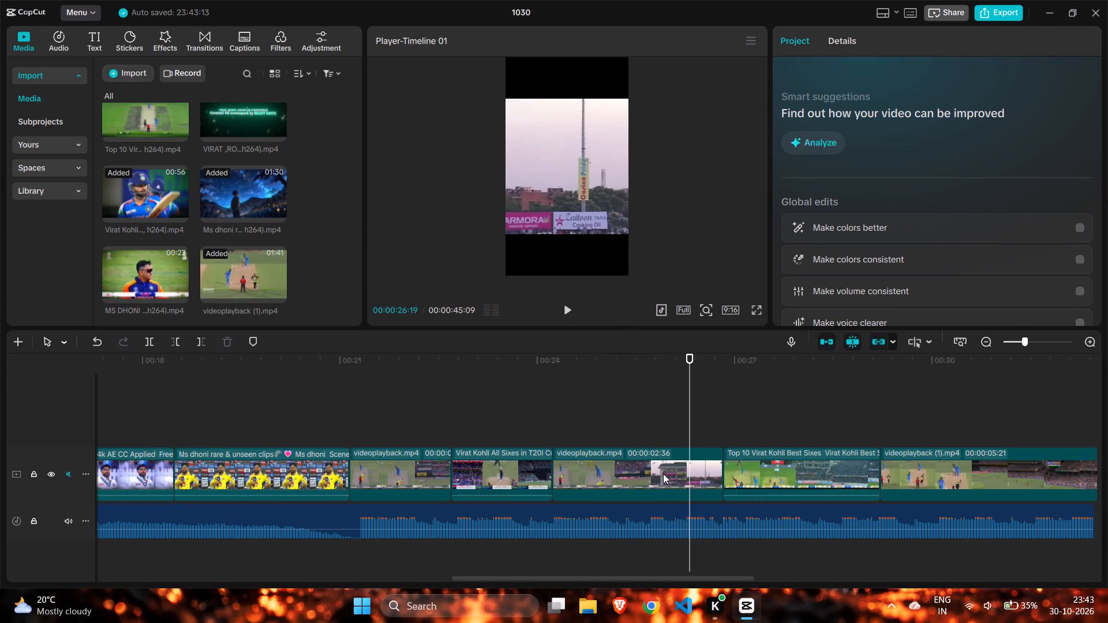
{"action": "left_click_drag", "start_coordinate": [723, 464], "coordinate": [646, 479]}
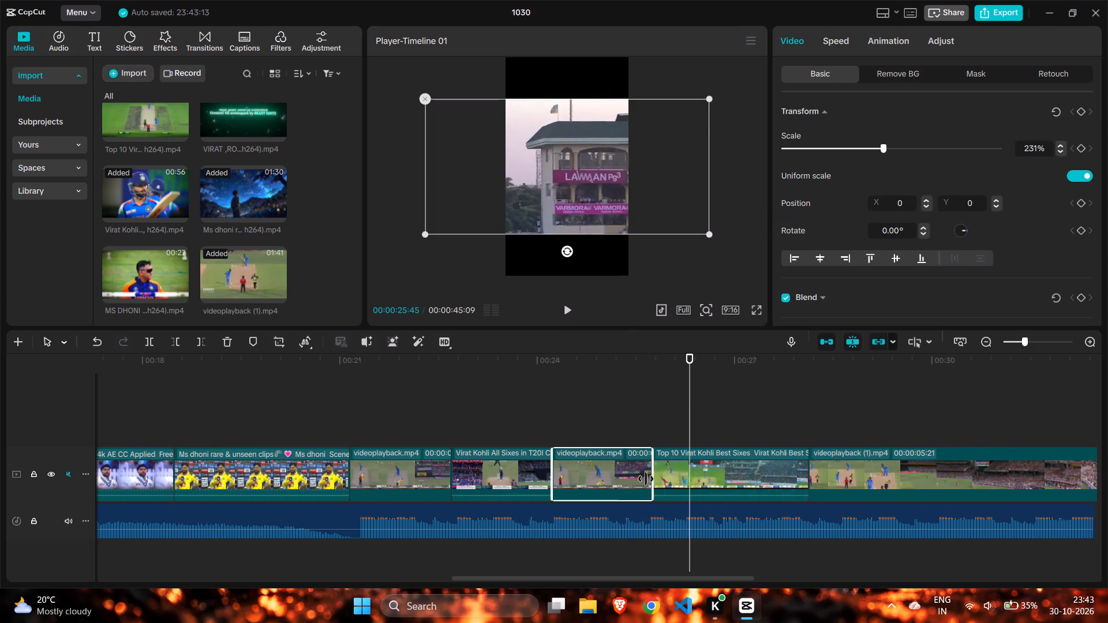
{"action": "left_click_drag", "start_coordinate": [646, 479], "coordinate": [644, 479]}
{"action": "left_click", "coordinate": [630, 416]}
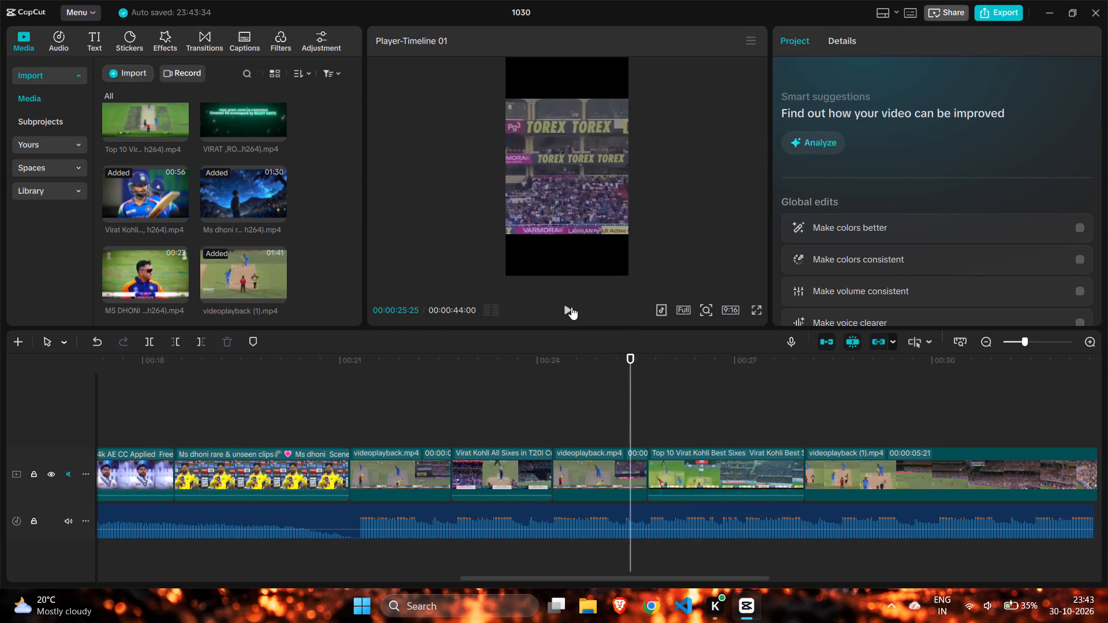
{"action": "left_click", "coordinate": [569, 307]}
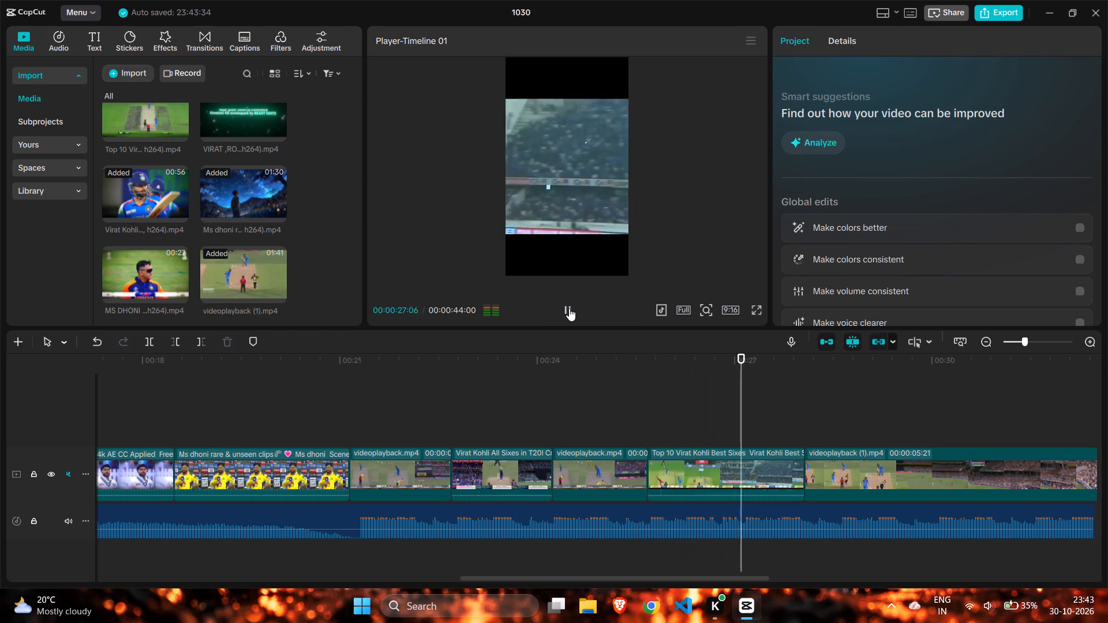
Replay from about 00:00:21 to find the beat and trim the end of the Top 10 Virat Kohli clip to about 00:00:27:11.
{"action": "left_click", "coordinate": [433, 407]}
{"action": "left_click_drag", "start_coordinate": [432, 406], "coordinate": [331, 406]}
{"action": "left_click", "coordinate": [568, 313]}
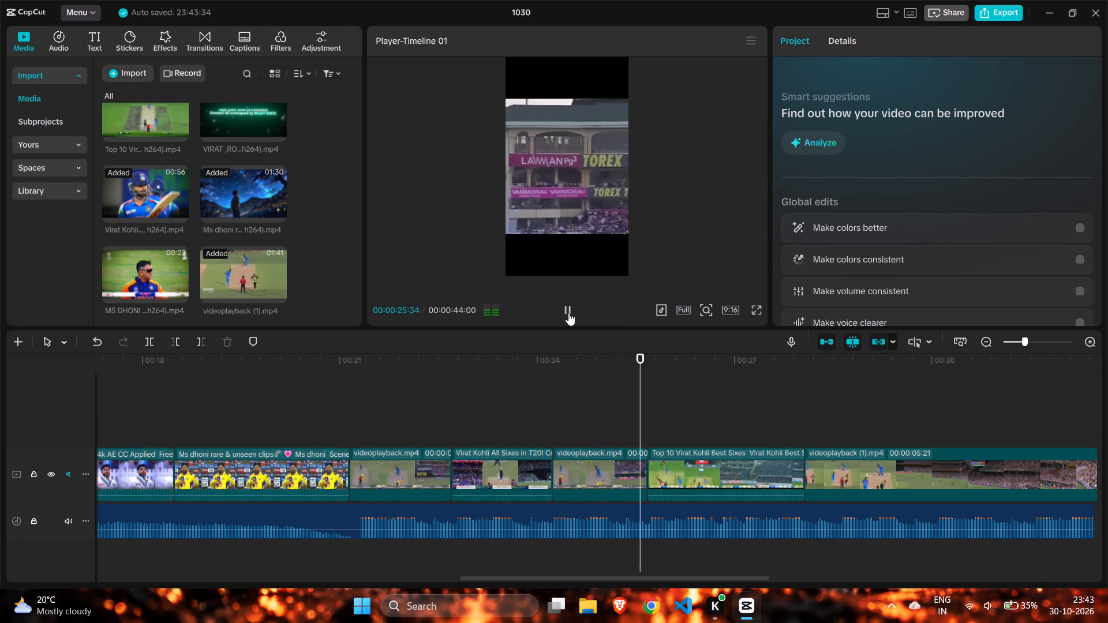
{"action": "left_click", "coordinate": [568, 313]}
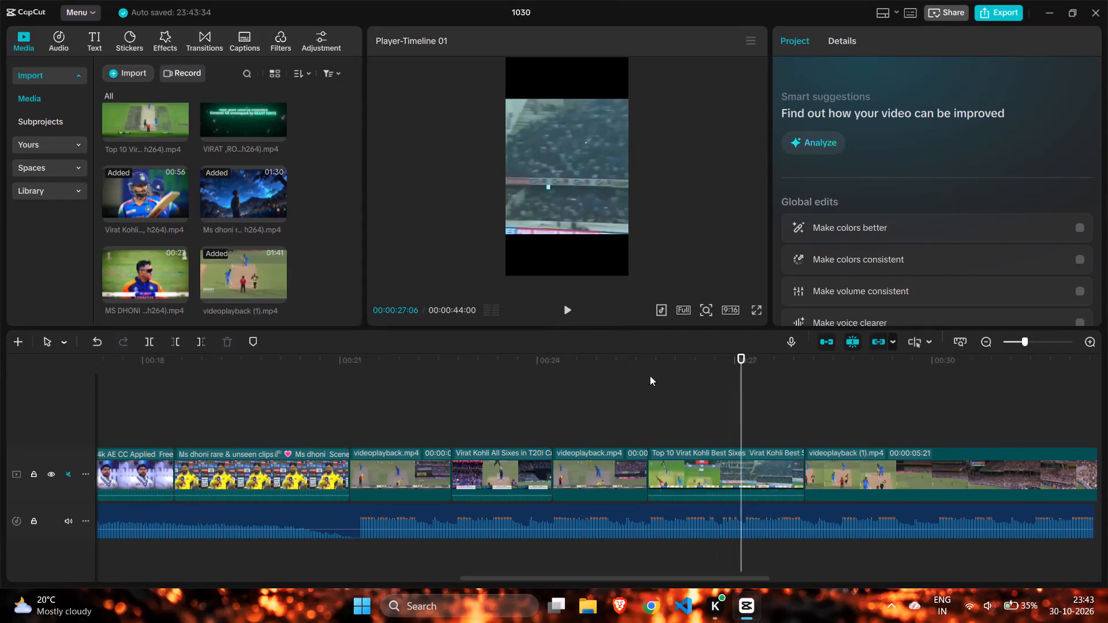
{"action": "left_click", "coordinate": [764, 464]}
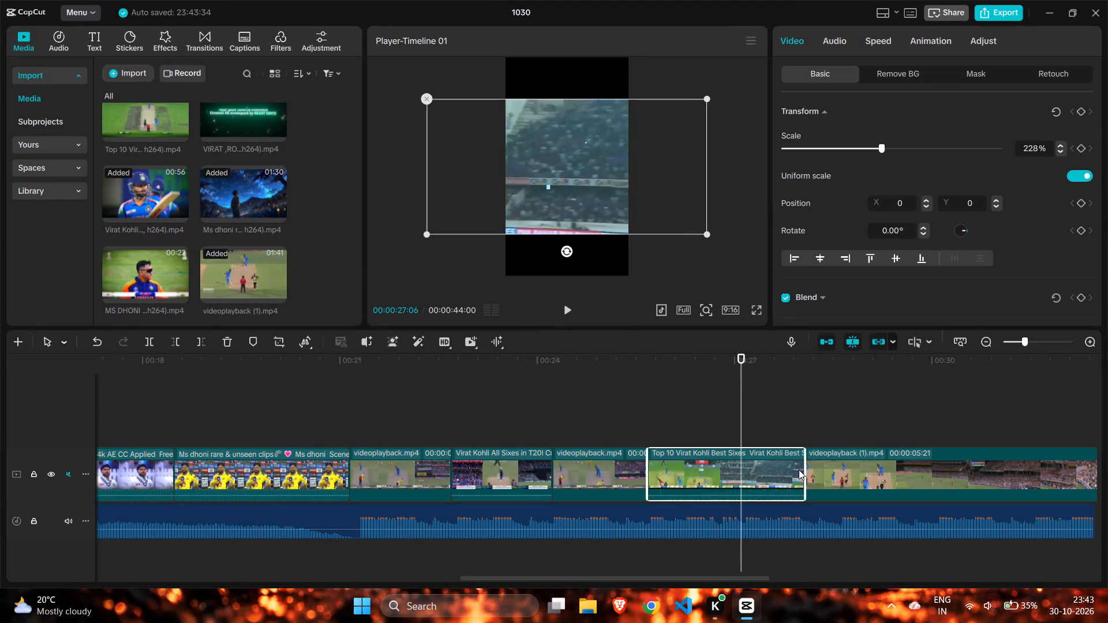
{"action": "left_click_drag", "start_coordinate": [802, 471], "coordinate": [743, 475]}
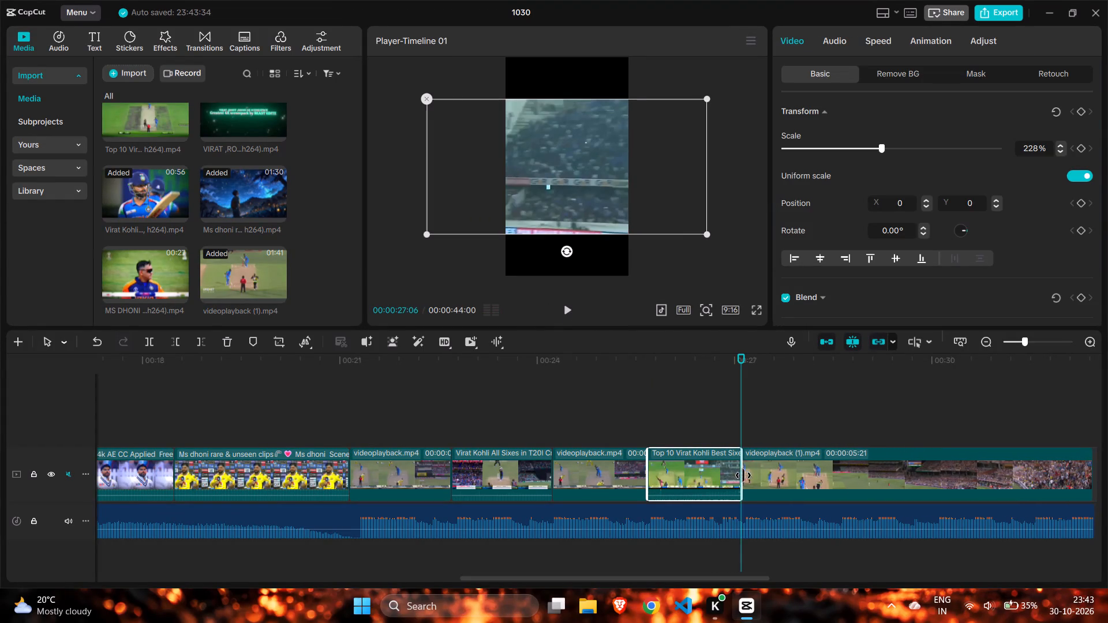
{"action": "left_click_drag", "start_coordinate": [743, 475], "coordinate": [744, 475]}
Trim the bowler's run-up off the start of the videoplayback (1) clip, shortening it to 00:00:04:36.
{"action": "left_click", "coordinate": [740, 423]}
{"action": "left_click_drag", "start_coordinate": [740, 423], "coordinate": [750, 426]}
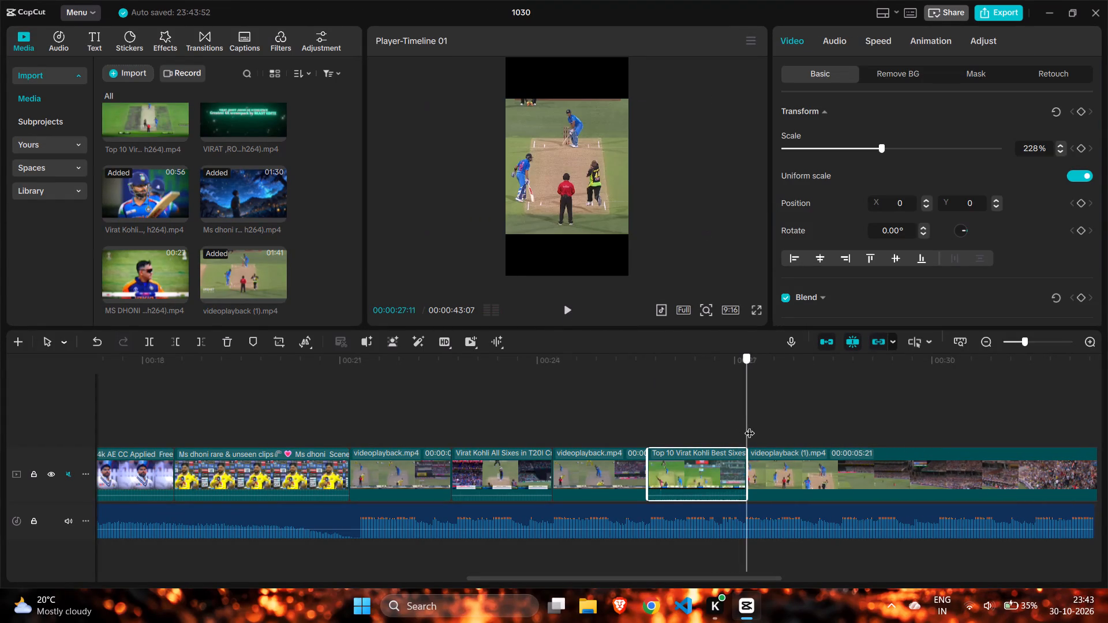
{"action": "left_click_drag", "start_coordinate": [750, 426], "coordinate": [788, 445]}
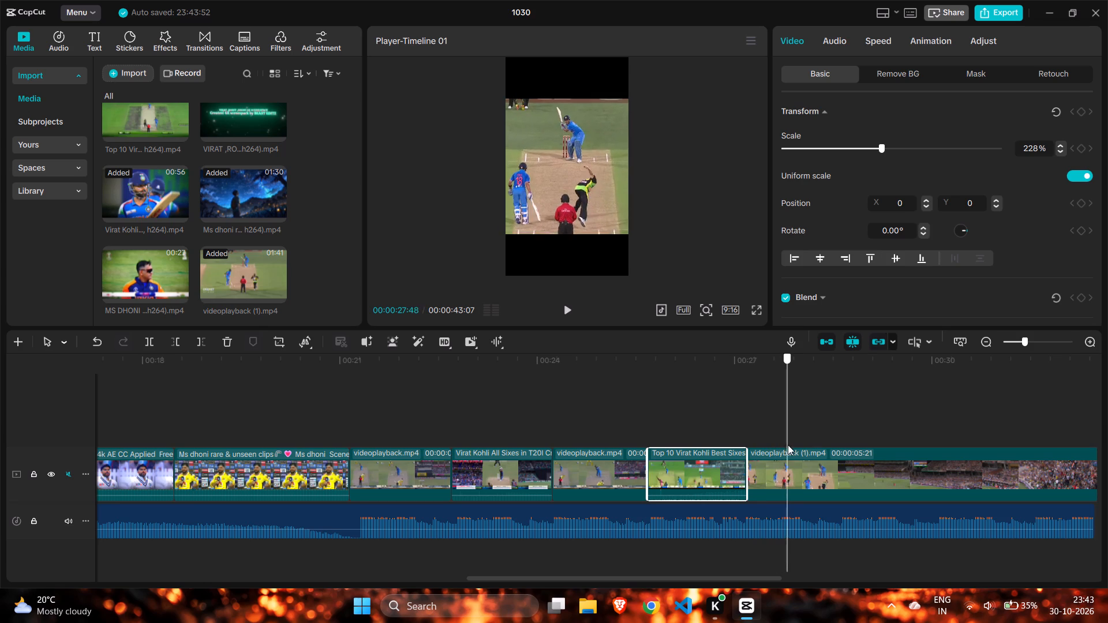
{"action": "left_click_drag", "start_coordinate": [788, 445], "coordinate": [796, 449]}
{"action": "left_click", "coordinate": [796, 449]}
{"action": "left_click", "coordinate": [784, 471]}
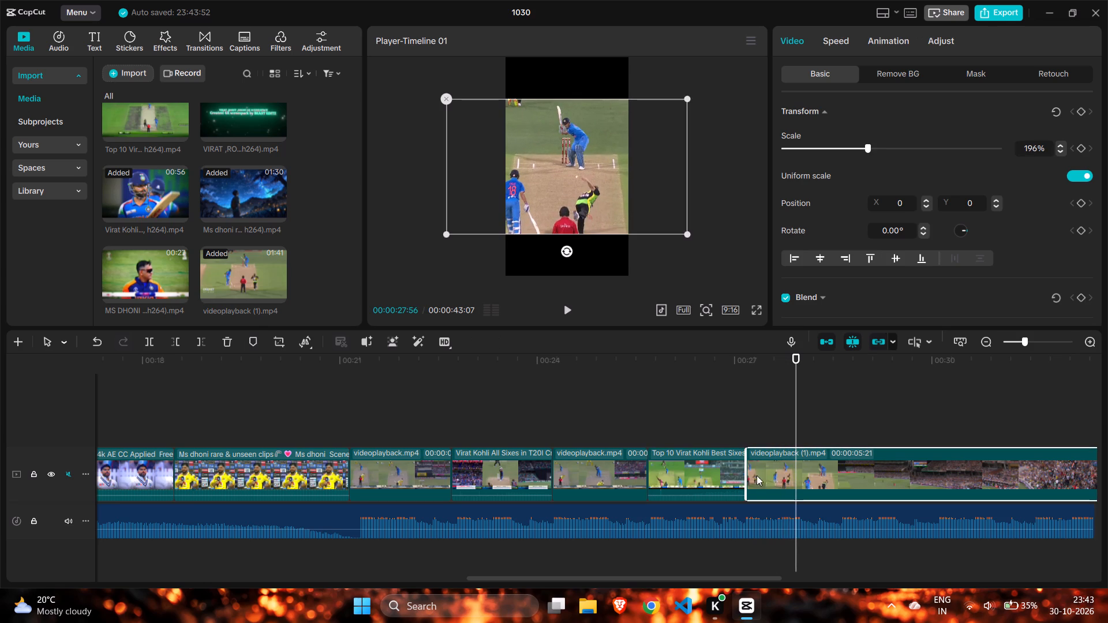
{"action": "left_click_drag", "start_coordinate": [745, 469], "coordinate": [796, 484]}
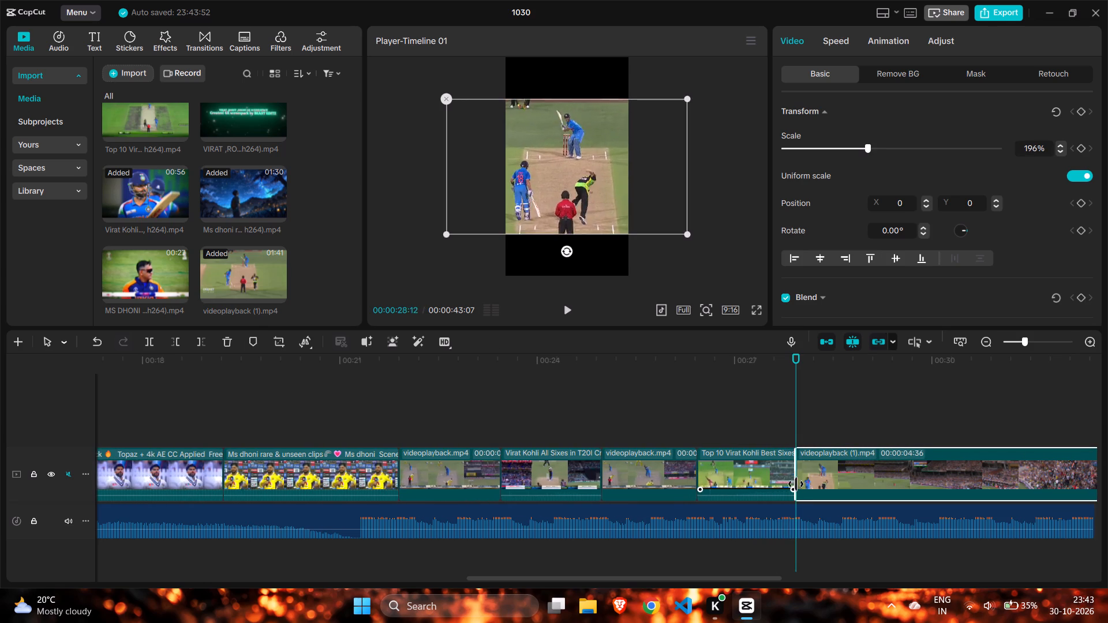
{"action": "left_click_drag", "start_coordinate": [796, 484], "coordinate": [793, 486]}
Play through the videoplayback (1) clip and trim its end to the beat at about 00:00:28:37.
{"action": "left_click", "coordinate": [732, 411]}
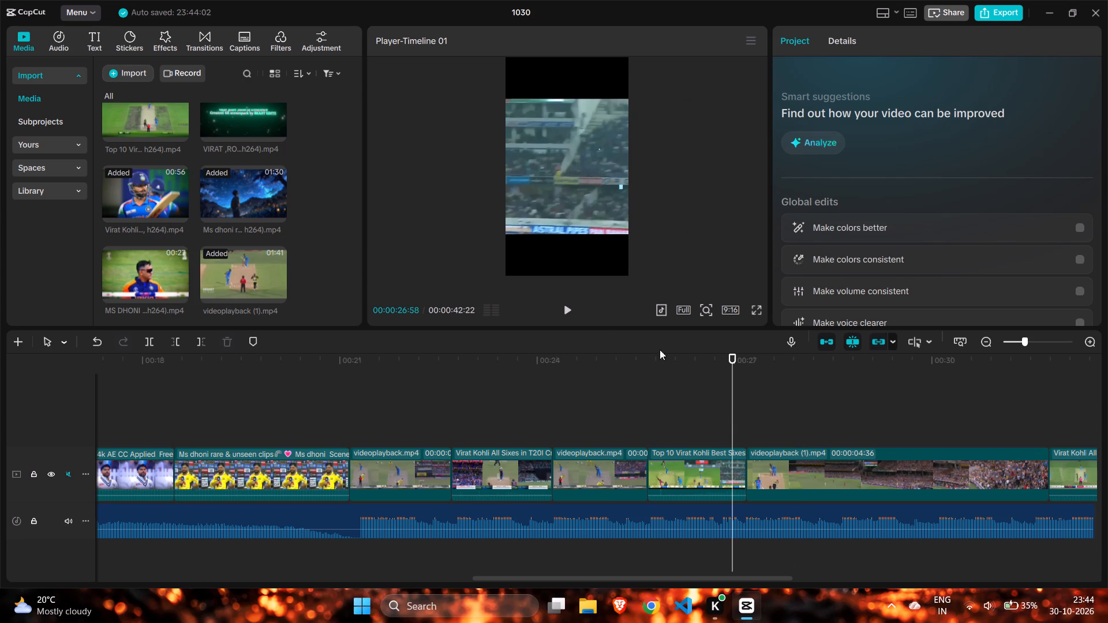
{"action": "left_click", "coordinate": [564, 309]}
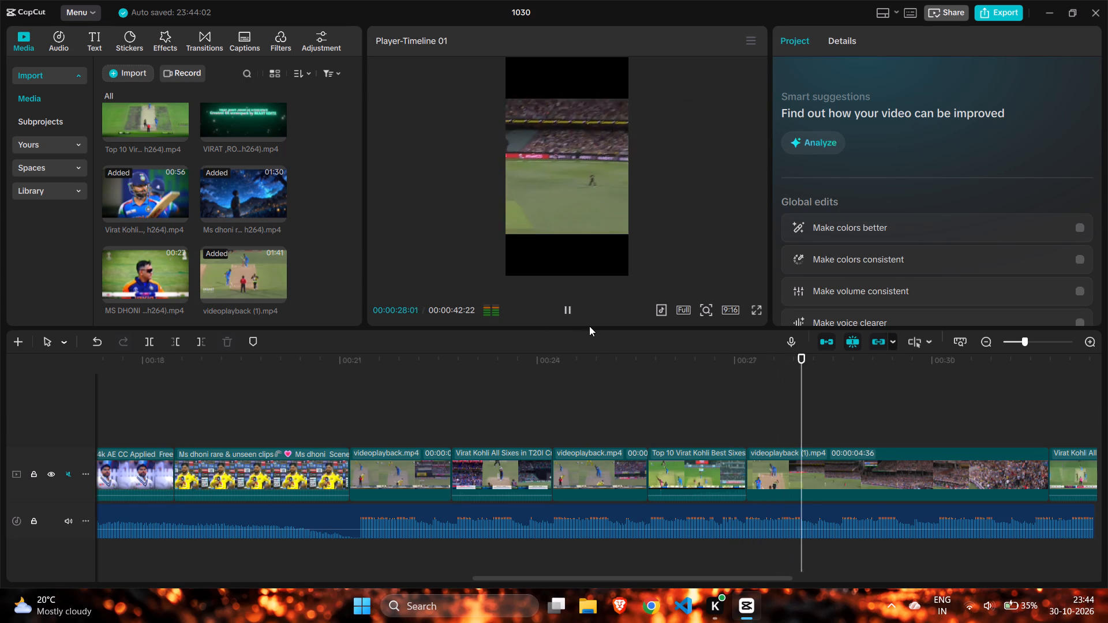
{"action": "left_click", "coordinate": [574, 310]}
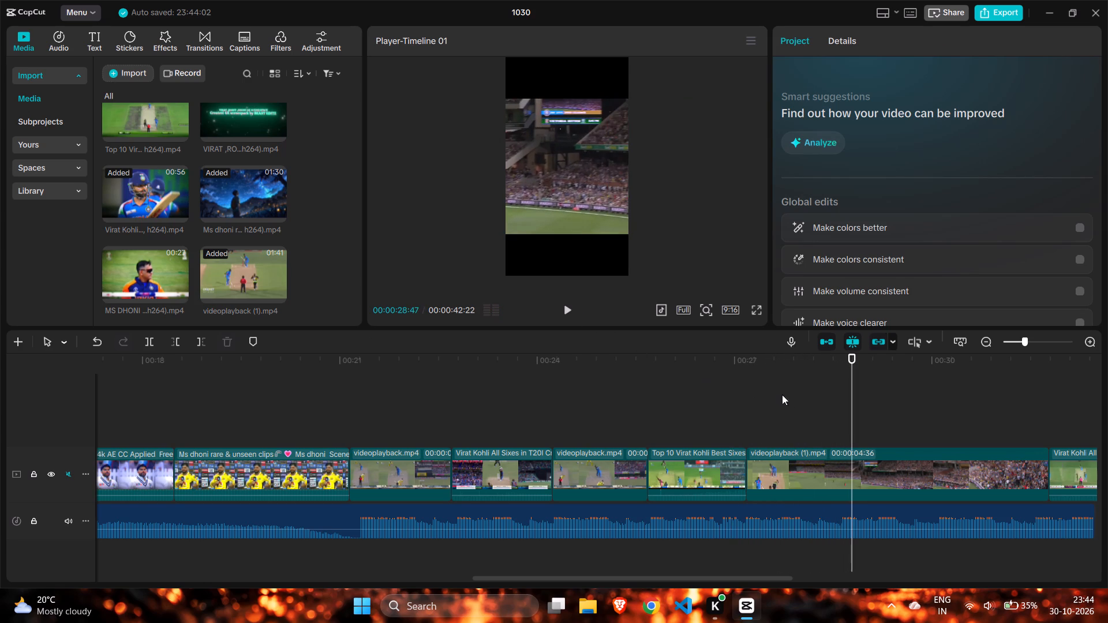
{"action": "left_click", "coordinate": [872, 463]}
{"action": "left_click", "coordinate": [986, 481]}
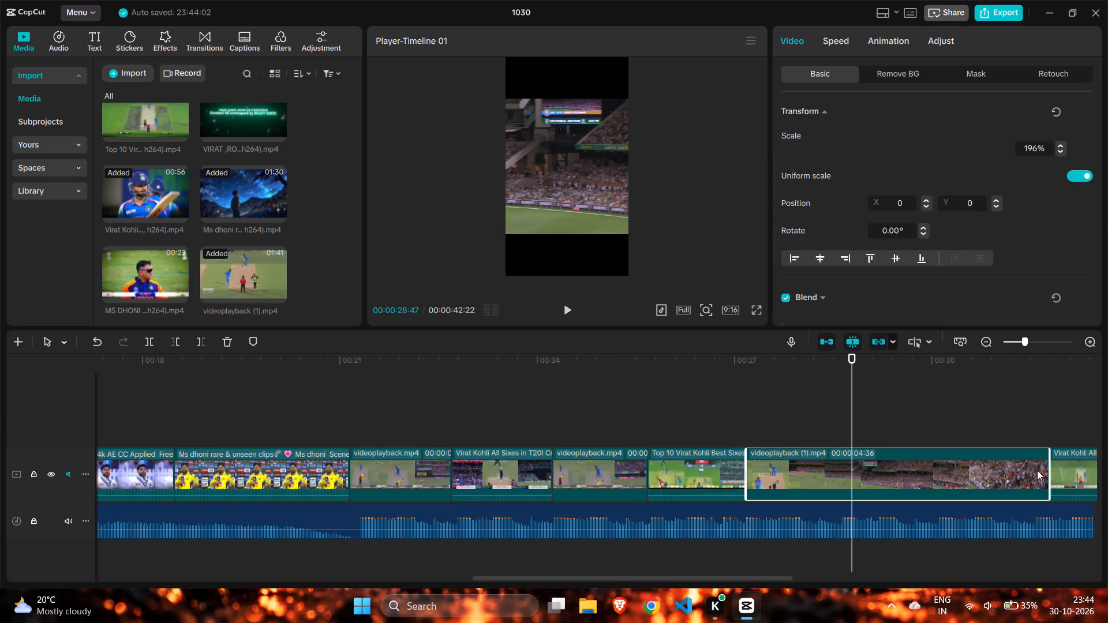
{"action": "left_click_drag", "start_coordinate": [1049, 471], "coordinate": [835, 503]}
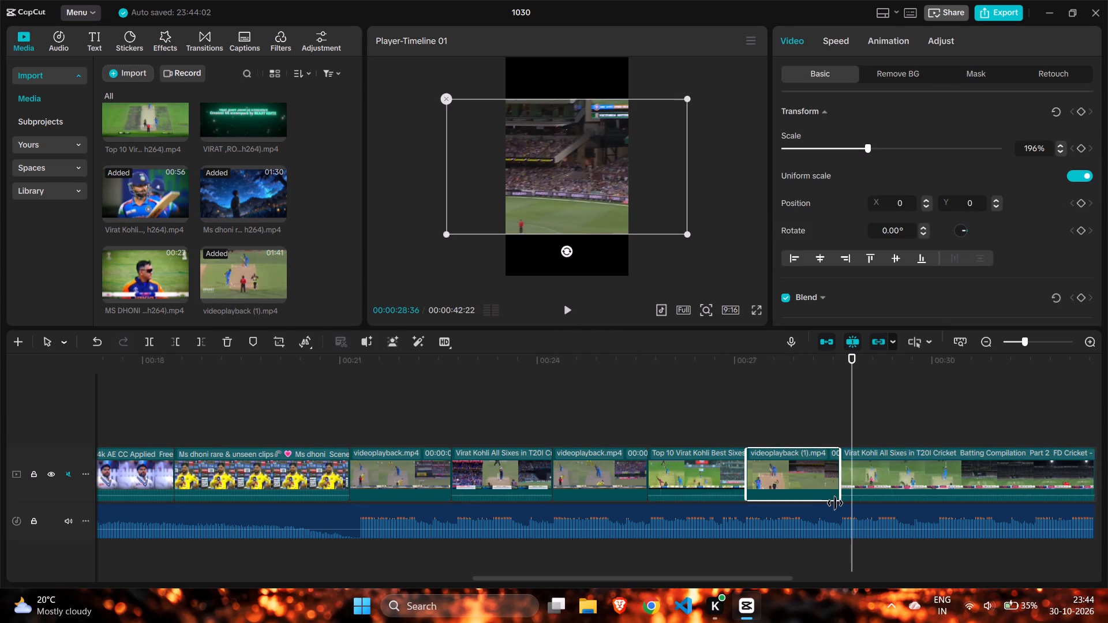
{"action": "left_click_drag", "start_coordinate": [835, 503], "coordinate": [836, 503]}
Preview the Virat Kohli All Sixes clip following videoplayback (1) and trim about 50 frames off its start.
{"action": "left_click", "coordinate": [836, 424]}
{"action": "left_click_drag", "start_coordinate": [834, 423], "coordinate": [828, 423]}
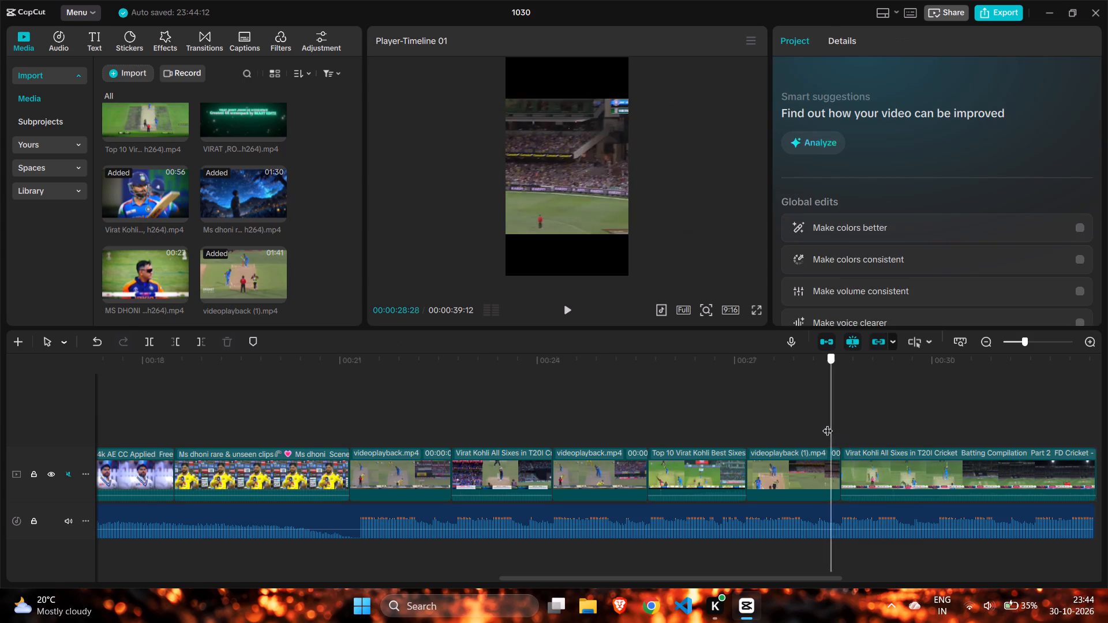
{"action": "left_click_drag", "start_coordinate": [828, 423], "coordinate": [818, 419]}
{"action": "left_click", "coordinate": [571, 307]}
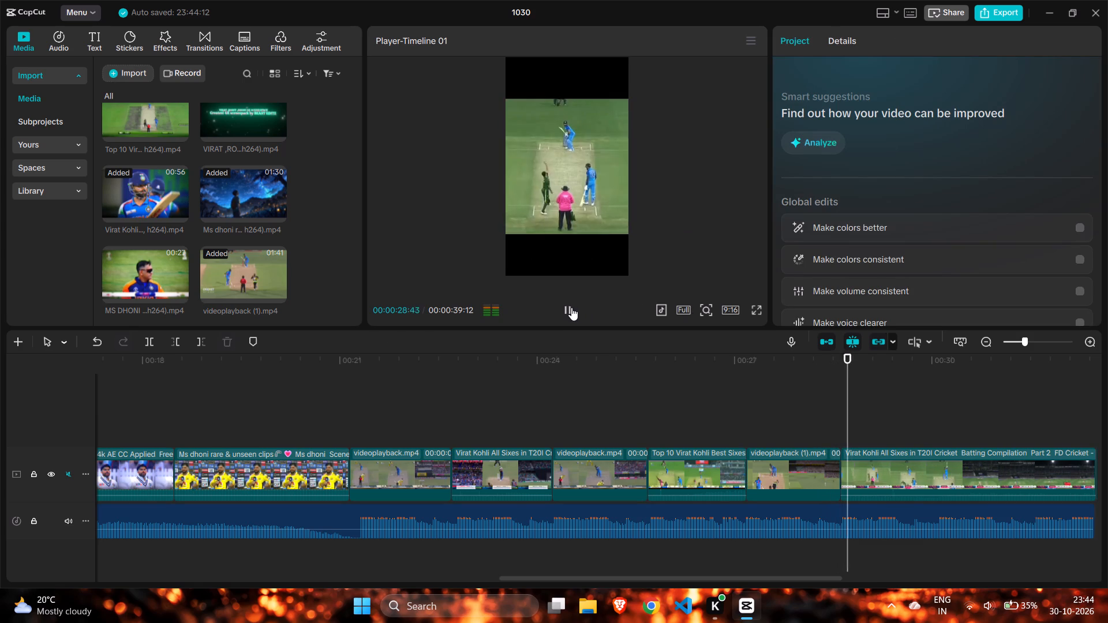
{"action": "left_click", "coordinate": [571, 307]}
{"action": "left_click", "coordinate": [854, 468]}
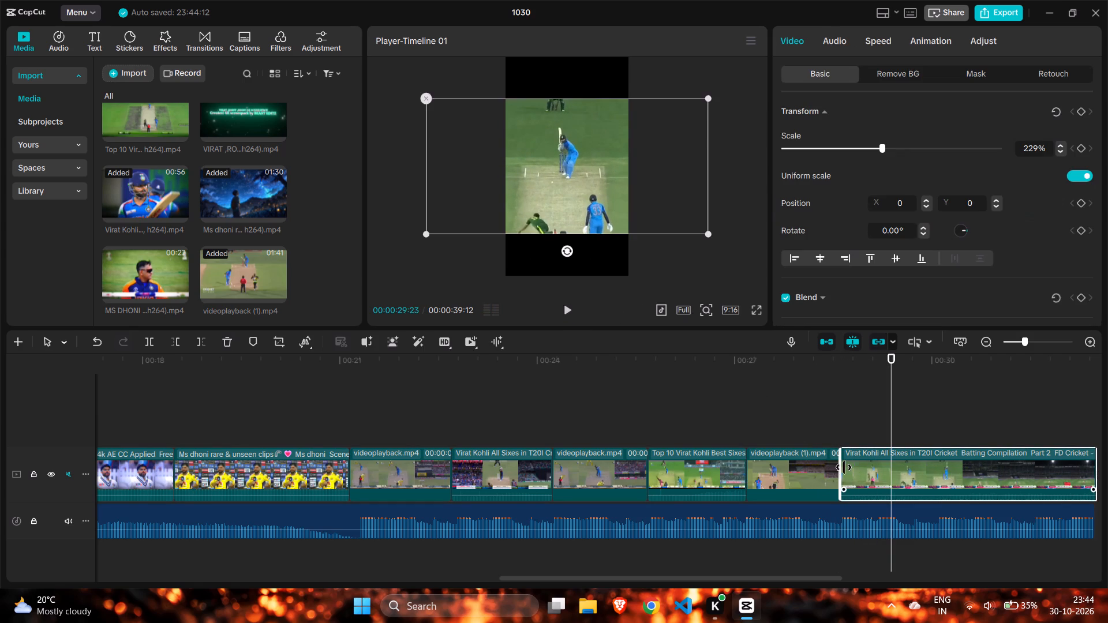
{"action": "left_click_drag", "start_coordinate": [844, 467], "coordinate": [900, 488]}
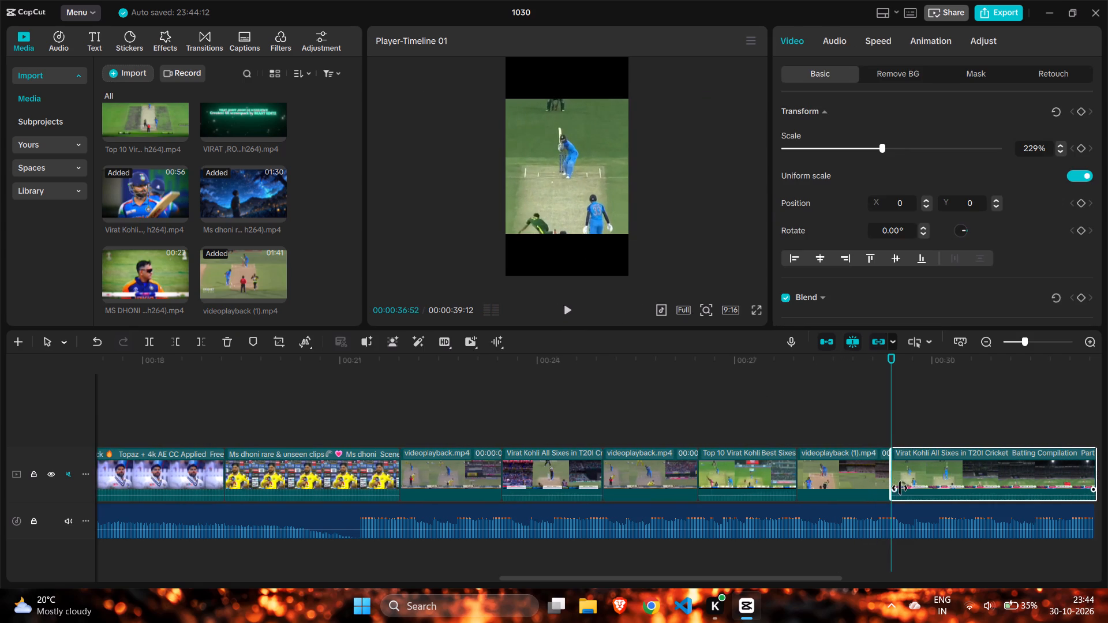
{"action": "left_click_drag", "start_coordinate": [900, 488], "coordinate": [901, 489]}
Replay the cut into the Virat Kohli All Sixes clip after videoplayback (1) and extend its start by about two frames.
{"action": "left_click", "coordinate": [821, 416]}
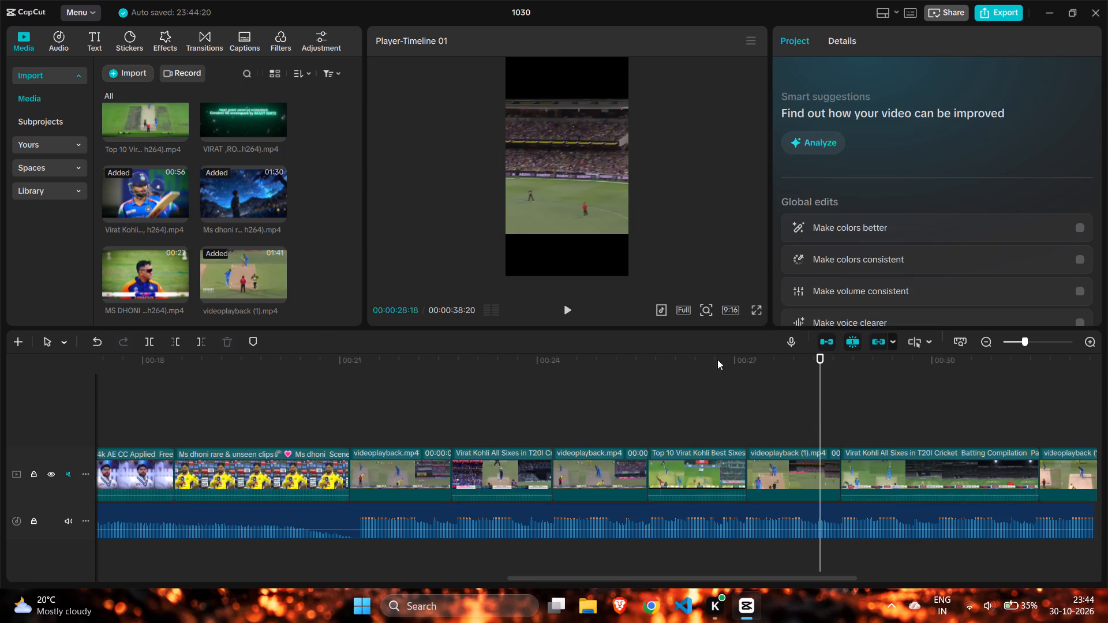
{"action": "left_click", "coordinate": [563, 308]}
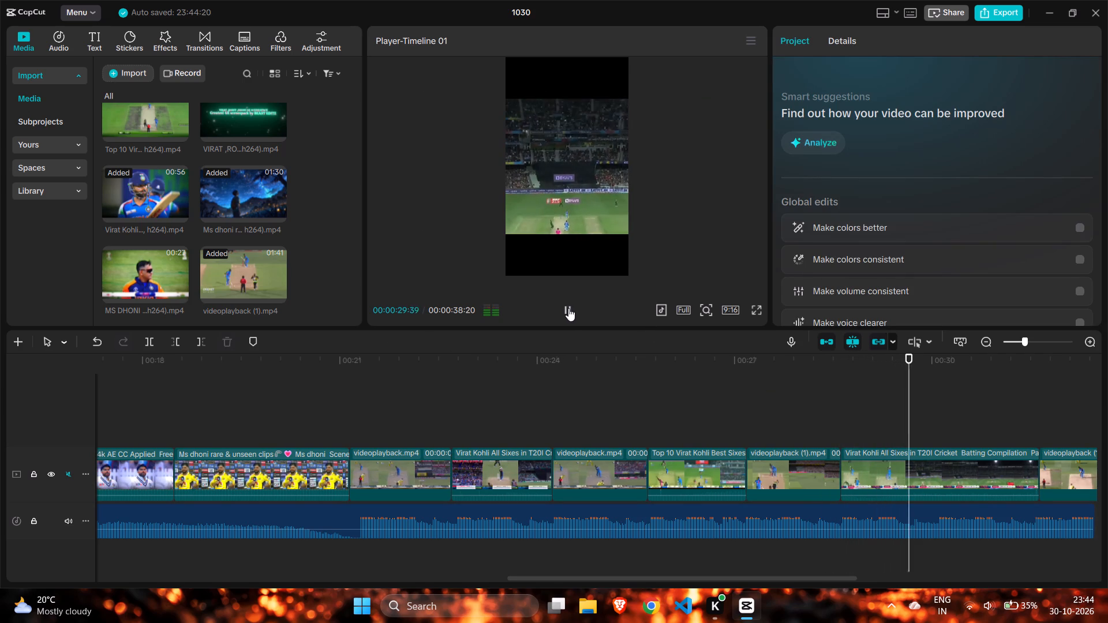
{"action": "left_click", "coordinate": [568, 308]}
{"action": "left_click", "coordinate": [885, 425]}
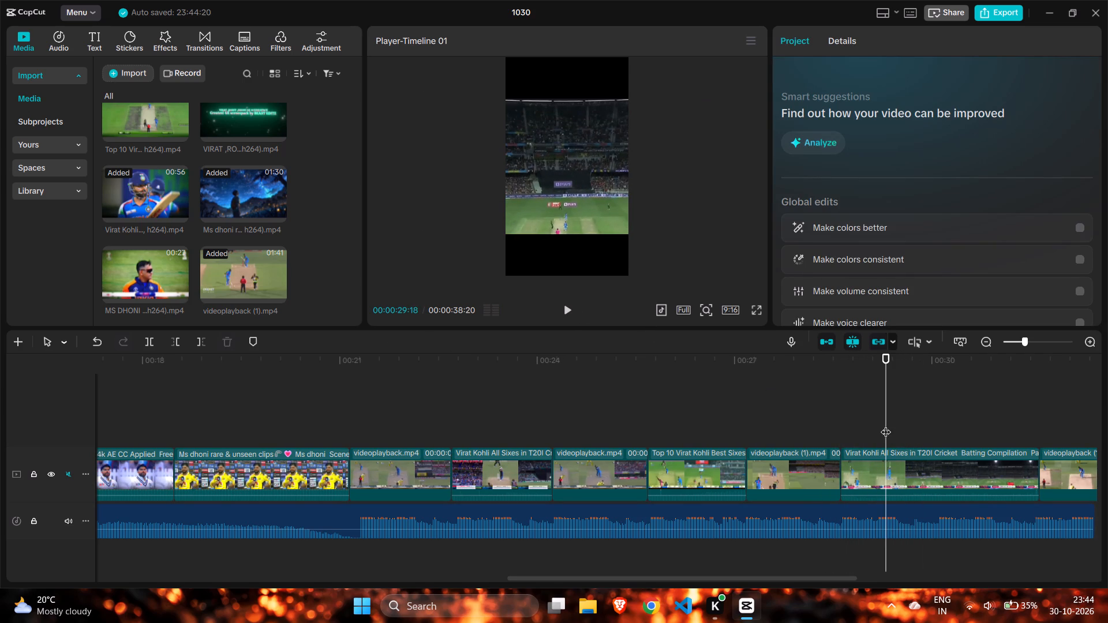
{"action": "left_click", "coordinate": [852, 469]}
{"action": "left_click", "coordinate": [844, 466]}
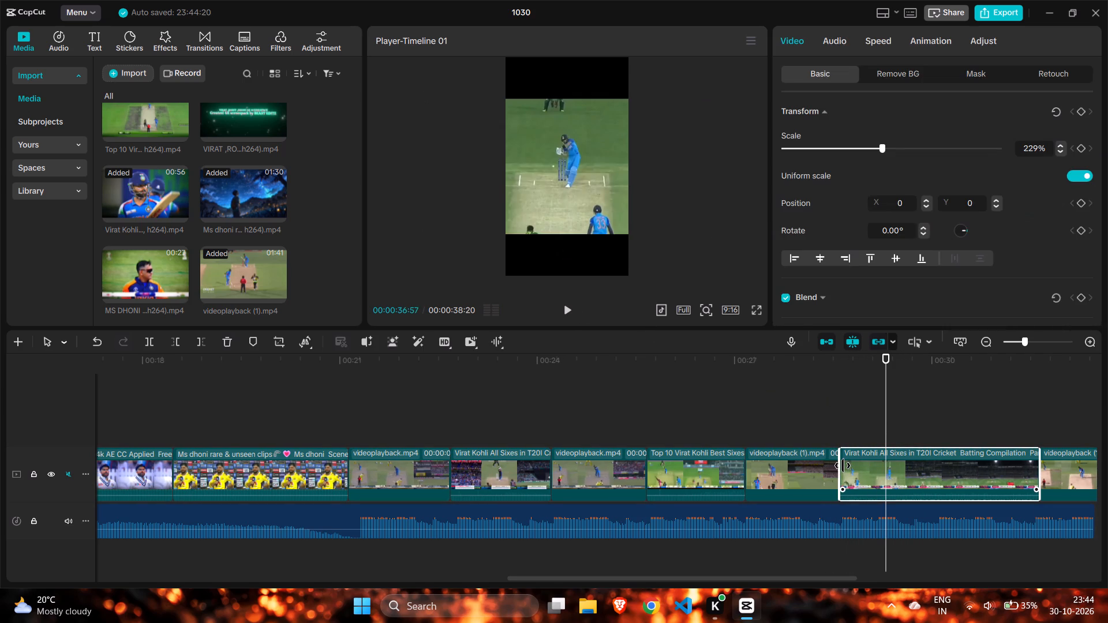
Play through the Virat Kohli All Sixes clip and trim its end to the beat at about 00:00:30:06.
{"action": "left_click", "coordinate": [826, 426]}
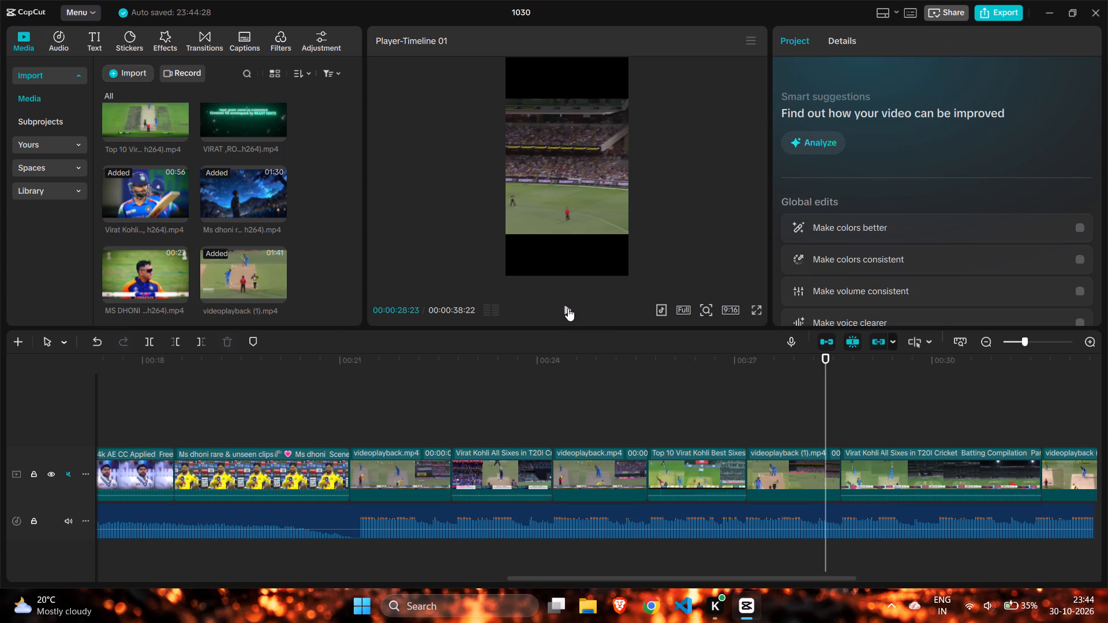
{"action": "left_click", "coordinate": [568, 308]}
{"action": "left_click", "coordinate": [565, 308]}
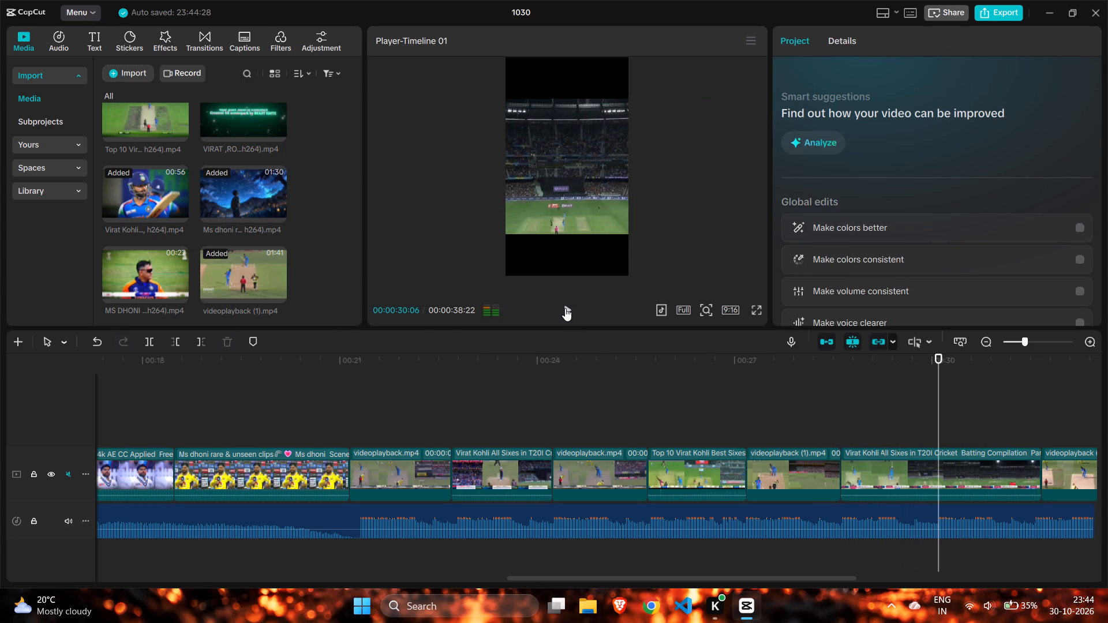
{"action": "left_click", "coordinate": [912, 456]}
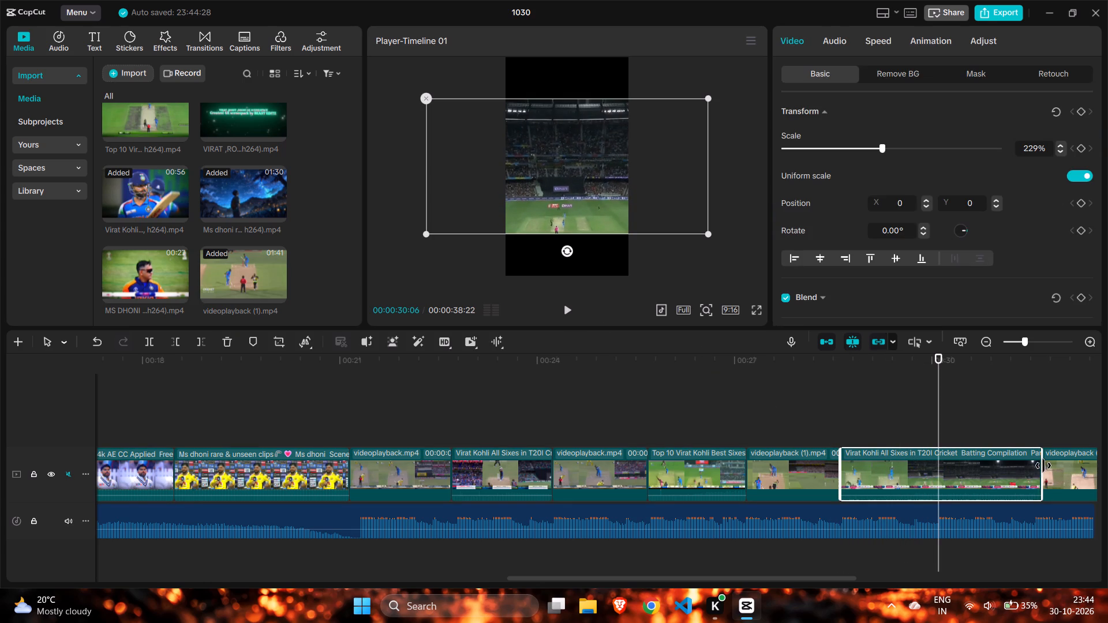
{"action": "left_click_drag", "start_coordinate": [1043, 466], "coordinate": [934, 493]}
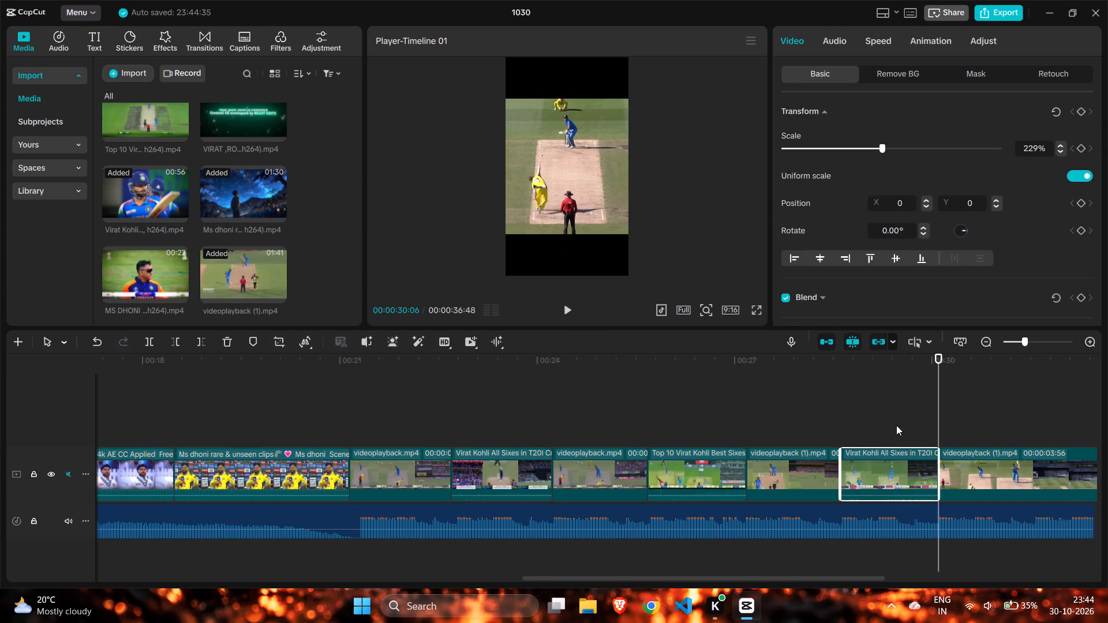
Preview the next videoplayback (1) clip and trim the run-up off its start, shortening it to 00:00:03:33.
{"action": "left_click", "coordinate": [890, 412]}
{"action": "left_click_drag", "start_coordinate": [890, 412], "coordinate": [882, 412]}
{"action": "left_click", "coordinate": [574, 314]}
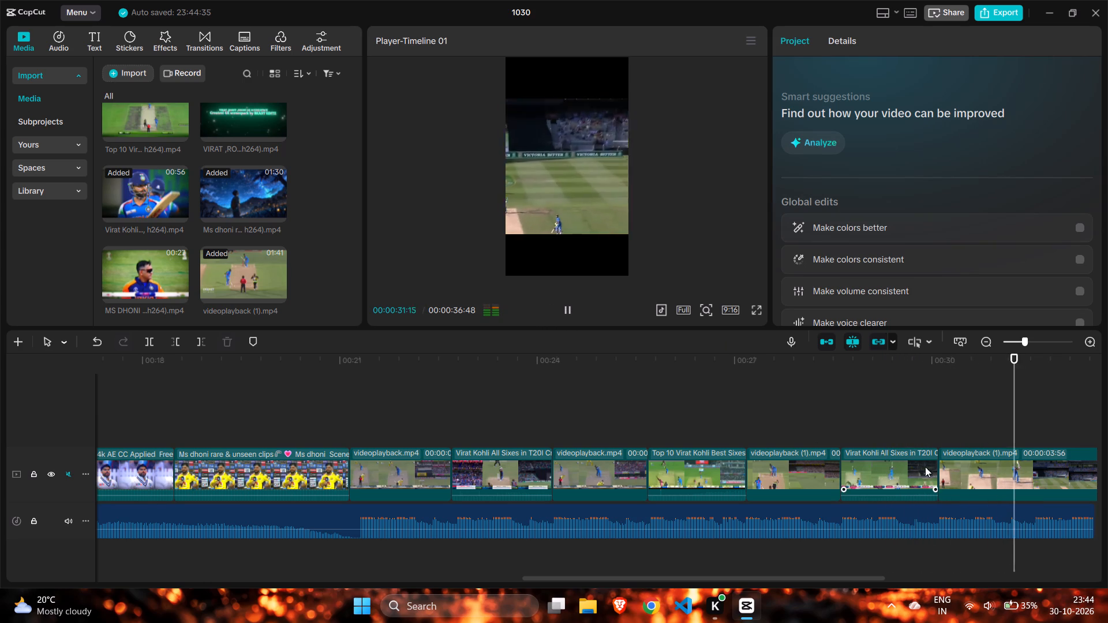
{"action": "left_click", "coordinate": [941, 471]}
{"action": "left_click_drag", "start_coordinate": [940, 470], "coordinate": [962, 476]}
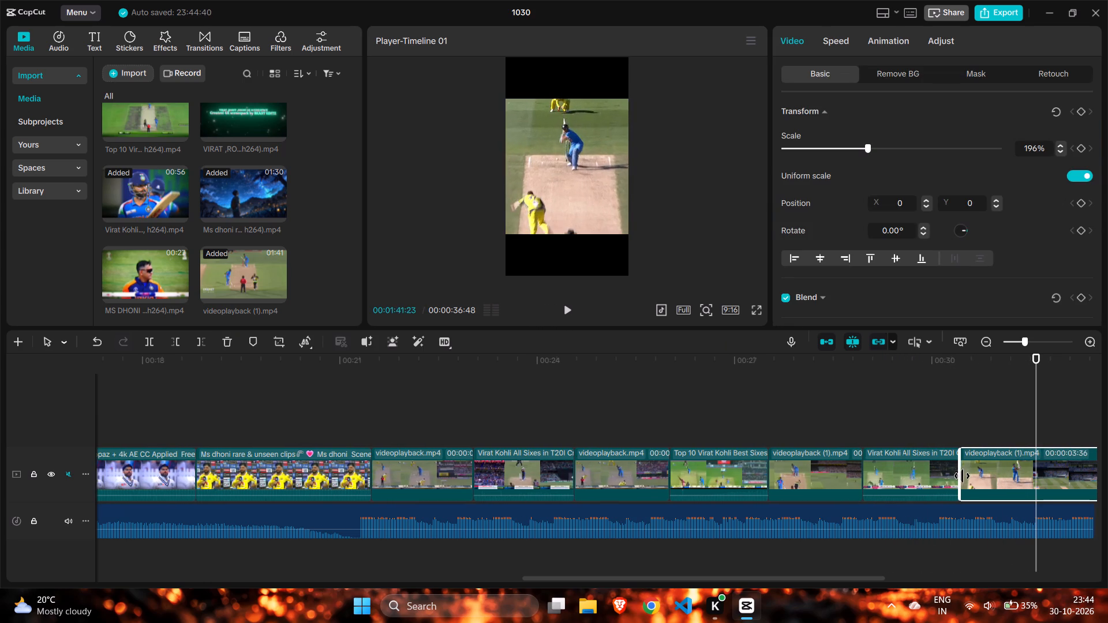
{"action": "left_click_drag", "start_coordinate": [962, 476], "coordinate": [965, 476]}
Replay the second videoplayback (1) clip to find the beat and trim its end to about 00:00:31:29.
{"action": "left_click", "coordinate": [923, 421]}
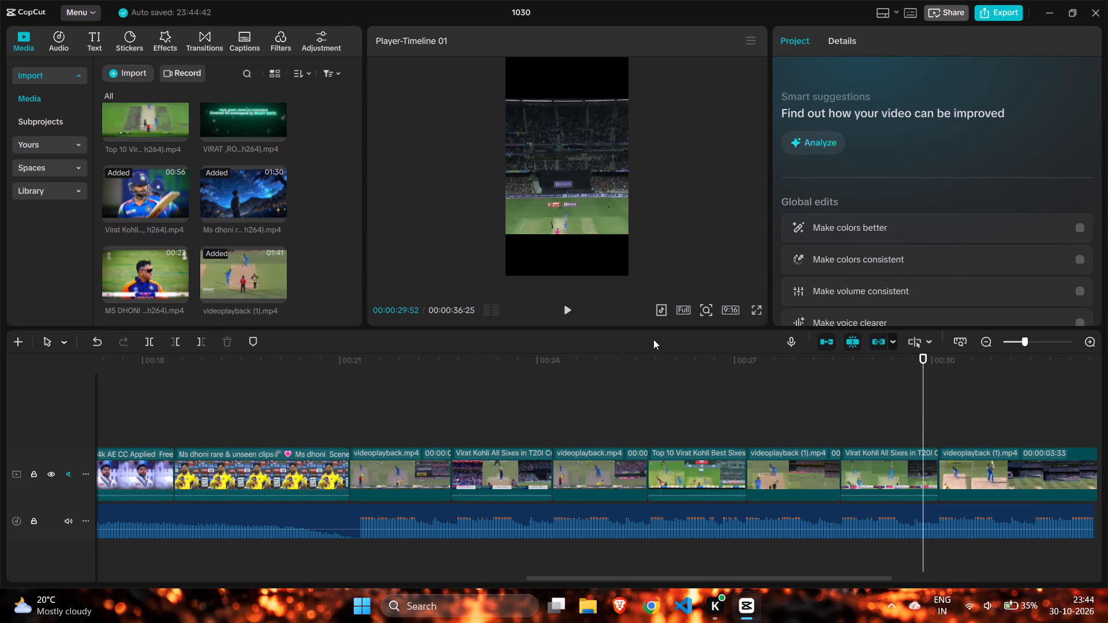
{"action": "left_click", "coordinate": [565, 310]}
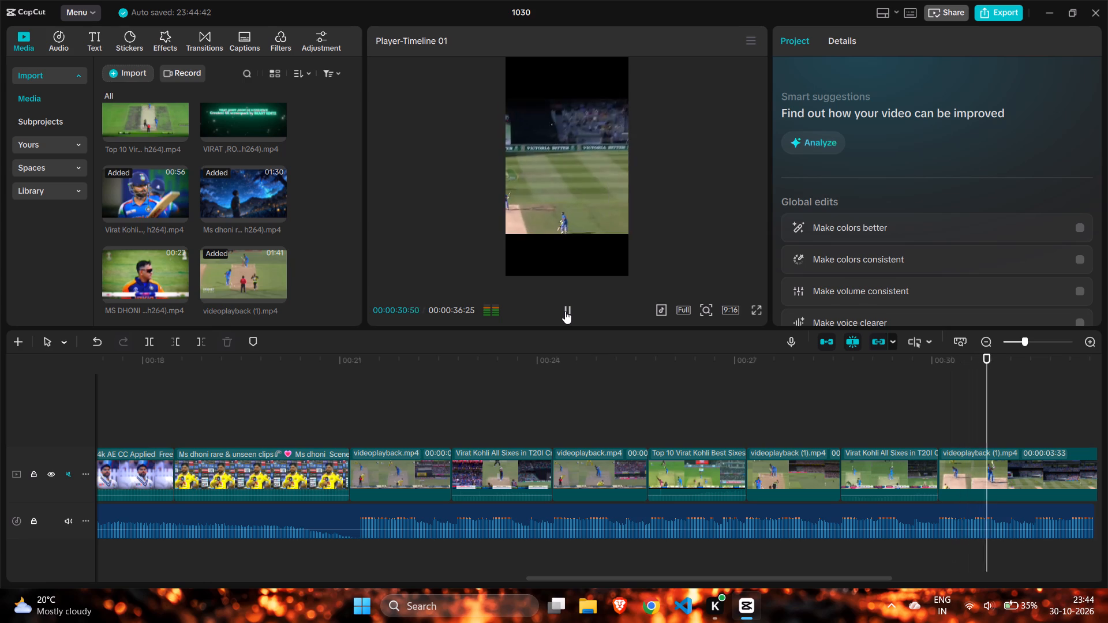
{"action": "left_click", "coordinate": [565, 311]}
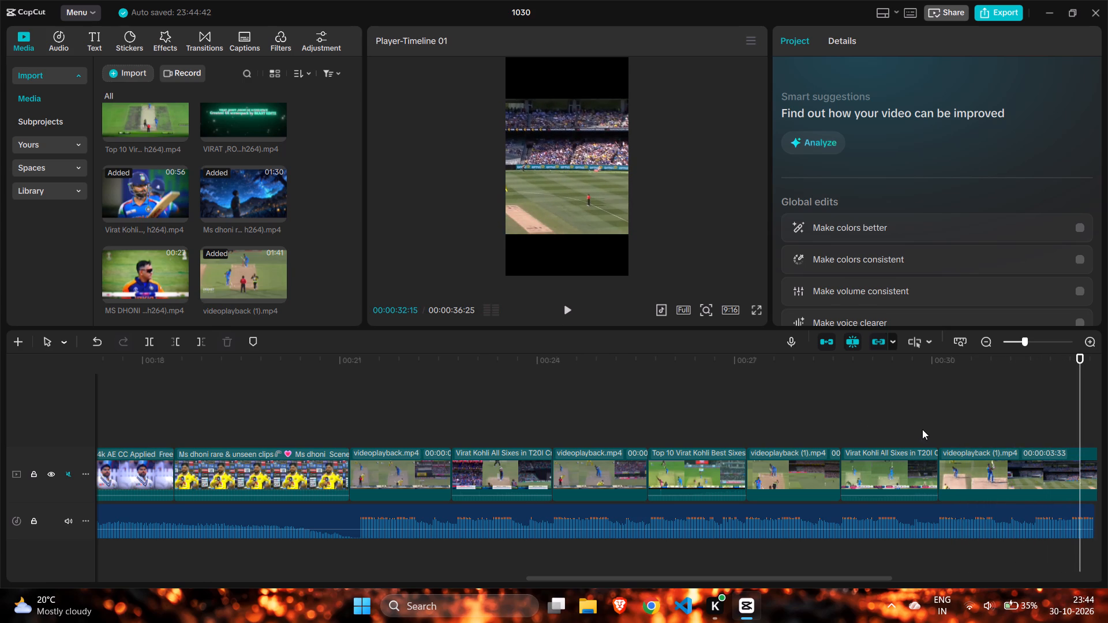
{"action": "scroll", "coordinate": [927, 427], "scroll_direction": "left", "scroll_amount": 3}
{"action": "scroll", "coordinate": [890, 422], "scroll_direction": "down", "scroll_amount": 1}
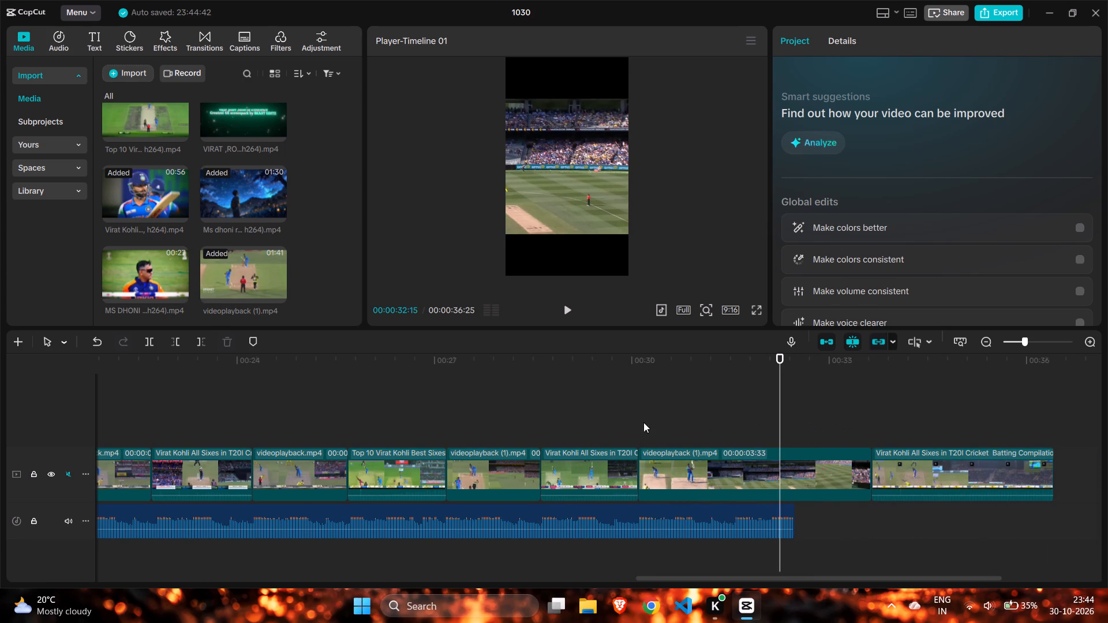
{"action": "left_click", "coordinate": [634, 419]}
{"action": "left_click_drag", "start_coordinate": [632, 419], "coordinate": [624, 419]}
{"action": "left_click", "coordinate": [563, 301]}
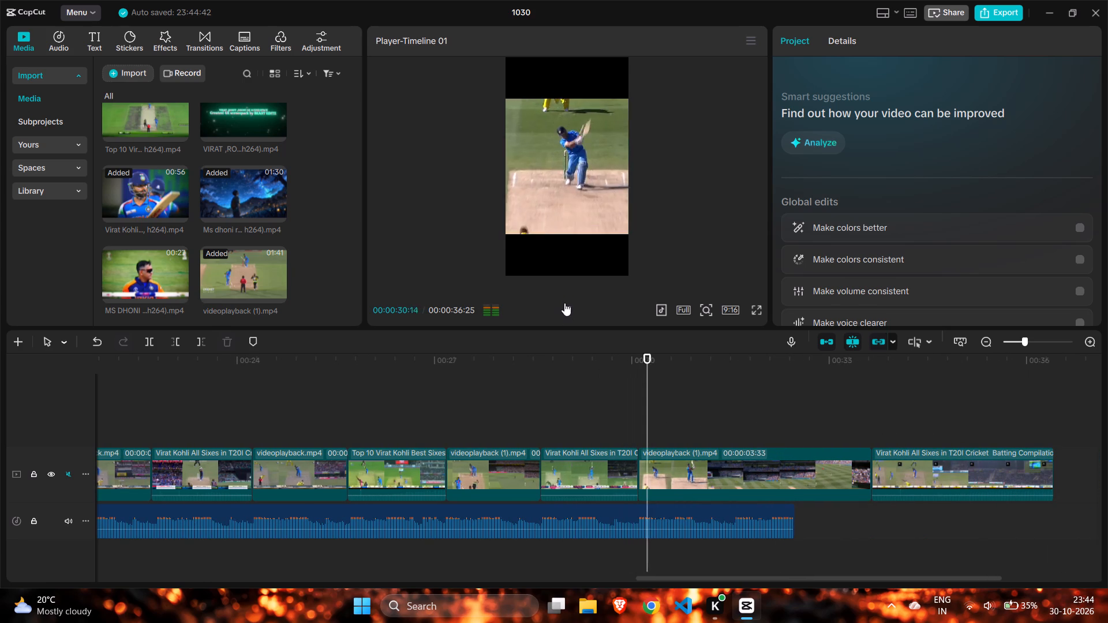
{"action": "left_click", "coordinate": [564, 303]}
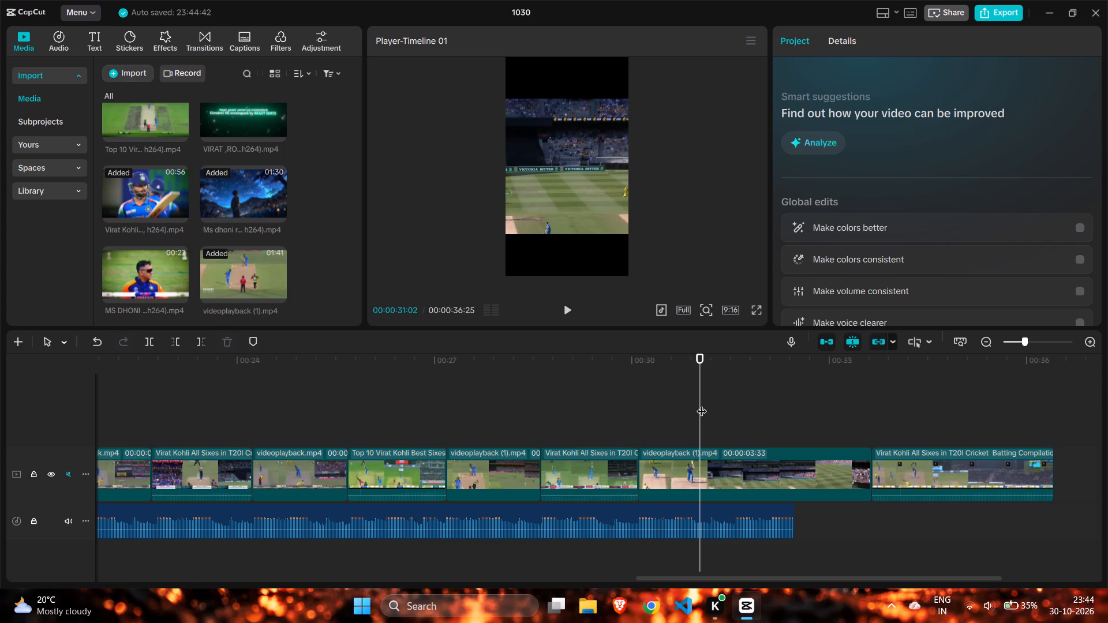
{"action": "left_click", "coordinate": [568, 316]}
{"action": "left_click", "coordinate": [568, 316]}
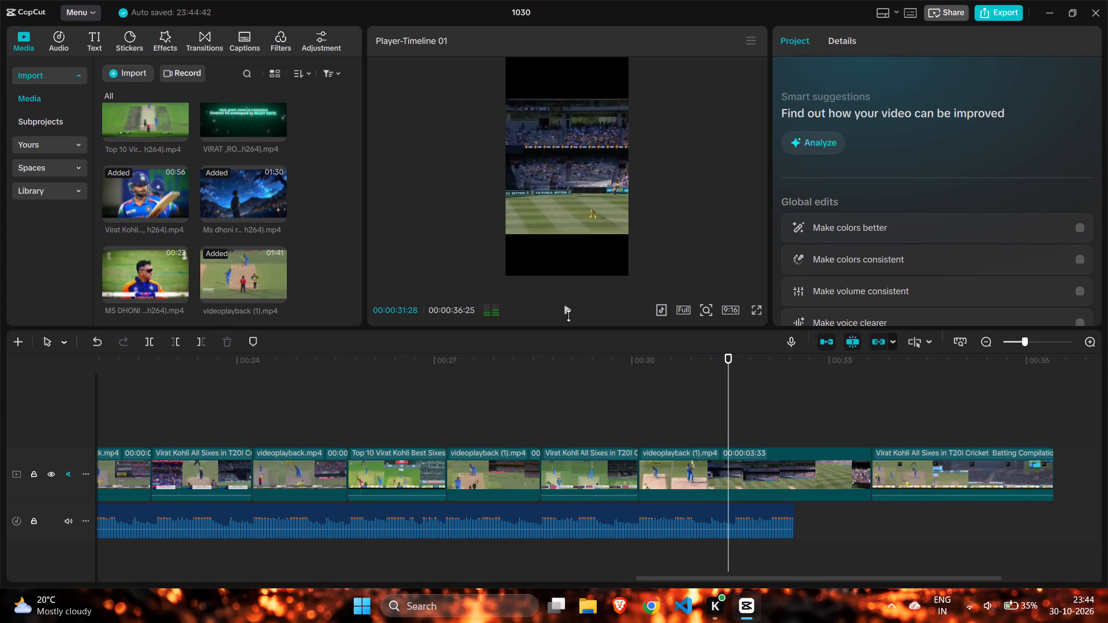
{"action": "left_click", "coordinate": [778, 445]}
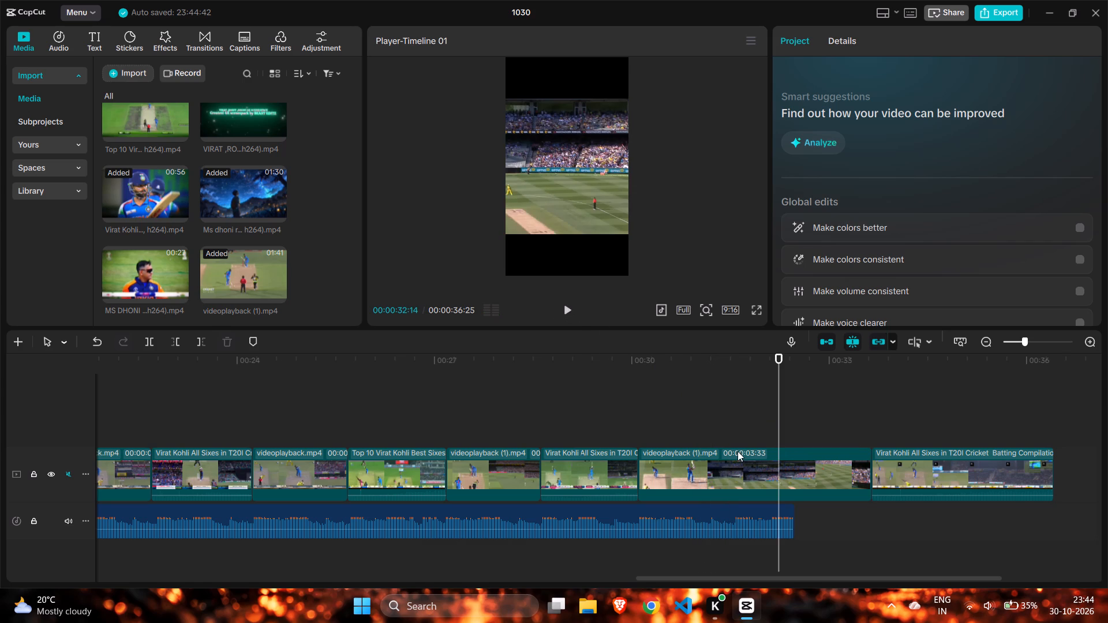
{"action": "double_click", "coordinate": [733, 434]}
{"action": "left_click", "coordinate": [793, 474]}
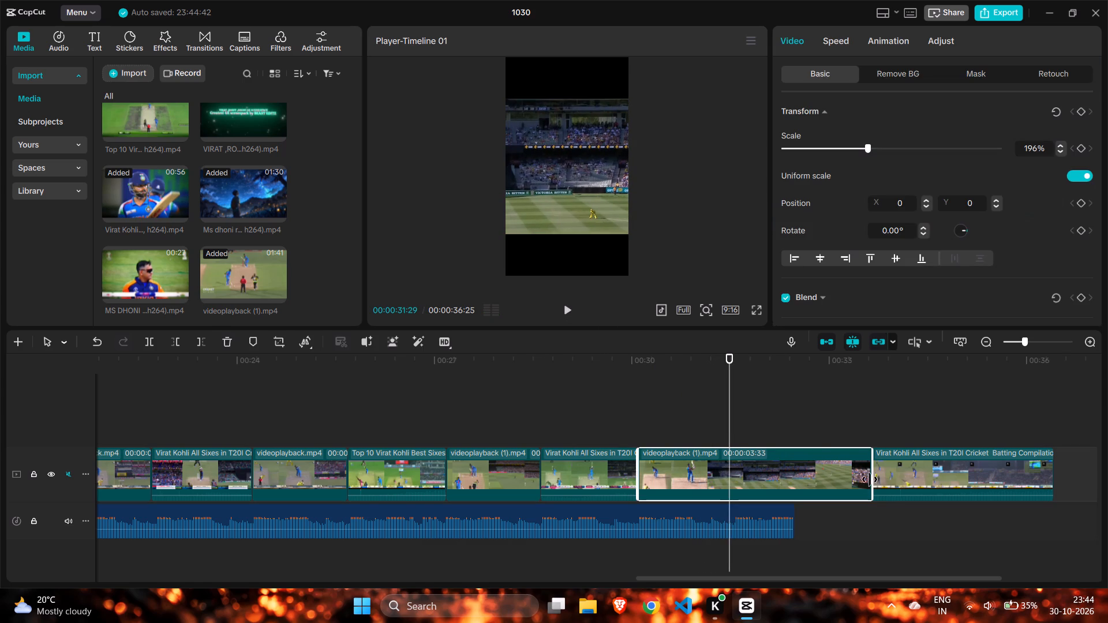
{"action": "left_click_drag", "start_coordinate": [870, 476], "coordinate": [725, 502]}
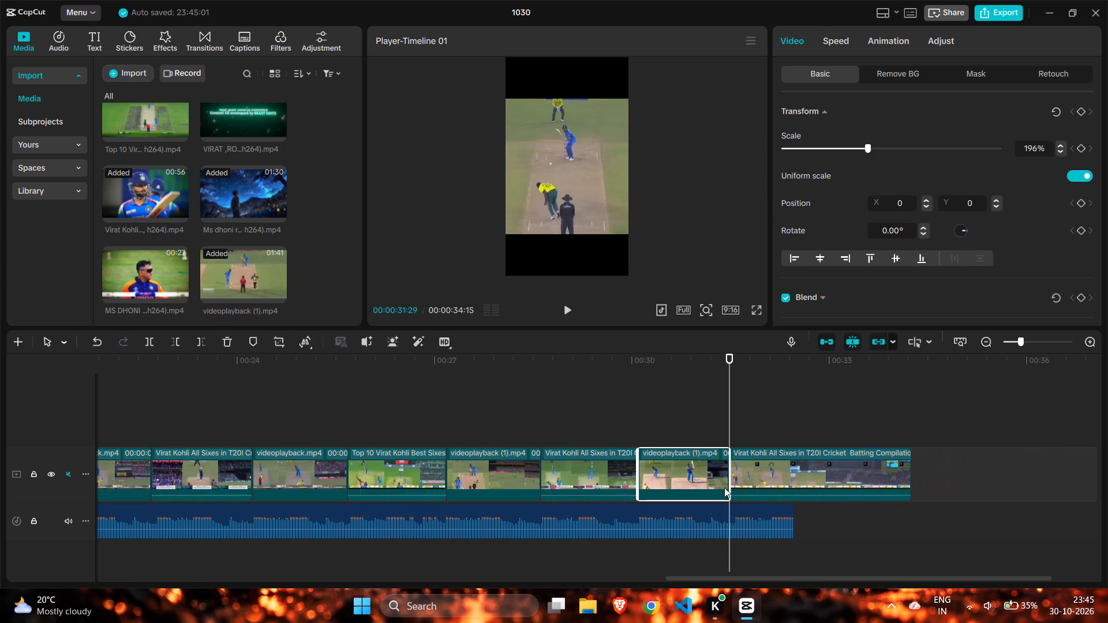
Trim about 13 frames off the start of the last Virat Kohli All Sixes clip.
{"action": "left_click", "coordinate": [751, 468]}
{"action": "left_click_drag", "start_coordinate": [729, 468], "coordinate": [731, 468]}
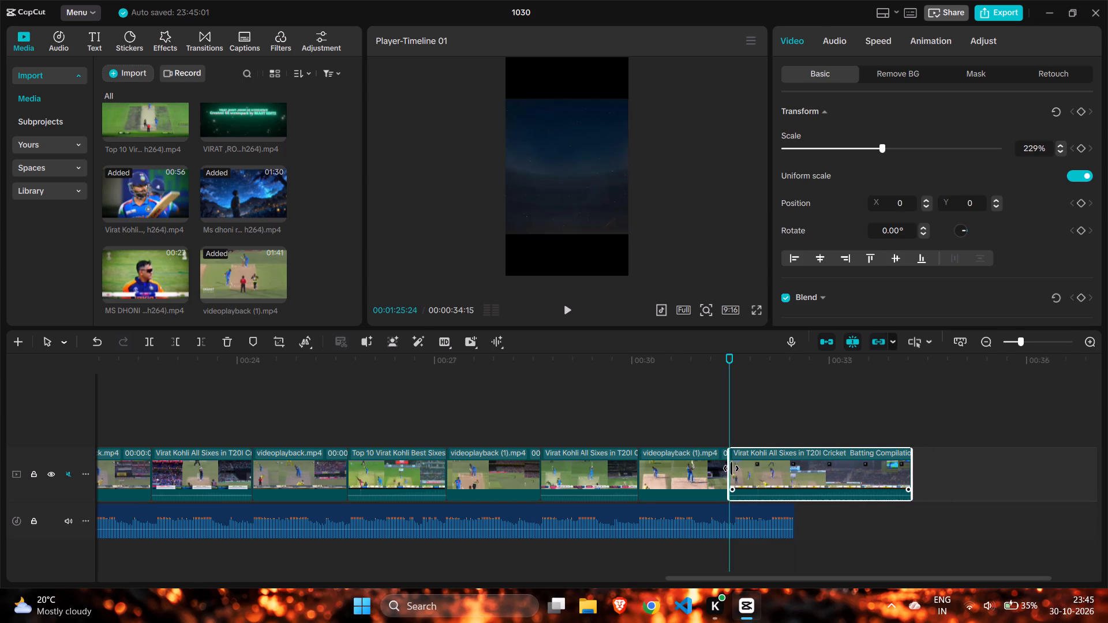
{"action": "left_click_drag", "start_coordinate": [731, 468], "coordinate": [743, 472]}
Play through the last Virat Kohli All Sixes clip and trim its end to the end of the music at 00:00:32:29.
{"action": "left_click", "coordinate": [705, 418]}
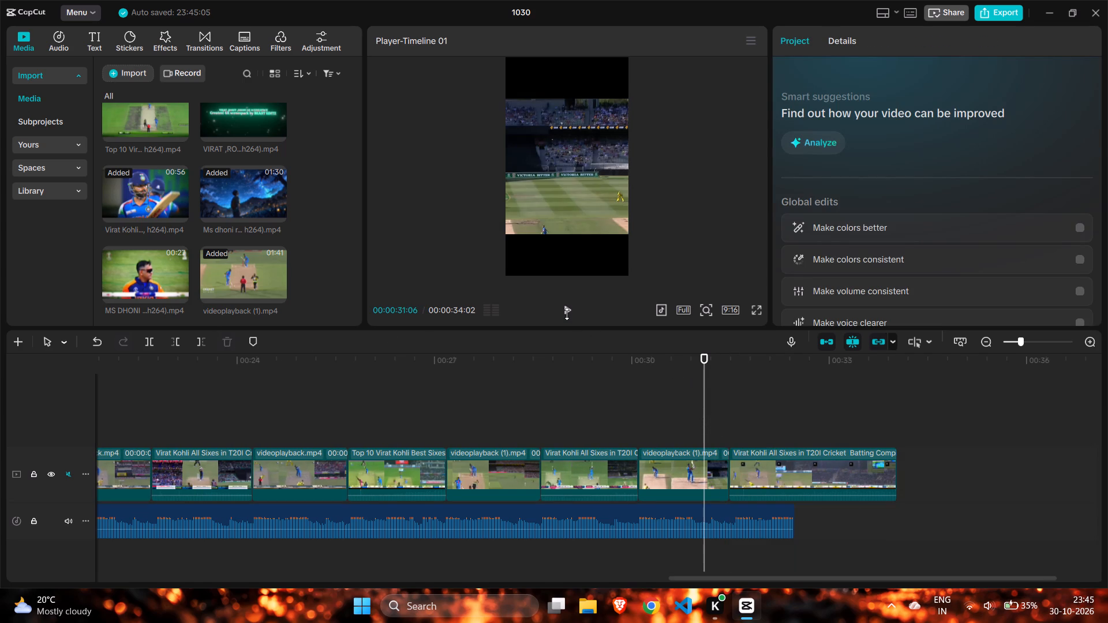
{"action": "left_click", "coordinate": [567, 314]}
{"action": "left_click", "coordinate": [757, 409]}
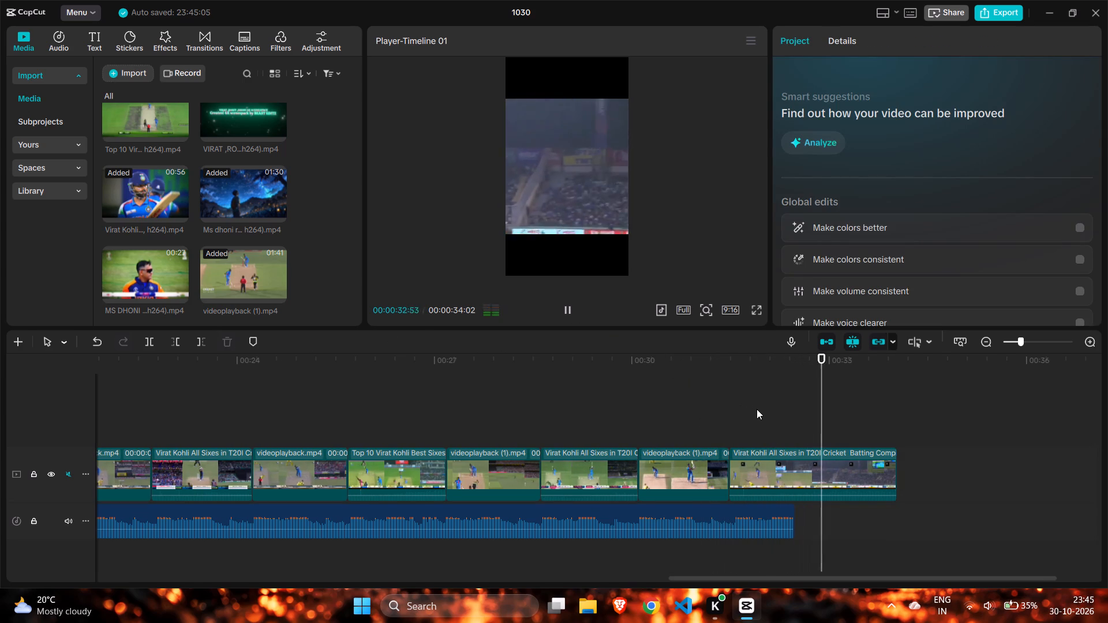
{"action": "left_click_drag", "start_coordinate": [758, 409], "coordinate": [791, 421]}
{"action": "left_click", "coordinate": [799, 455]}
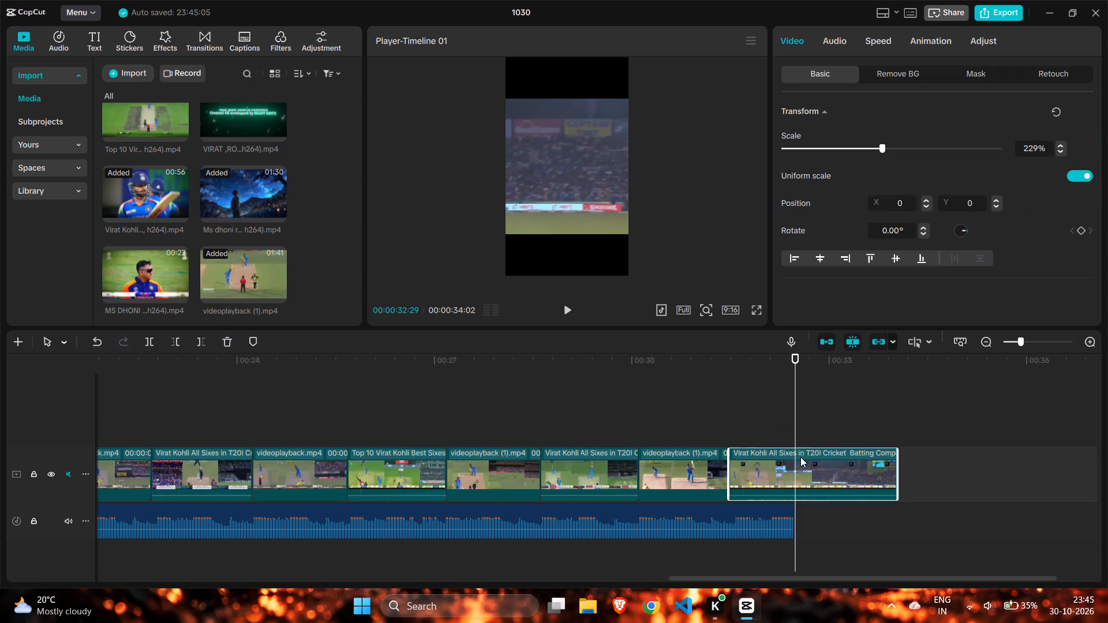
{"action": "left_click_drag", "start_coordinate": [896, 467], "coordinate": [791, 487]}
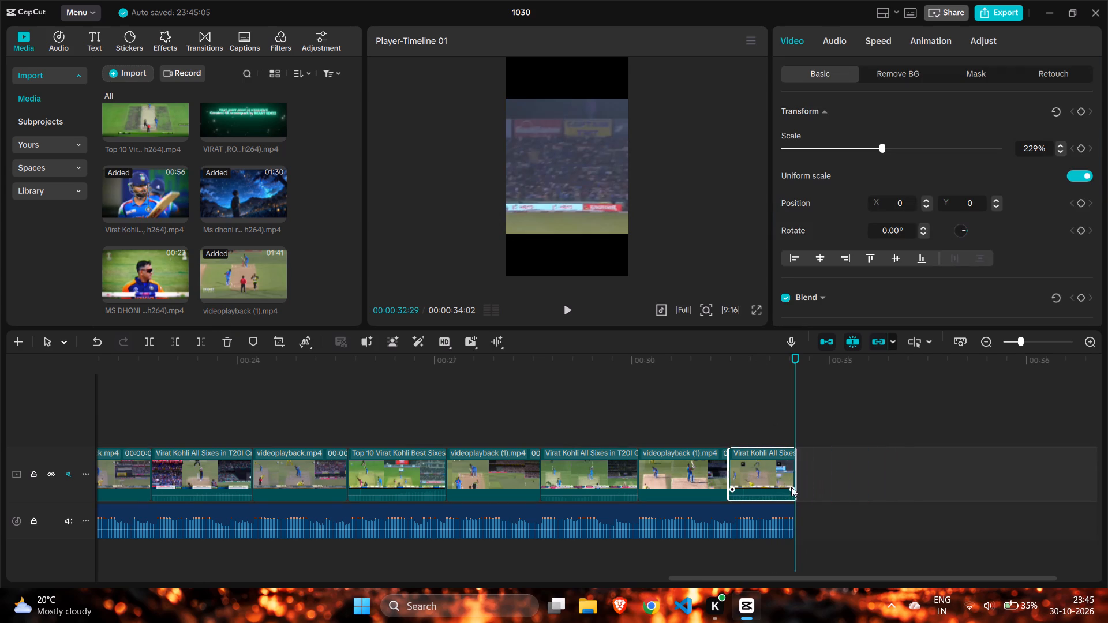
Play the whole edit from 00:00:00:00 to check the cuts against the Sajan Sajan remix.
{"action": "left_click", "coordinate": [762, 411]}
{"action": "left_click_drag", "start_coordinate": [762, 410], "coordinate": [0, 403]}
{"action": "scroll", "coordinate": [231, 443], "scroll_direction": "down", "scroll_amount": 11, "text": "ctrl"}
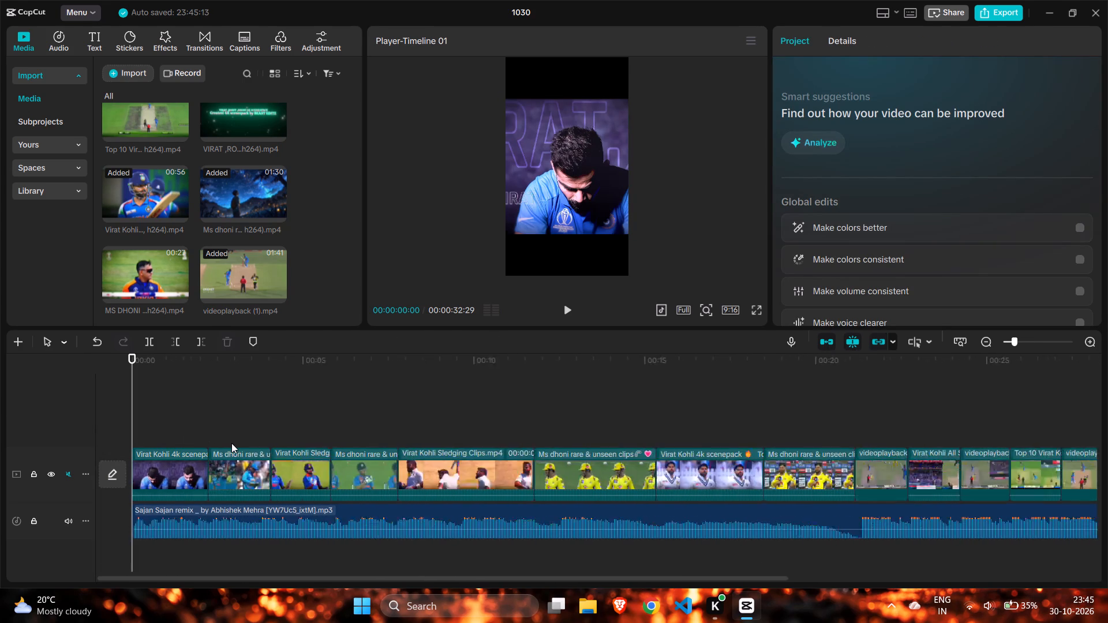
{"action": "scroll", "coordinate": [231, 443], "scroll_direction": "down", "scroll_amount": 2, "text": "ctrl"}
{"action": "scroll", "coordinate": [282, 426], "scroll_direction": "down", "scroll_amount": 2, "text": "ctrl"}
{"action": "left_click", "coordinate": [572, 313]}
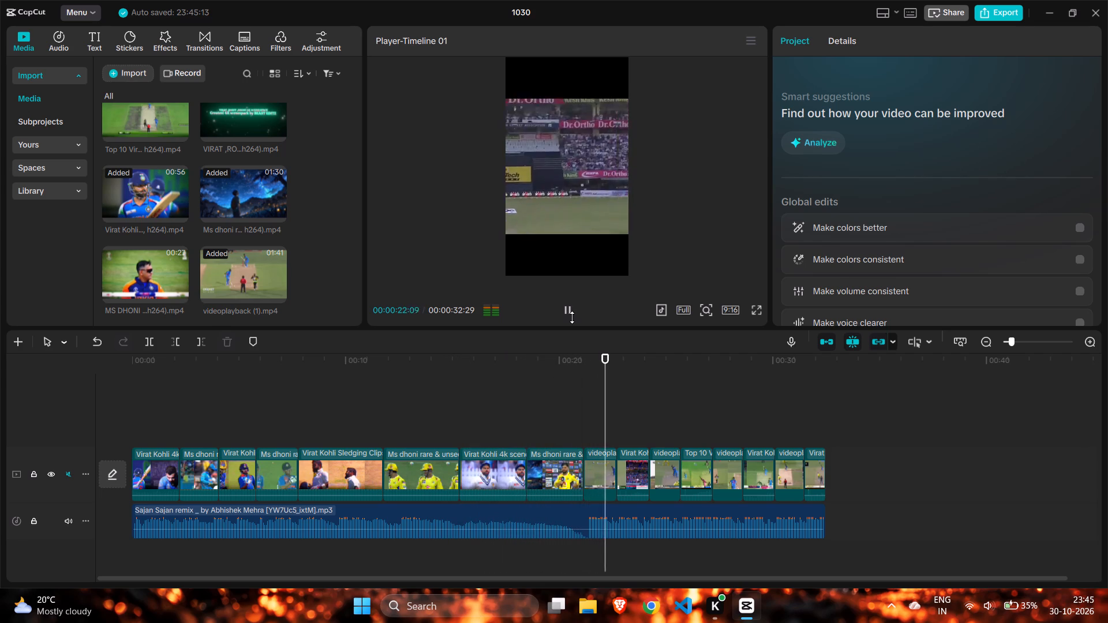
Replay the lead-in to the beat drop and trim the start of the first videoplayback clip to a duration of 00:00:01:18.
{"action": "left_click", "coordinate": [489, 403]}
{"action": "scroll", "coordinate": [489, 403], "scroll_direction": "up", "scroll_amount": 12, "text": "ctrl"}
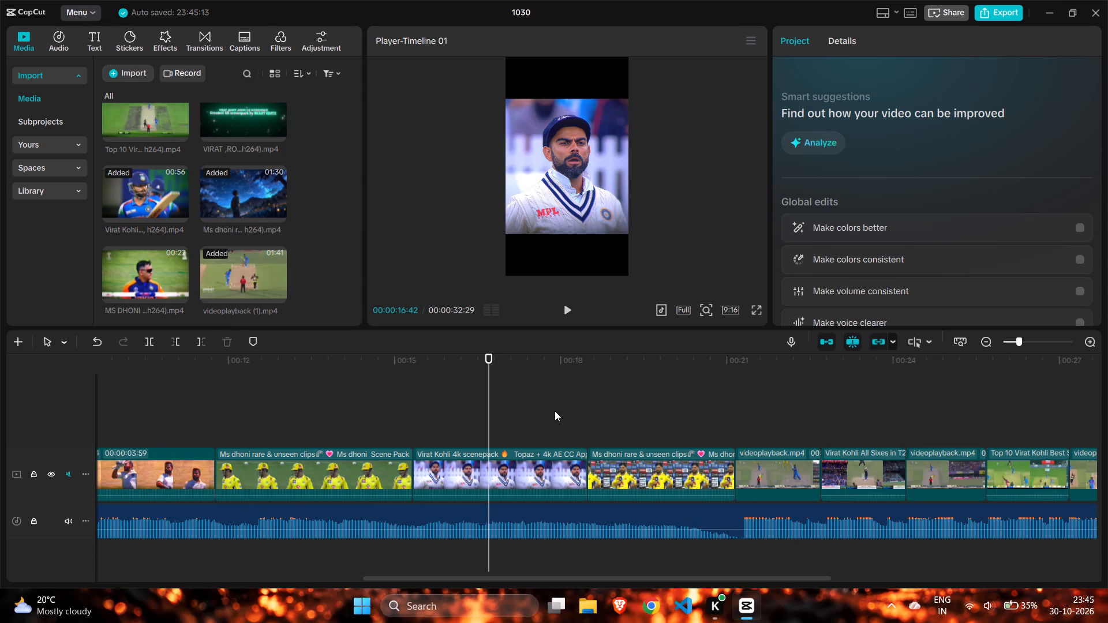
{"action": "left_click", "coordinate": [578, 404]}
{"action": "left_click", "coordinate": [571, 313]}
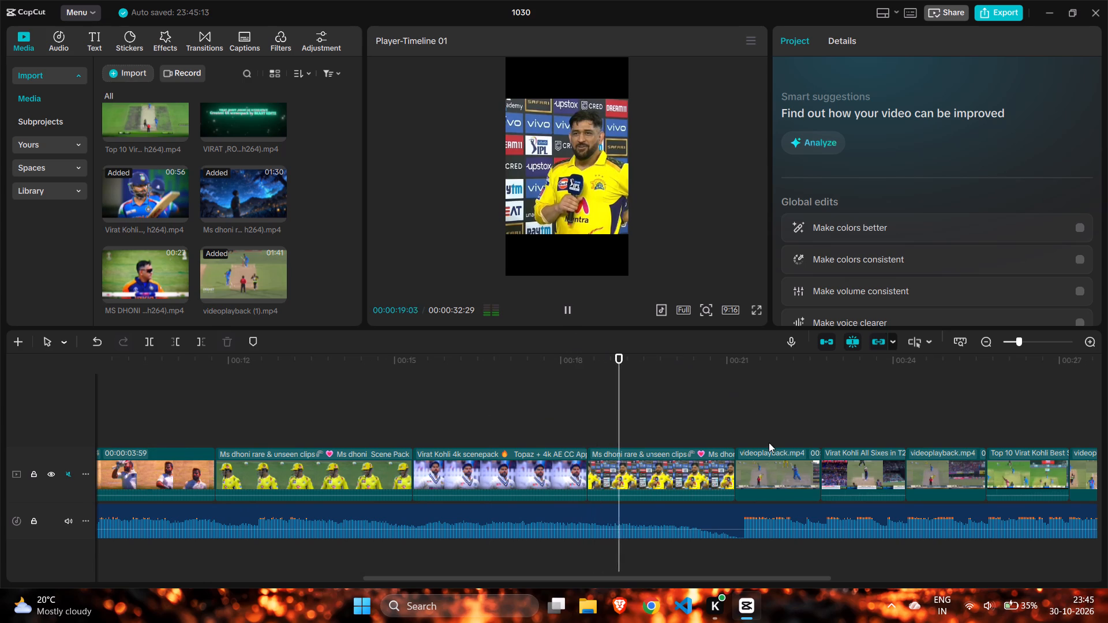
{"action": "left_click", "coordinate": [567, 307]}
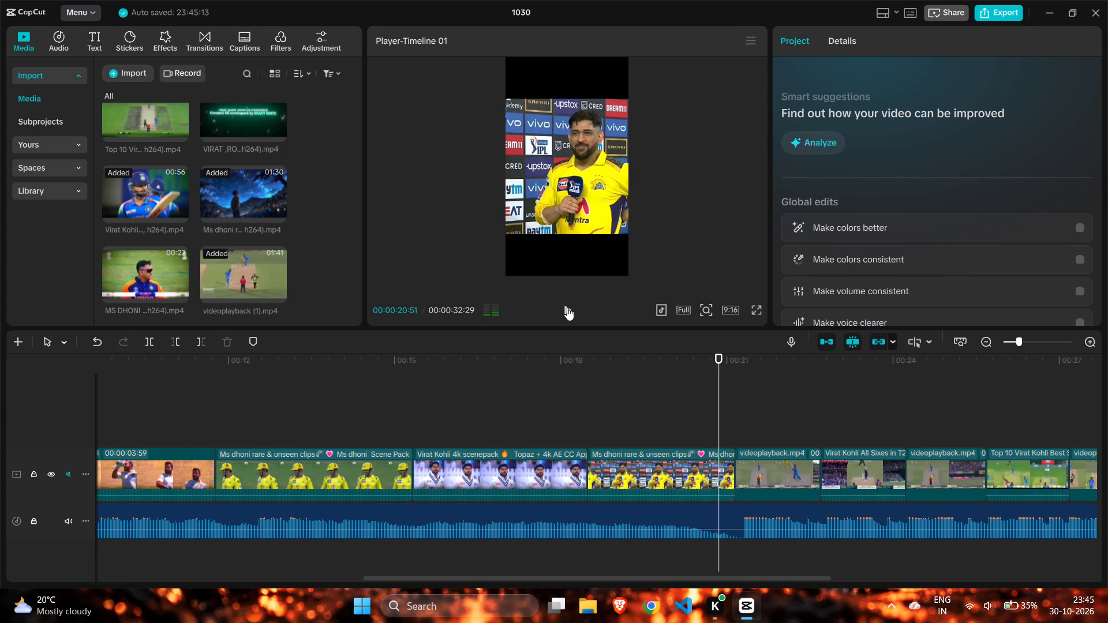
{"action": "double_click", "coordinate": [567, 307]}
{"action": "double_click", "coordinate": [567, 307]}
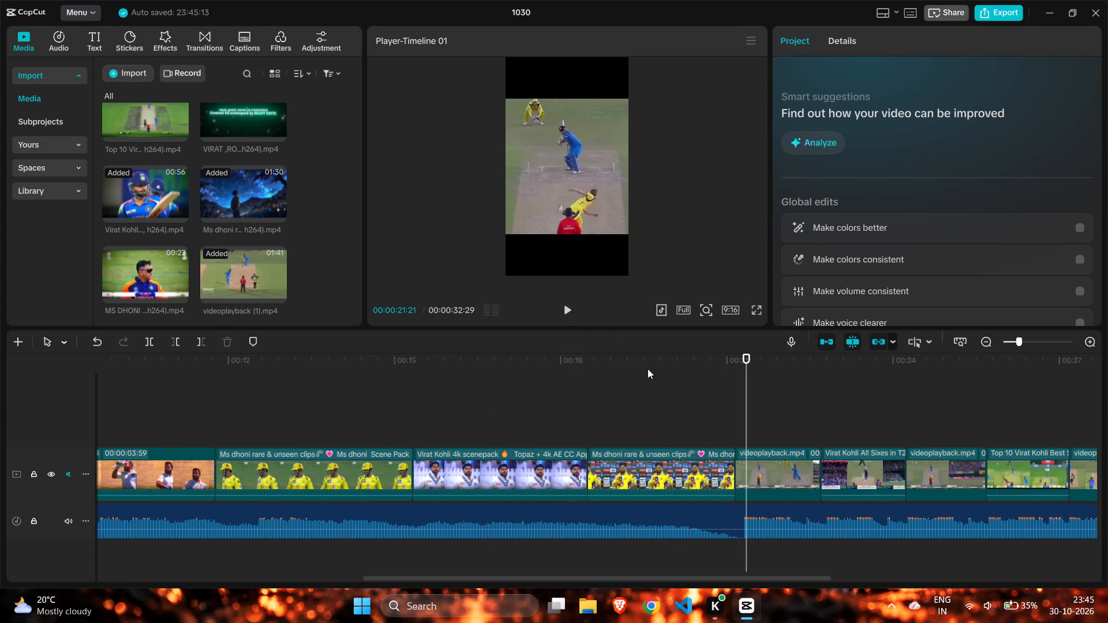
{"action": "left_click", "coordinate": [687, 467]}
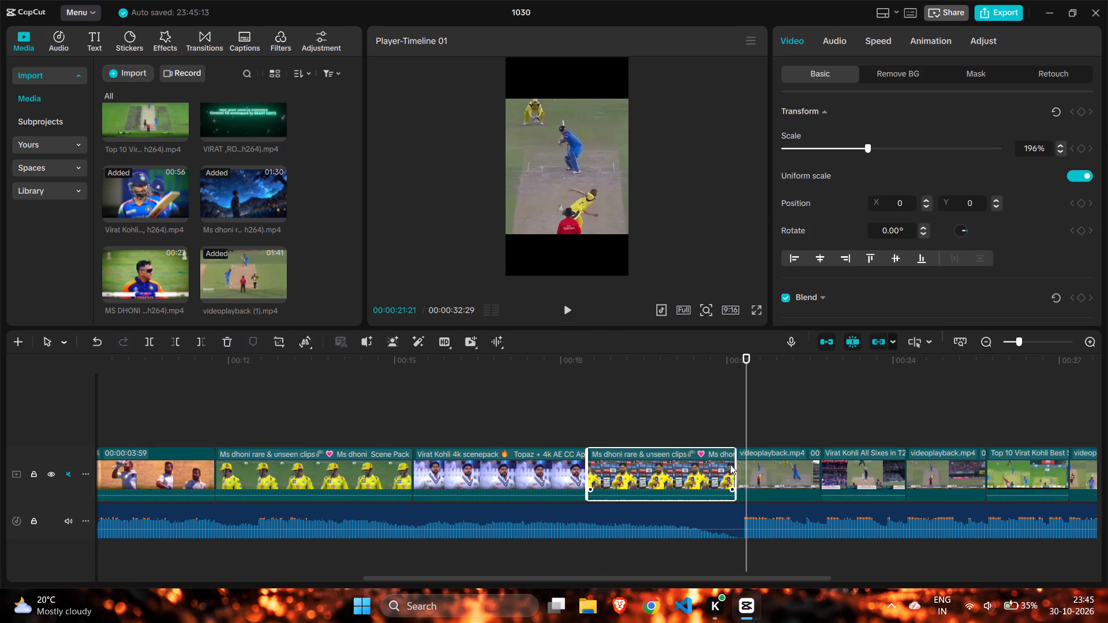
{"action": "left_click", "coordinate": [743, 466]}
{"action": "left_click_drag", "start_coordinate": [738, 464], "coordinate": [738, 464]}
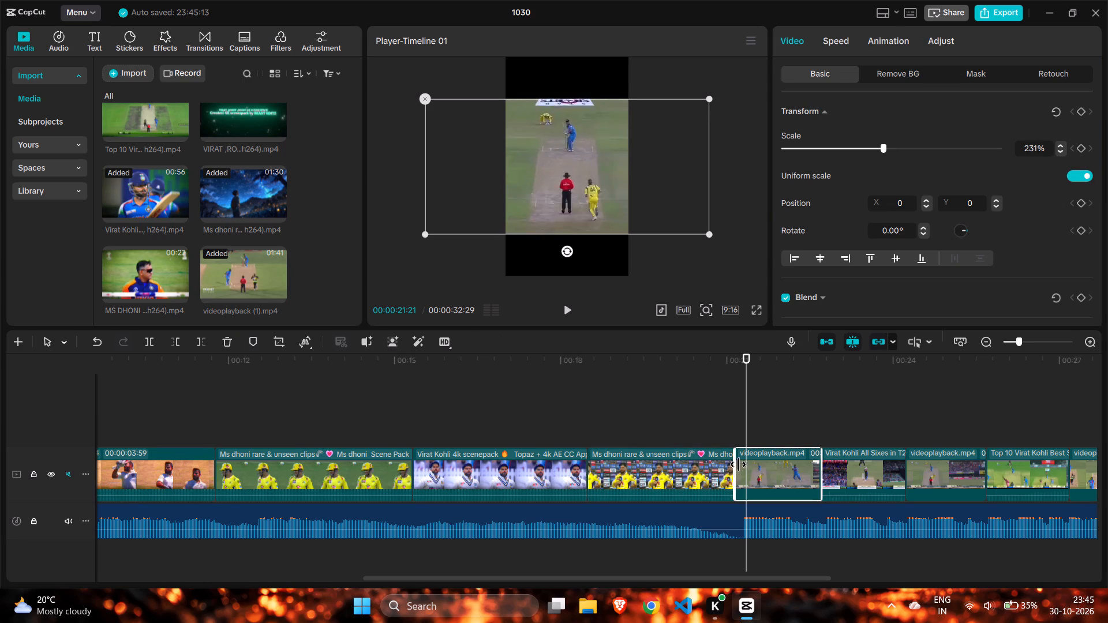
{"action": "left_click_drag", "start_coordinate": [738, 464], "coordinate": [749, 466]}
{"action": "left_click", "coordinate": [749, 466]}
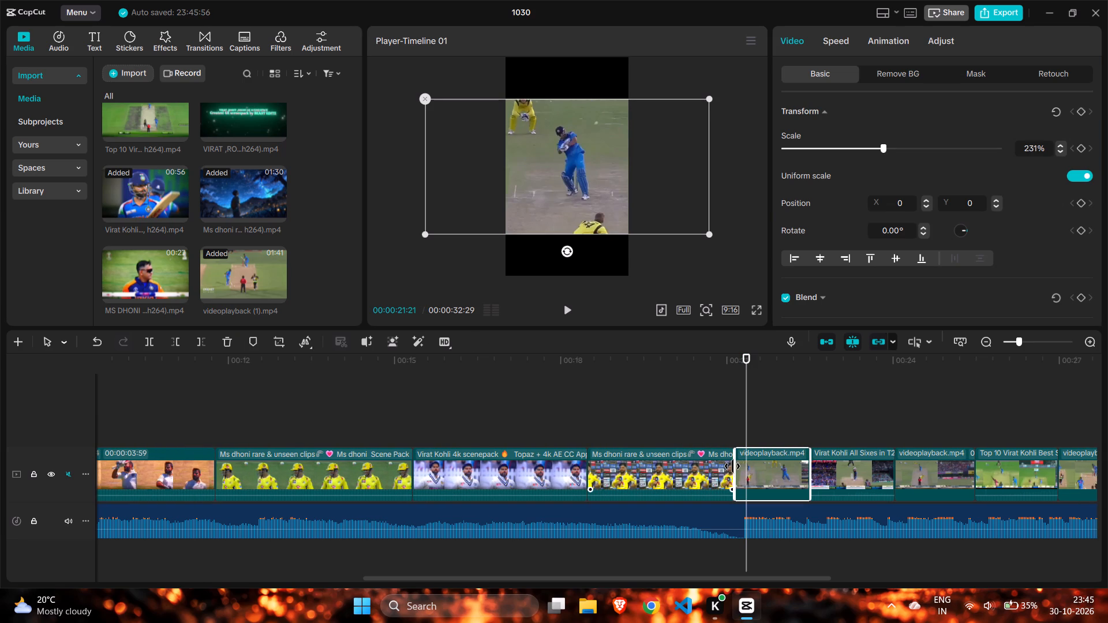
{"action": "left_click", "coordinate": [736, 457]}
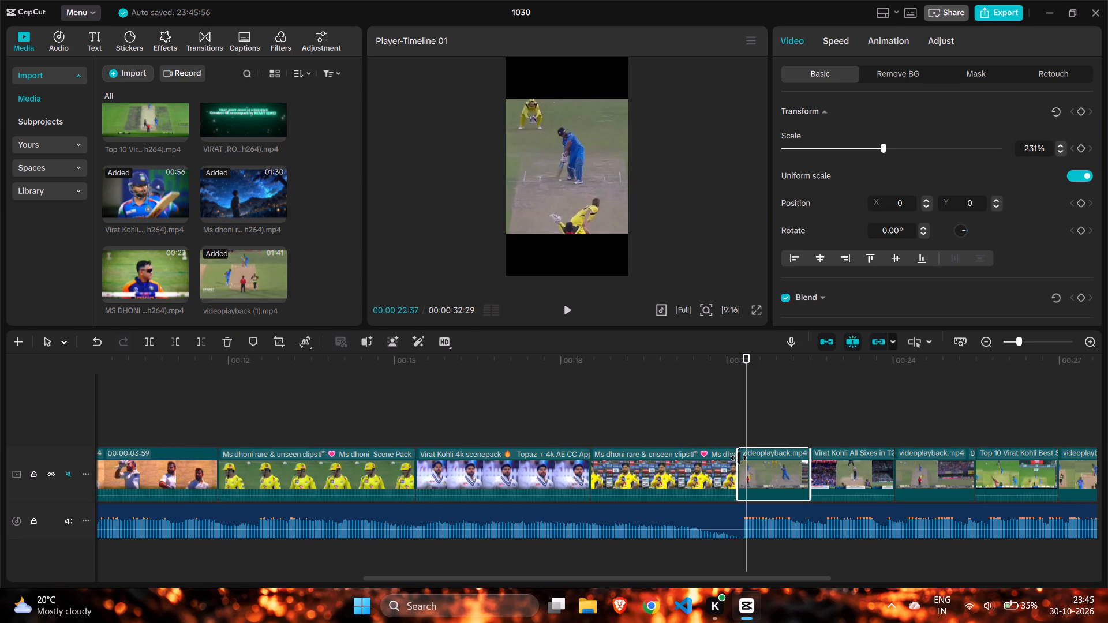
{"action": "left_click", "coordinate": [723, 419]}
Play from about 00:00:18:00 to the end, and again from 00:00:21:58, to check the batting cuts against the beat.
{"action": "left_click", "coordinate": [563, 317]}
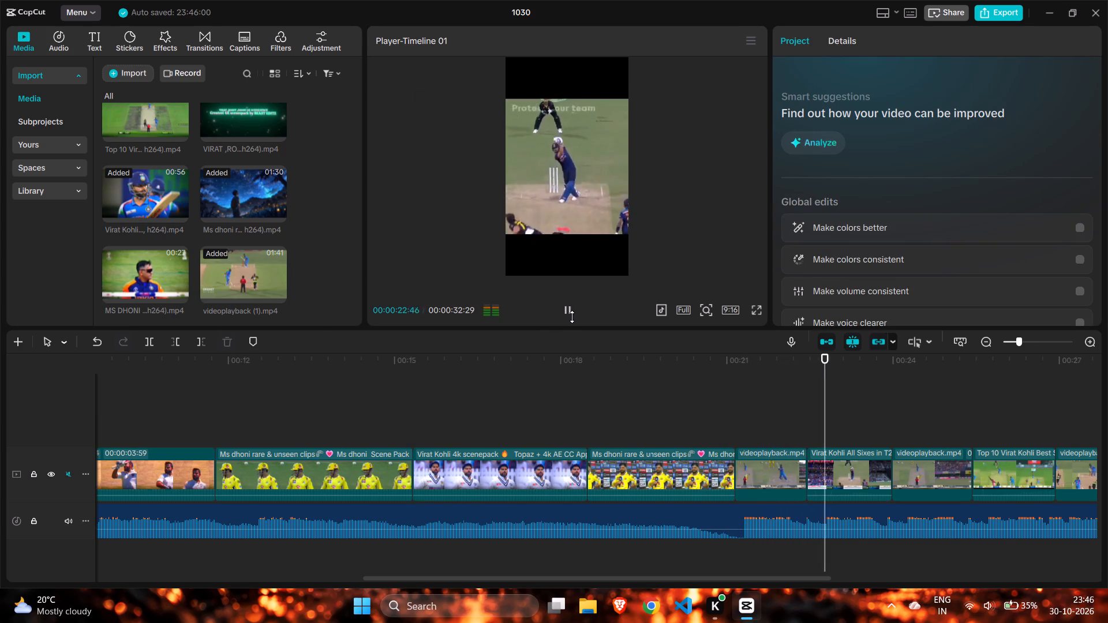
{"action": "left_click", "coordinate": [560, 382]}
{"action": "left_click", "coordinate": [563, 310]}
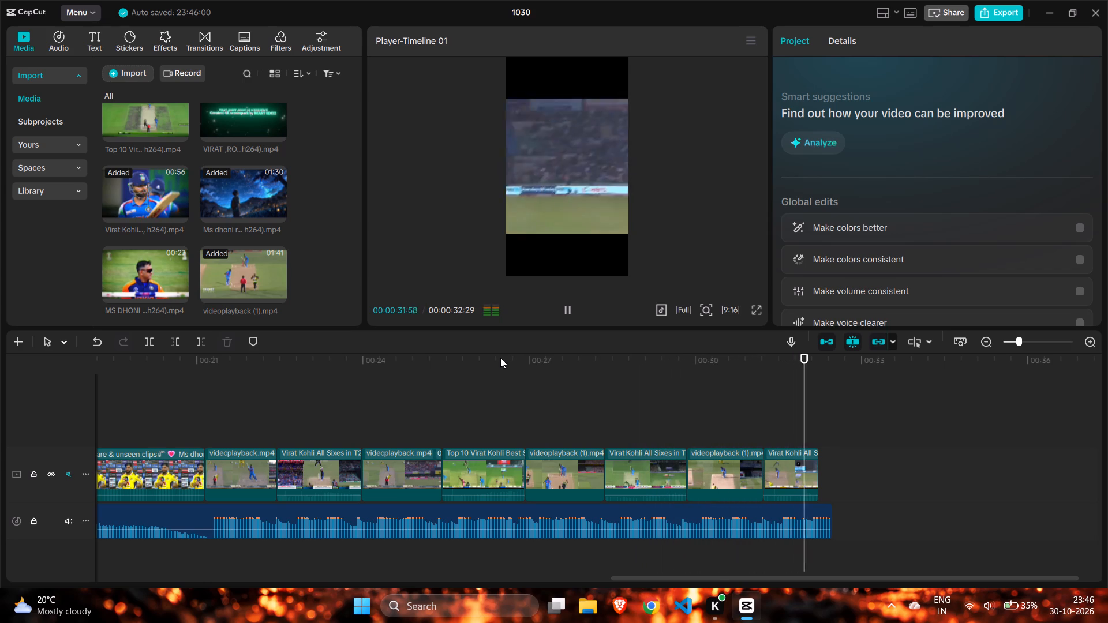
{"action": "left_click", "coordinate": [778, 457]}
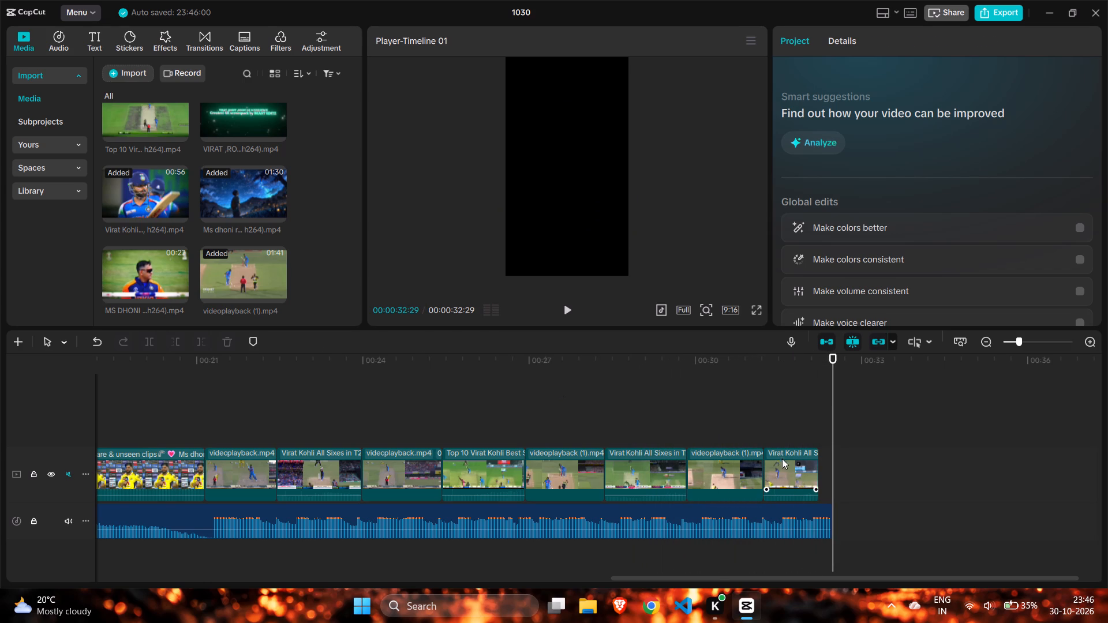
{"action": "left_click", "coordinate": [533, 399]}
{"action": "left_click_drag", "start_coordinate": [531, 398], "coordinate": [338, 397]}
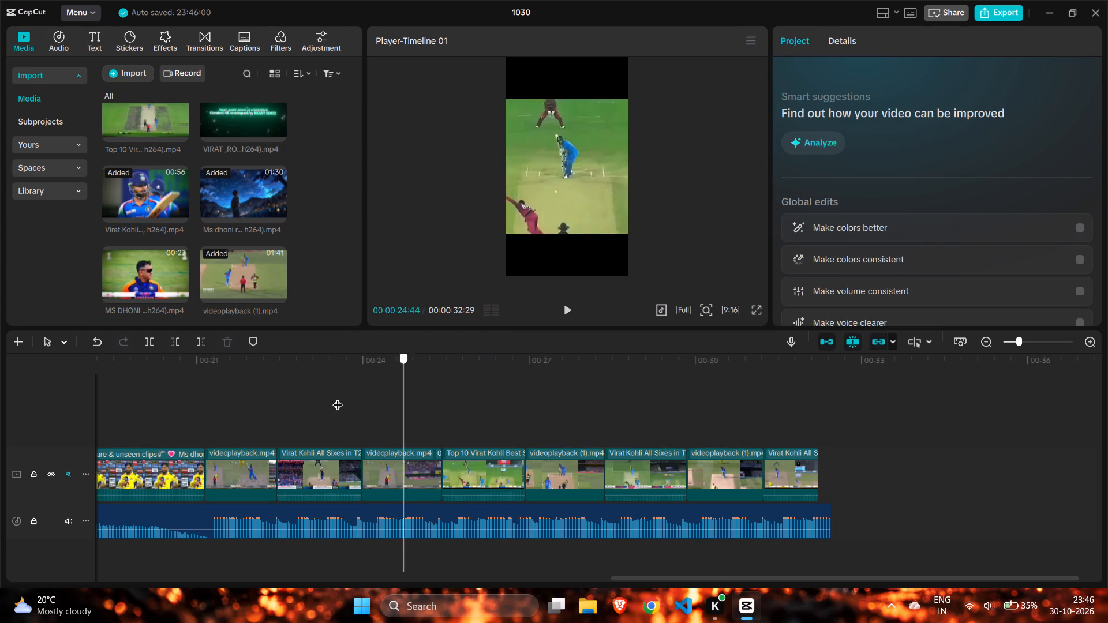
{"action": "left_click_drag", "start_coordinate": [338, 397], "coordinate": [301, 396]}
{"action": "left_click_drag", "start_coordinate": [279, 396], "coordinate": [248, 402]}
{"action": "left_click", "coordinate": [250, 400]}
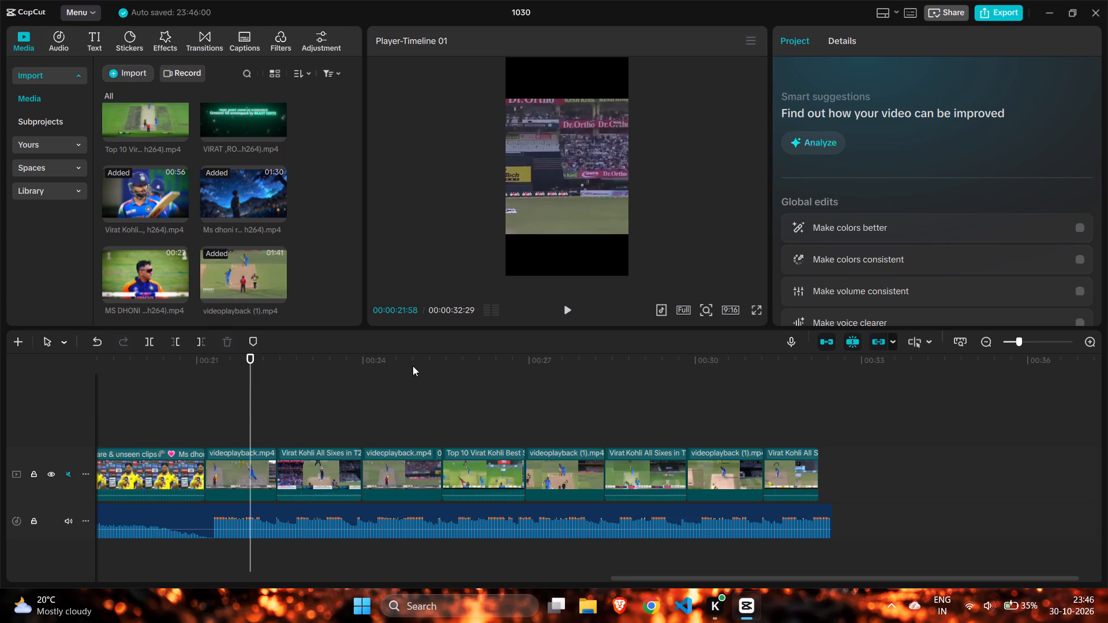
{"action": "left_click", "coordinate": [566, 309]}
{"action": "left_click", "coordinate": [566, 309]}
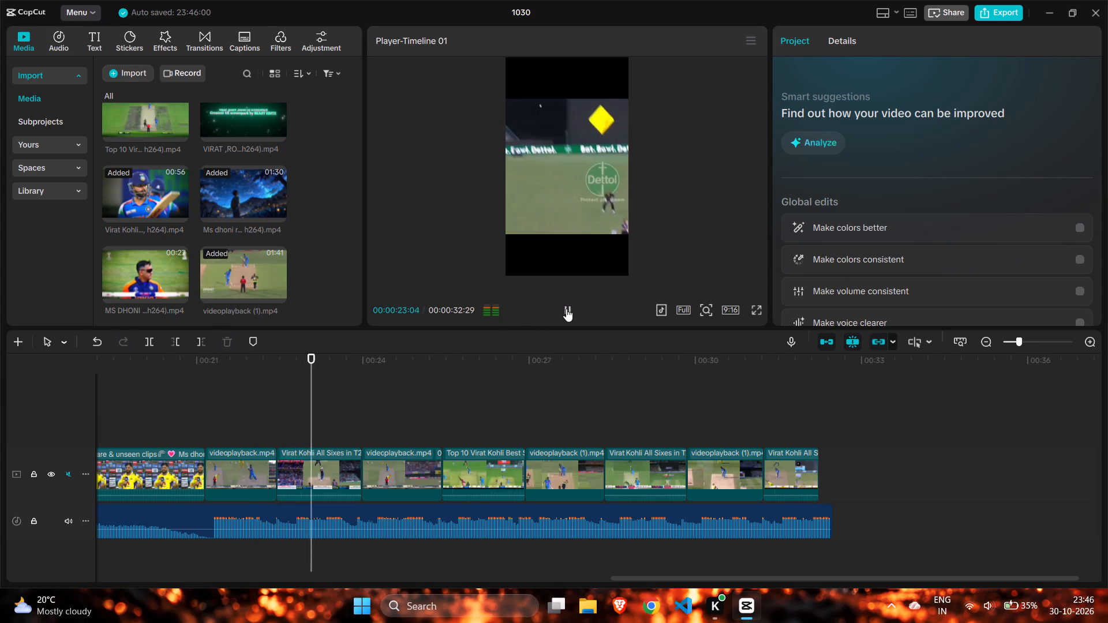
{"action": "left_click", "coordinate": [566, 309]}
{"action": "left_click", "coordinate": [566, 310]}
{"action": "double_click", "coordinate": [566, 310]}
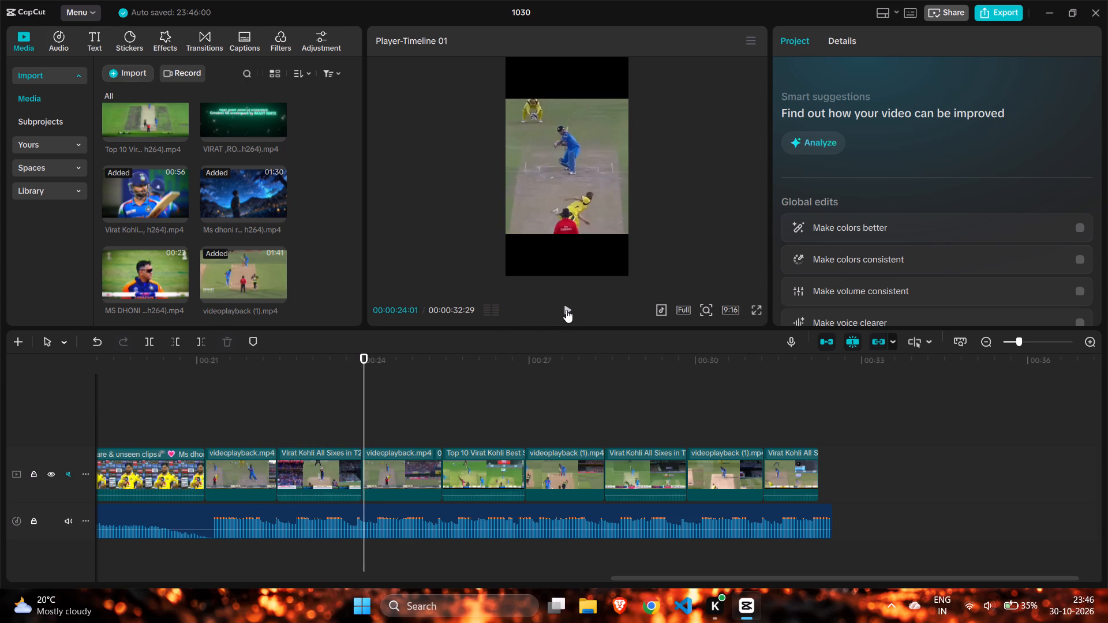
Replay the batting section closely and extend the start of the second-to-last Virat Kohli All Sixes clip by about 6 frames.
{"action": "scroll", "coordinate": [466, 456], "scroll_direction": "right", "scroll_amount": 1}
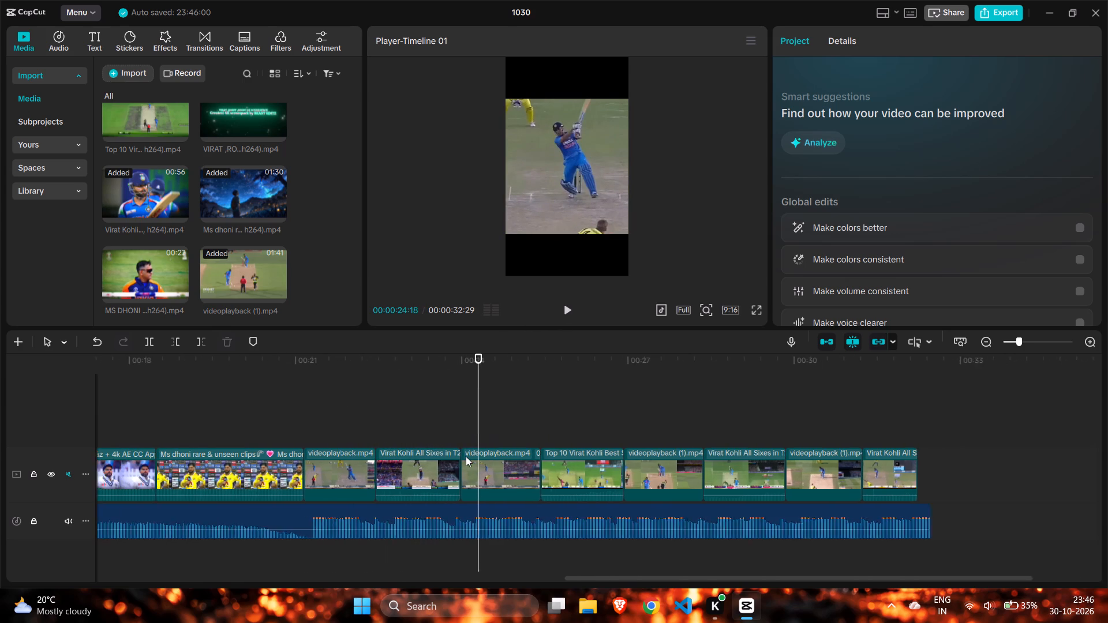
{"action": "scroll", "coordinate": [466, 456], "scroll_direction": "right", "scroll_amount": 1}
{"action": "scroll", "coordinate": [444, 463], "scroll_direction": "up", "scroll_amount": 10, "text": "ctrl"}
{"action": "scroll", "coordinate": [365, 464], "scroll_direction": "up", "scroll_amount": 4, "text": "ctrl"}
{"action": "scroll", "coordinate": [295, 431], "scroll_direction": "right", "scroll_amount": 1}
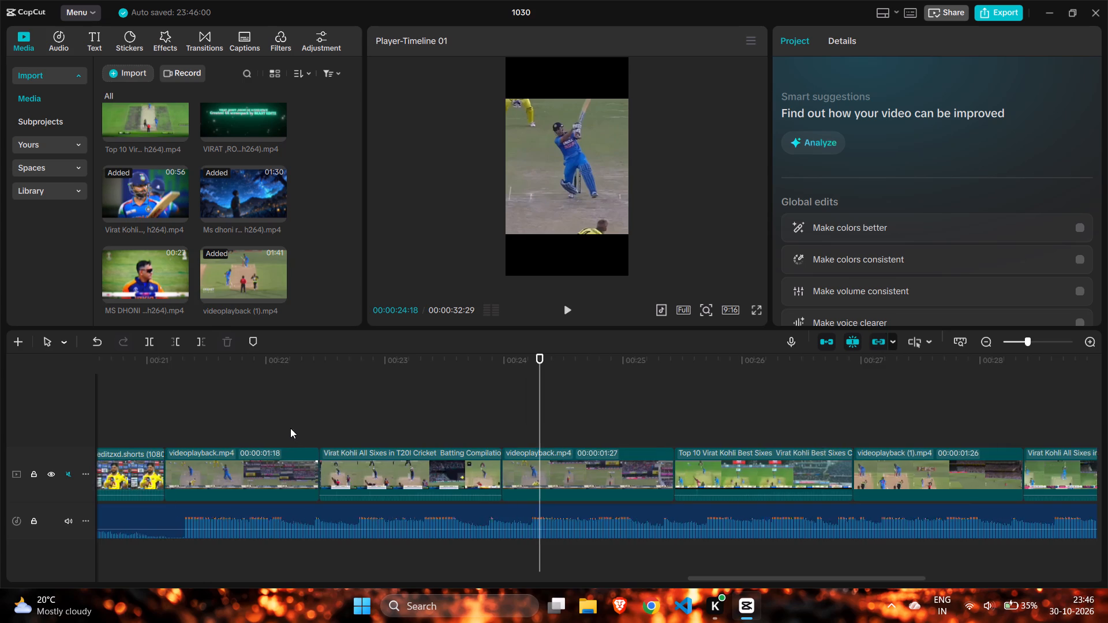
{"action": "scroll", "coordinate": [290, 428], "scroll_direction": "right", "scroll_amount": 2}
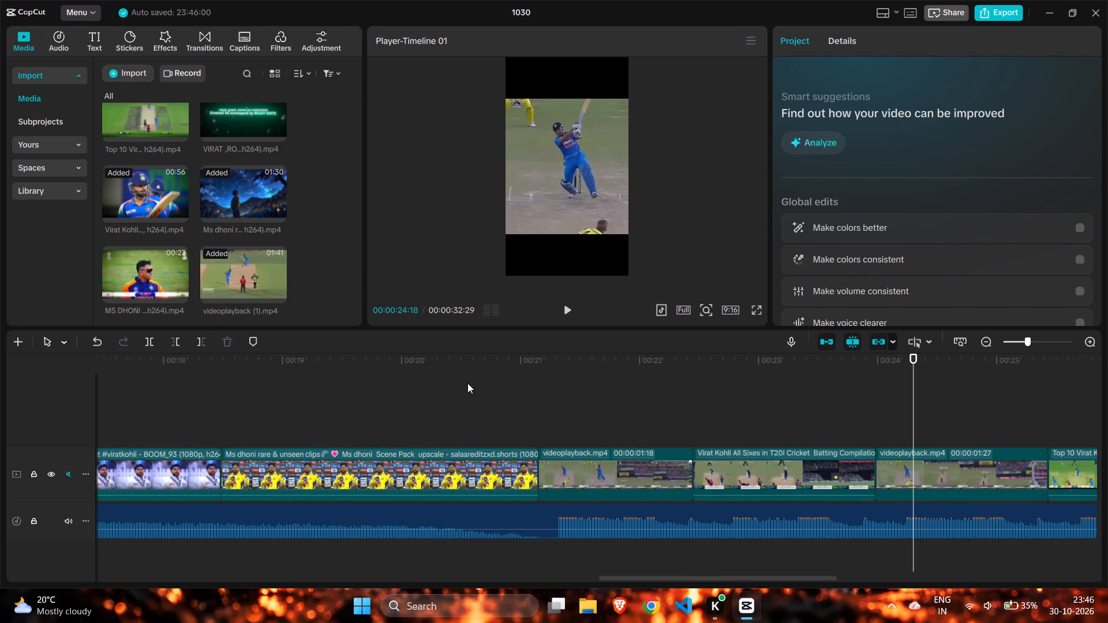
{"action": "left_click", "coordinate": [469, 383]}
{"action": "left_click", "coordinate": [569, 310]}
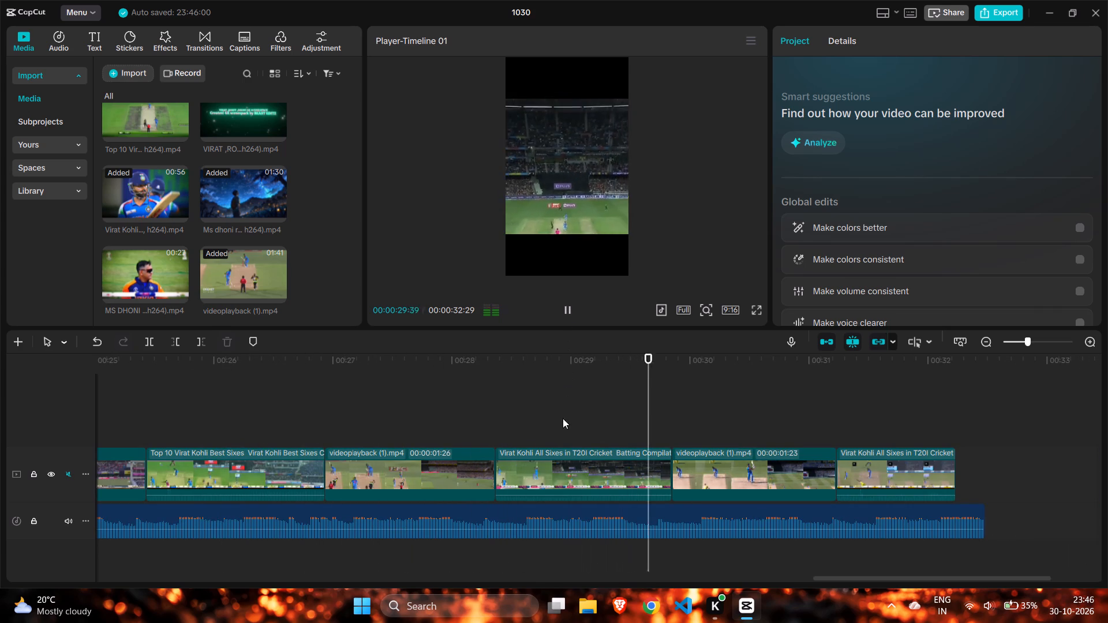
{"action": "left_click", "coordinate": [490, 419]}
{"action": "left_click", "coordinate": [510, 456]}
{"action": "left_click_drag", "start_coordinate": [497, 457], "coordinate": [494, 457]}
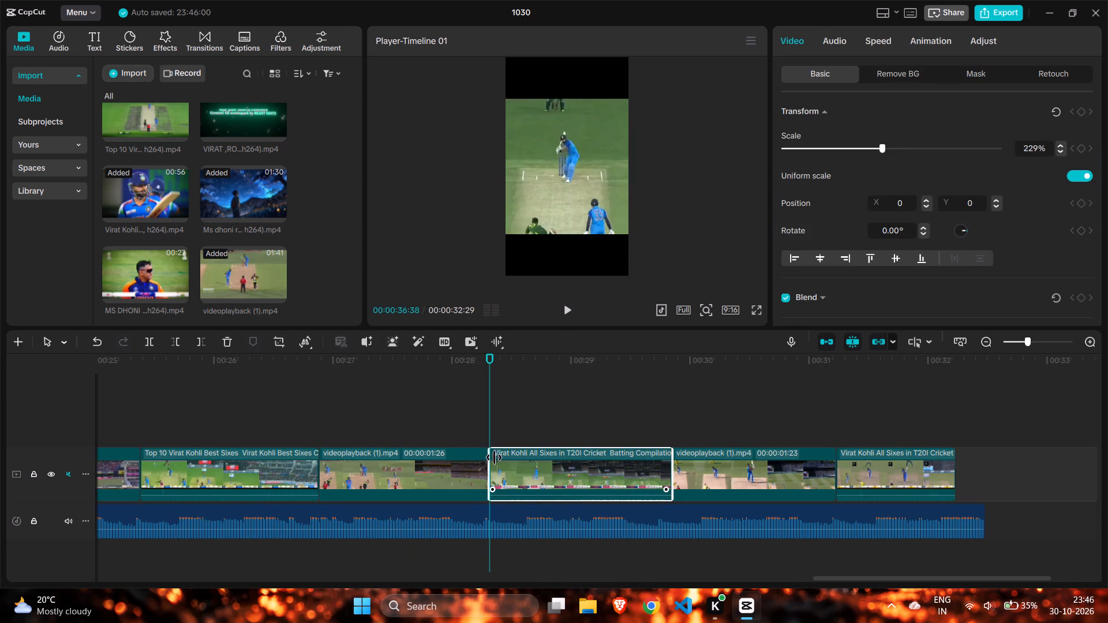
{"action": "left_click_drag", "start_coordinate": [494, 457], "coordinate": [485, 457]}
{"action": "left_click", "coordinate": [476, 422]}
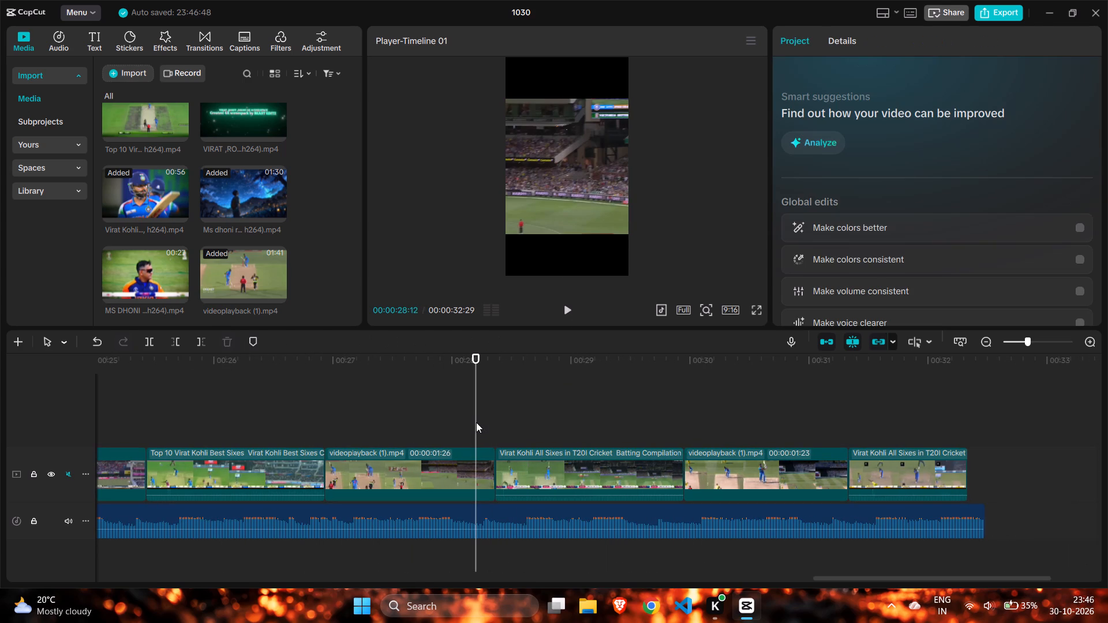
Play the ending from 00:00:28:12 and extend the last Virat Kohli All Sixes clip to the end of the music at 00:00:32:29.
{"action": "left_click", "coordinate": [564, 316]}
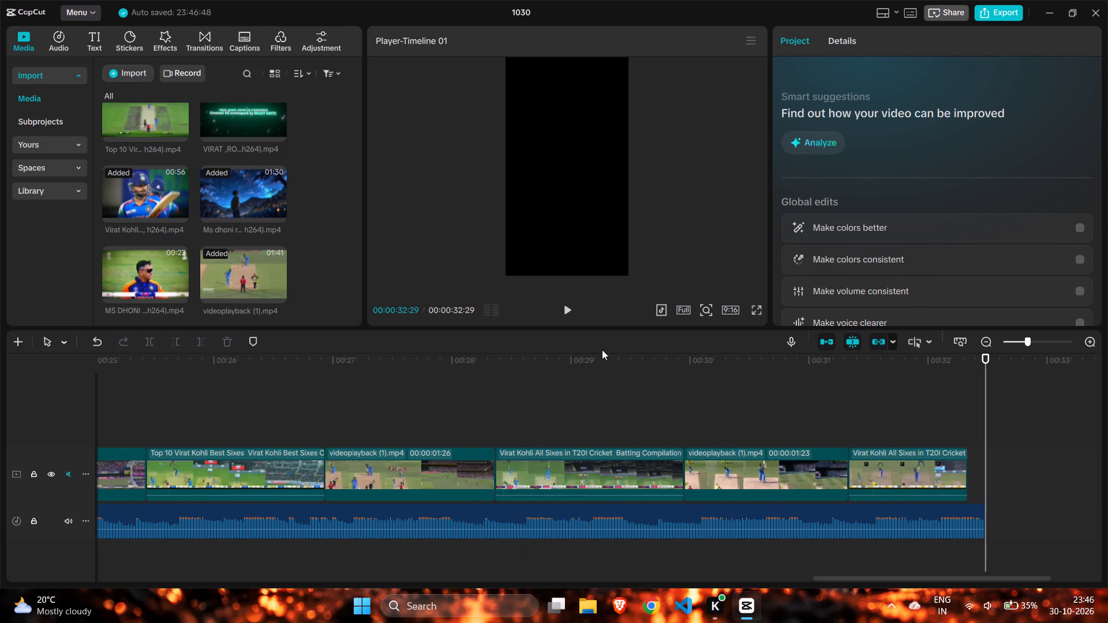
{"action": "left_click", "coordinate": [903, 483]}
{"action": "left_click_drag", "start_coordinate": [966, 458], "coordinate": [976, 460]}
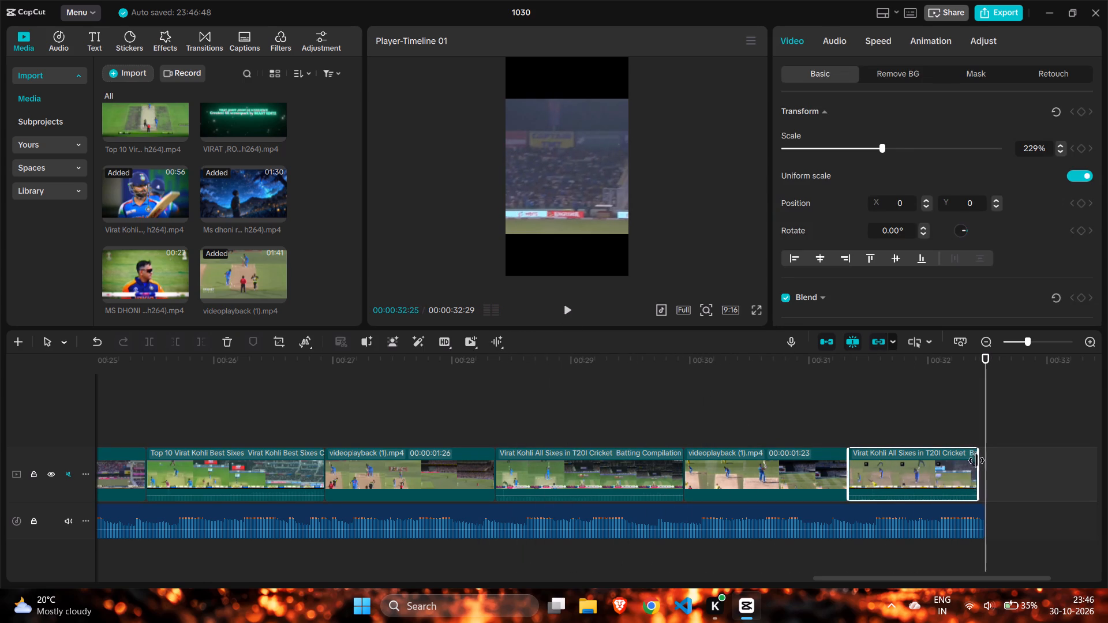
{"action": "left_click_drag", "start_coordinate": [976, 460], "coordinate": [980, 461]}
Replay from about 00:00:20:54 to check the cut from the Dhoni interview clip to the first videoplayback clip against the beat drop.
{"action": "left_click", "coordinate": [809, 414]}
{"action": "left_click_drag", "start_coordinate": [808, 412], "coordinate": [142, 412]}
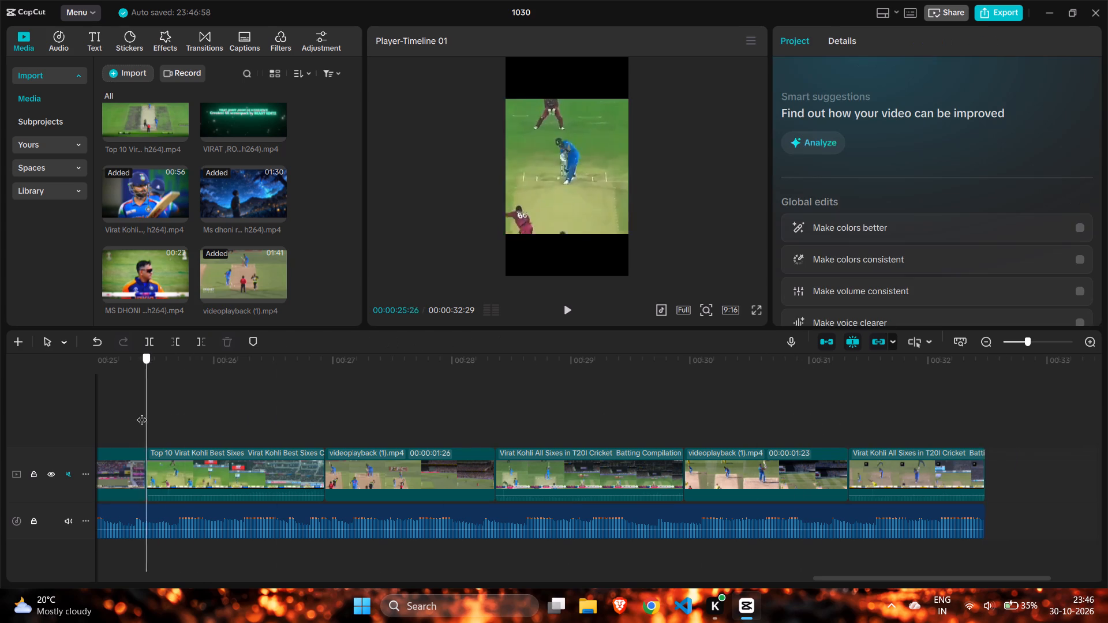
{"action": "left_click_drag", "start_coordinate": [142, 412], "coordinate": [115, 416]}
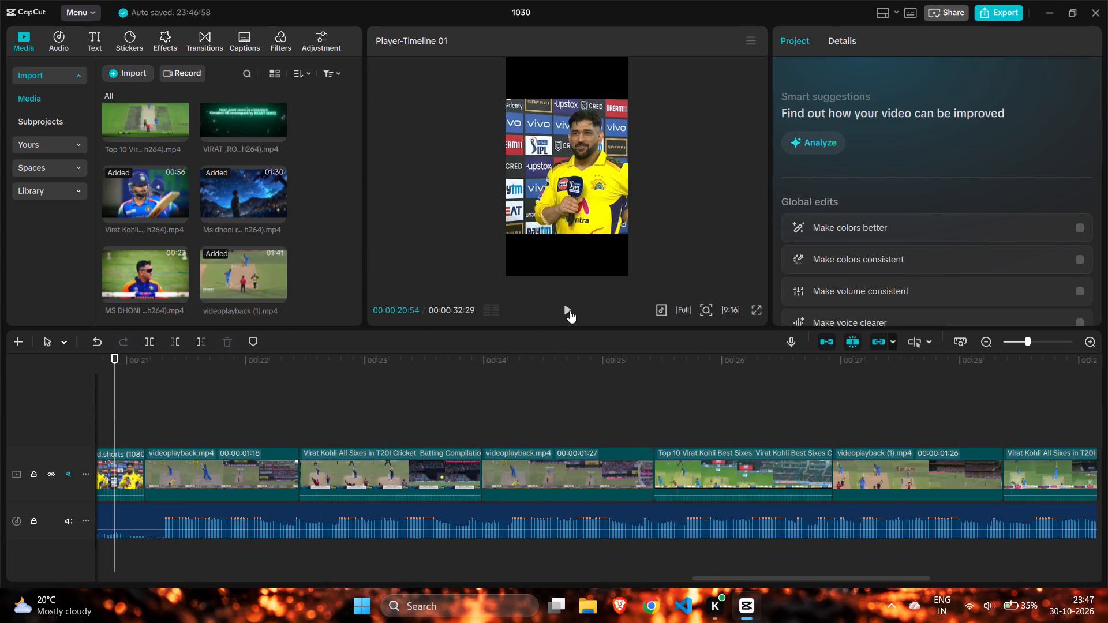
{"action": "left_click", "coordinate": [574, 310]}
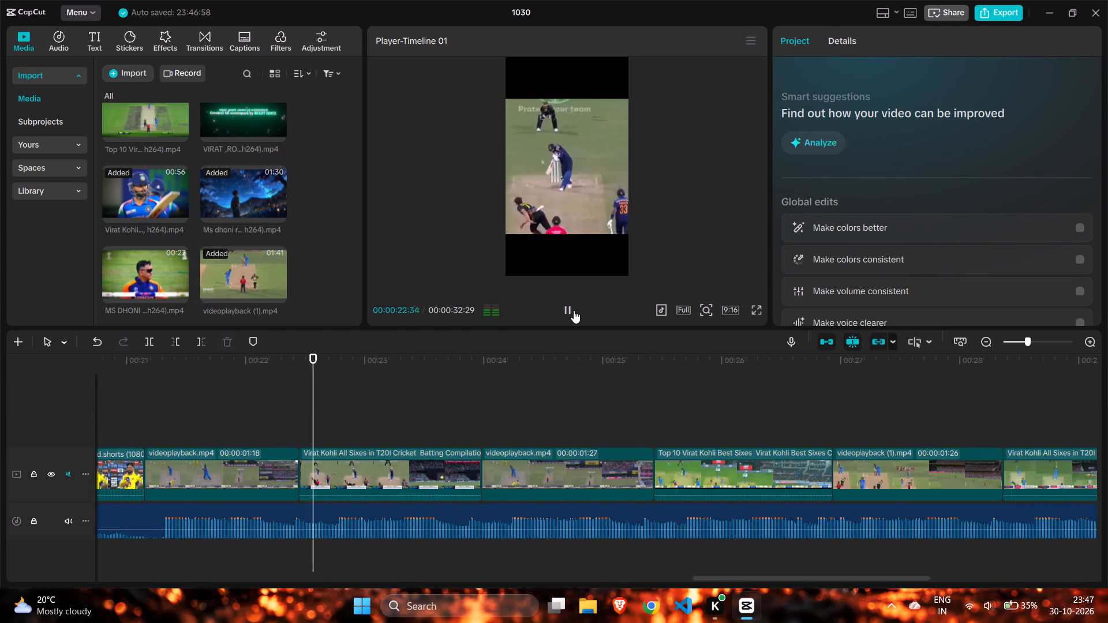
{"action": "left_click", "coordinate": [144, 412]}
{"action": "left_click_drag", "start_coordinate": [144, 412], "coordinate": [138, 412]}
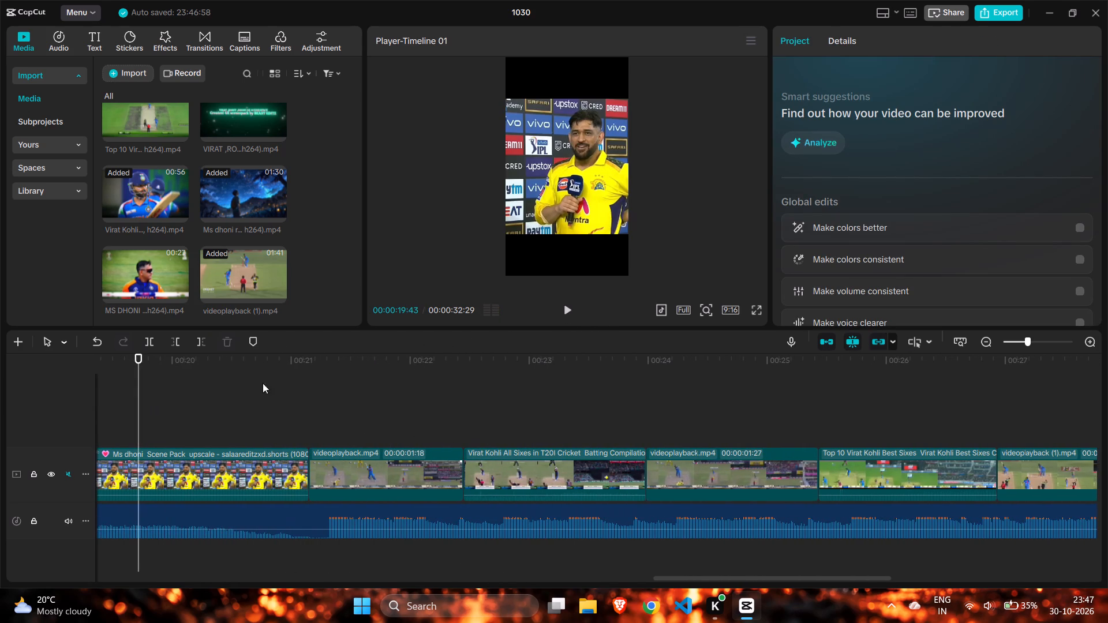
{"action": "left_click", "coordinate": [295, 380]}
{"action": "left_click", "coordinate": [571, 307]}
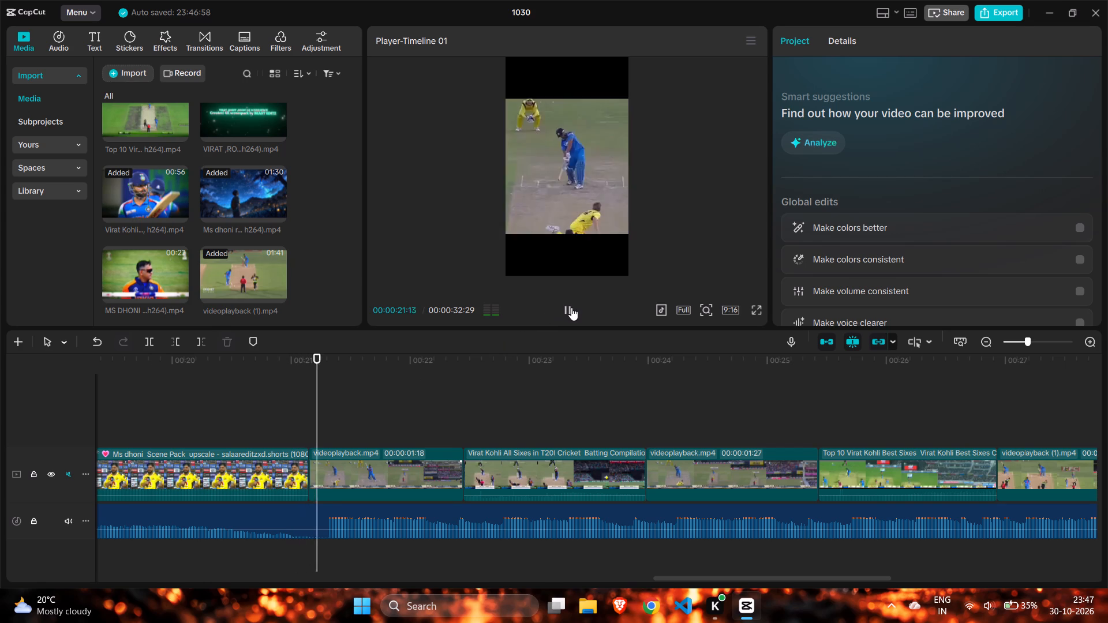
Replay repeatedly, including from 00:00:20:48 and 00:00:19:27, to check the Dhoni interview-to-videoplayback cut and following cuts against the beat.
{"action": "left_click", "coordinate": [287, 430]}
{"action": "left_click_drag", "start_coordinate": [287, 422], "coordinate": [297, 425]}
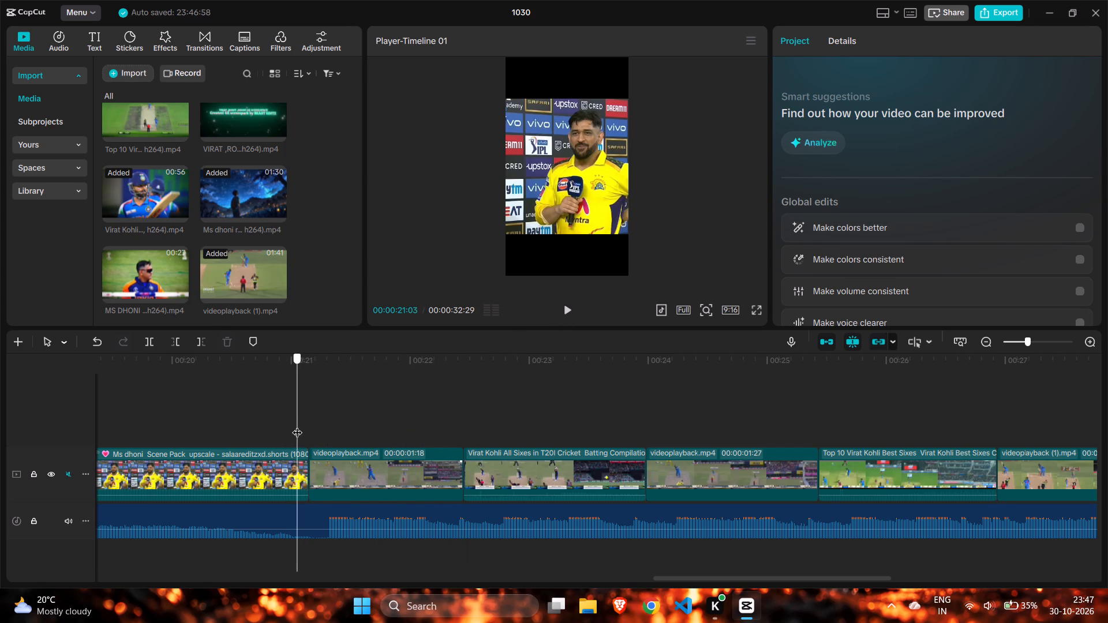
{"action": "left_click_drag", "start_coordinate": [297, 425], "coordinate": [312, 431]}
{"action": "left_click", "coordinate": [312, 431]}
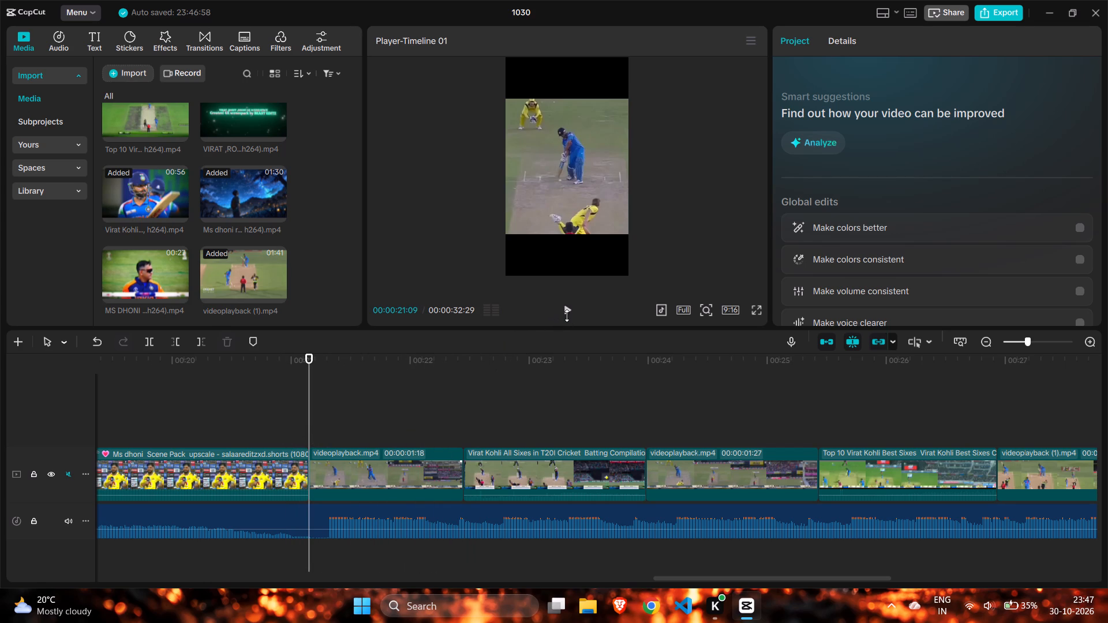
{"action": "left_click", "coordinate": [567, 316]}
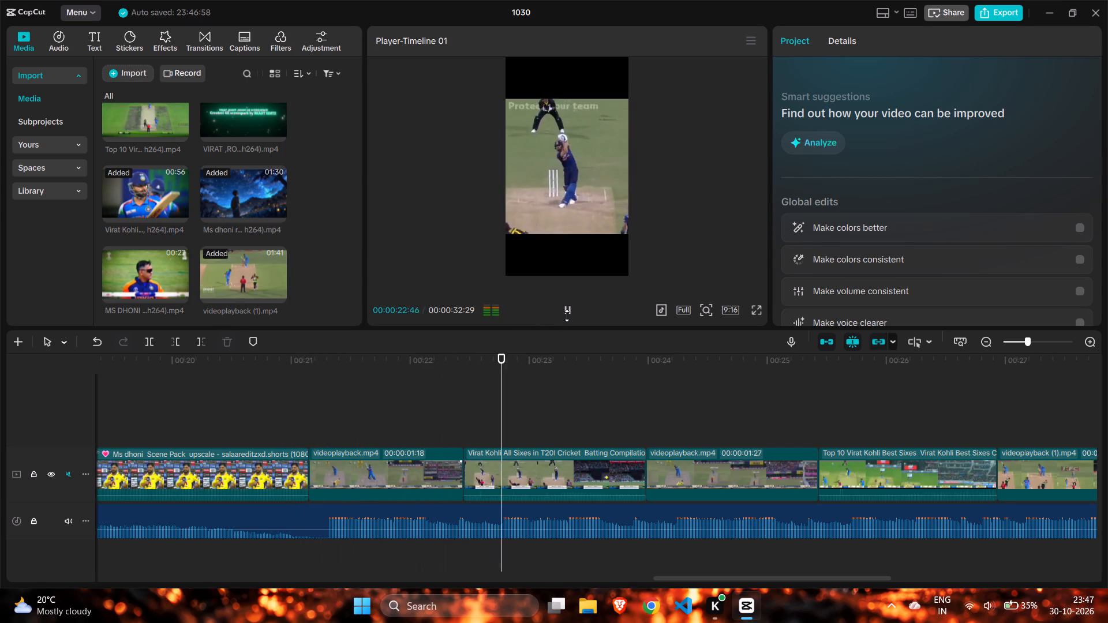
{"action": "left_click", "coordinate": [397, 412]}
{"action": "left_click_drag", "start_coordinate": [397, 412], "coordinate": [396, 411]}
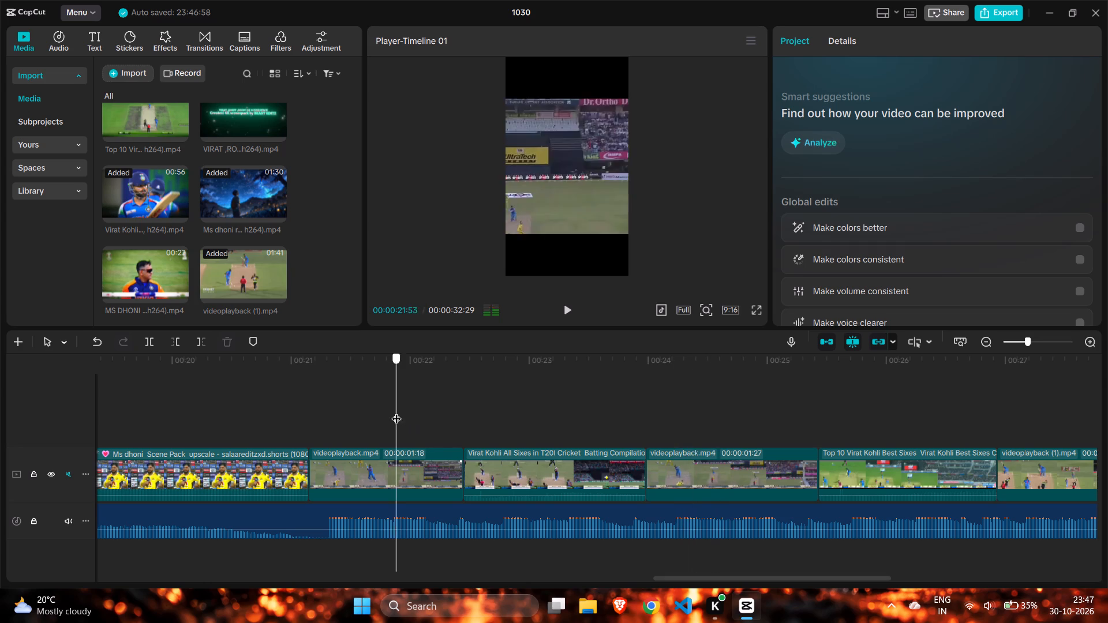
{"action": "left_click_drag", "start_coordinate": [396, 411], "coordinate": [327, 411]}
{"action": "left_click", "coordinate": [267, 412]}
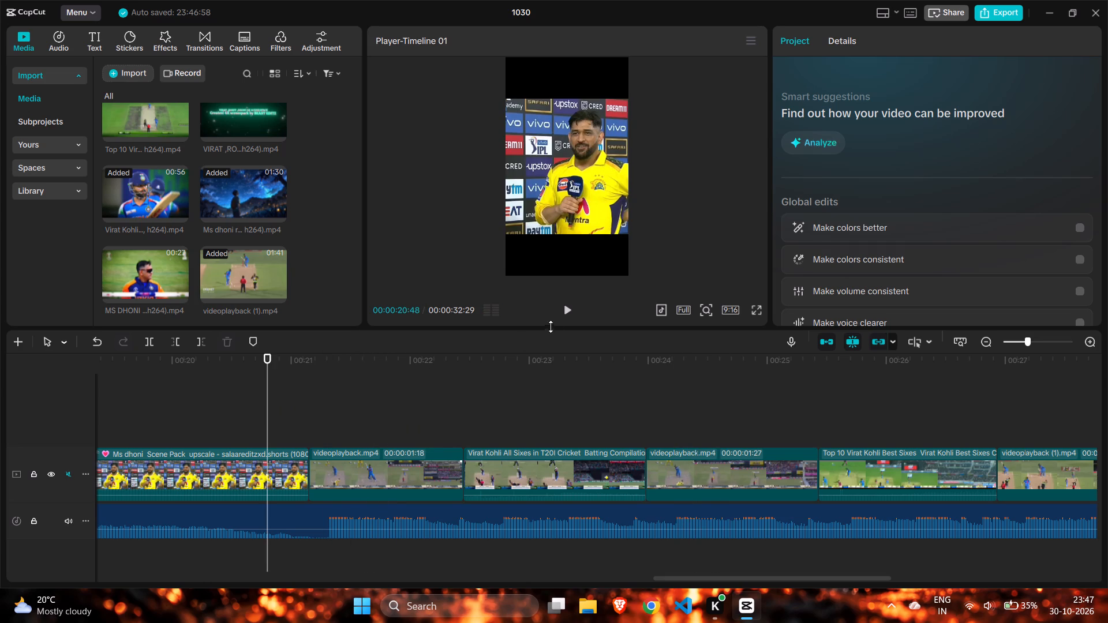
{"action": "left_click", "coordinate": [567, 314]}
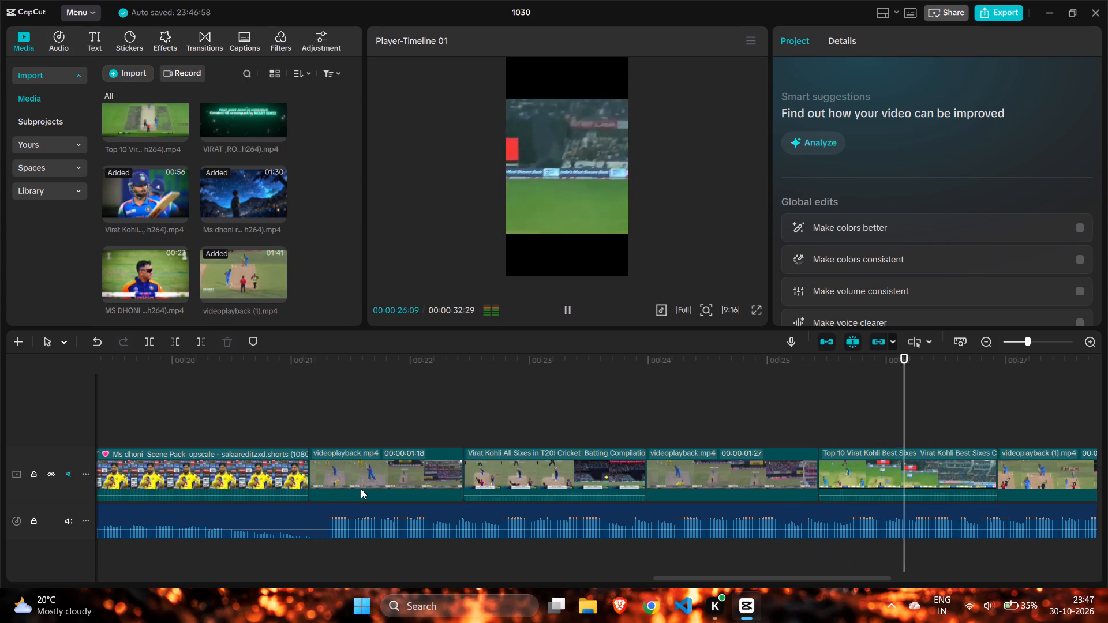
{"action": "left_click", "coordinate": [107, 389]}
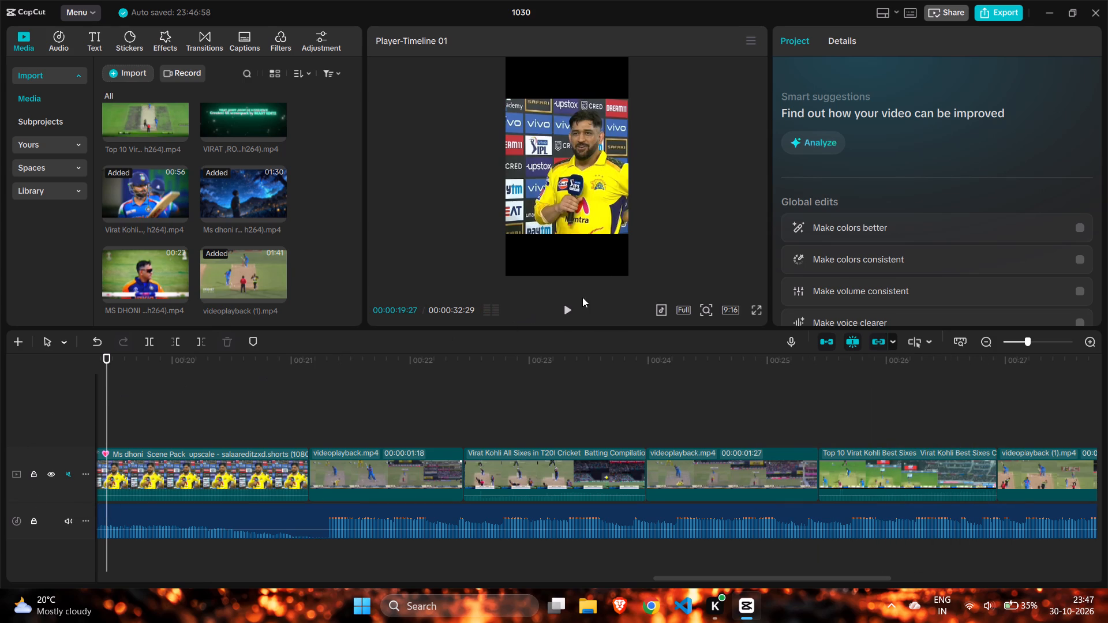
{"action": "left_click", "coordinate": [568, 307]}
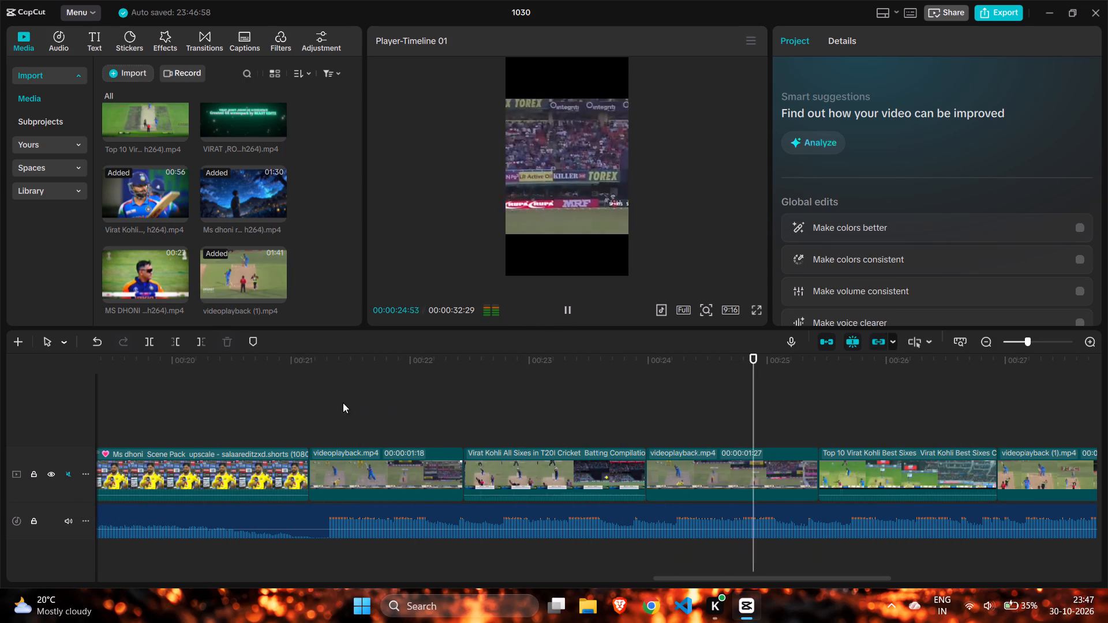
{"action": "left_click", "coordinate": [261, 398]}
{"action": "left_click", "coordinate": [567, 309]}
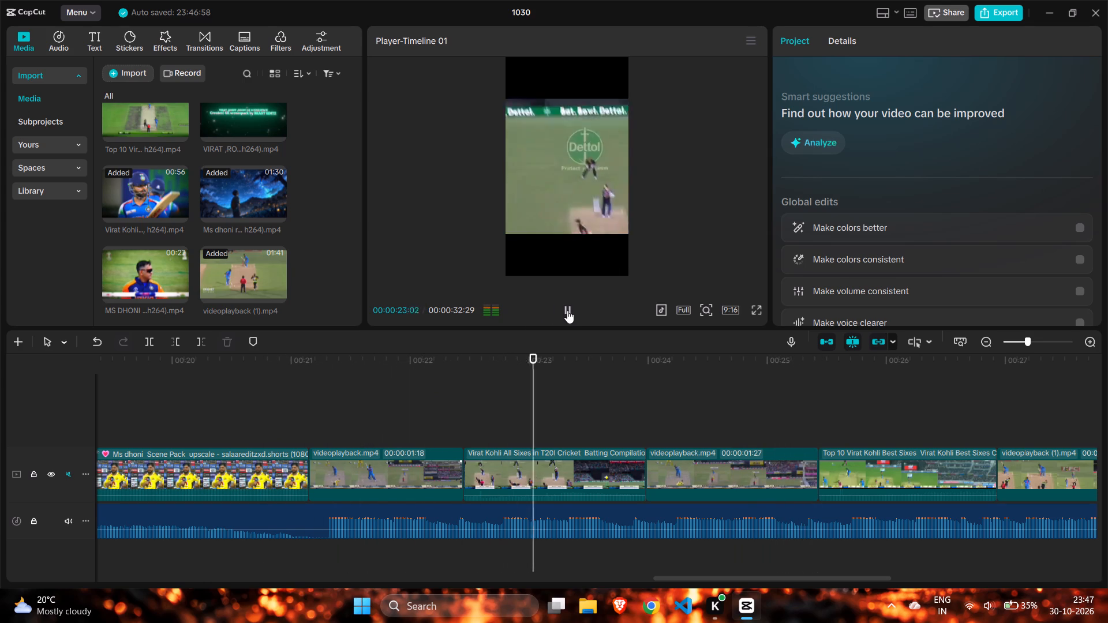
Replay closely from 00:00:21:07 and extend the start of the first videoplayback clip to a duration of 00:00:01:20.
{"action": "left_click", "coordinate": [294, 384]}
{"action": "left_click_drag", "start_coordinate": [294, 384], "coordinate": [304, 390]}
{"action": "scroll", "coordinate": [384, 392], "scroll_direction": "up", "scroll_amount": 3, "text": "ctrl"}
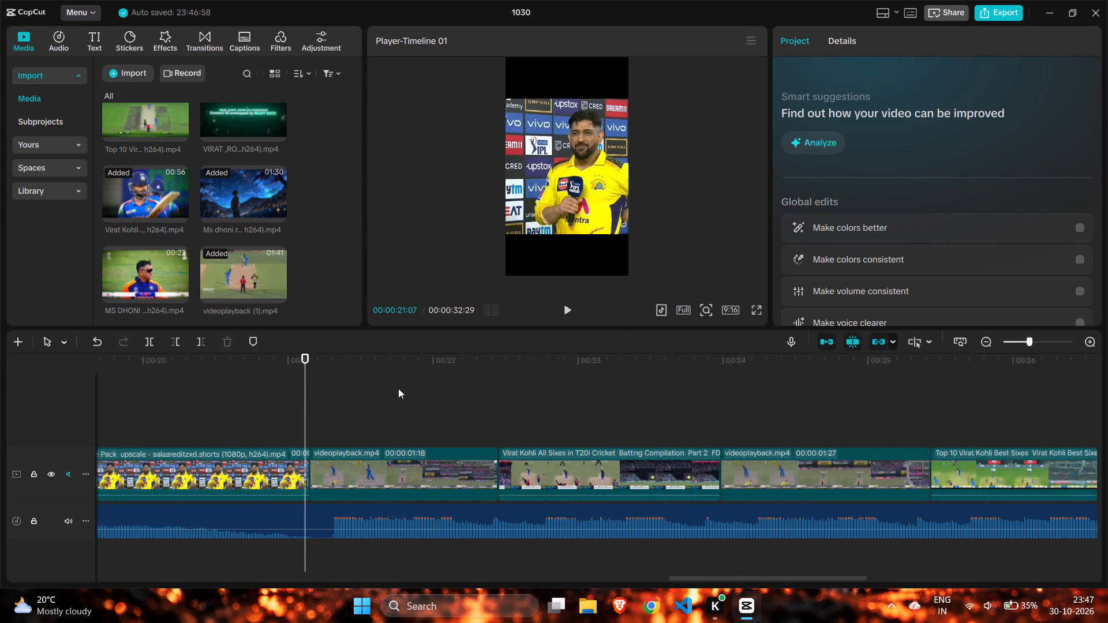
{"action": "scroll", "coordinate": [398, 388], "scroll_direction": "up", "scroll_amount": 4, "text": "ctrl"}
{"action": "double_click", "coordinate": [571, 314]}
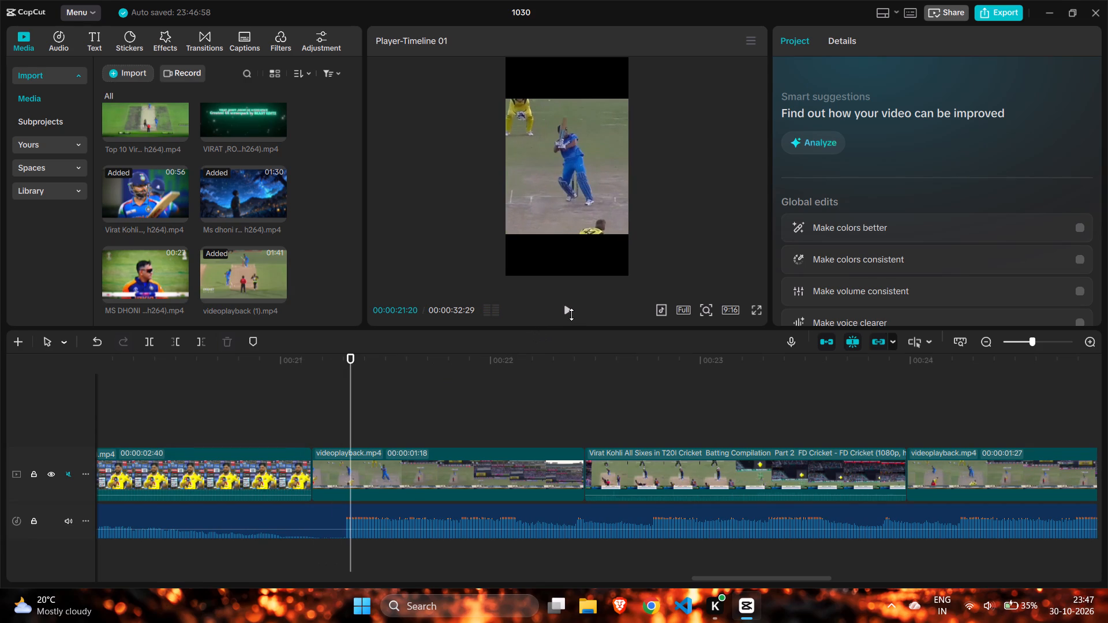
{"action": "double_click", "coordinate": [571, 314]}
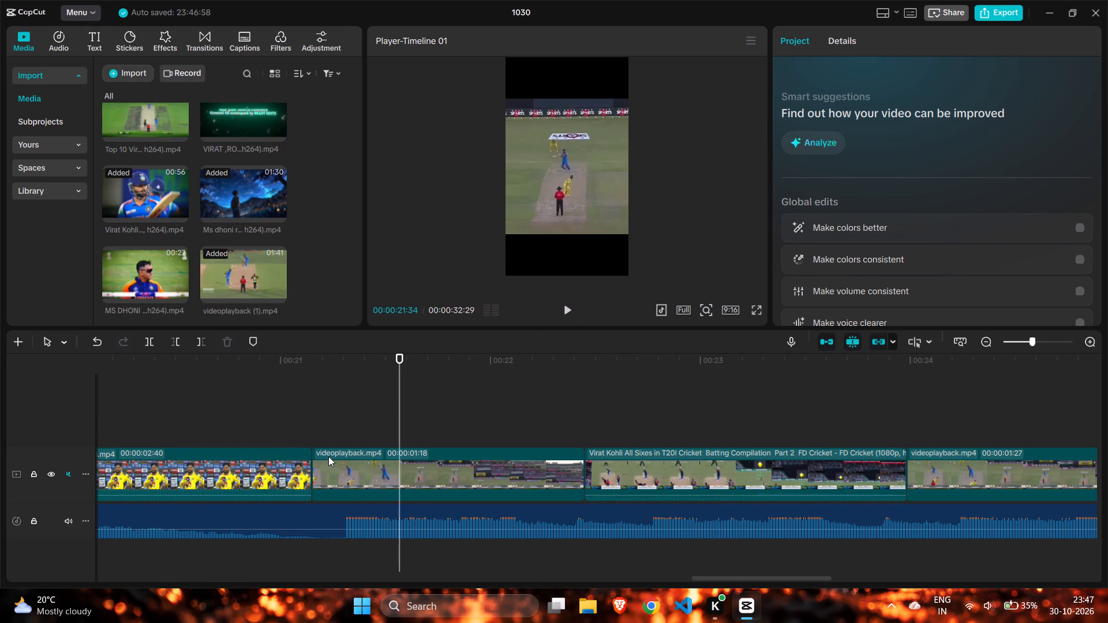
{"action": "left_click", "coordinate": [329, 459]}
{"action": "left_click_drag", "start_coordinate": [312, 463], "coordinate": [310, 463]}
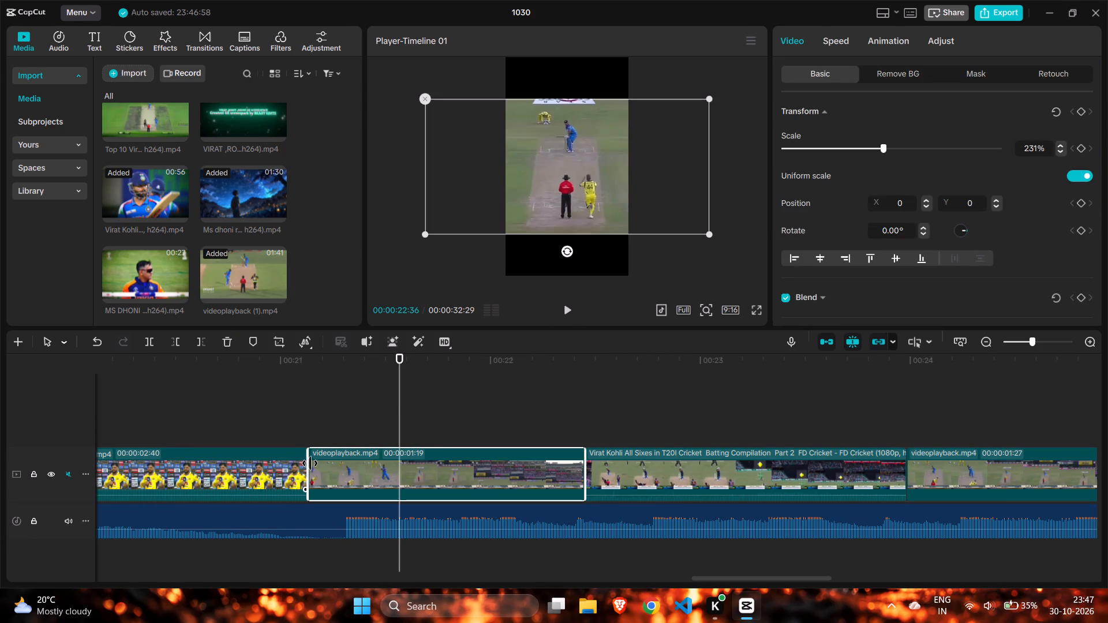
{"action": "left_click_drag", "start_coordinate": [310, 463], "coordinate": [306, 463]}
Replay the cut after the Dhoni interview and extend the first videoplayback clip's start to a duration of 00:00:01:22.
{"action": "left_click", "coordinate": [304, 416]}
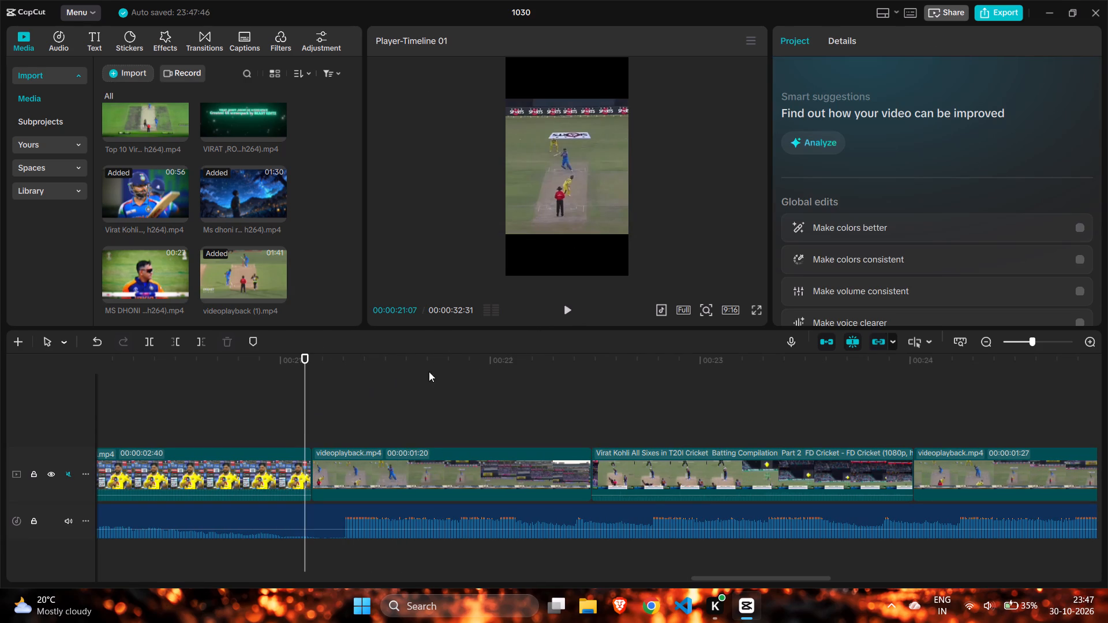
{"action": "left_click", "coordinate": [576, 301]}
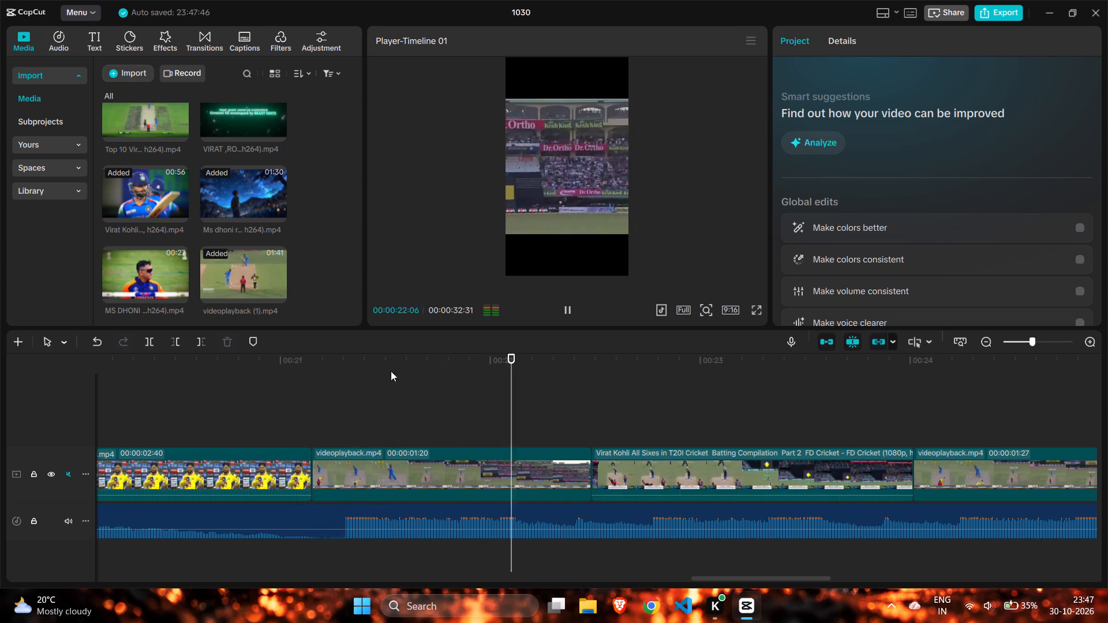
{"action": "left_click", "coordinate": [296, 389]}
{"action": "double_click", "coordinate": [566, 307]}
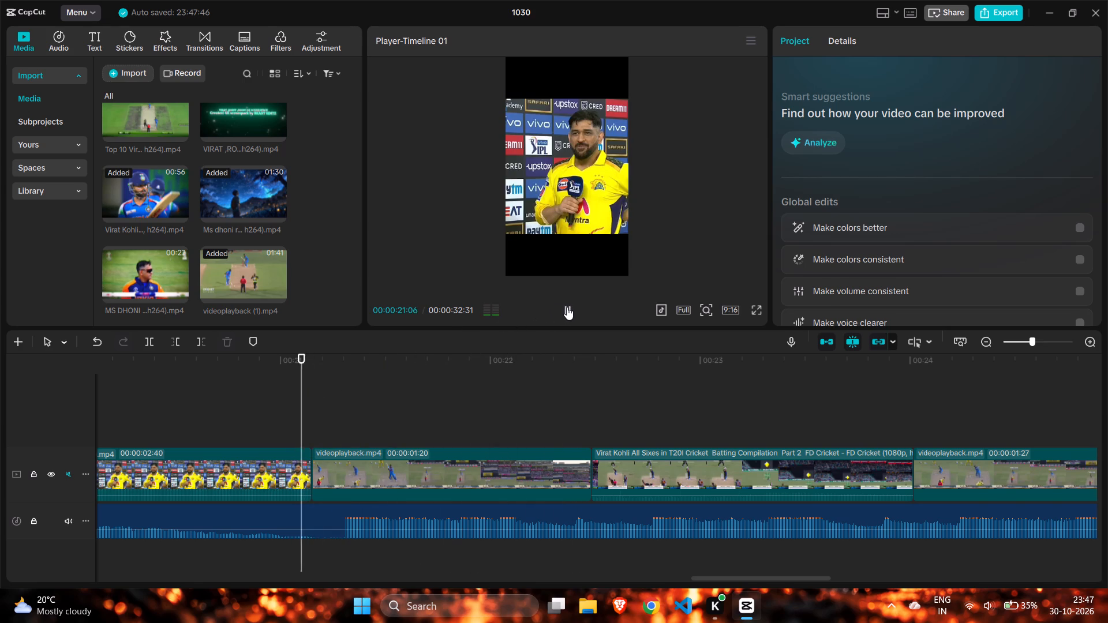
{"action": "double_click", "coordinate": [567, 307]}
{"action": "left_click", "coordinate": [342, 478]}
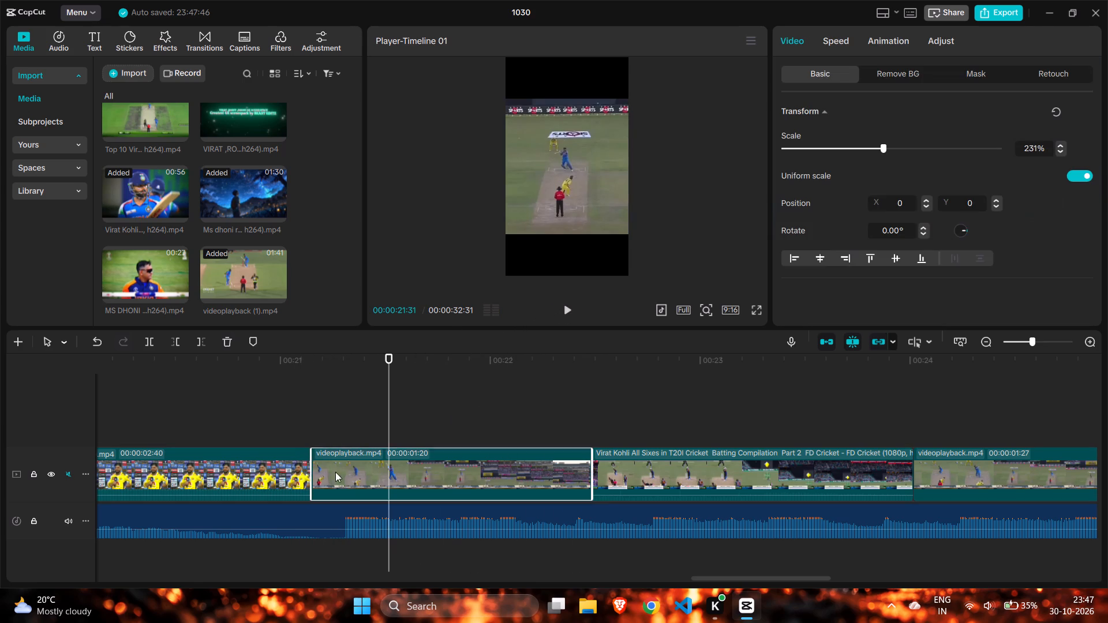
{"action": "left_click_drag", "start_coordinate": [312, 467], "coordinate": [305, 468]}
Play the adjusted cut from 00:00:21:05, and again from 00:00:20:34 through to the end, to check the beat timing.
{"action": "left_click", "coordinate": [300, 426]}
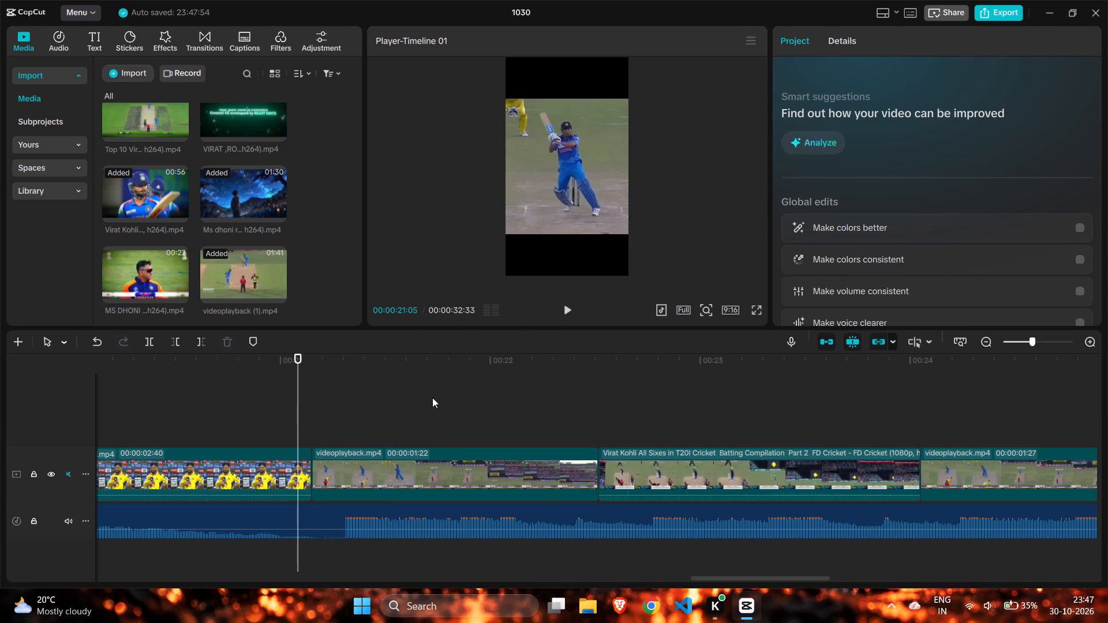
{"action": "triple_click", "coordinate": [567, 313]}
{"action": "left_click", "coordinate": [567, 314]}
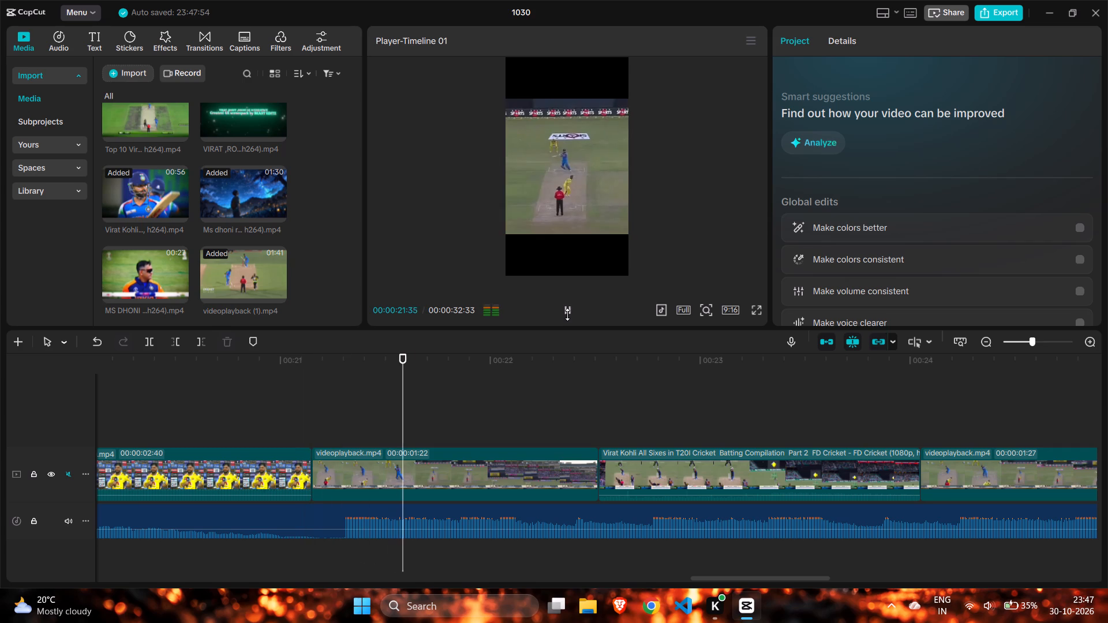
{"action": "left_click", "coordinate": [567, 316]}
{"action": "left_click", "coordinate": [190, 443]}
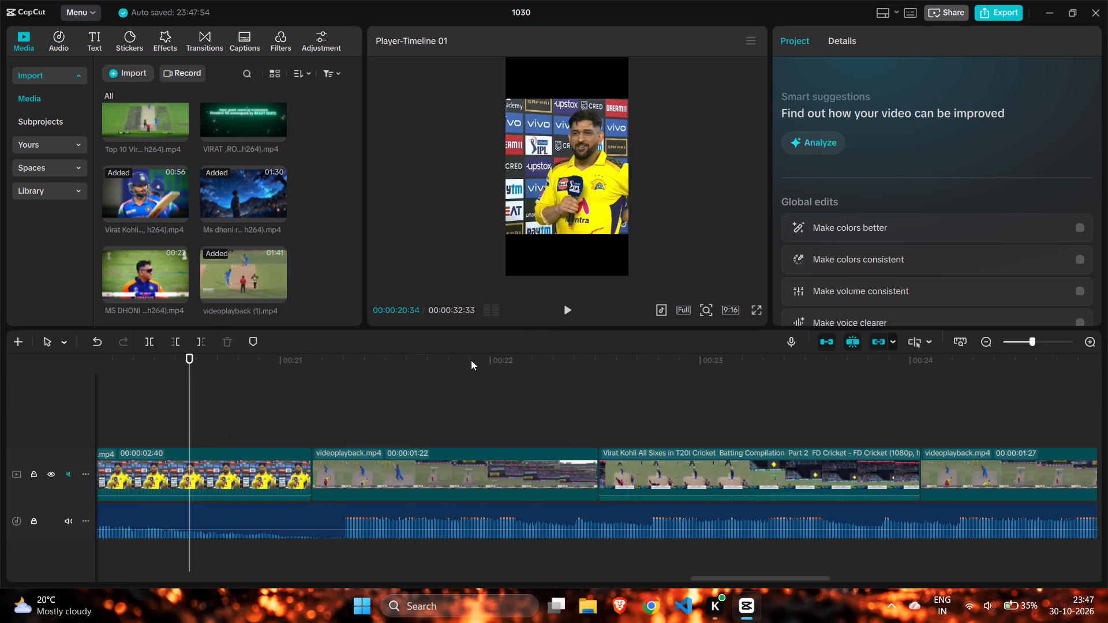
{"action": "left_click", "coordinate": [567, 318]}
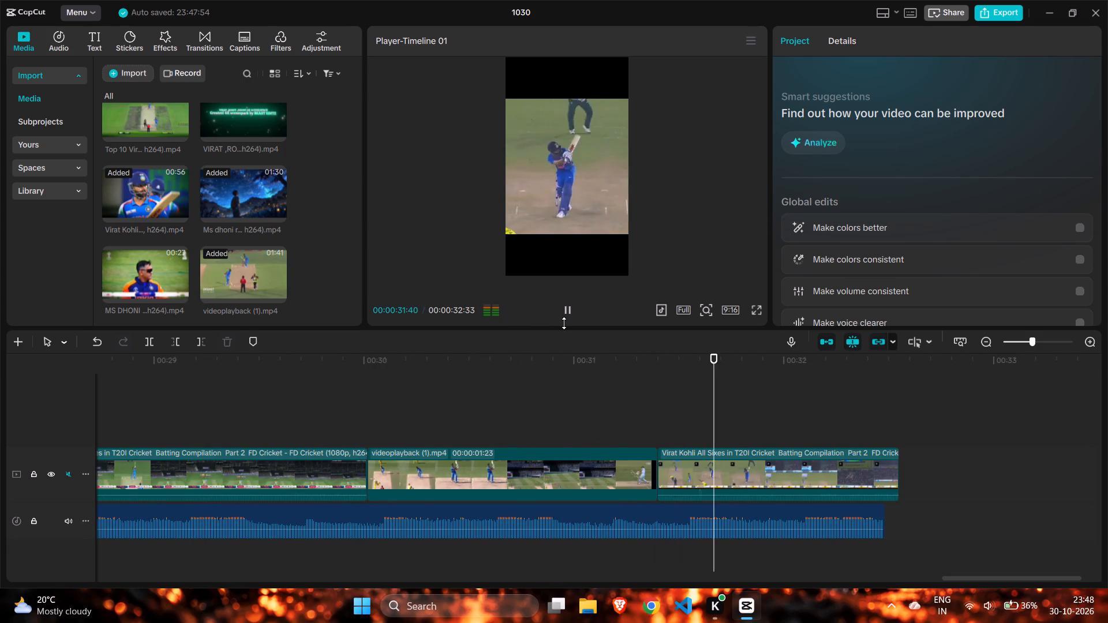
Trim the end of the last Virat Kohli All Sixes clip to the end of the music at 00:00:32:29.
{"action": "left_click", "coordinate": [831, 472]}
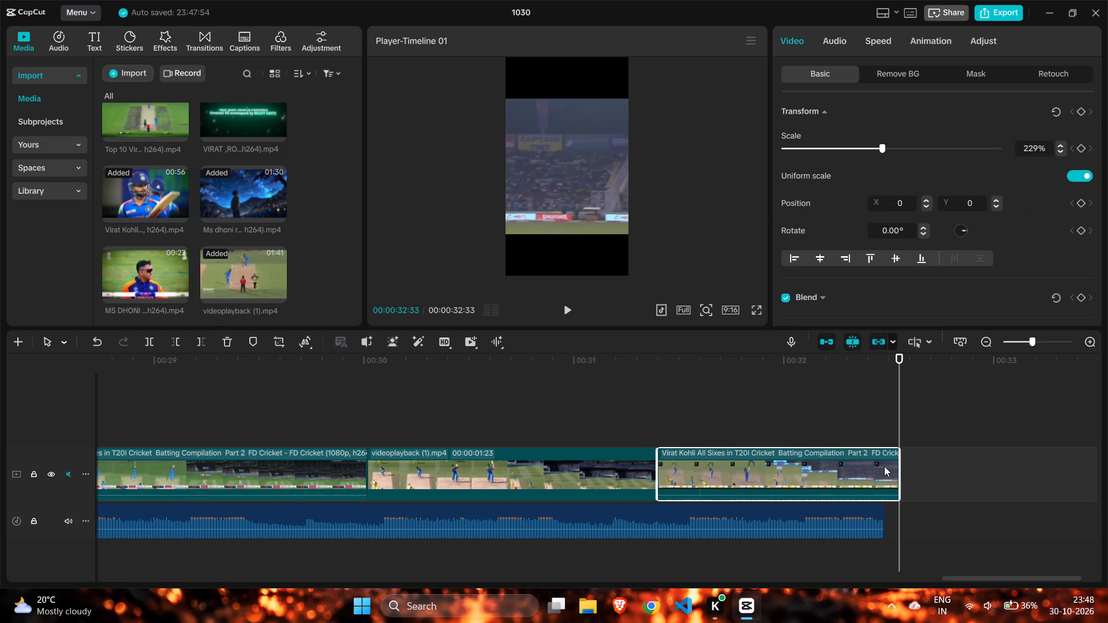
{"action": "left_click_drag", "start_coordinate": [897, 467], "coordinate": [886, 467]}
{"action": "left_click", "coordinate": [886, 467]}
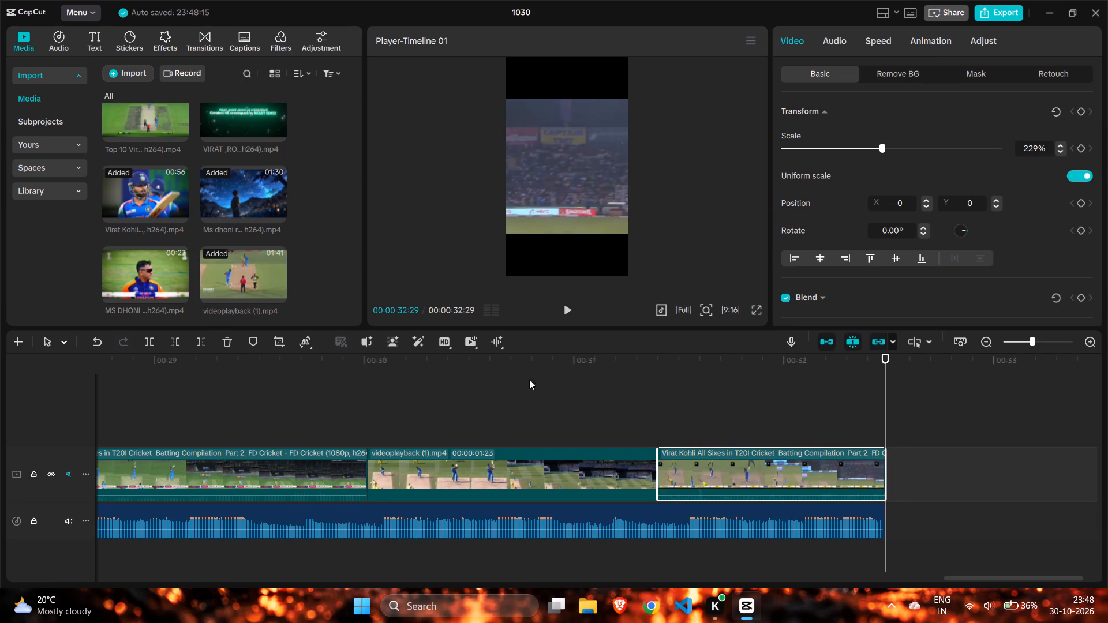
Find the cricket bat audio in Downloads by searching "cricket bat" and import "Cricket bat sound - Adil Cricket Editz" from the device.
{"action": "left_click", "coordinate": [114, 69]}
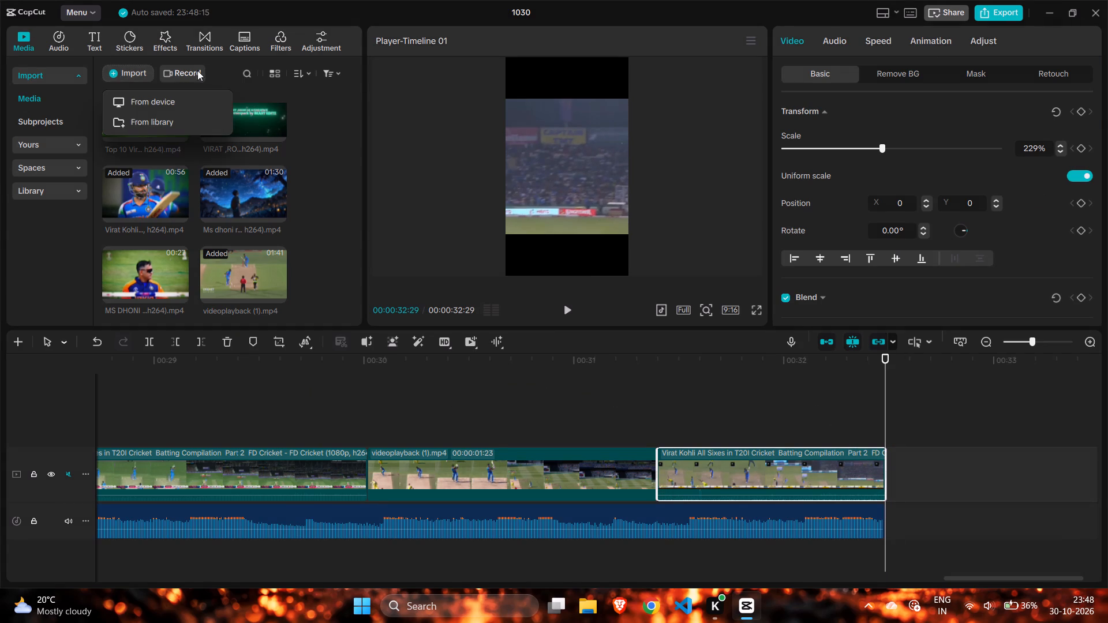
{"action": "left_click", "coordinate": [181, 95]}
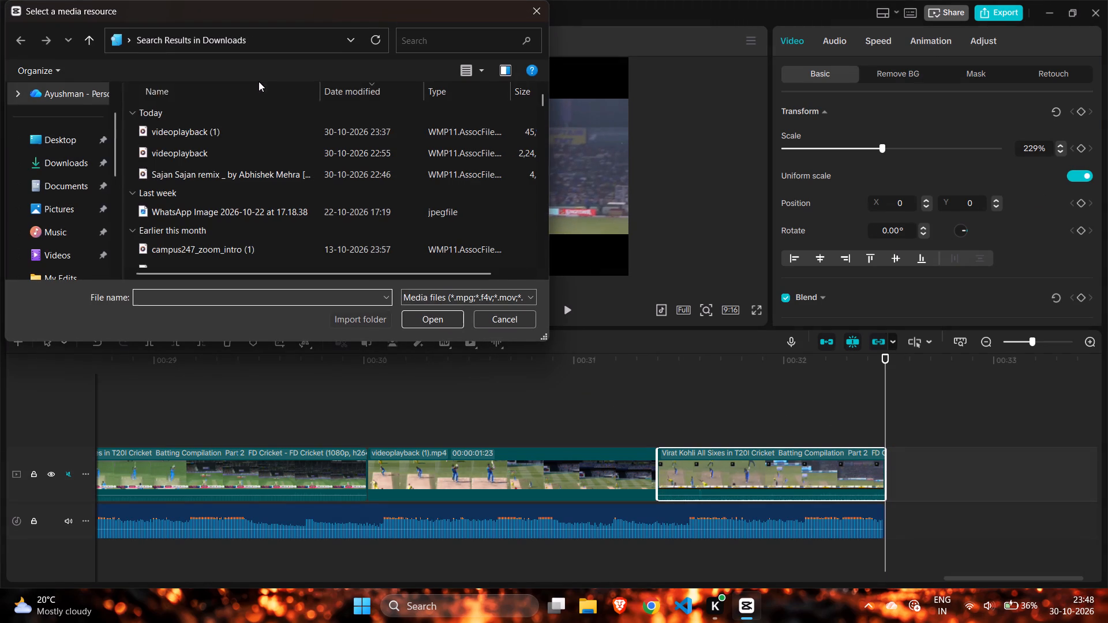
{"action": "left_click", "coordinate": [445, 37]}
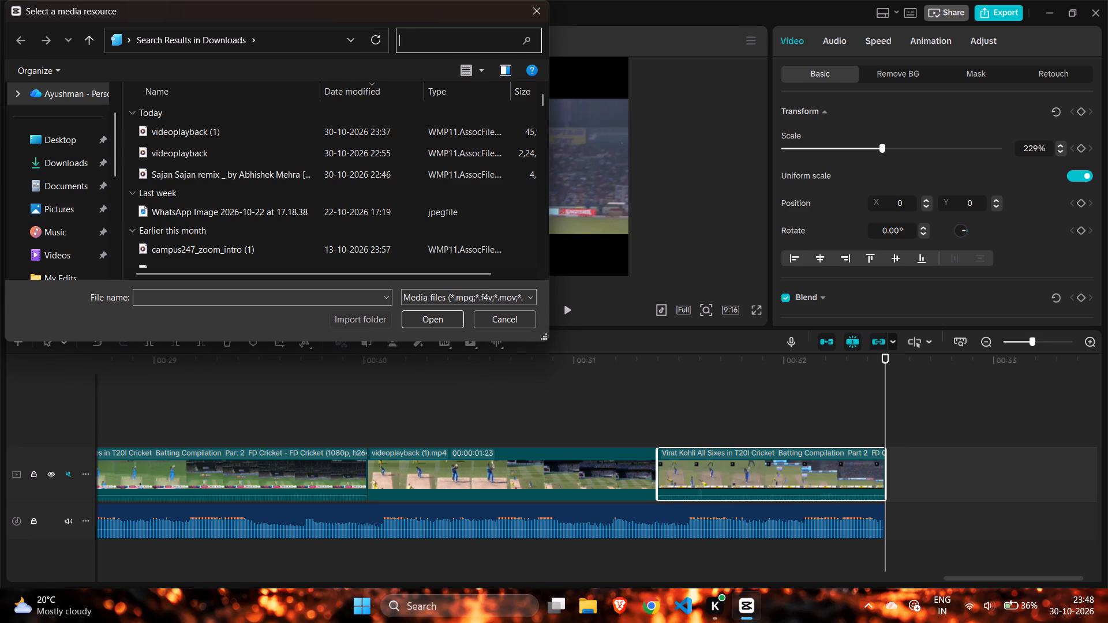
{"action": "type", "text": "cricke"}
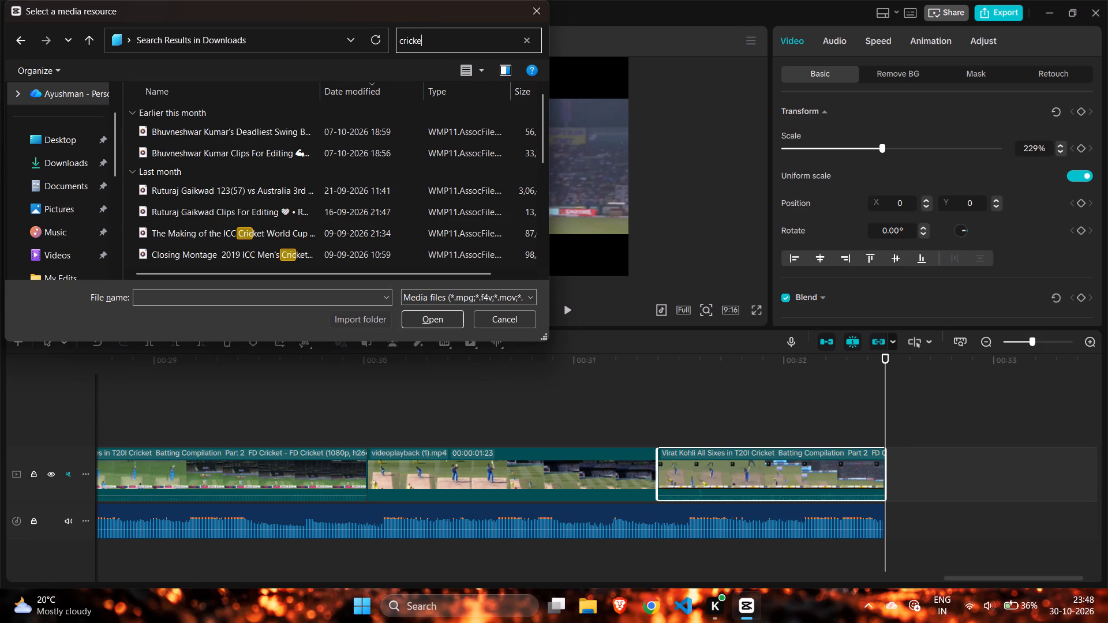
{"action": "key", "text": "t"}
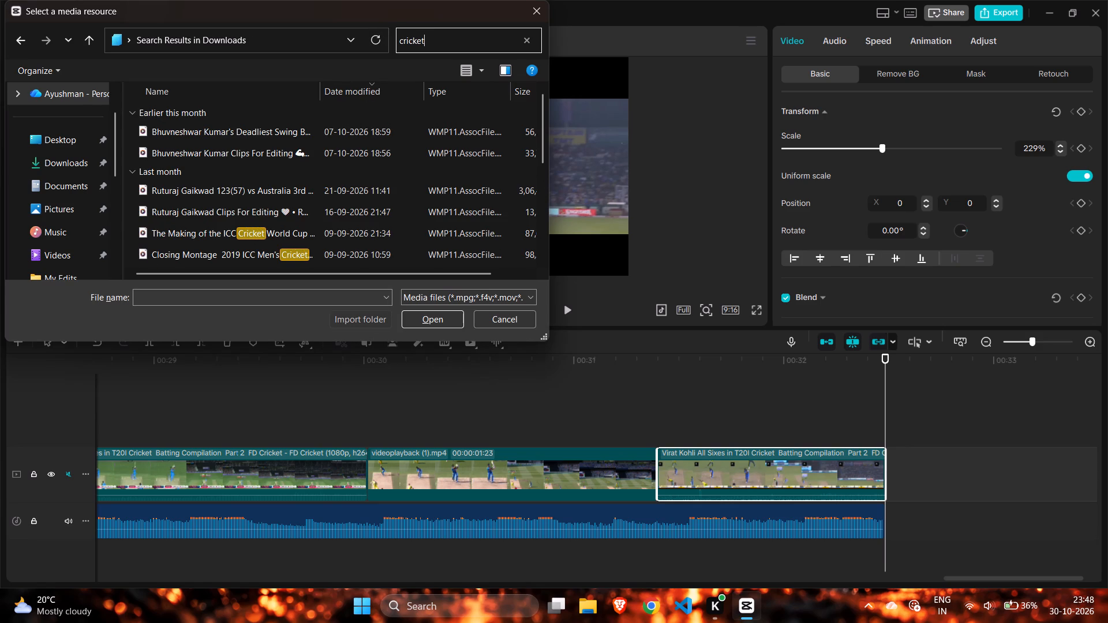
{"action": "key", "text": "BackSpace"}
{"action": "key", "text": "BackSpace"}
{"action": "key", "text": "BackSpace"}
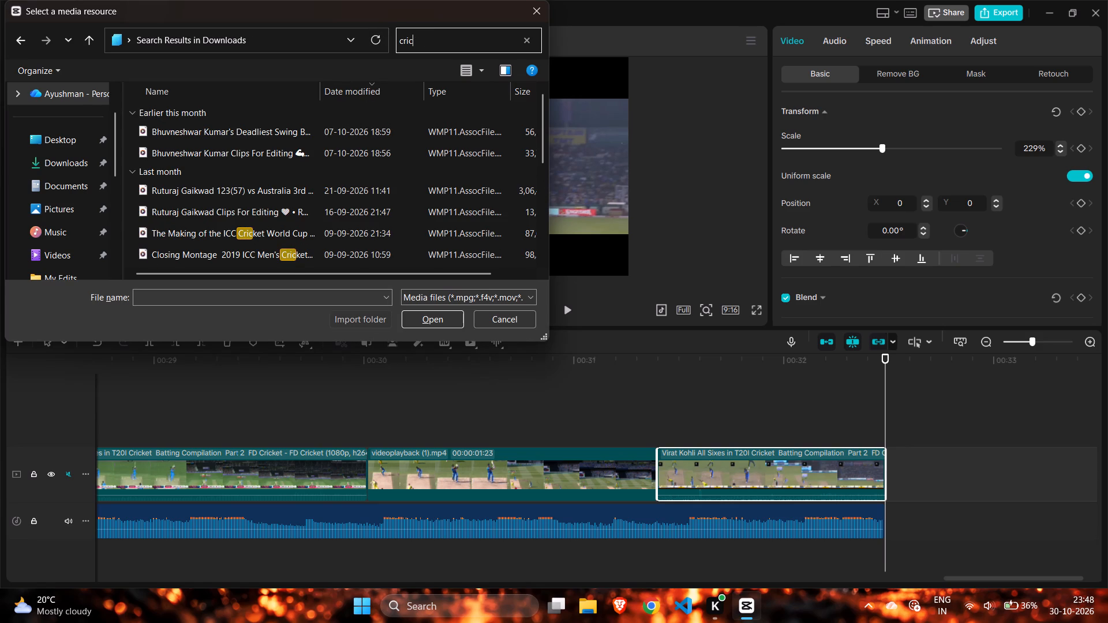
{"action": "type", "text": "ket"}
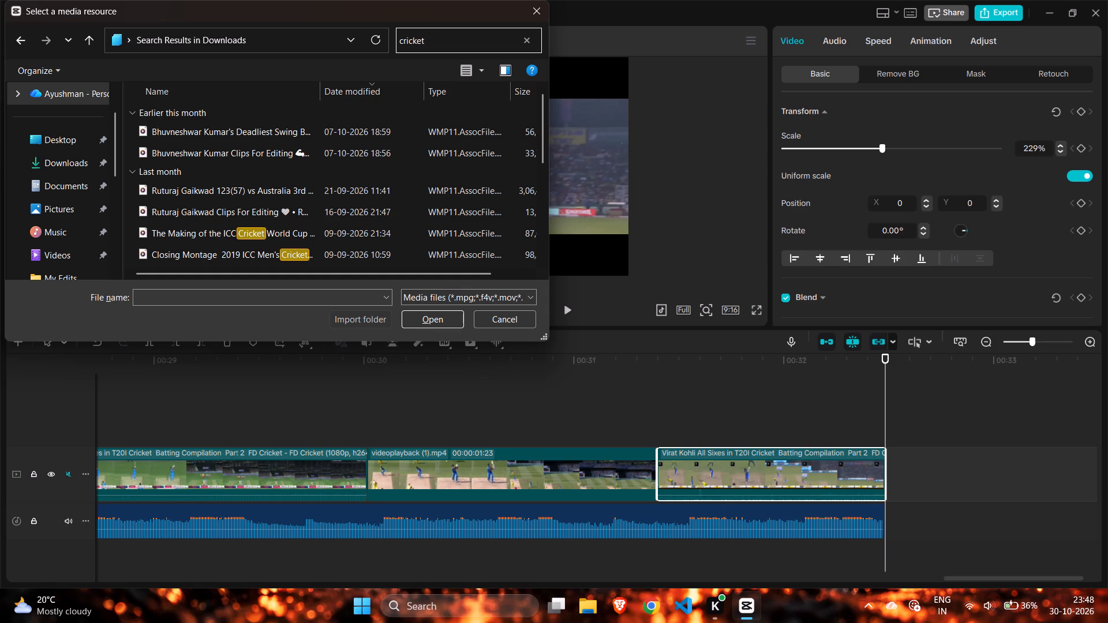
{"action": "key", "text": "space"}
{"action": "type", "text": "har"}
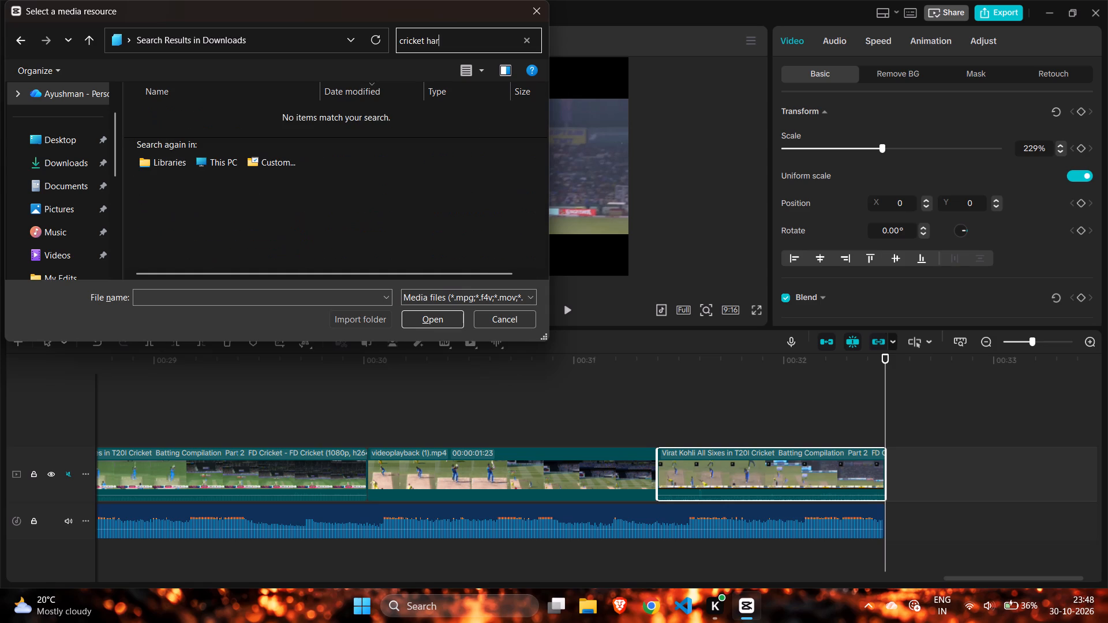
{"action": "key", "text": "BackSpace"}
{"action": "key", "text": "BackSpace"}
{"action": "key", "text": "BackSpace"}
{"action": "key", "text": "b"}
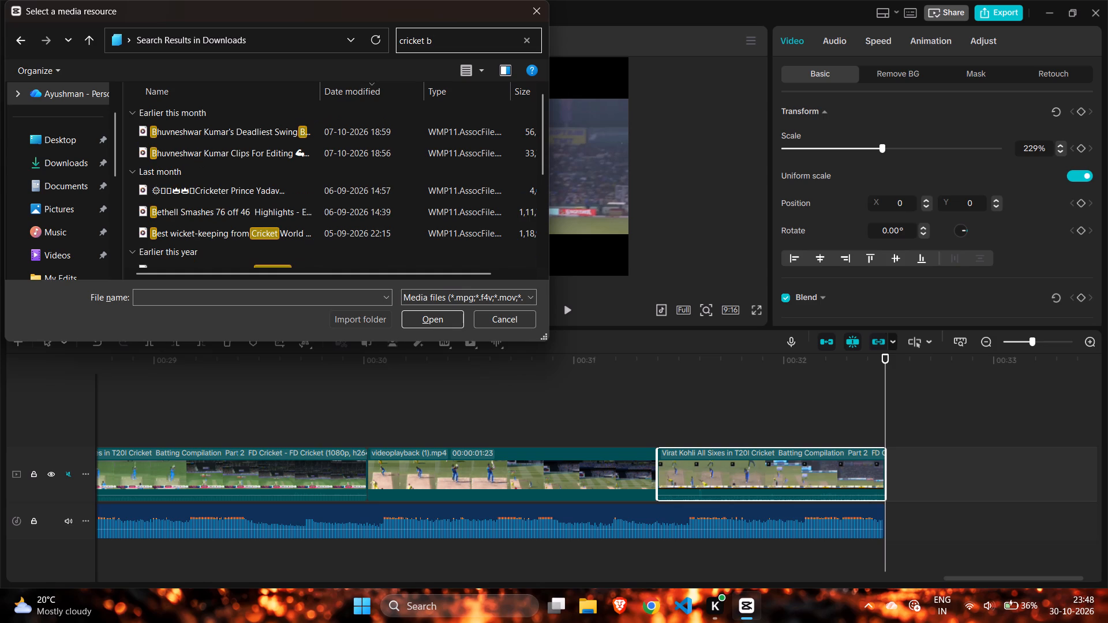
{"action": "key", "text": "a"}
{"action": "key", "text": "t"}
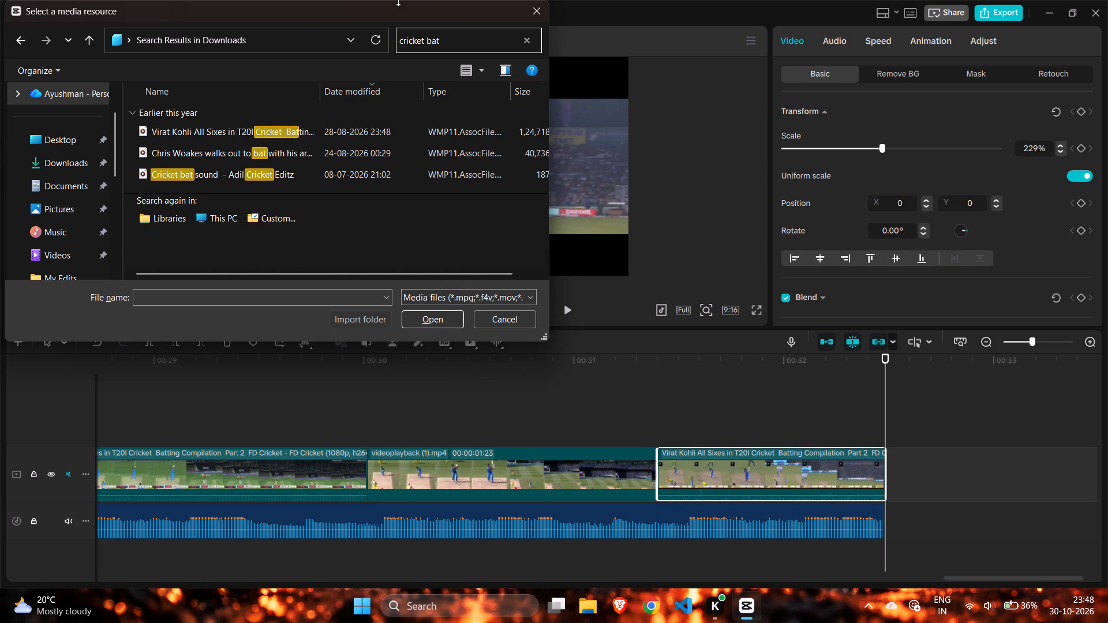
{"action": "left_click", "coordinate": [389, 177]}
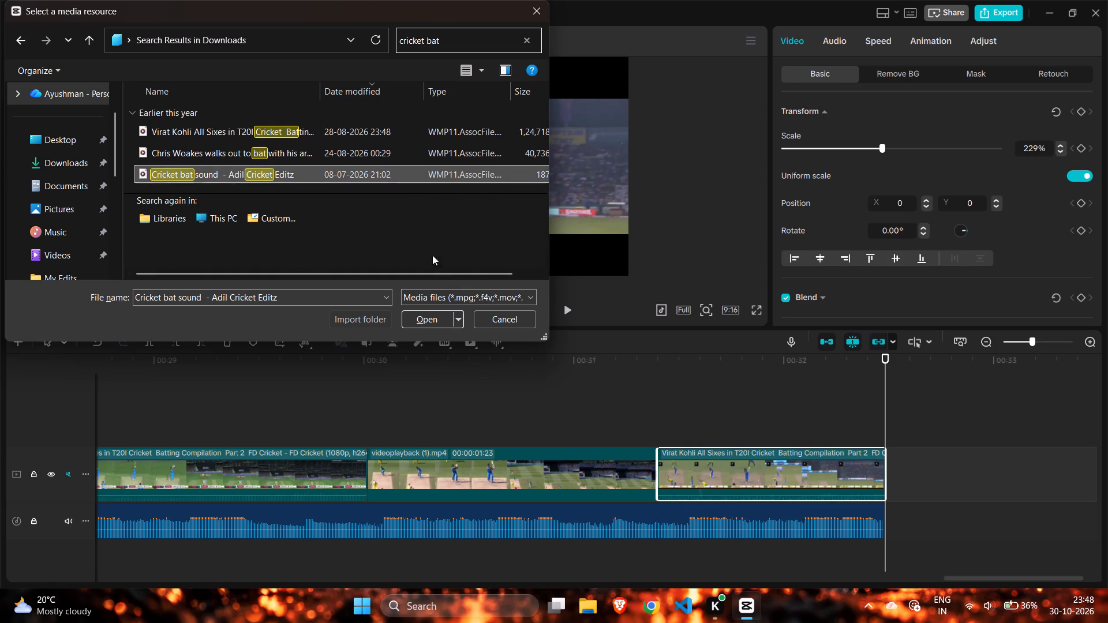
{"action": "left_click", "coordinate": [407, 321]}
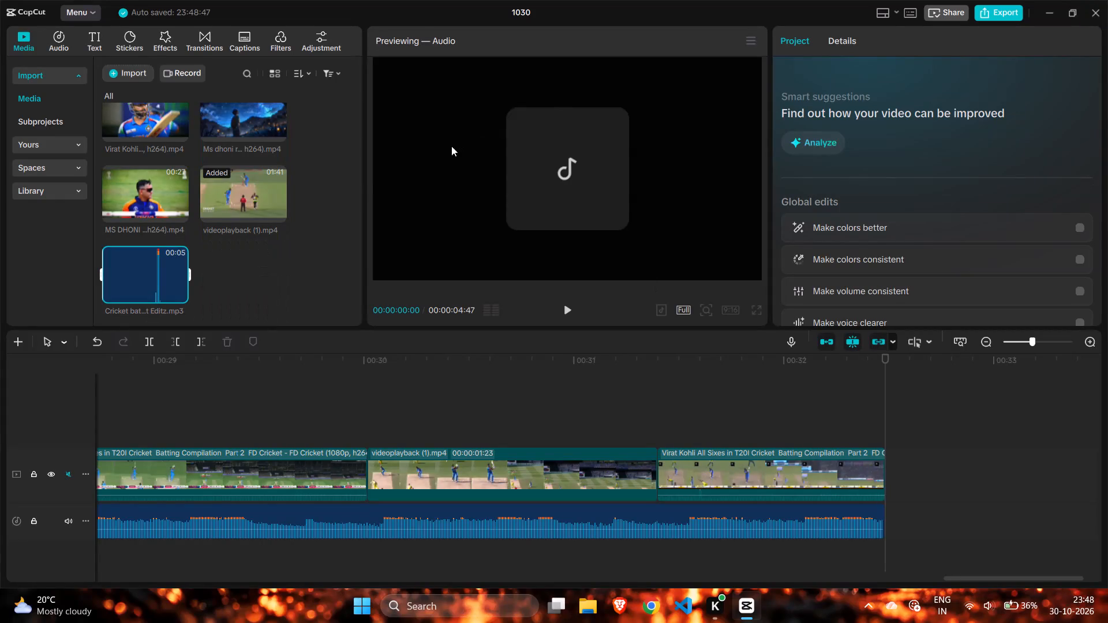
Add the imported Cricket bat sound to a new audio track below the music, near the end of the timeline.
{"action": "left_click_drag", "start_coordinate": [132, 269], "coordinate": [51, 573]}
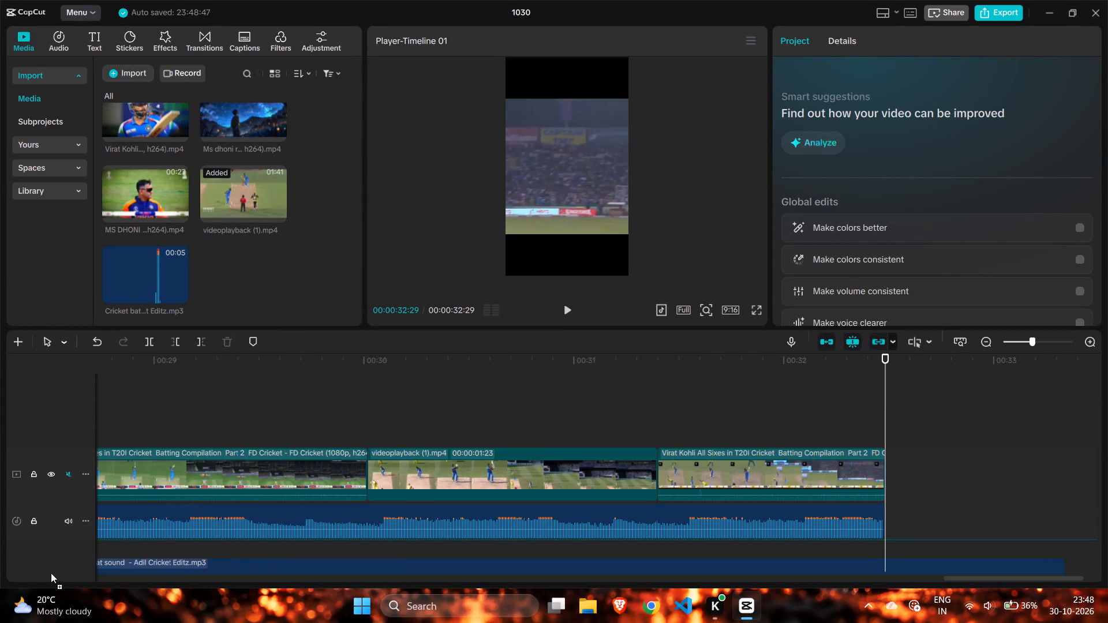
{"action": "left_click_drag", "start_coordinate": [51, 573], "coordinate": [50, 573]}
{"action": "left_click", "coordinate": [50, 573]}
Trim the start and end of the Cricket bat sound so only the short section around the hit's waveform peak remains.
{"action": "scroll", "coordinate": [83, 583], "scroll_direction": "down", "scroll_amount": 14, "text": "ctrl"}
{"action": "scroll", "coordinate": [863, 573], "scroll_direction": "down", "scroll_amount": 6, "text": "ctrl"}
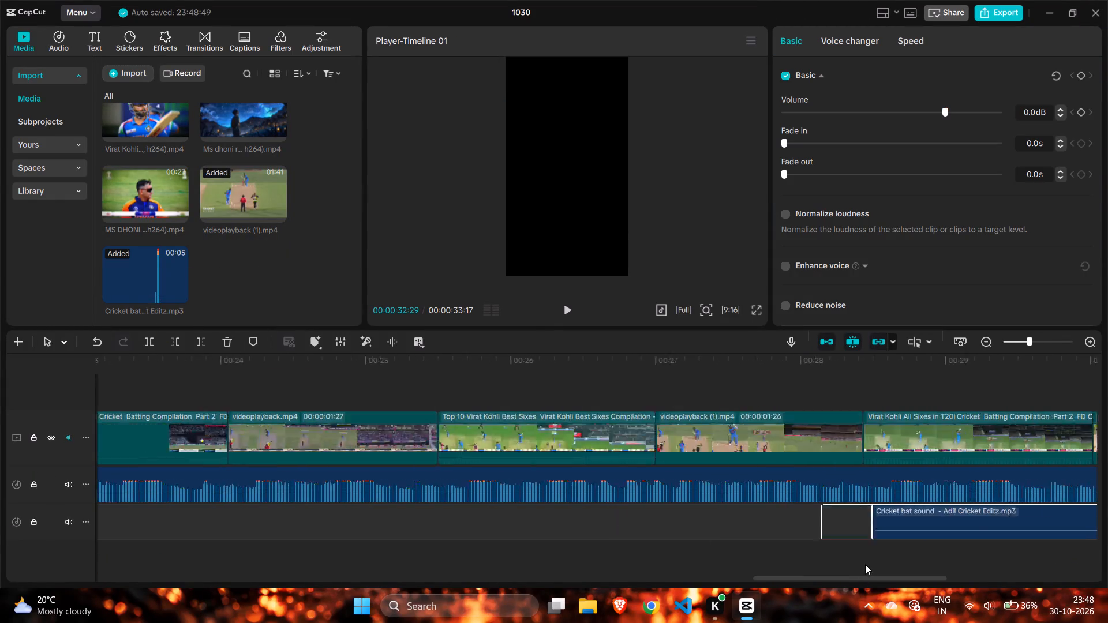
{"action": "scroll", "coordinate": [865, 564], "scroll_direction": "down", "scroll_amount": 4, "text": "ctrl"}
{"action": "scroll", "coordinate": [833, 532], "scroll_direction": "left", "scroll_amount": 1}
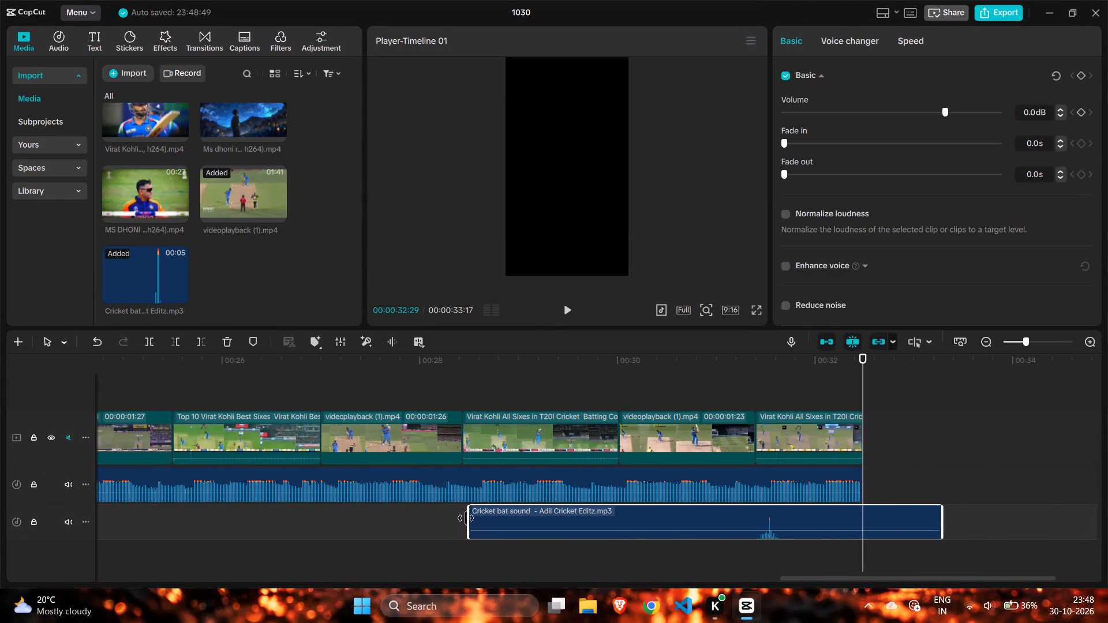
{"action": "left_click_drag", "start_coordinate": [466, 517], "coordinate": [620, 523]}
{"action": "left_click_drag", "start_coordinate": [467, 506], "coordinate": [491, 507]}
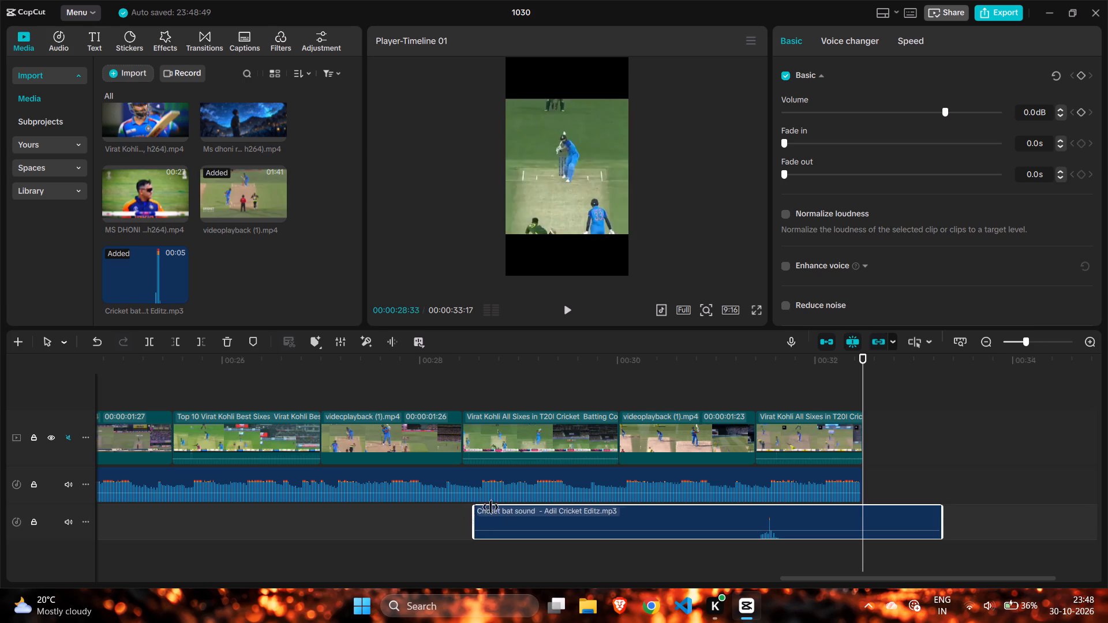
{"action": "left_click_drag", "start_coordinate": [491, 507], "coordinate": [758, 509]}
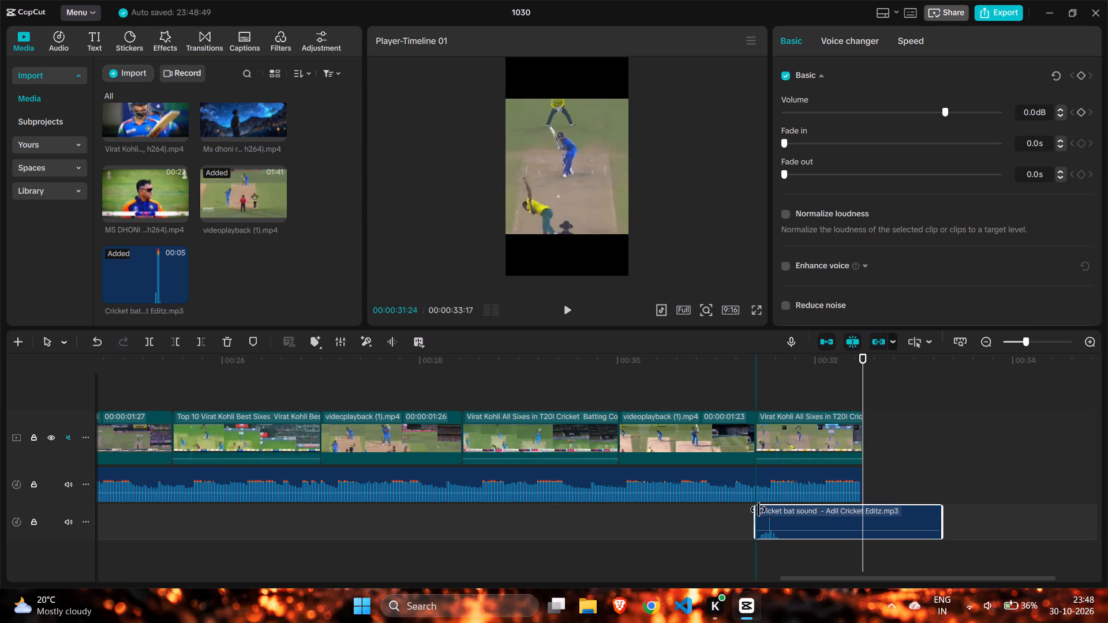
{"action": "left_click_drag", "start_coordinate": [758, 509], "coordinate": [761, 509]}
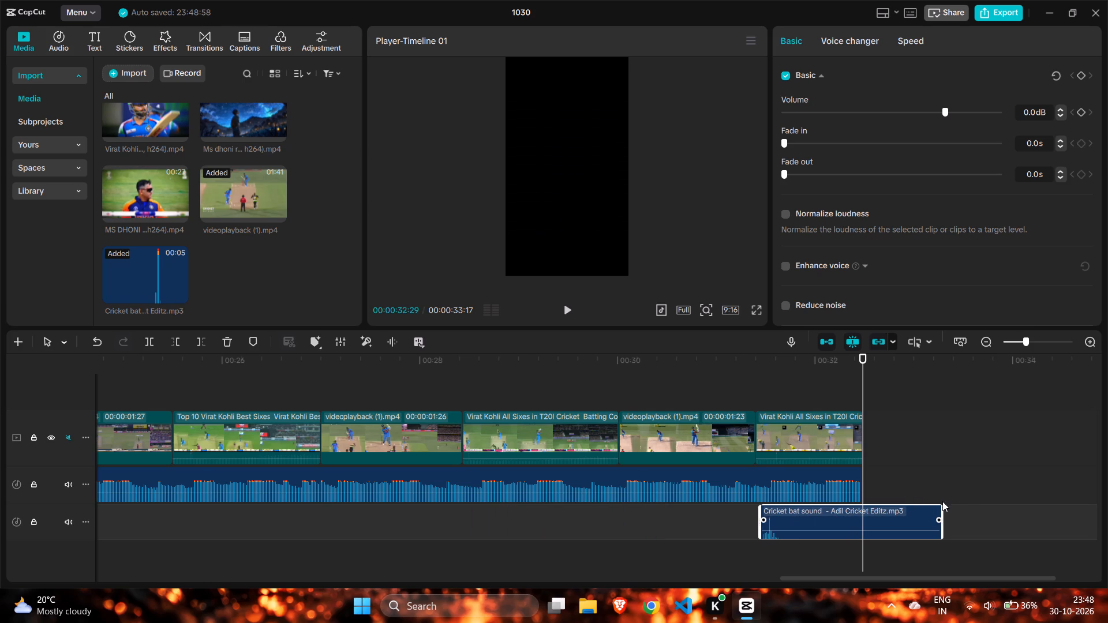
{"action": "left_click_drag", "start_coordinate": [940, 505], "coordinate": [784, 508]}
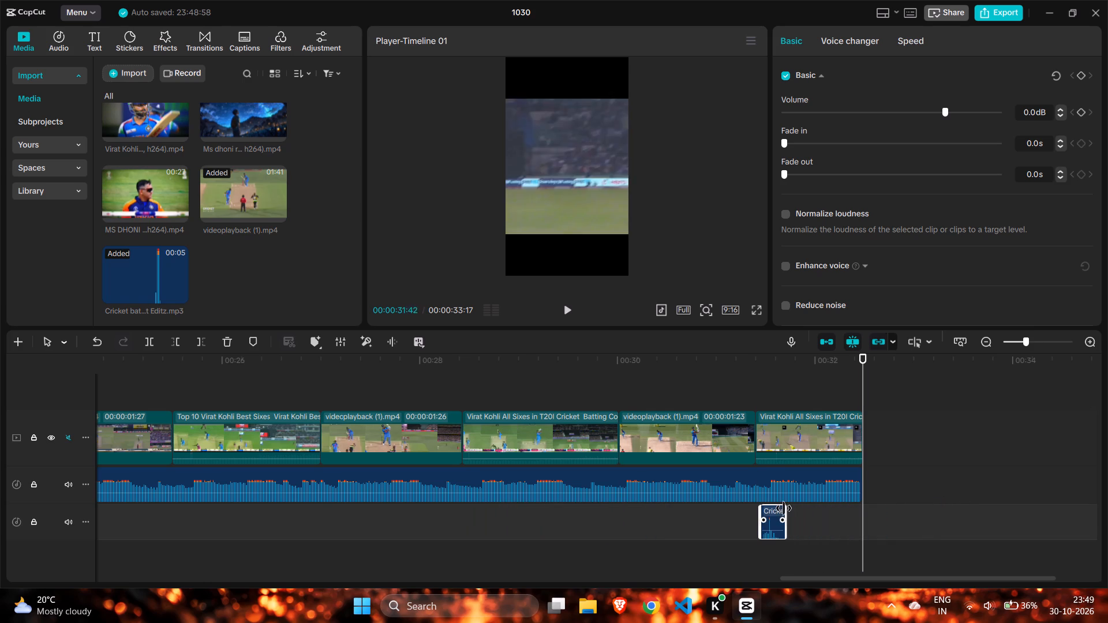
{"action": "left_click_drag", "start_coordinate": [784, 508], "coordinate": [776, 508]}
Move the trimmed bat sound back to the start of the first videoplayback clip, right after the Dhoni interview.
{"action": "left_click_drag", "start_coordinate": [770, 513], "coordinate": [507, 561]}
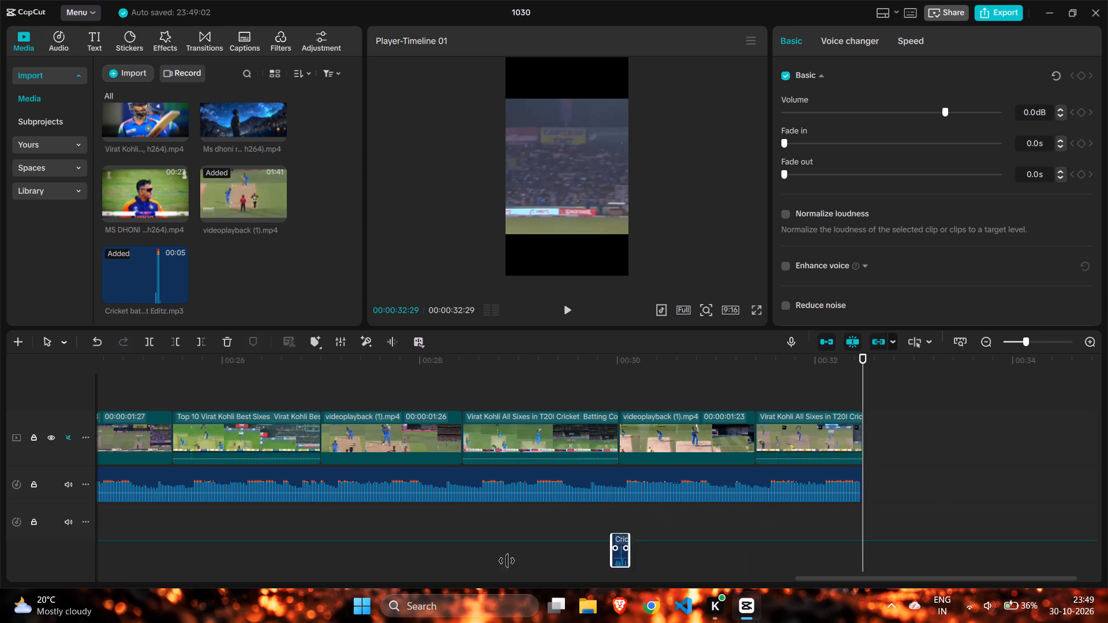
{"action": "left_click_drag", "start_coordinate": [507, 561], "coordinate": [286, 536]}
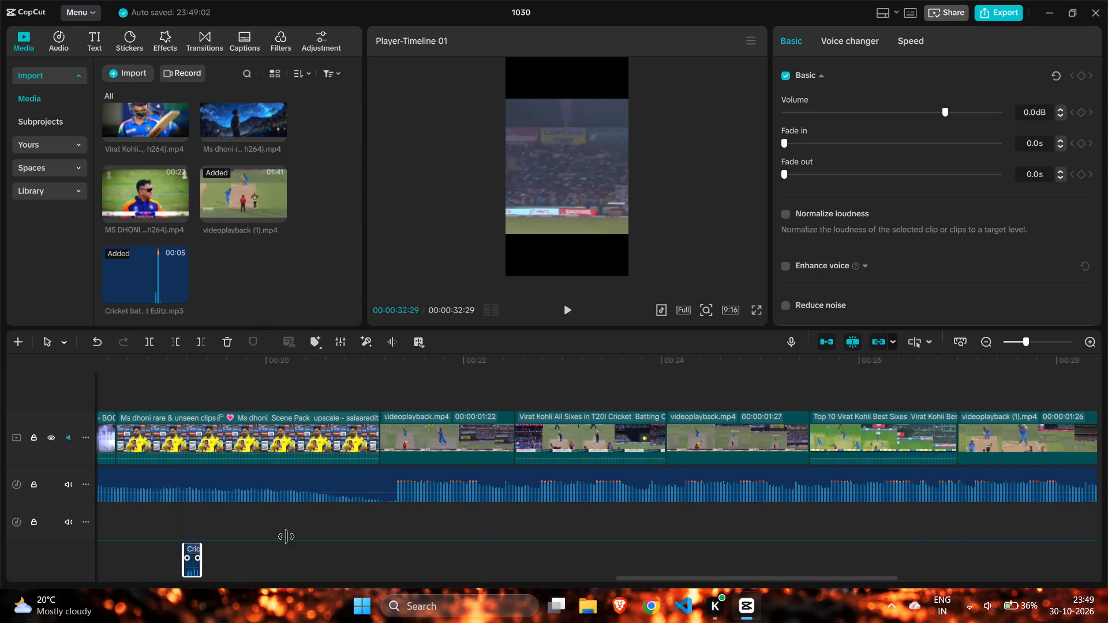
{"action": "left_click_drag", "start_coordinate": [286, 536], "coordinate": [390, 534]}
{"action": "left_click", "coordinate": [392, 534]}
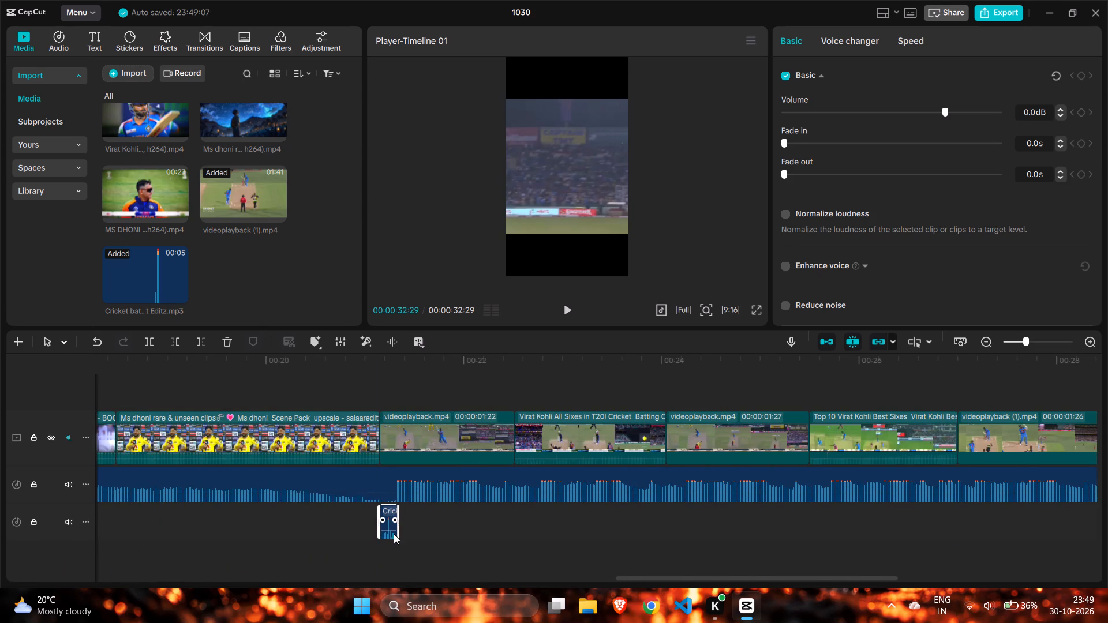
Play the cut from 00:00:21:03 and shift the bat sound slightly later so its peak meets the music's beat drop.
{"action": "scroll", "coordinate": [394, 534], "scroll_direction": "up", "scroll_amount": 12, "text": "ctrl"}
{"action": "scroll", "coordinate": [395, 535], "scroll_direction": "right", "scroll_amount": 5}
{"action": "scroll", "coordinate": [397, 536], "scroll_direction": "left", "scroll_amount": 1}
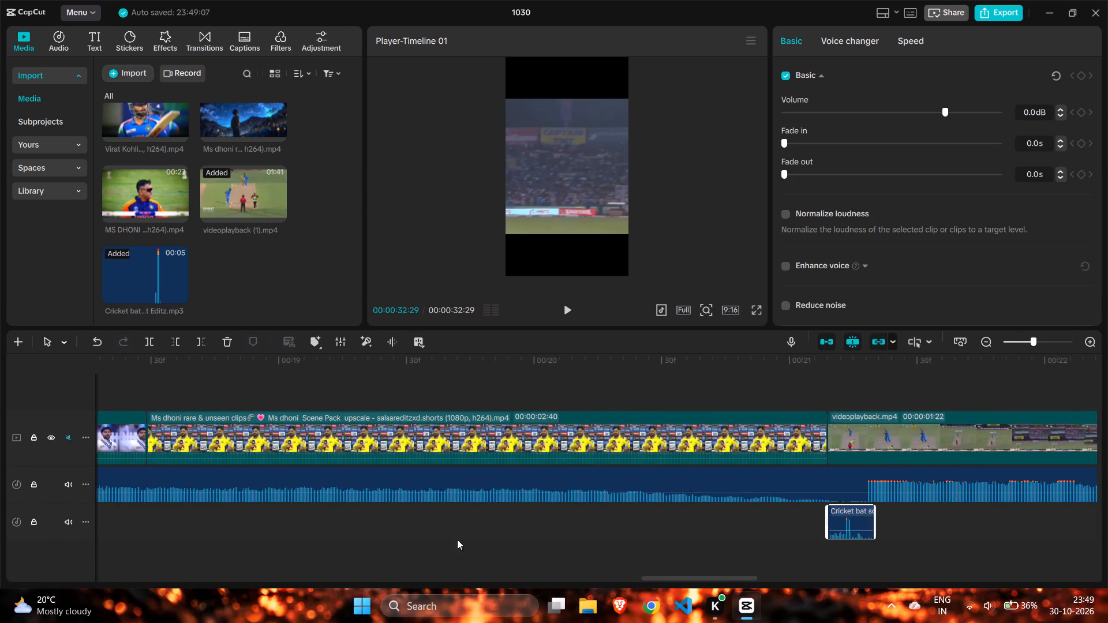
{"action": "scroll", "coordinate": [457, 539], "scroll_direction": "left", "scroll_amount": 1}
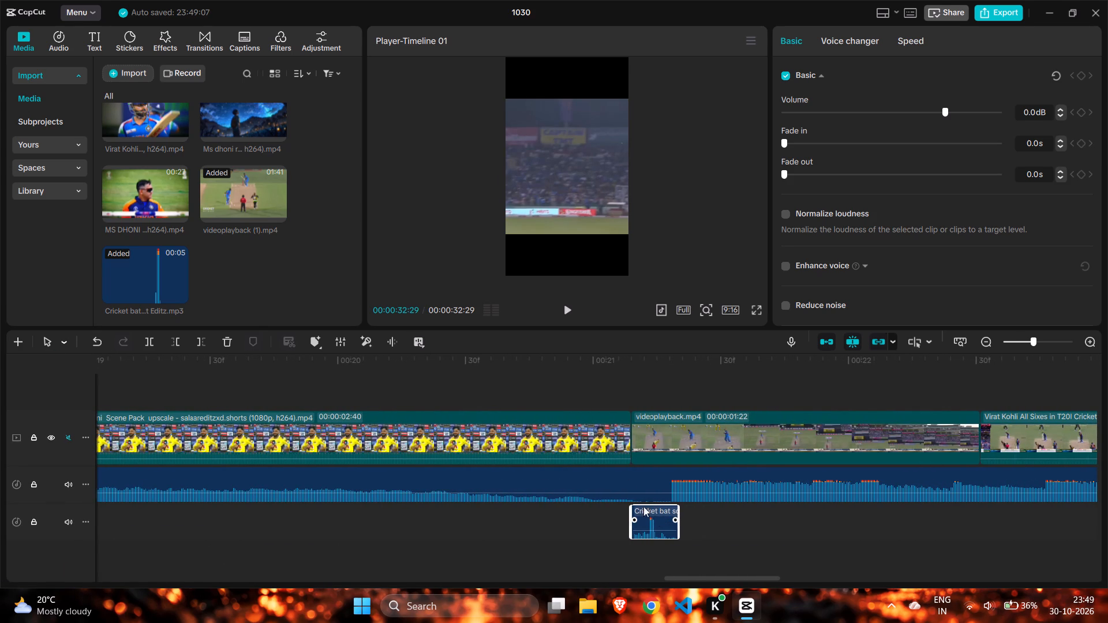
{"action": "left_click", "coordinate": [604, 387]}
{"action": "left_click", "coordinate": [570, 321]}
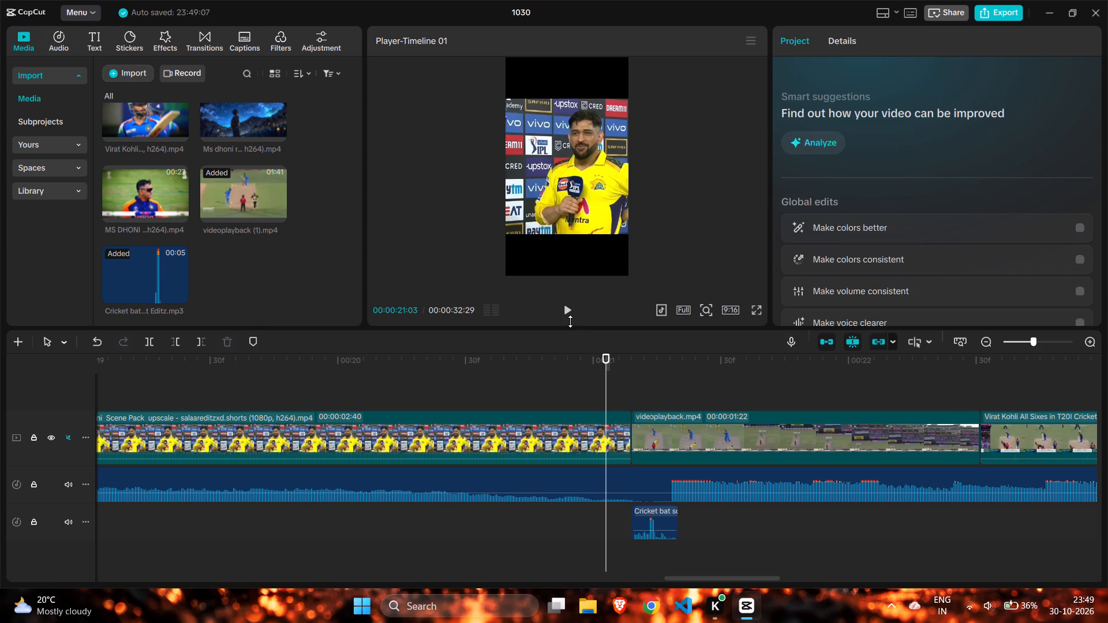
{"action": "left_click", "coordinate": [571, 314]}
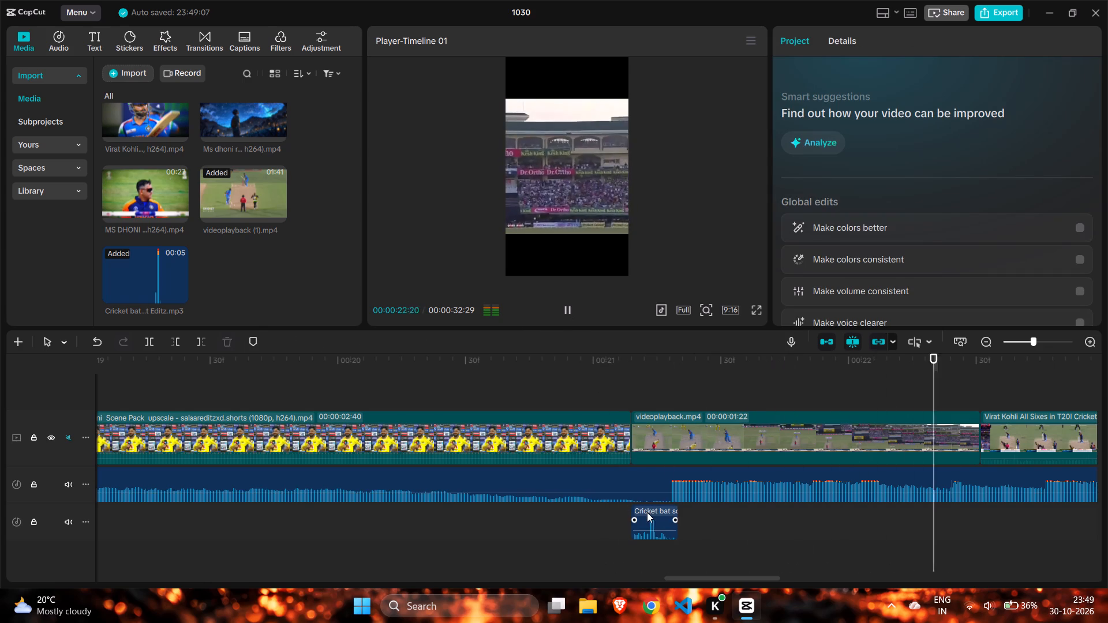
{"action": "left_click_drag", "start_coordinate": [647, 512], "coordinate": [668, 514]}
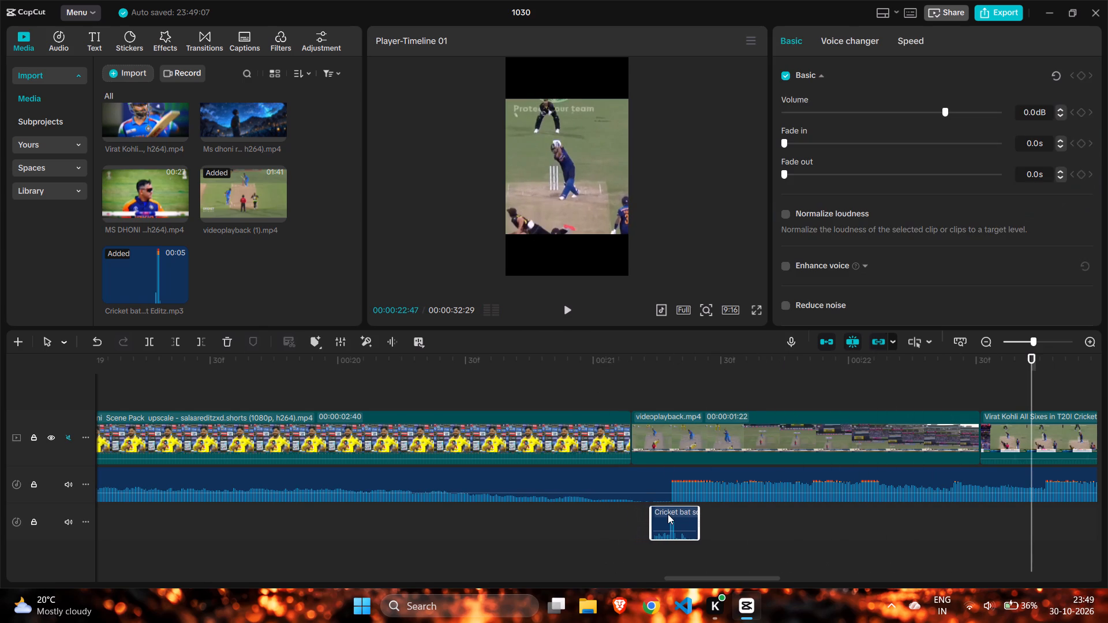
Scrub the first videoplayback shot to 00:00:21:17 and nudge the bat sound slightly earlier to align its peak with that frame.
{"action": "left_click", "coordinate": [648, 374]}
{"action": "left_click_drag", "start_coordinate": [648, 374], "coordinate": [663, 381]}
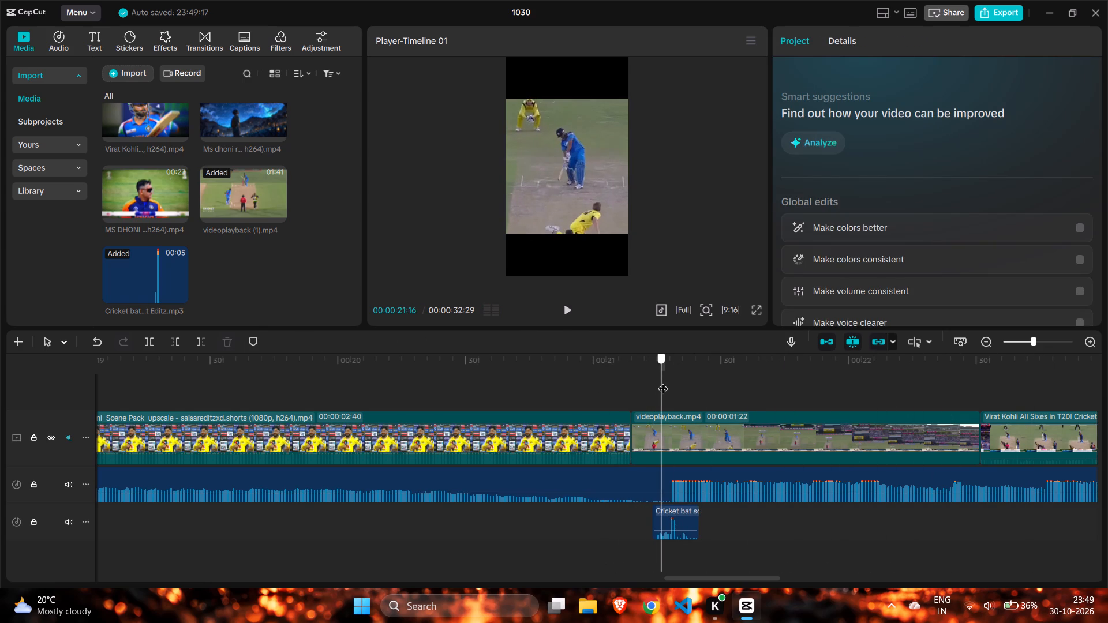
{"action": "left_click_drag", "start_coordinate": [663, 381], "coordinate": [664, 382]}
{"action": "left_click_drag", "start_coordinate": [682, 511], "coordinate": [680, 511]}
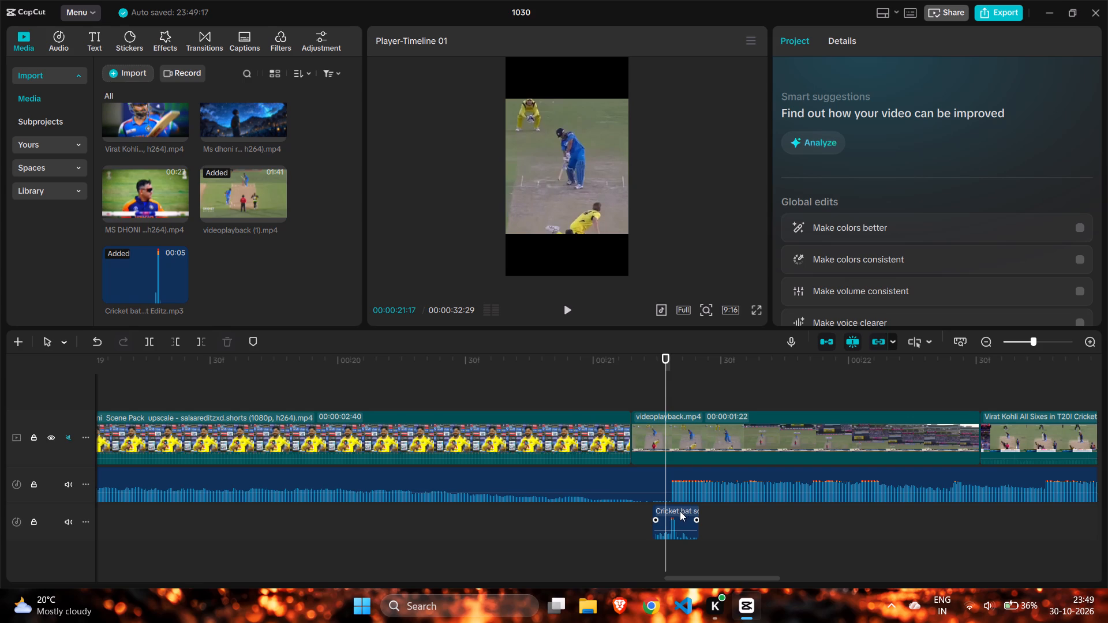
{"action": "left_click_drag", "start_coordinate": [680, 511], "coordinate": [676, 512]}
Replay the cut from 00:00:21:06 and again from 00:00:20:42 to check the bat sound's timing against the shot.
{"action": "left_click", "coordinate": [618, 388]}
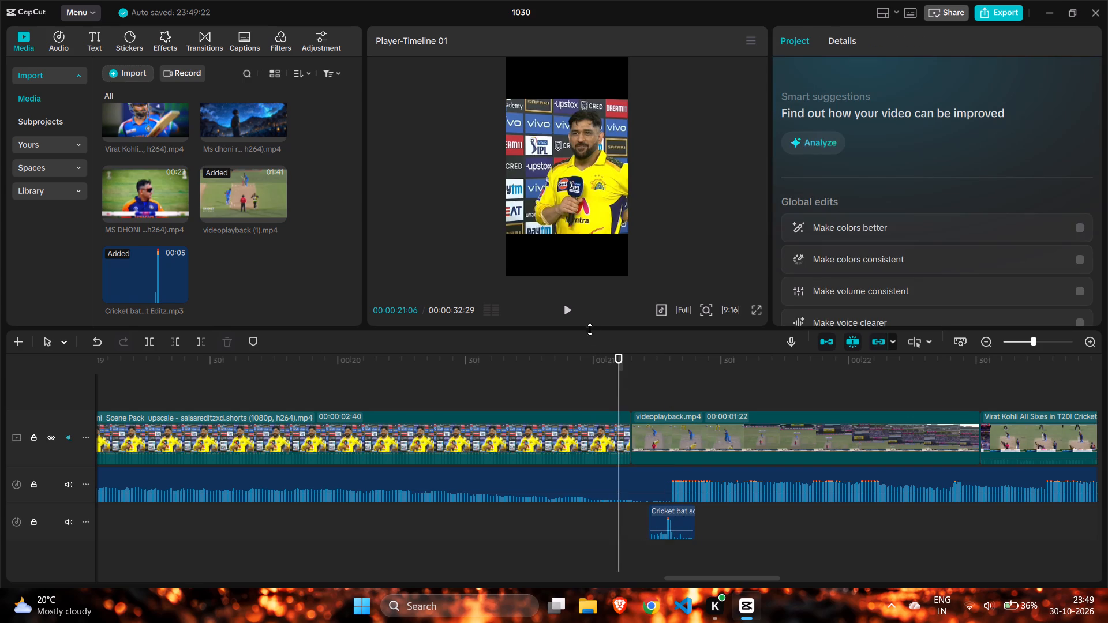
{"action": "left_click", "coordinate": [570, 314]}
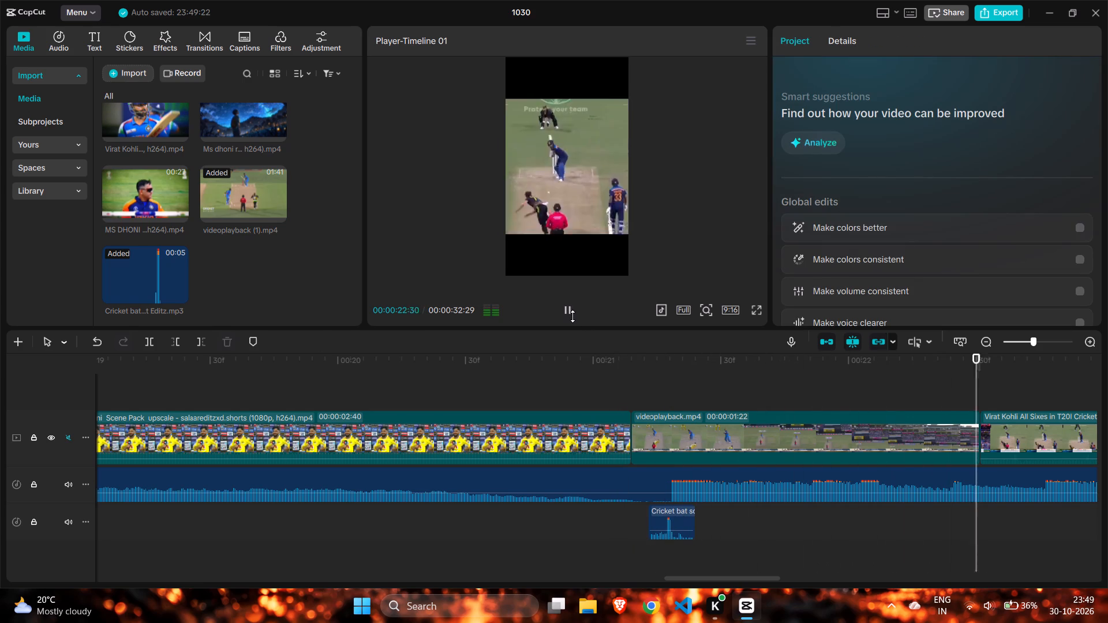
{"action": "left_click", "coordinate": [572, 316]}
{"action": "left_click", "coordinate": [406, 392]}
{"action": "left_click_drag", "start_coordinate": [406, 392], "coordinate": [90, 446]}
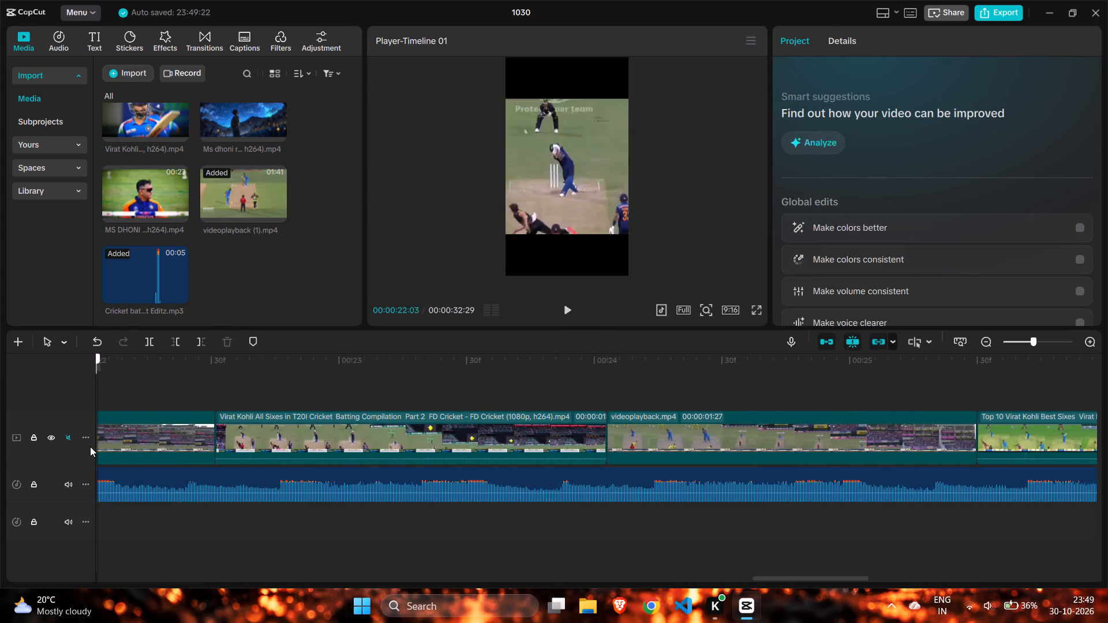
{"action": "left_click_drag", "start_coordinate": [90, 446], "coordinate": [264, 428]}
{"action": "left_click", "coordinate": [564, 314]}
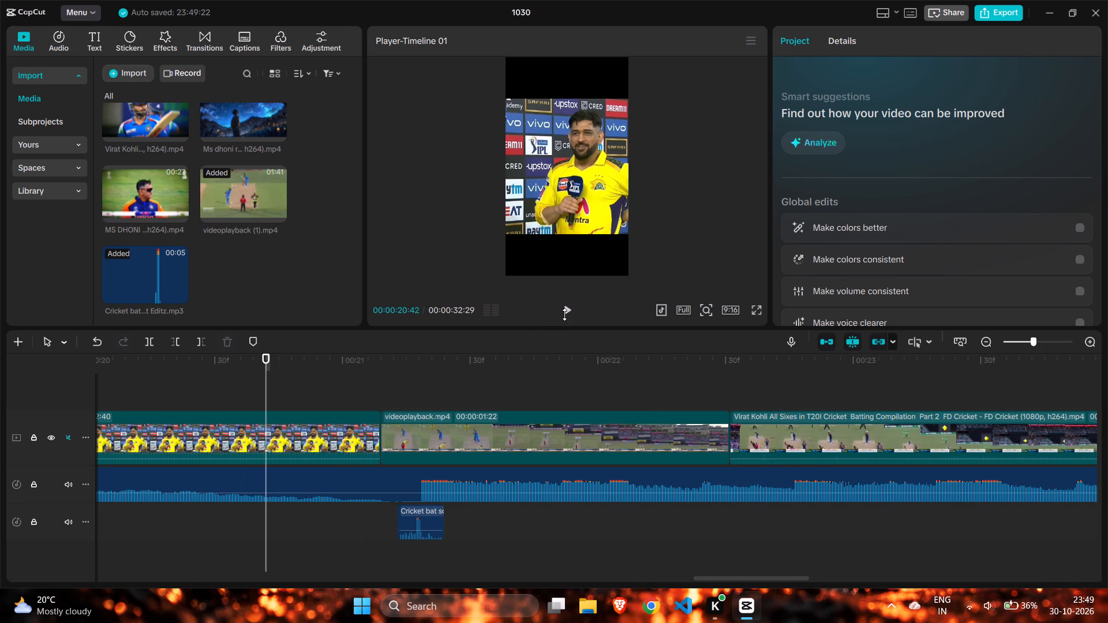
{"action": "left_click", "coordinate": [565, 314]}
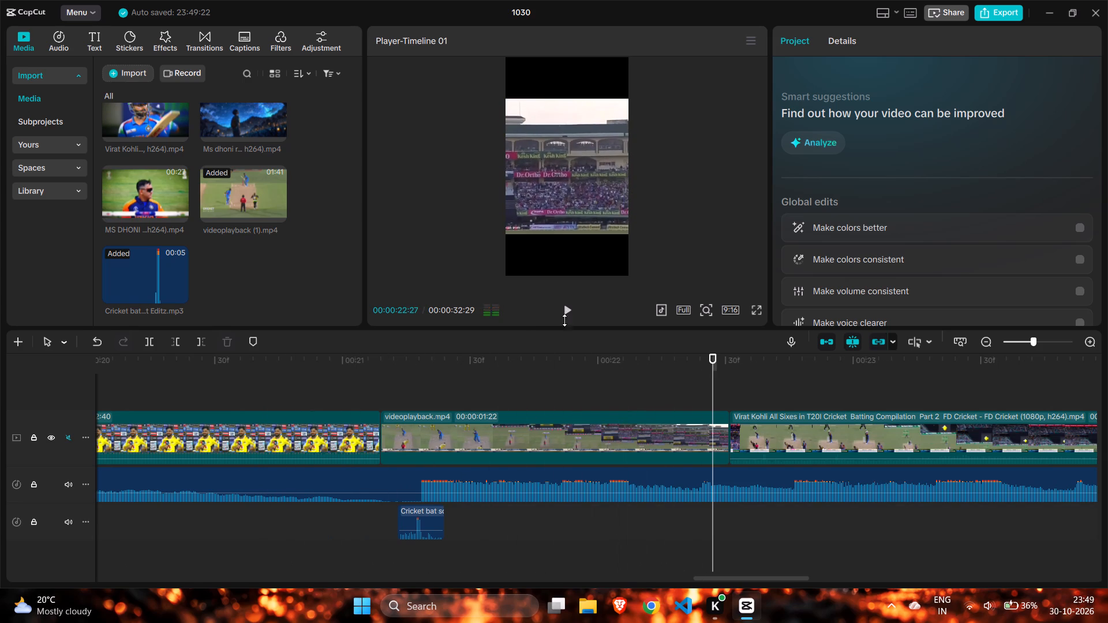
Copy the bat sound and paste it at 00:00:22:31, where the Virat Kohli All Sixes clip begins.
{"action": "left_click", "coordinate": [408, 521]}
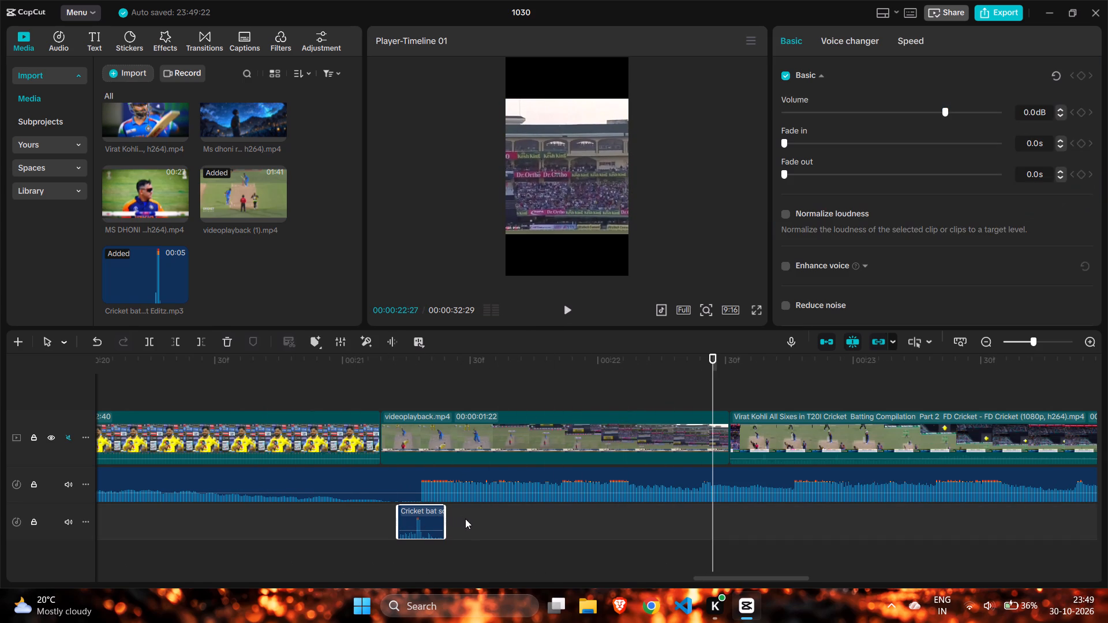
{"action": "key", "text": "ctrl+c"}
{"action": "left_click", "coordinate": [731, 395]}
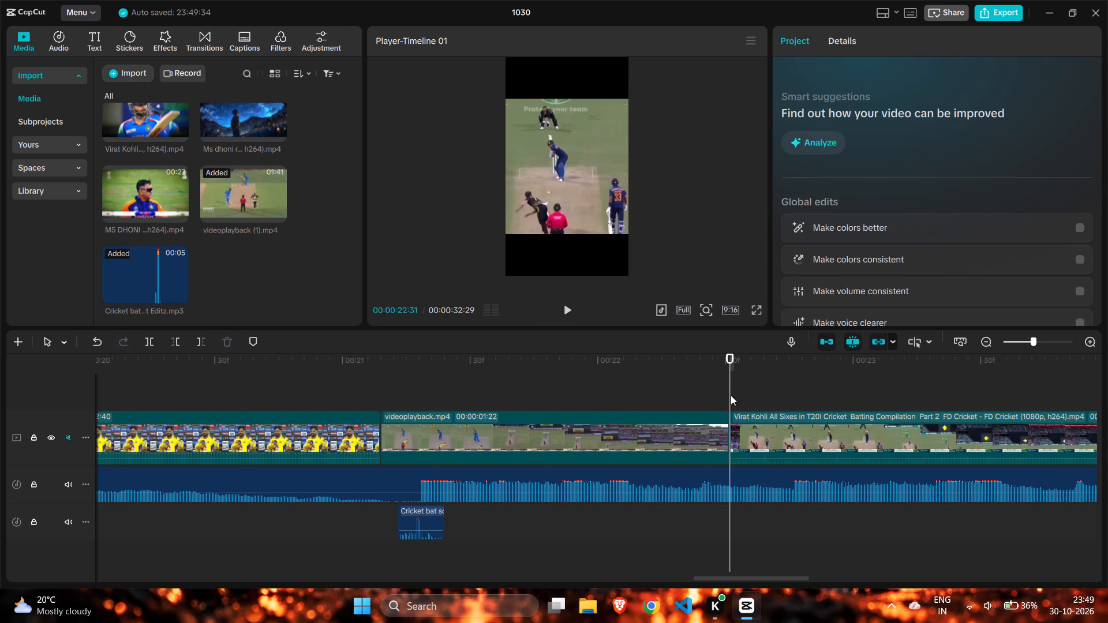
{"action": "key", "text": "ctrl+c"}
{"action": "key", "text": "ctrl+v"}
Scrub the Kohli clip to 00:00:22:36 and nudge the pasted bat sound slightly later.
{"action": "left_click_drag", "start_coordinate": [729, 396], "coordinate": [732, 396]}
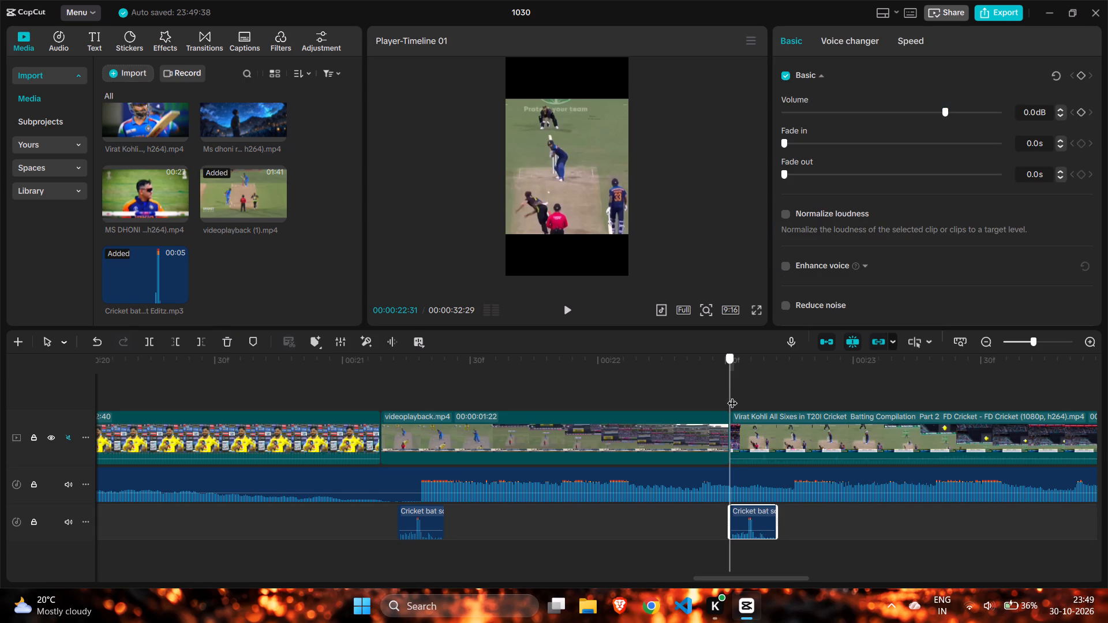
{"action": "left_click_drag", "start_coordinate": [732, 396], "coordinate": [748, 403]}
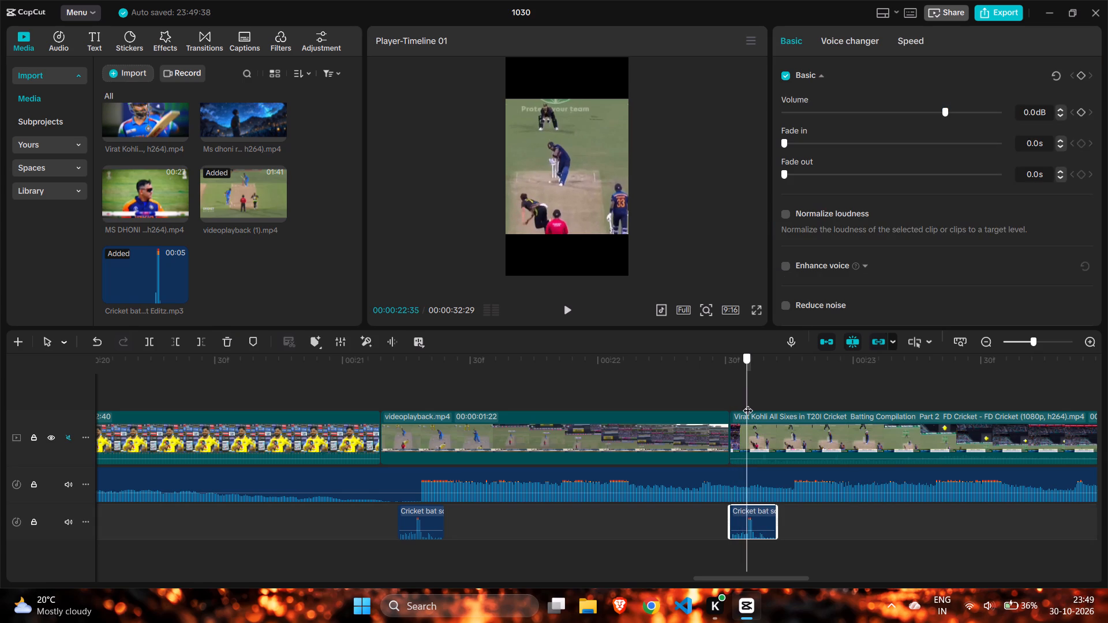
{"action": "left_click_drag", "start_coordinate": [748, 403], "coordinate": [750, 404]}
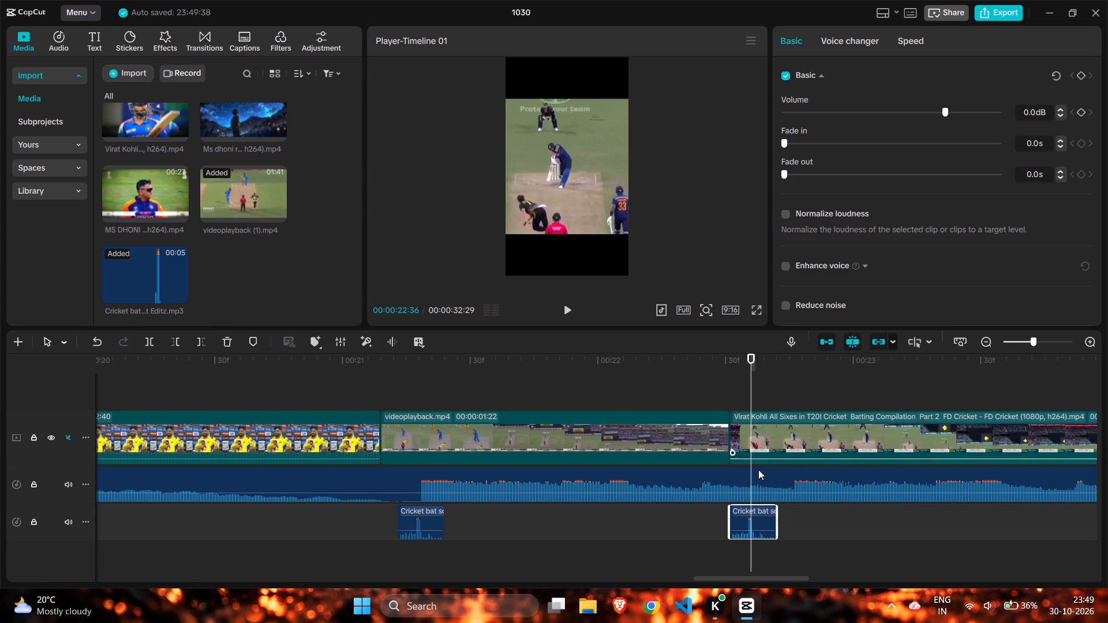
{"action": "left_click_drag", "start_coordinate": [755, 508], "coordinate": [761, 508]}
Play the cut from 00:00:22:14 and replay it from around 00:00:22:17 to check the second bat sound's timing.
{"action": "left_click", "coordinate": [658, 389]}
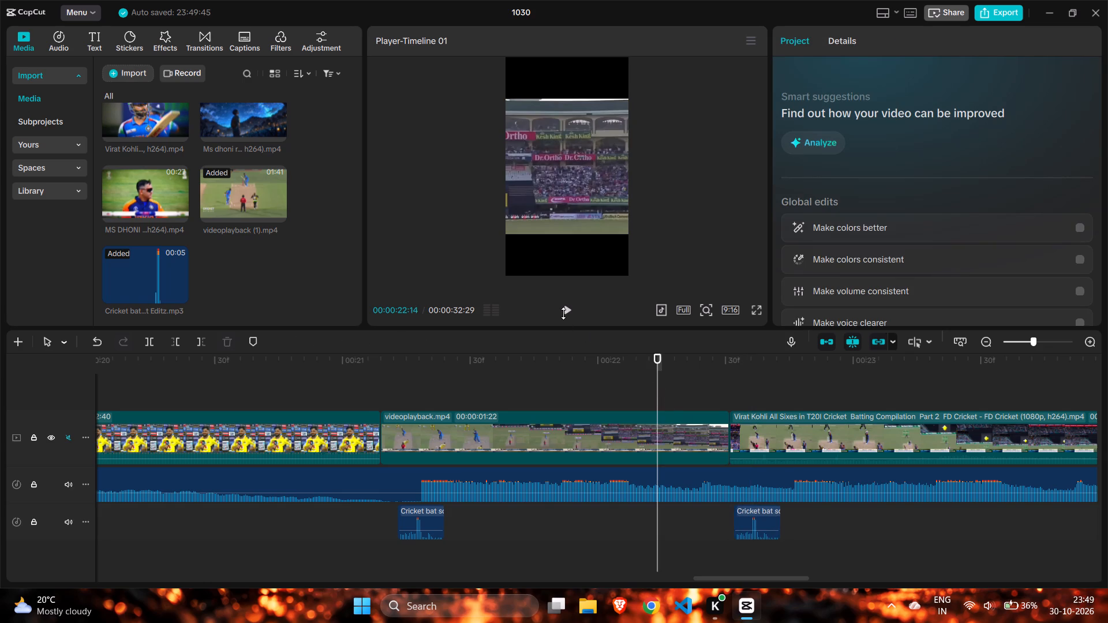
{"action": "left_click", "coordinate": [563, 313]}
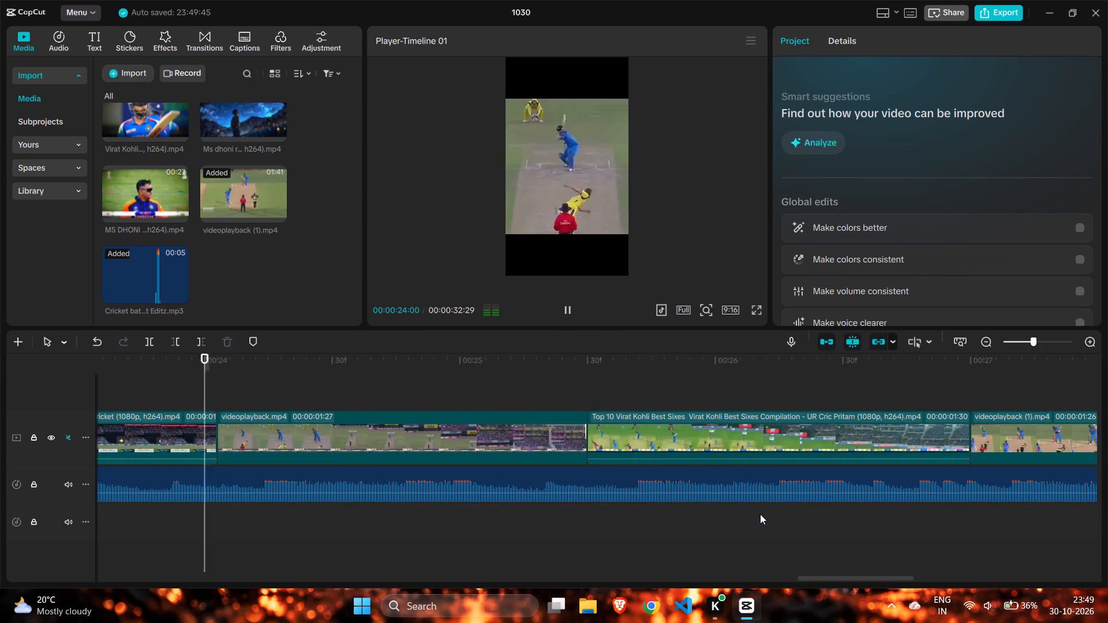
{"action": "left_click", "coordinate": [518, 403]}
{"action": "left_click_drag", "start_coordinate": [518, 403], "coordinate": [82, 488]}
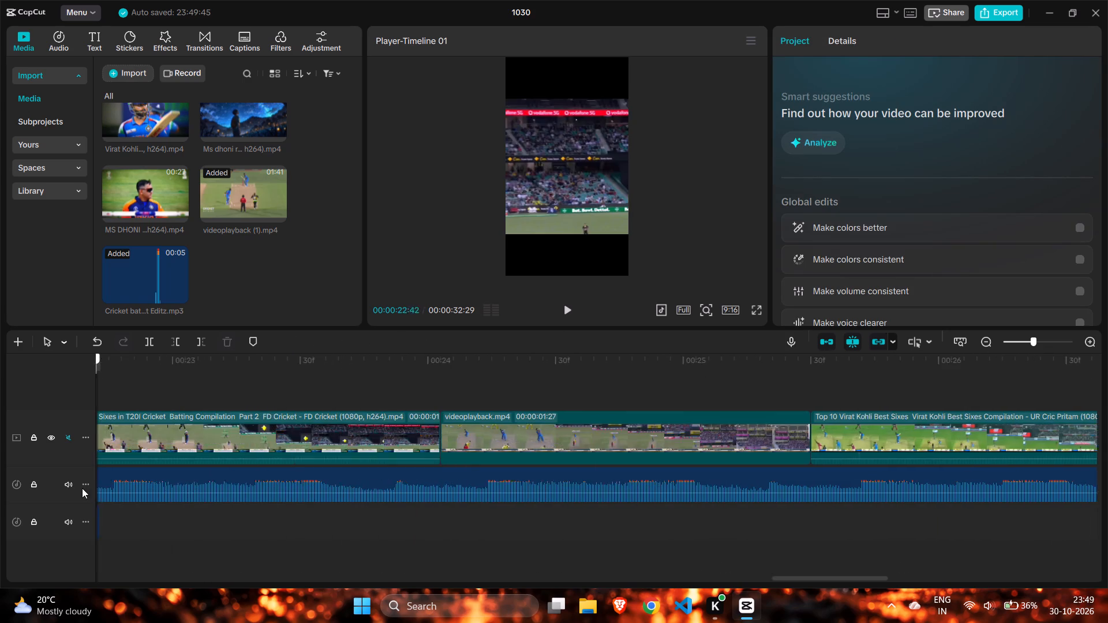
{"action": "left_click_drag", "start_coordinate": [82, 488], "coordinate": [377, 433]}
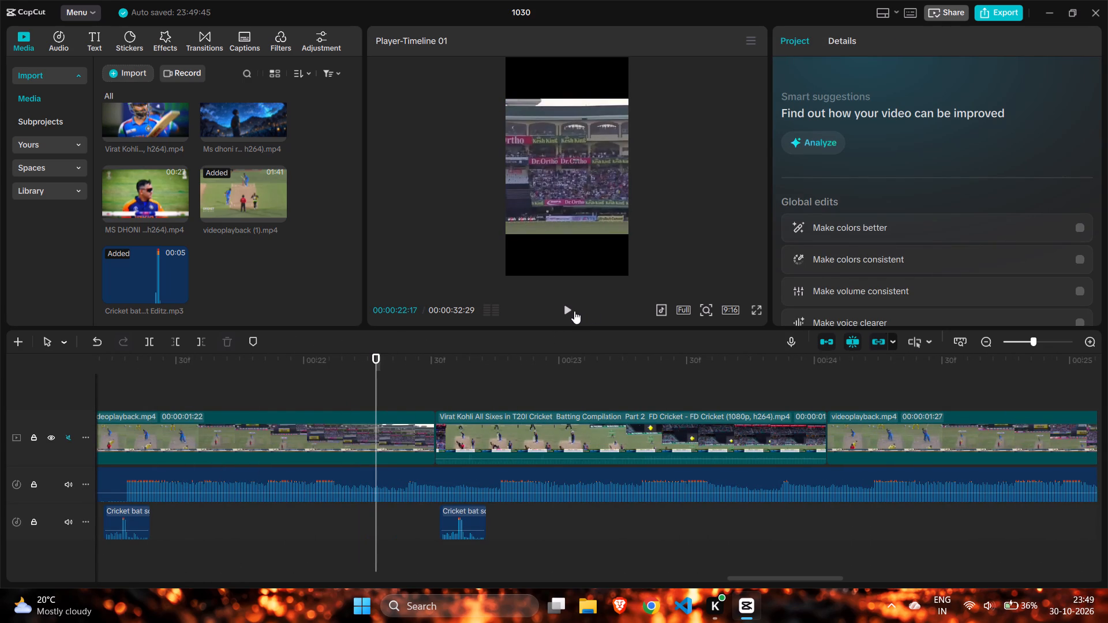
{"action": "left_click", "coordinate": [574, 311]}
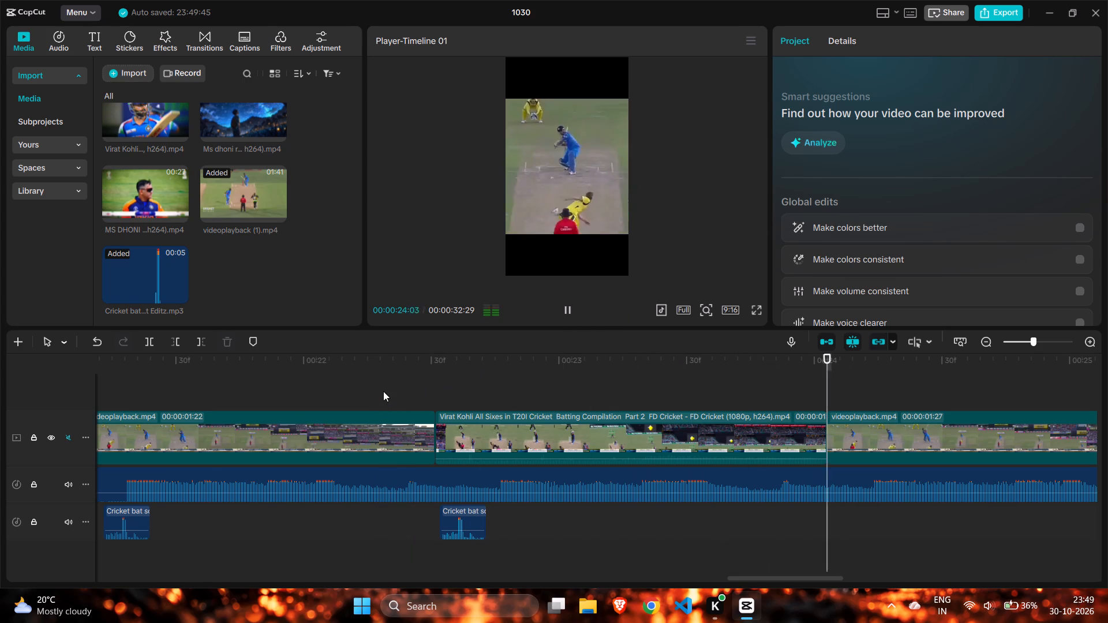
{"action": "left_click", "coordinate": [383, 391]}
{"action": "left_click_drag", "start_coordinate": [383, 391], "coordinate": [390, 394]}
{"action": "double_click", "coordinate": [565, 309]}
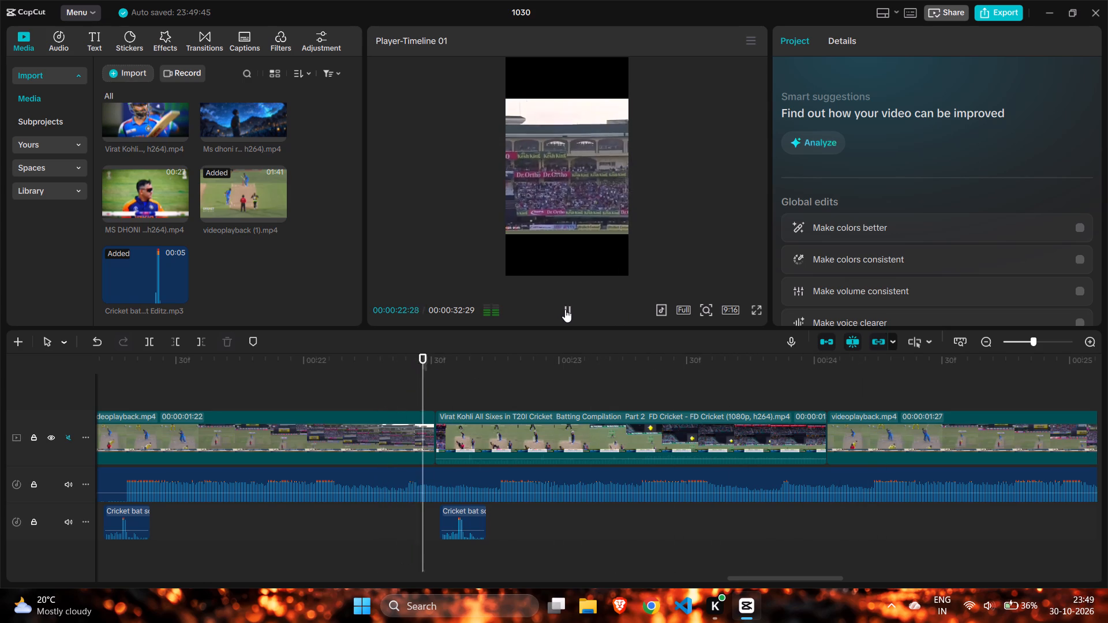
{"action": "left_click", "coordinate": [565, 309]}
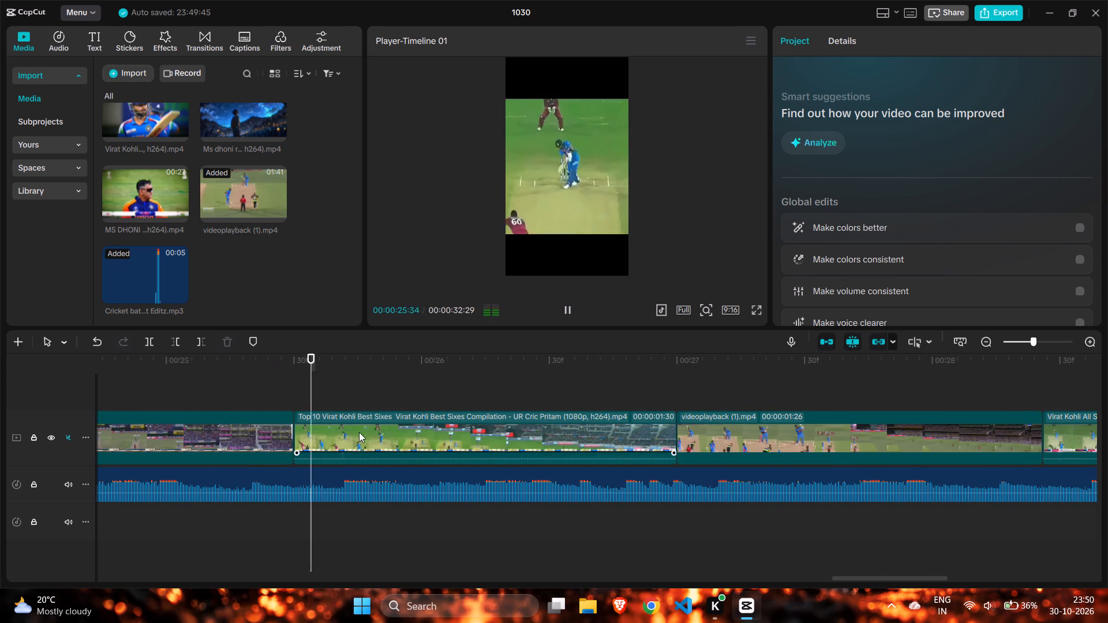
Scrub the Kohli shot to 00:00:22:44 and extend the clip's start to a duration of 00:00:01:36, then recheck the frames against the bat sound.
{"action": "left_click", "coordinate": [323, 395]}
{"action": "left_click_drag", "start_coordinate": [323, 394], "coordinate": [314, 447]}
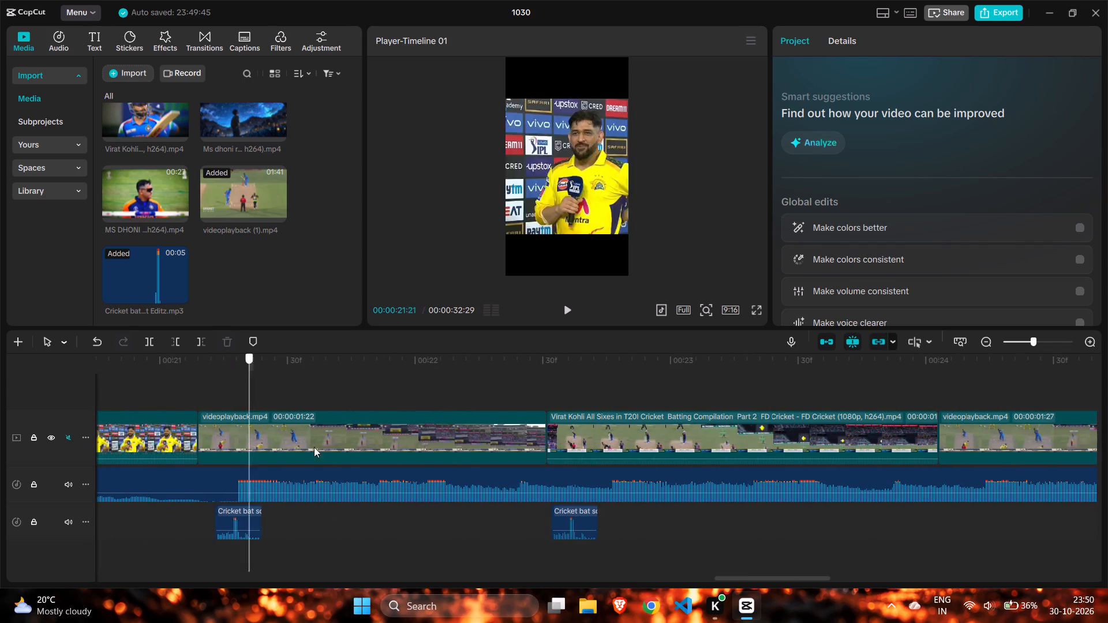
{"action": "left_click_drag", "start_coordinate": [314, 447], "coordinate": [602, 440]}
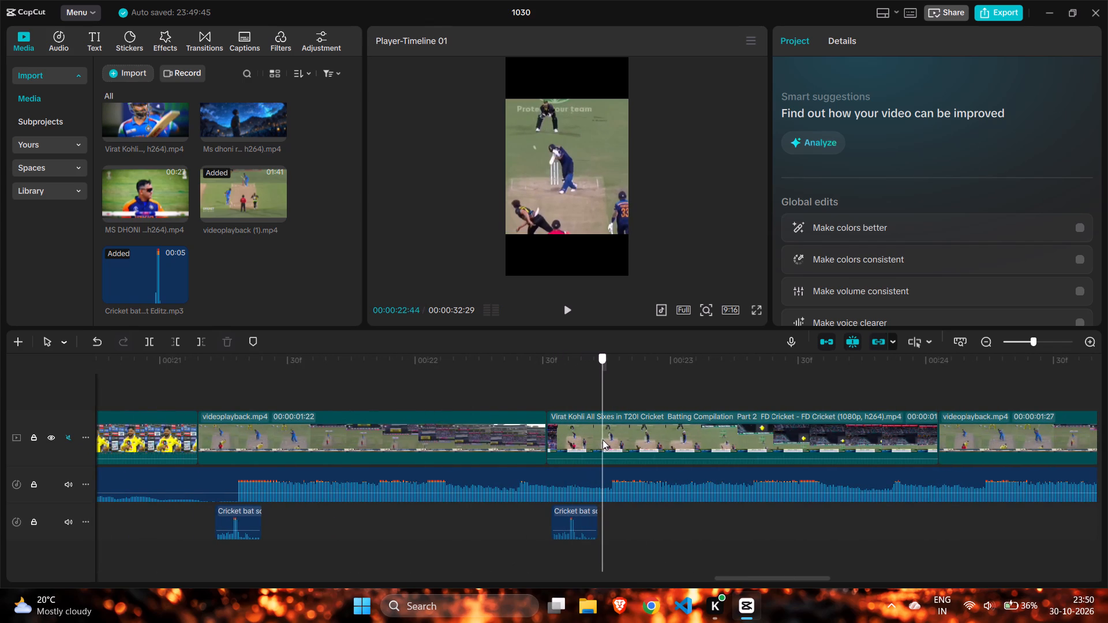
{"action": "left_click_drag", "start_coordinate": [602, 440], "coordinate": [603, 440]}
{"action": "left_click", "coordinate": [568, 454]}
{"action": "left_click_drag", "start_coordinate": [546, 434], "coordinate": [535, 434]}
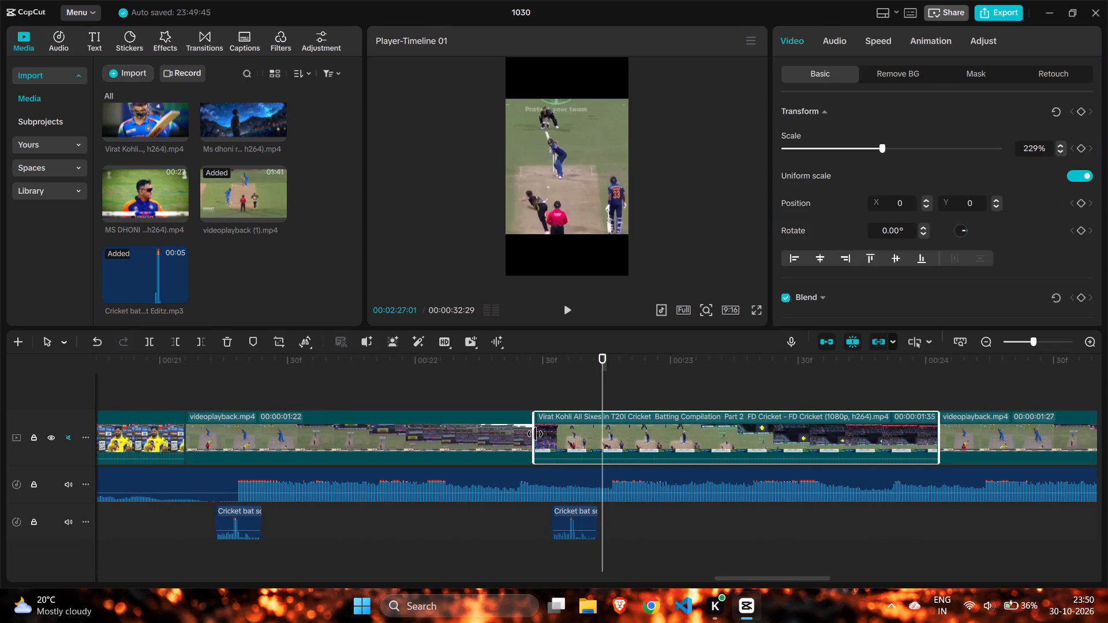
{"action": "left_click_drag", "start_coordinate": [535, 434], "coordinate": [531, 434]}
{"action": "left_click", "coordinate": [546, 389]}
{"action": "left_click_drag", "start_coordinate": [546, 389], "coordinate": [549, 391]}
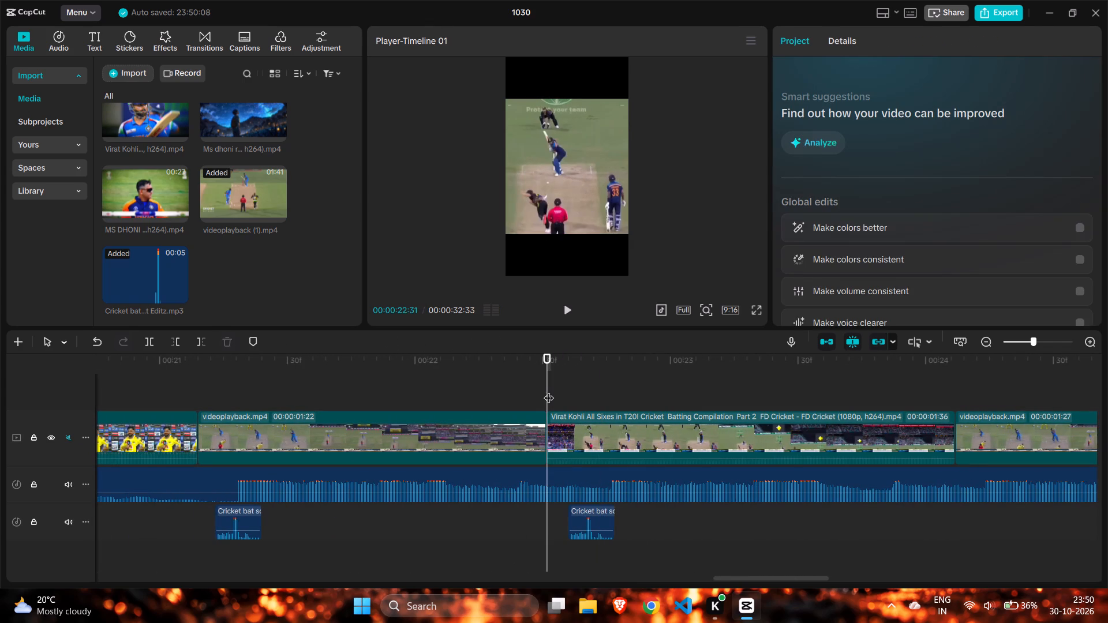
{"action": "left_click_drag", "start_coordinate": [549, 391], "coordinate": [591, 408]}
{"action": "left_click", "coordinate": [567, 428]}
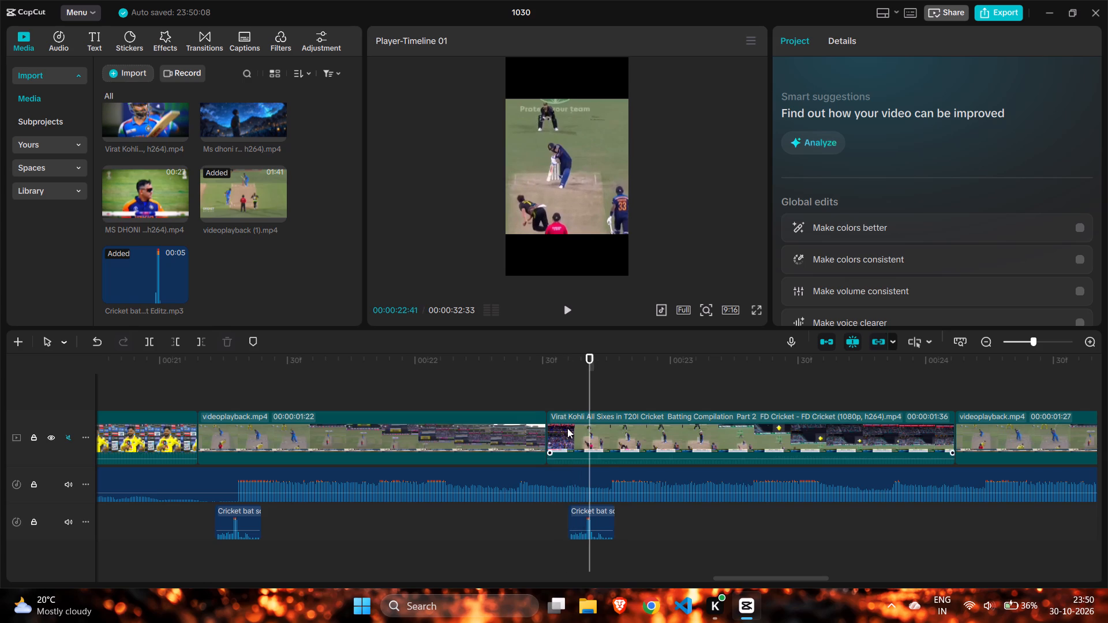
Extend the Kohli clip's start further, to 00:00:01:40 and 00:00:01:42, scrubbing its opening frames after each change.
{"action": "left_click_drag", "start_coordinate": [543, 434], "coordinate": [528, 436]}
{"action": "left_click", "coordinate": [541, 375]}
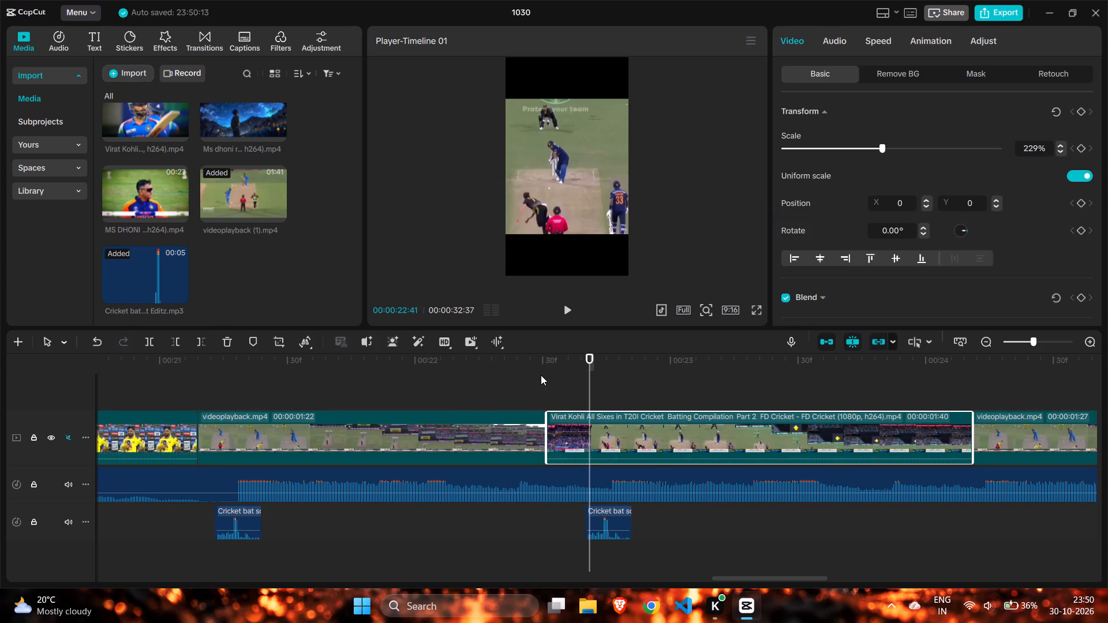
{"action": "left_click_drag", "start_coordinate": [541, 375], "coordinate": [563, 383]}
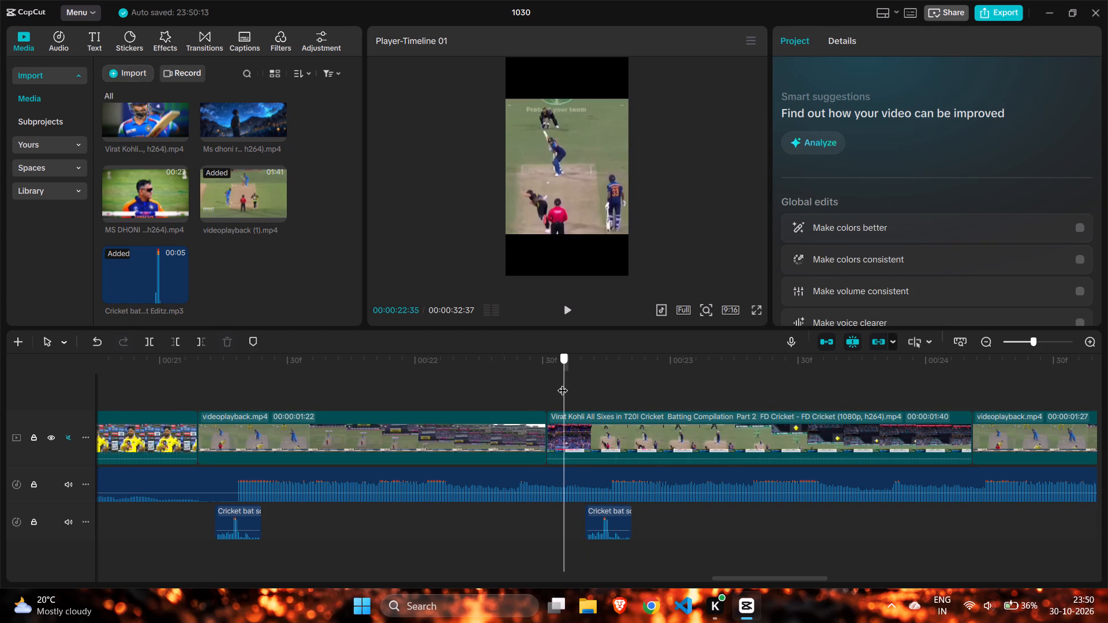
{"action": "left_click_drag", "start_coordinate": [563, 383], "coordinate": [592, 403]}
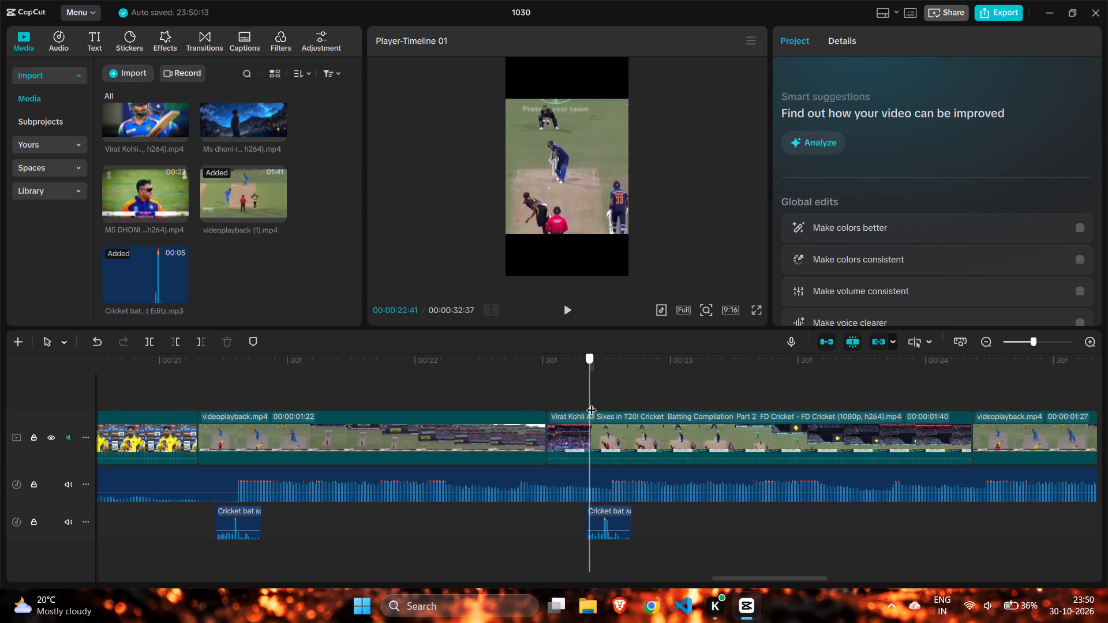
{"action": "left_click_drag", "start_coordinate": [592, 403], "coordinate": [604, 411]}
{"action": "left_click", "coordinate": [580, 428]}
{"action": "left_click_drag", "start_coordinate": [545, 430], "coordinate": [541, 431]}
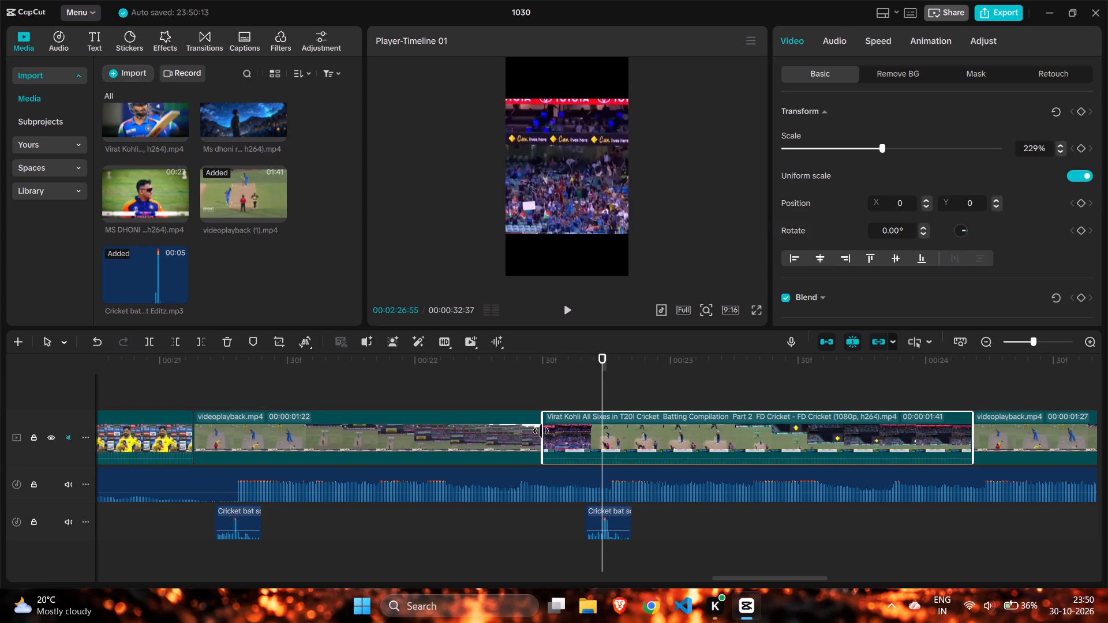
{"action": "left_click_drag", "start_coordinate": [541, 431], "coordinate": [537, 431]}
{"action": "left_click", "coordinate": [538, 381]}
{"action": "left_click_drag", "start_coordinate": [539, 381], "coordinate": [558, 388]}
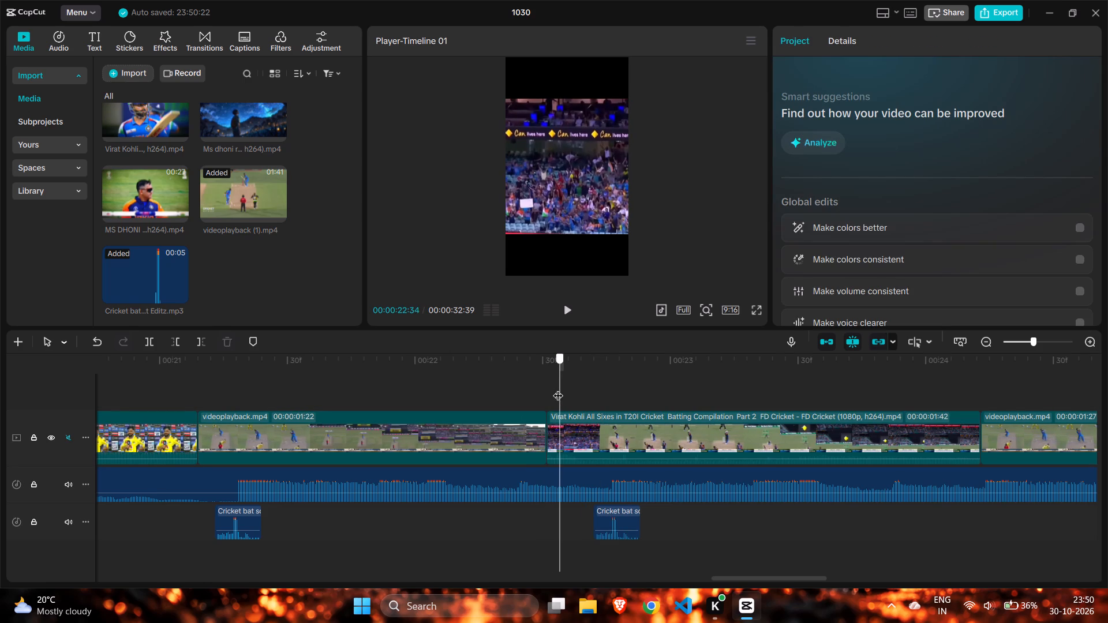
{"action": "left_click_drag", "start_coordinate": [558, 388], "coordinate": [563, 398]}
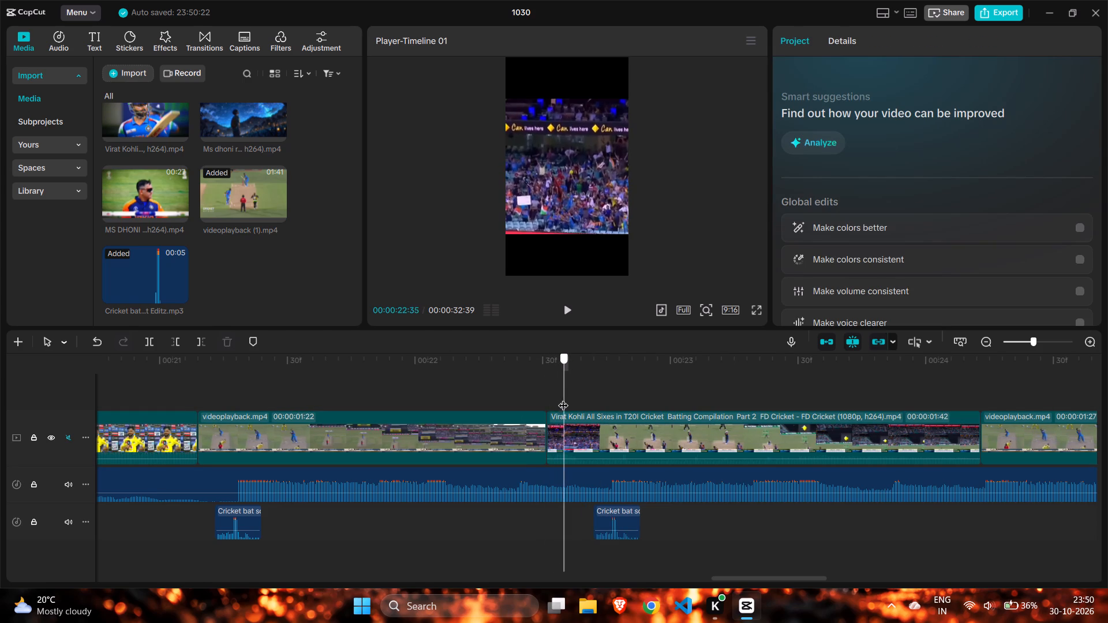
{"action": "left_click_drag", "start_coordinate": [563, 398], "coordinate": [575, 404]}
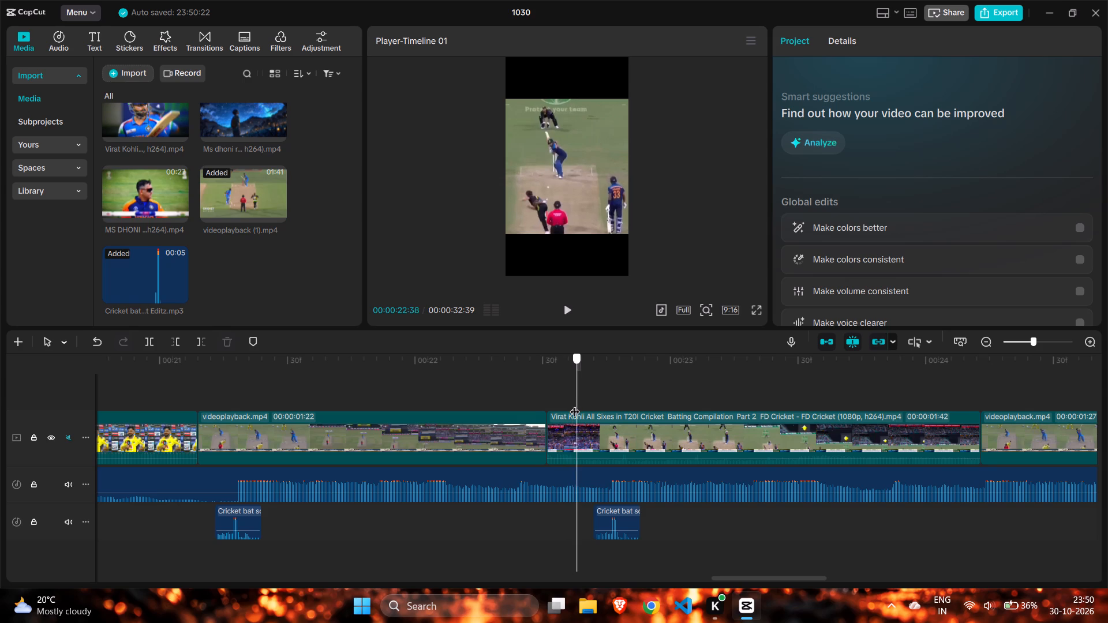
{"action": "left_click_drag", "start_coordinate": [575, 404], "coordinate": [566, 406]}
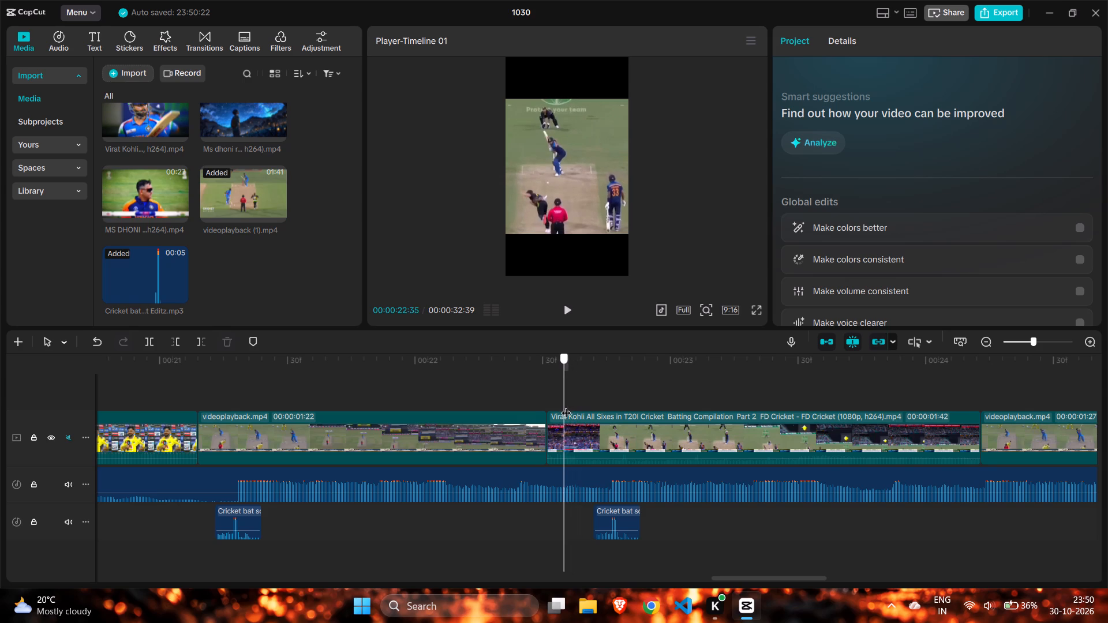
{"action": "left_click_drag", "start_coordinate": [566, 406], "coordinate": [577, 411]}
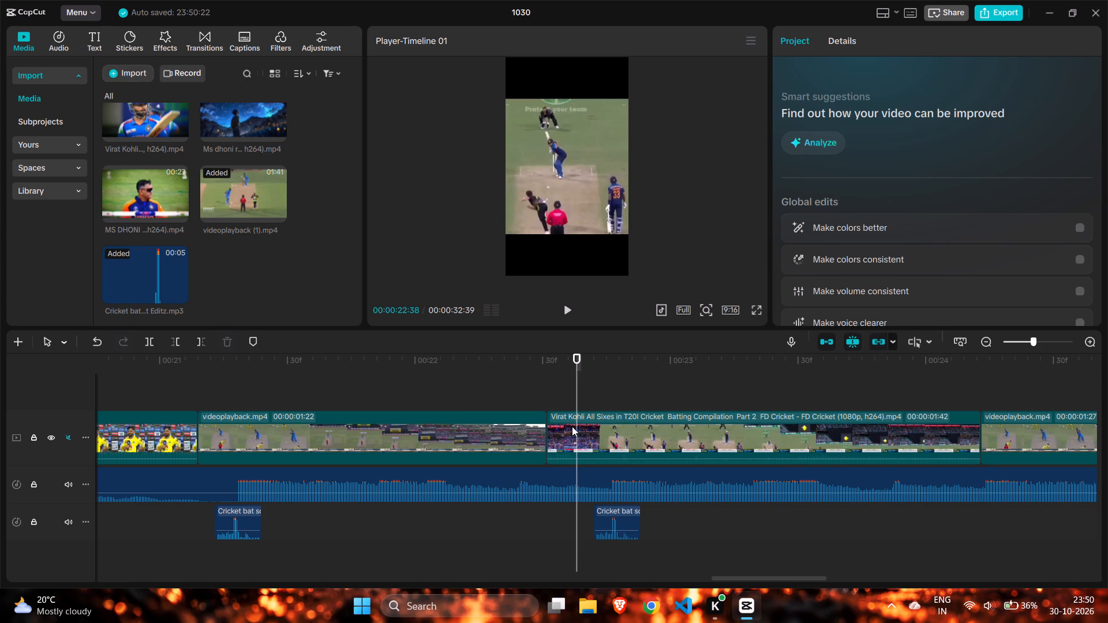
Trim the crowd footage at the start of the Kohli clip to a clip duration of 00:00:01:35.
{"action": "left_click", "coordinate": [569, 433]}
{"action": "left_click_drag", "start_coordinate": [549, 427], "coordinate": [575, 439]}
Extend the end of the preceding videoplayback clip to a duration of 00:00:01:27, checking the Kohli shot against the beat.
{"action": "left_click", "coordinate": [532, 429]}
{"action": "left_click_drag", "start_coordinate": [545, 430], "coordinate": [557, 434]}
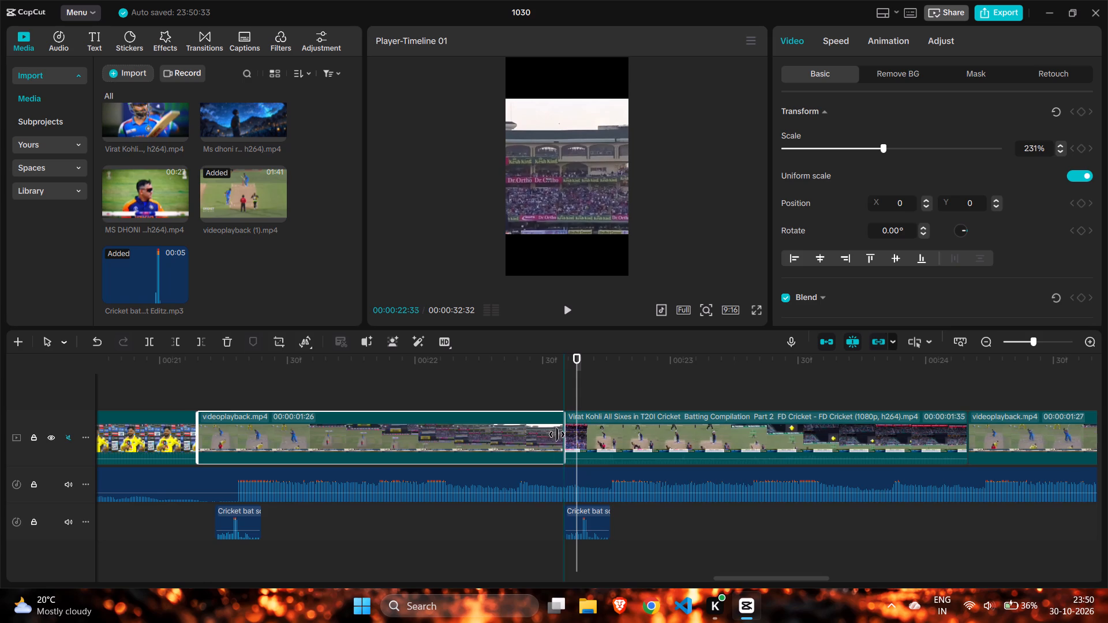
{"action": "left_click_drag", "start_coordinate": [557, 434], "coordinate": [560, 436]}
{"action": "left_click", "coordinate": [562, 385]}
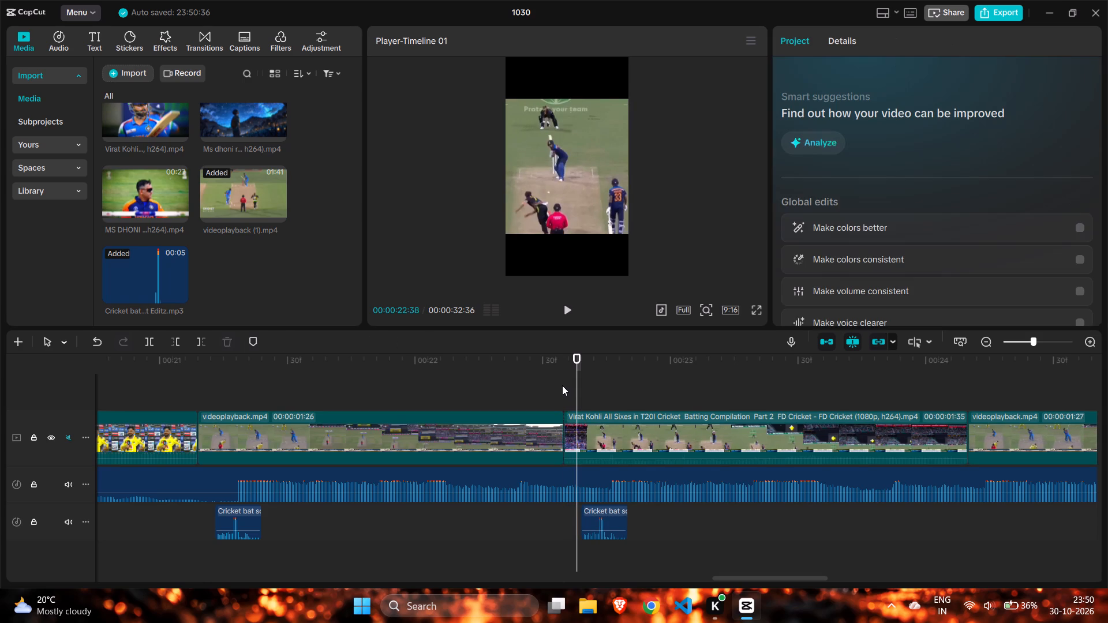
{"action": "left_click_drag", "start_coordinate": [563, 386], "coordinate": [607, 408]}
{"action": "left_click", "coordinate": [542, 418]}
{"action": "left_click", "coordinate": [566, 424]}
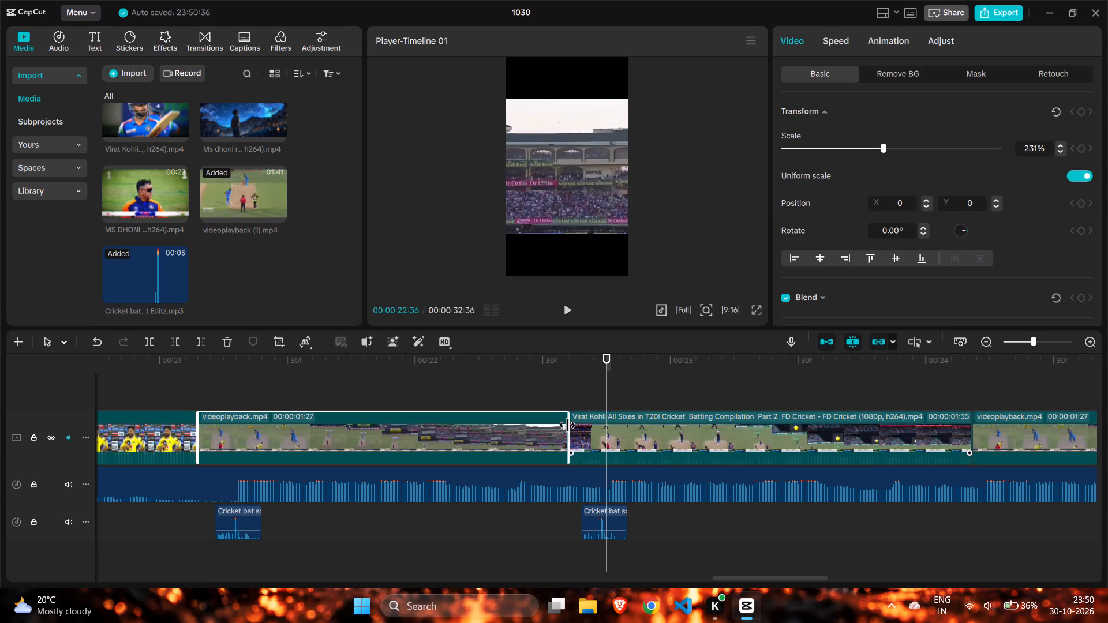
Scrub to 00:00:22:46 and nudge the second bat sound slightly later so its peak meets the music's beat.
{"action": "left_click", "coordinate": [608, 392]}
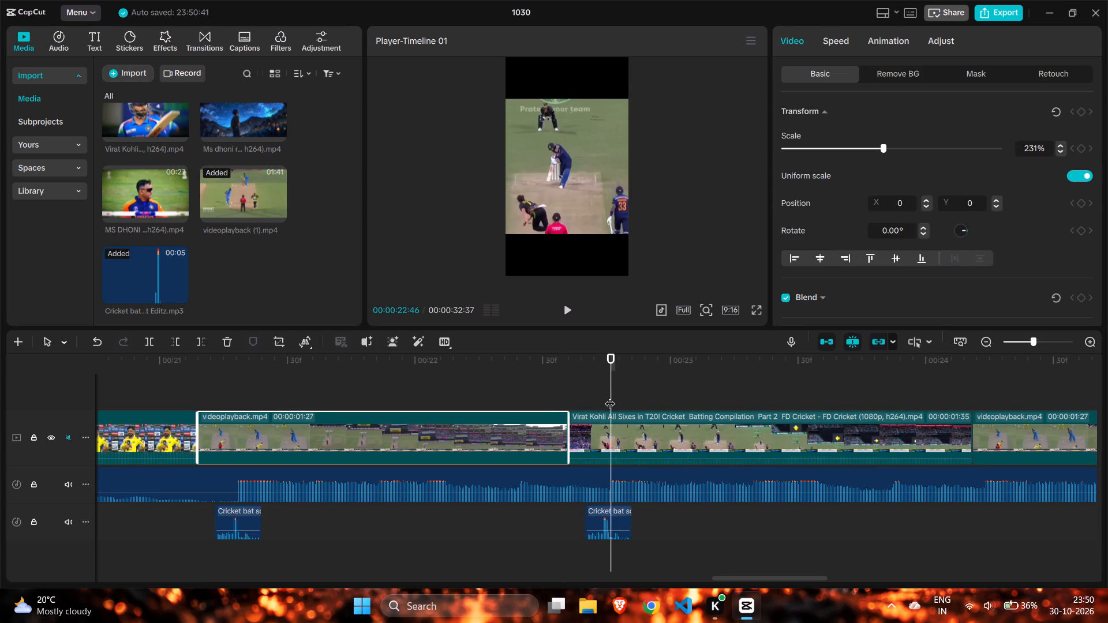
{"action": "left_click_drag", "start_coordinate": [602, 511], "coordinate": [607, 512]}
{"action": "left_click_drag", "start_coordinate": [607, 512], "coordinate": [608, 512]}
Play the cut from 00:00:22:33 and replay it from slightly earlier to check the second bat sound against the Kohli shot.
{"action": "left_click", "coordinate": [553, 388]}
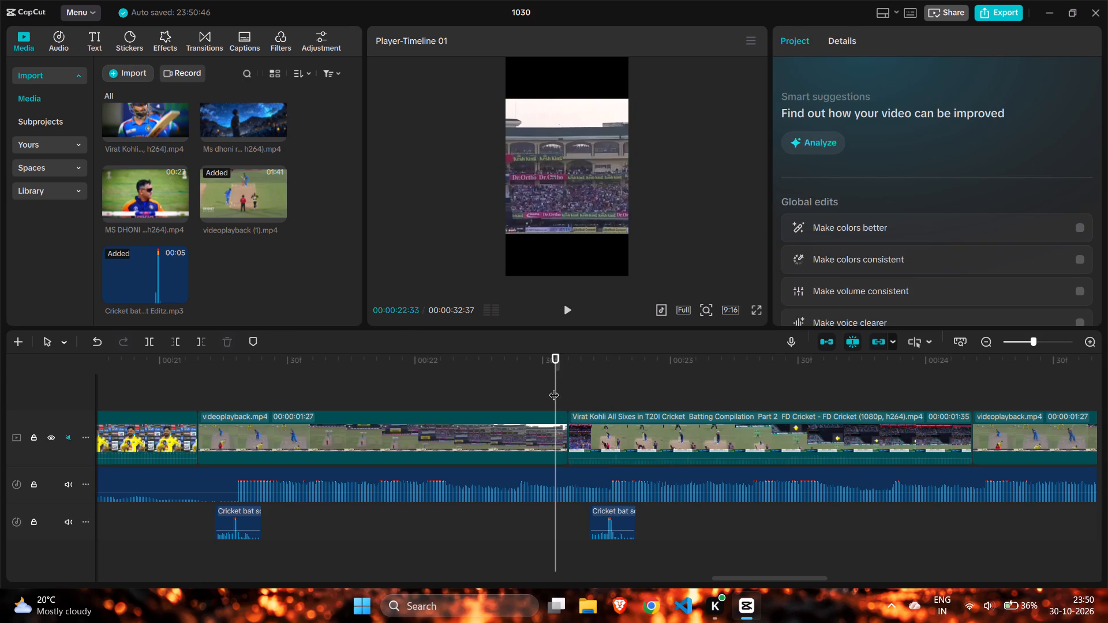
{"action": "left_click", "coordinate": [564, 314]}
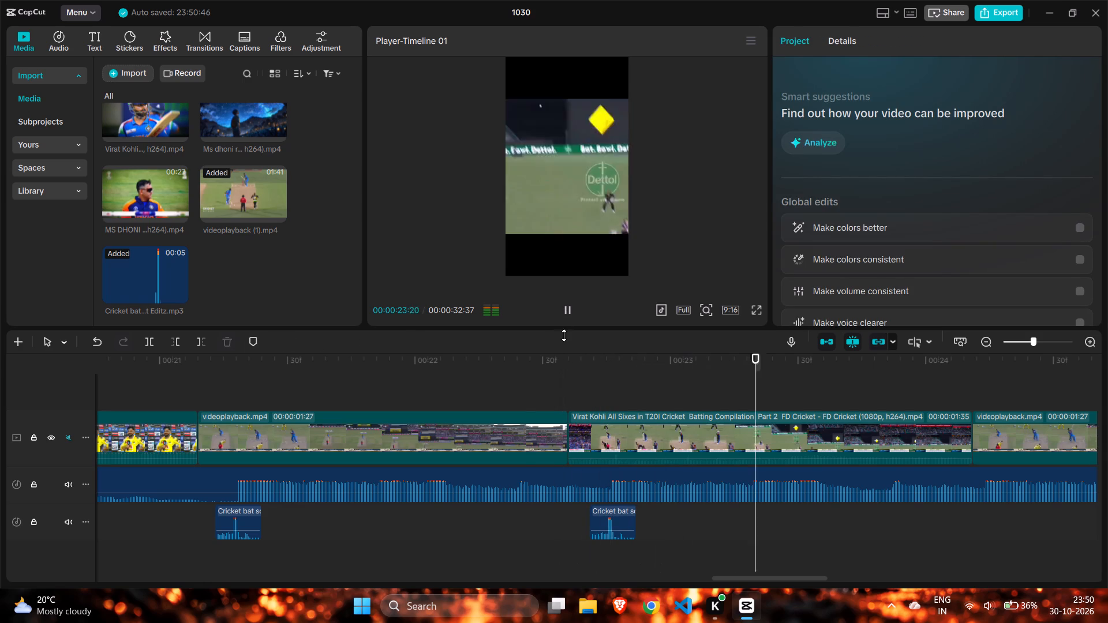
{"action": "left_click", "coordinate": [527, 381]}
{"action": "left_click", "coordinate": [567, 313]}
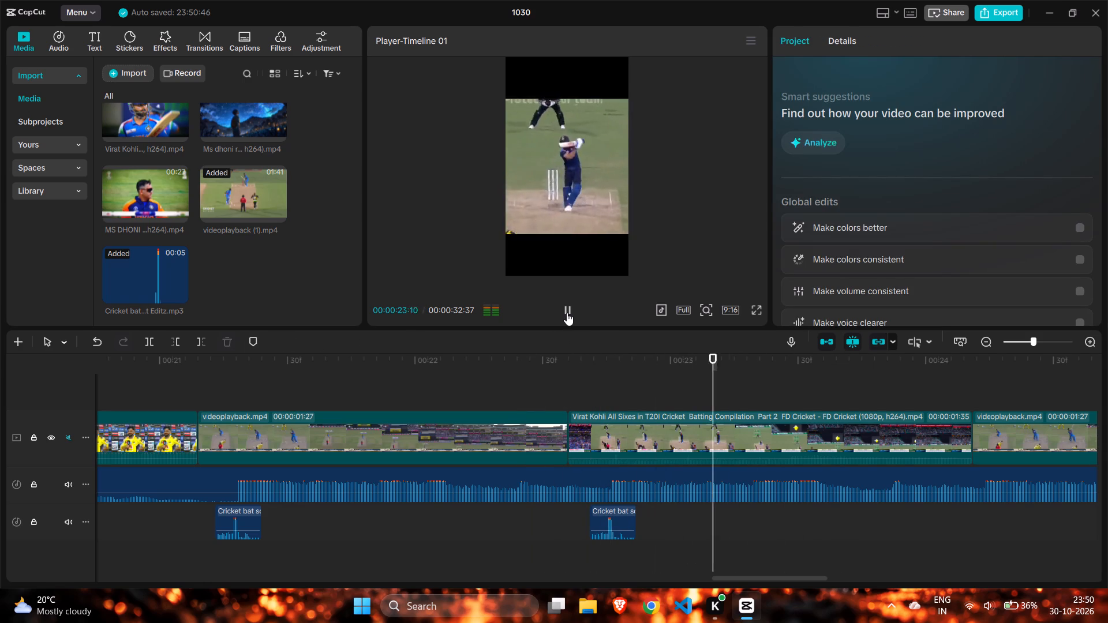
Replay the section around the first two bat sounds, including from 00:00:21:08, to check their timing against the shots.
{"action": "left_click", "coordinate": [488, 395]}
{"action": "left_click", "coordinate": [563, 317]}
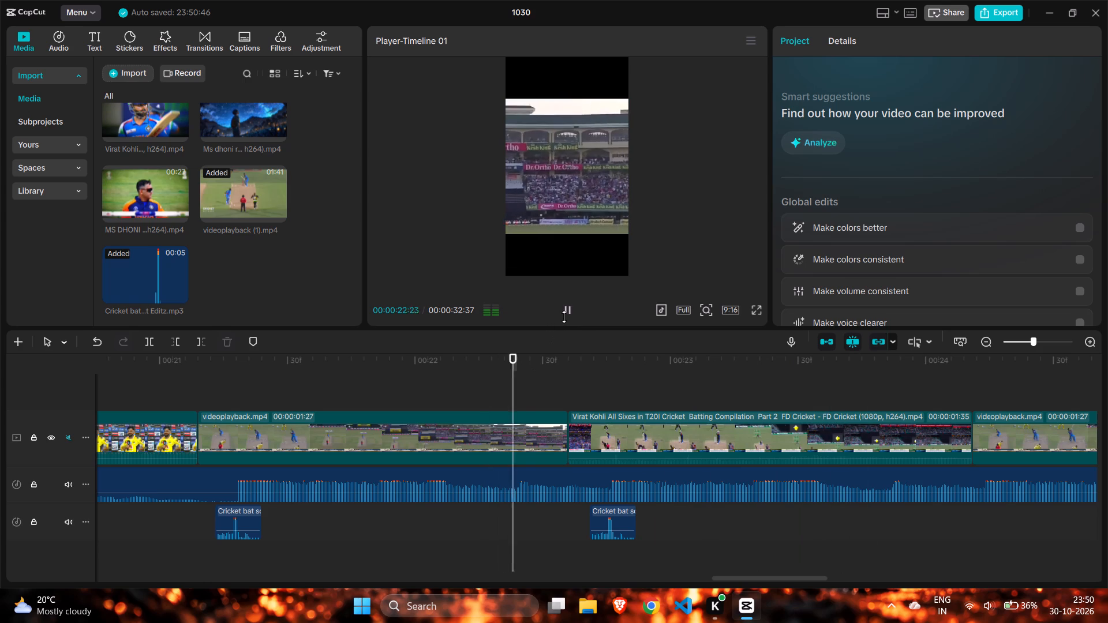
{"action": "left_click", "coordinate": [571, 313]}
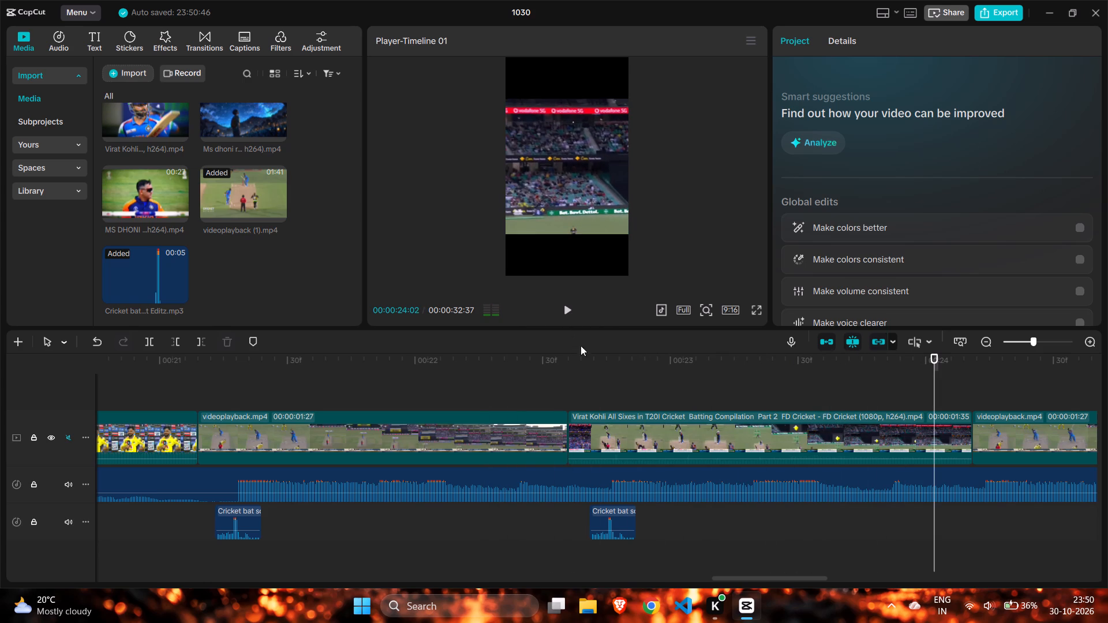
{"action": "left_click", "coordinate": [193, 390]}
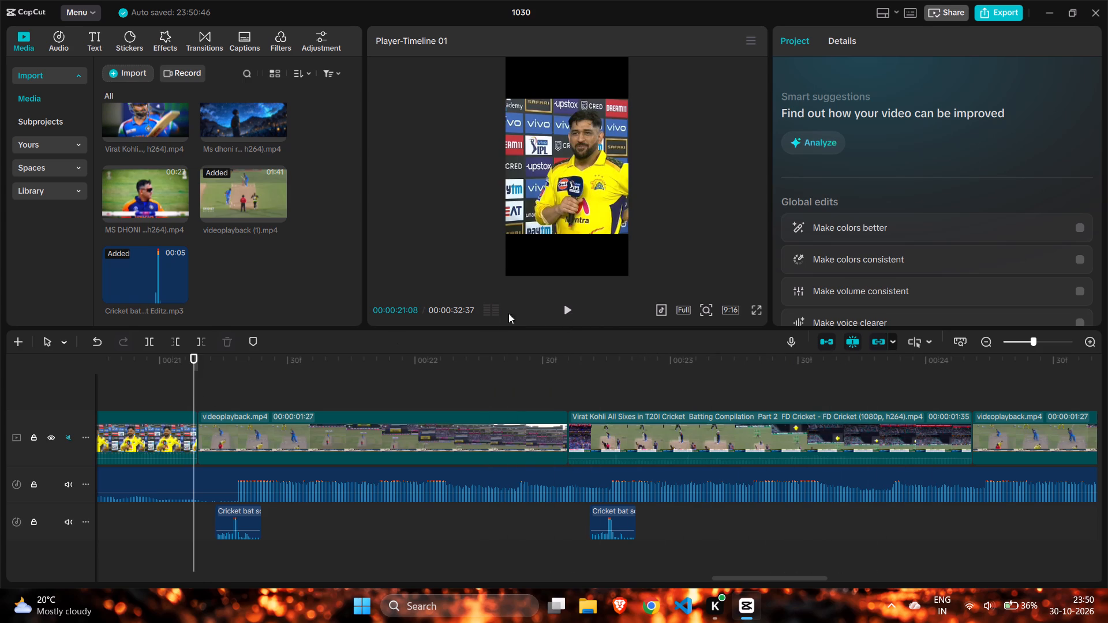
{"action": "left_click", "coordinate": [566, 308]}
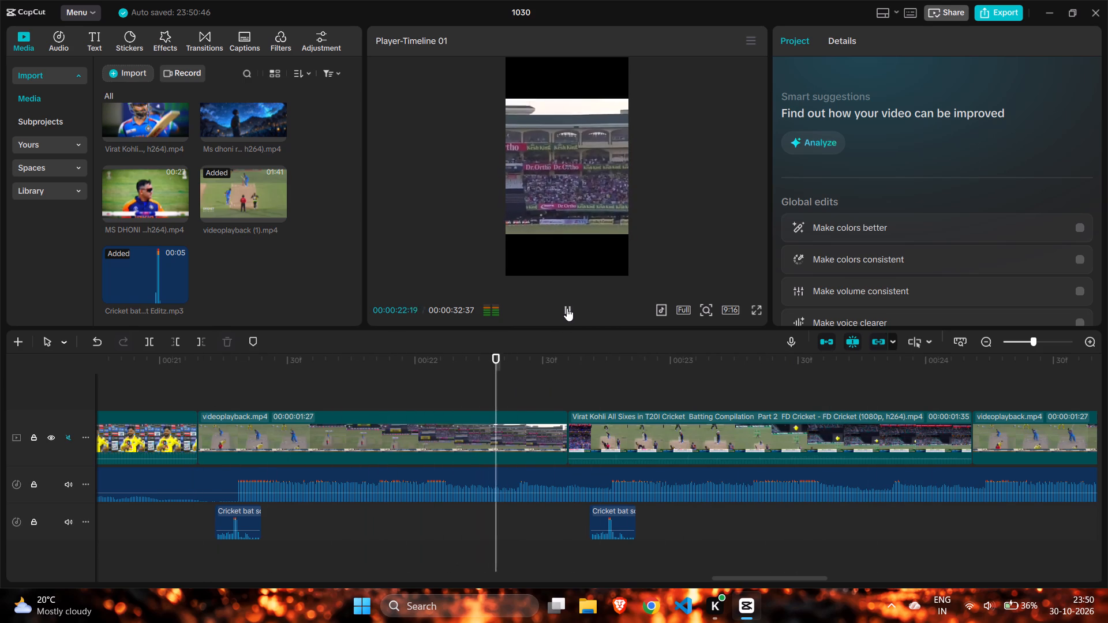
{"action": "left_click", "coordinate": [567, 308]}
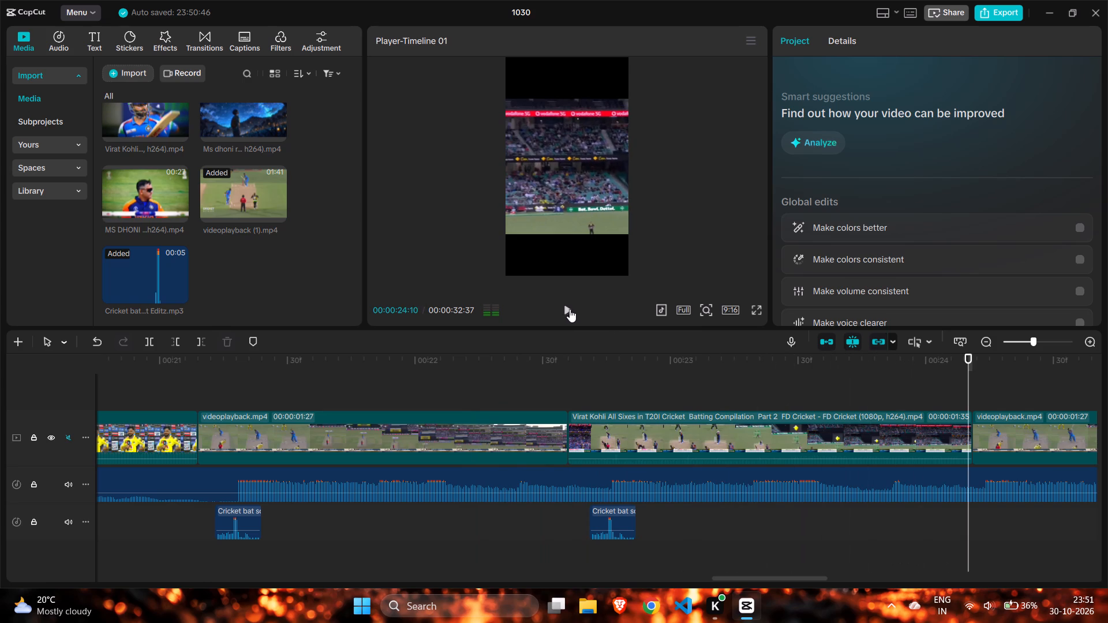
Copy the second bat sound and paste it at 00:00:24:11, at the start of the next videoplayback clip.
{"action": "scroll", "coordinate": [816, 390], "scroll_direction": "left", "scroll_amount": 1}
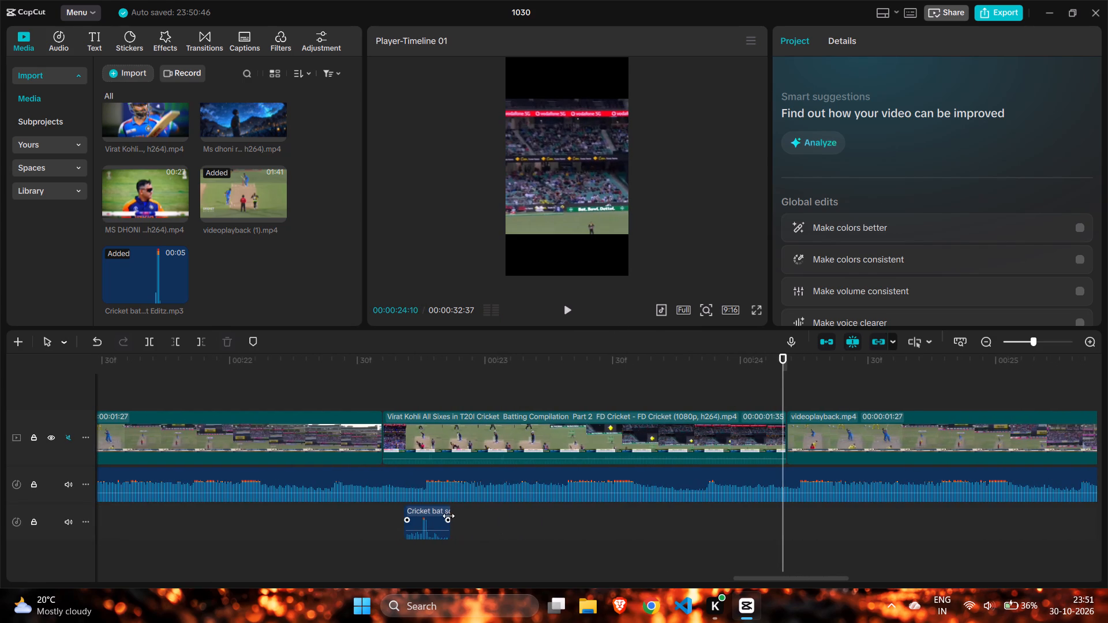
{"action": "left_click", "coordinate": [429, 507]}
{"action": "key", "text": "ctrl+c"}
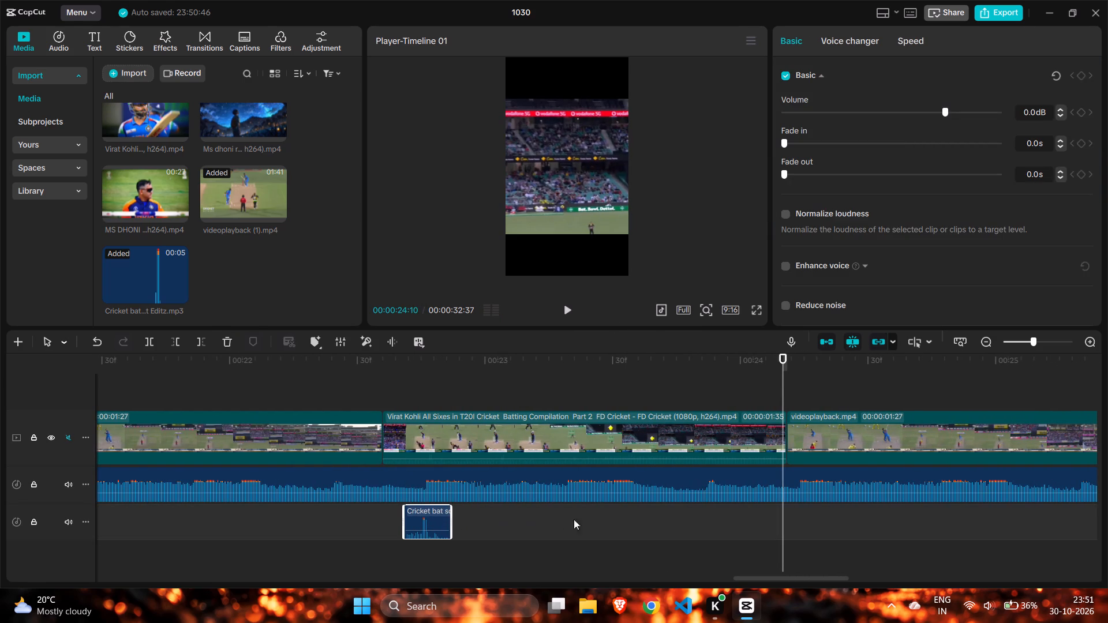
{"action": "left_click", "coordinate": [789, 396]}
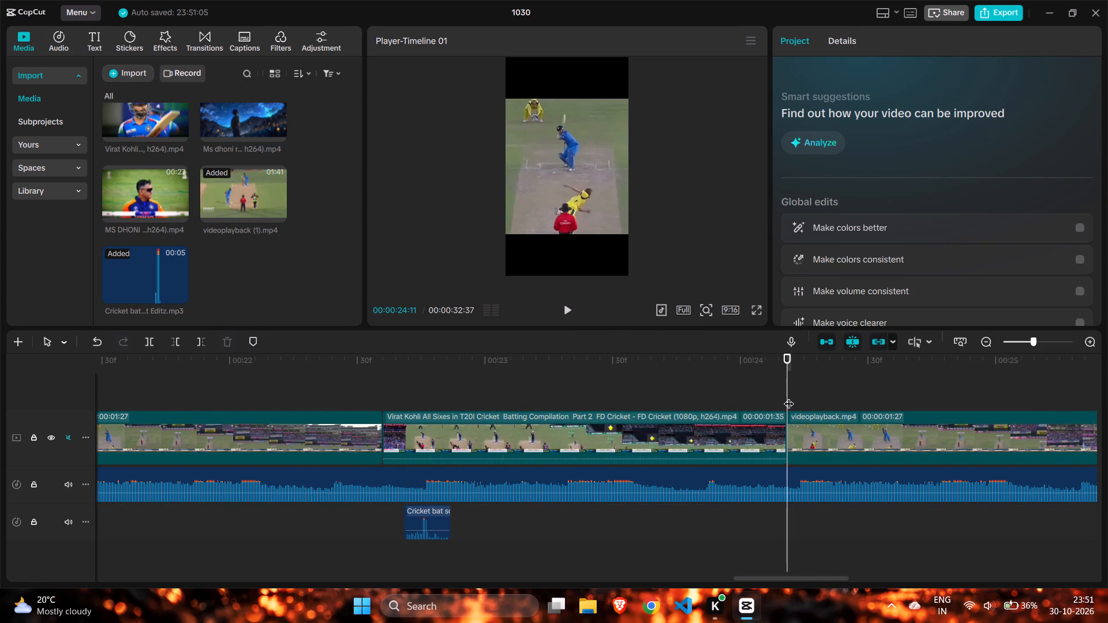
{"action": "key", "text": "ctrl+v"}
Shorten the end of the Kohli clip by three frames, checking the following shot against the music's beat at 00:00:24:14.
{"action": "left_click_drag", "start_coordinate": [790, 394], "coordinate": [798, 399]}
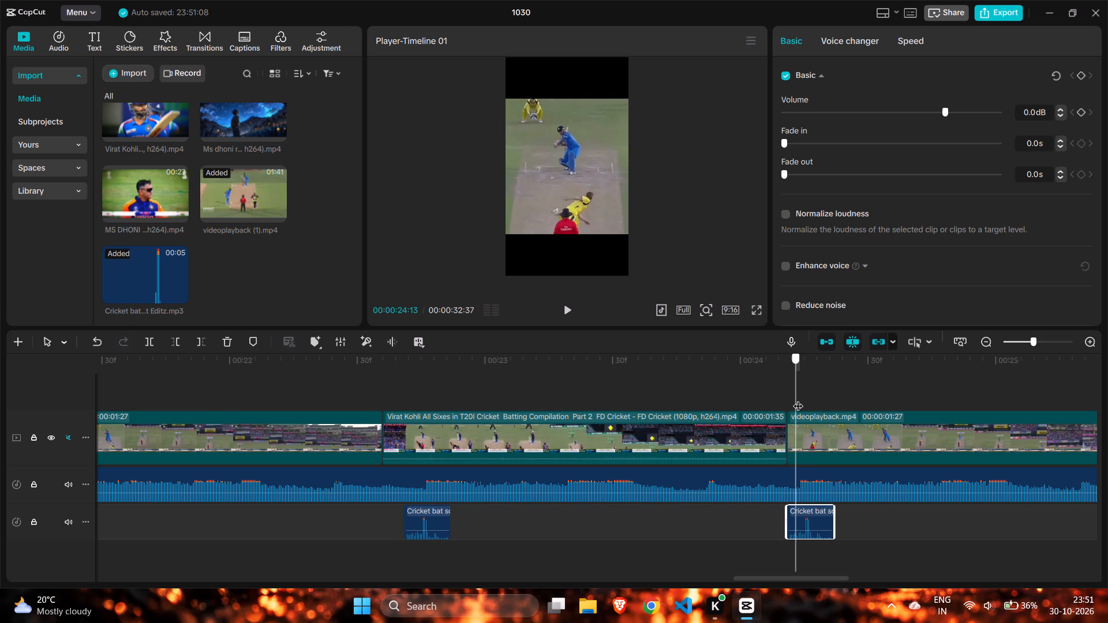
{"action": "left_click_drag", "start_coordinate": [798, 399], "coordinate": [805, 404]}
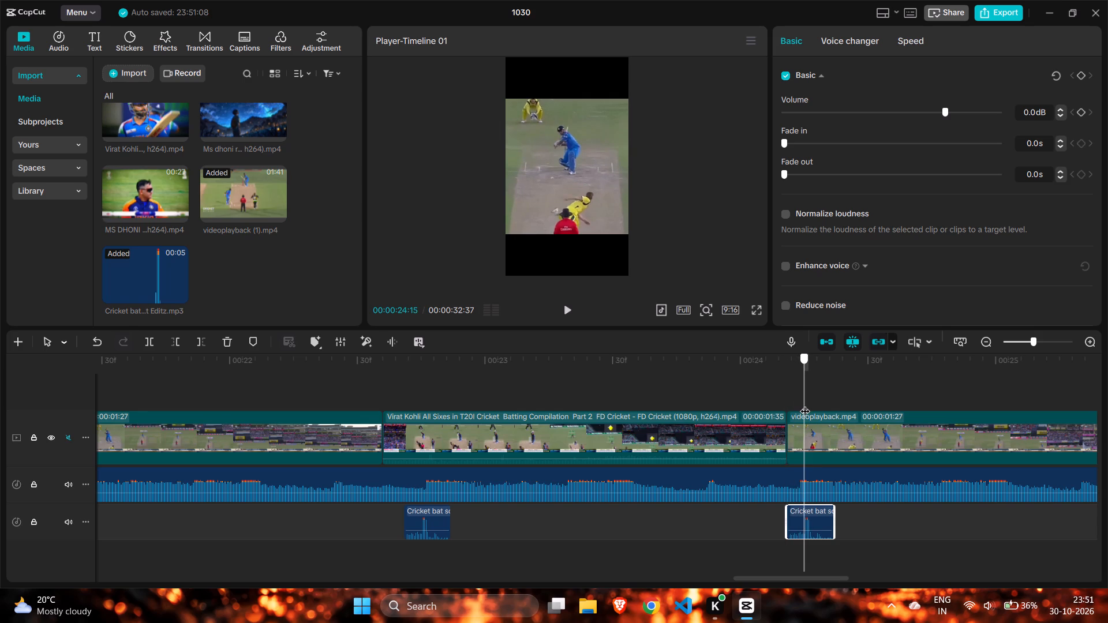
{"action": "left_click_drag", "start_coordinate": [805, 404], "coordinate": [799, 404]}
{"action": "left_click", "coordinate": [799, 434]}
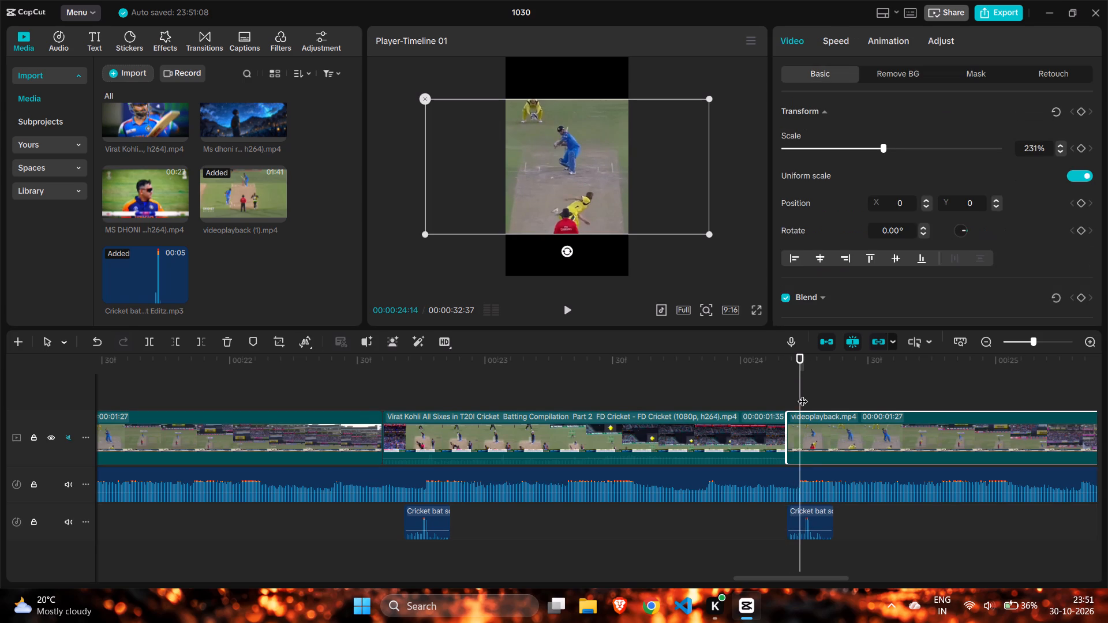
{"action": "left_click_drag", "start_coordinate": [803, 394], "coordinate": [813, 403]}
{"action": "left_click", "coordinate": [759, 432]}
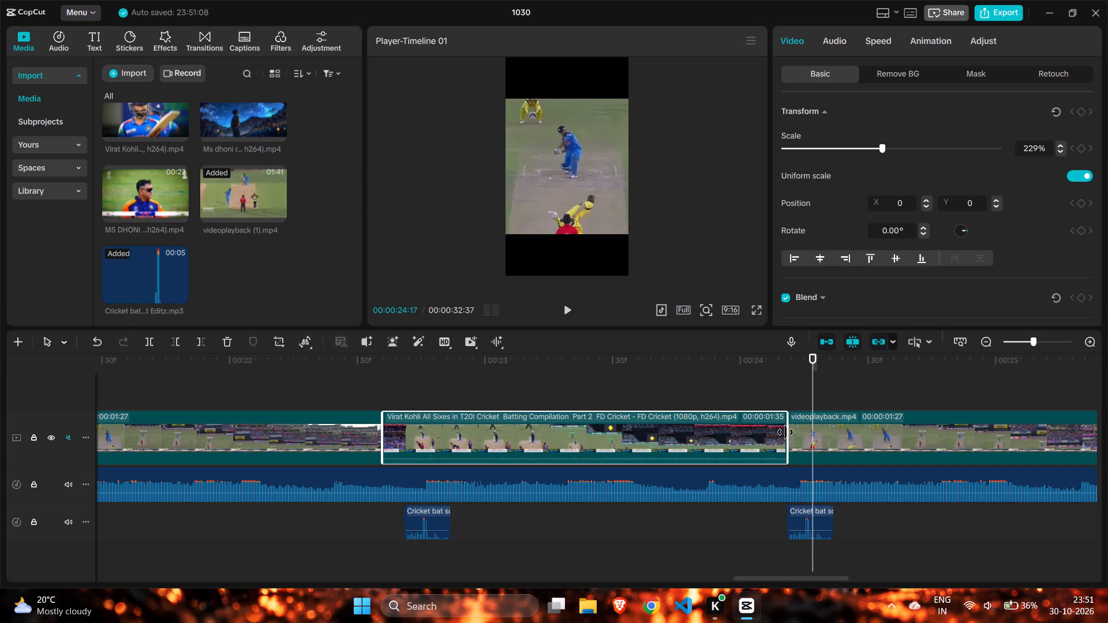
{"action": "left_click_drag", "start_coordinate": [785, 432], "coordinate": [773, 433]}
{"action": "left_click", "coordinate": [774, 399]}
{"action": "left_click_drag", "start_coordinate": [774, 398], "coordinate": [784, 404]}
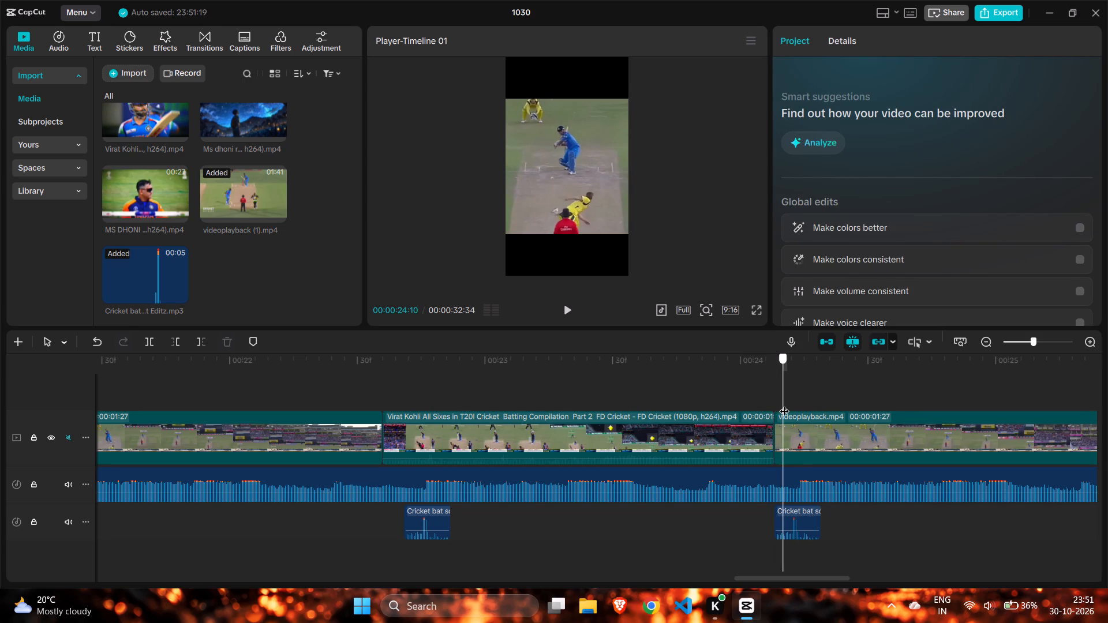
{"action": "left_click_drag", "start_coordinate": [784, 404], "coordinate": [799, 416]}
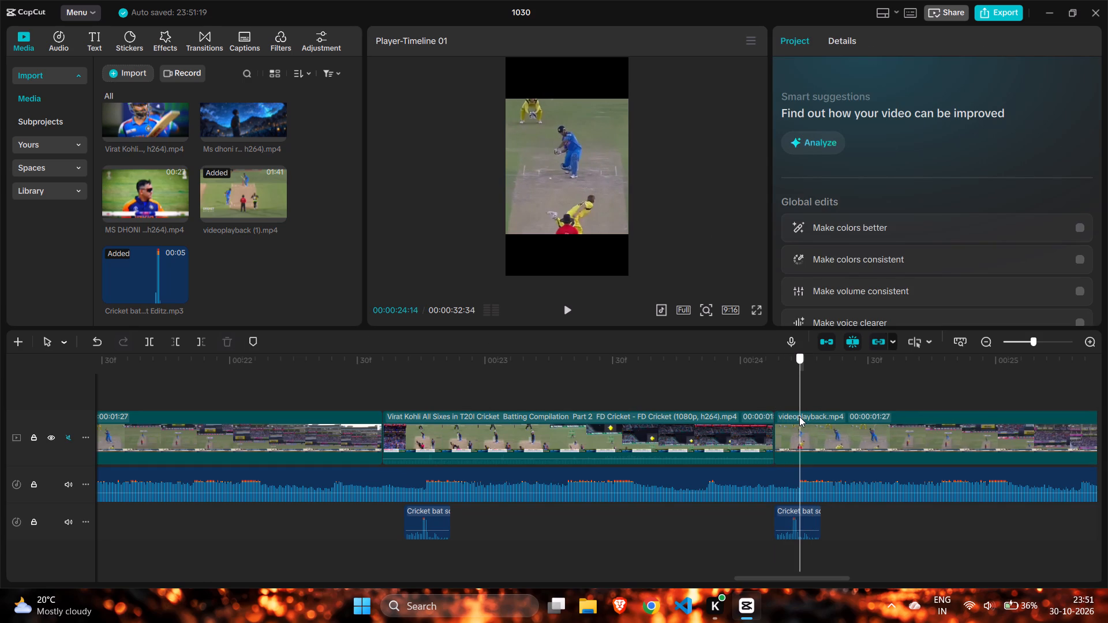
{"action": "left_click_drag", "start_coordinate": [799, 416], "coordinate": [800, 417]}
Trim the end of the Kohli clip further to a duration of 00:00:01:29, scrubbing the following shot up to 00:00:24:13.
{"action": "left_click", "coordinate": [761, 434]}
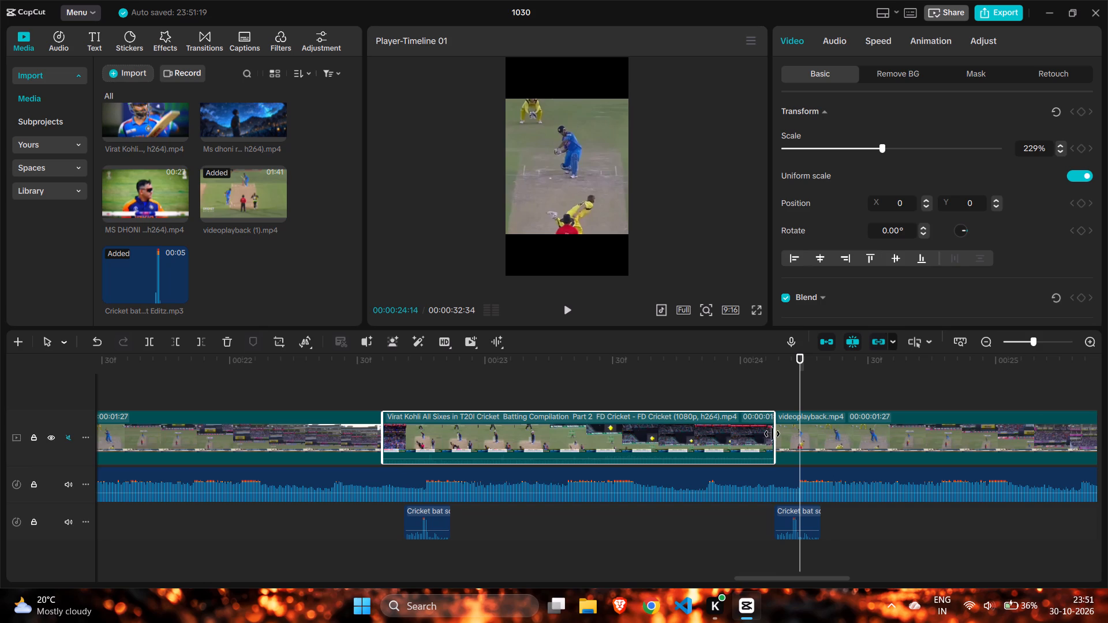
{"action": "left_click_drag", "start_coordinate": [774, 434], "coordinate": [759, 434]}
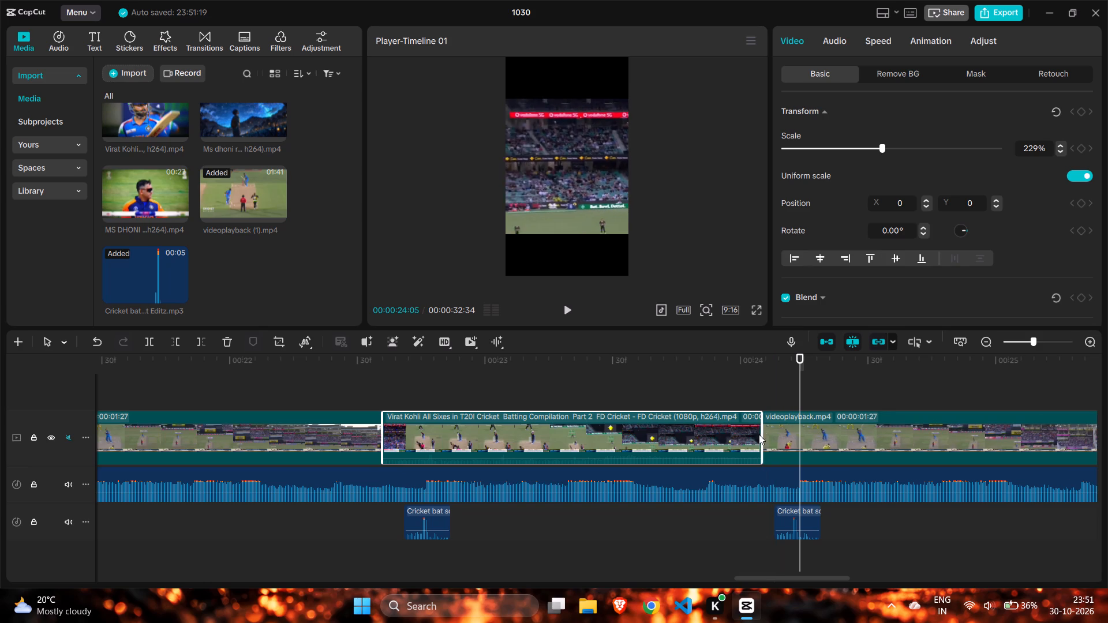
{"action": "left_click", "coordinate": [762, 381]}
{"action": "left_click_drag", "start_coordinate": [762, 381], "coordinate": [776, 400]}
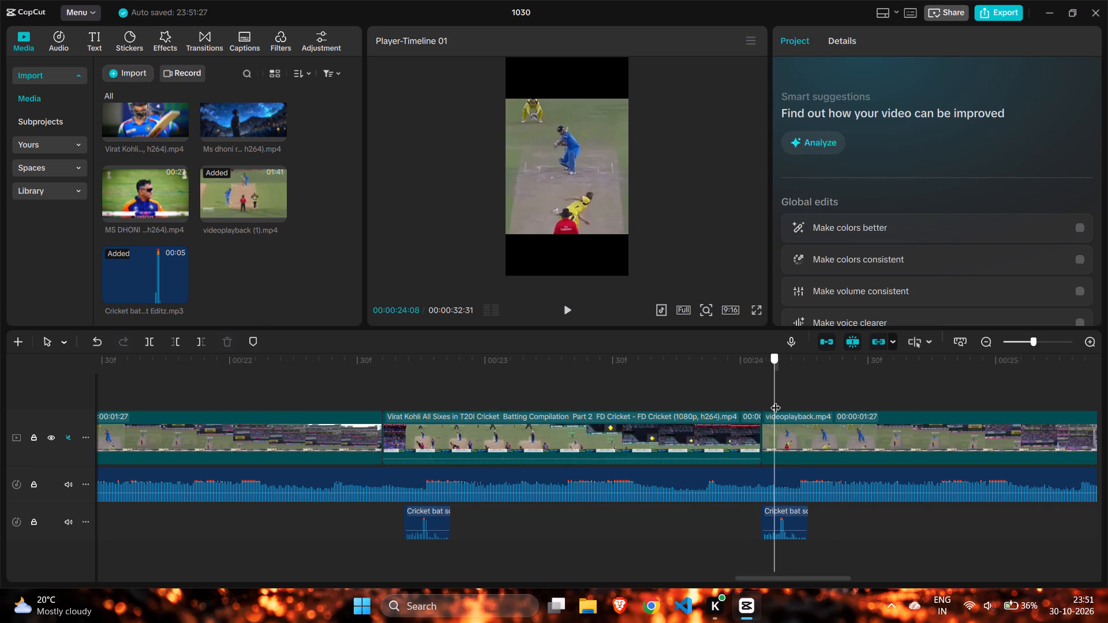
{"action": "left_click_drag", "start_coordinate": [776, 400], "coordinate": [795, 412]}
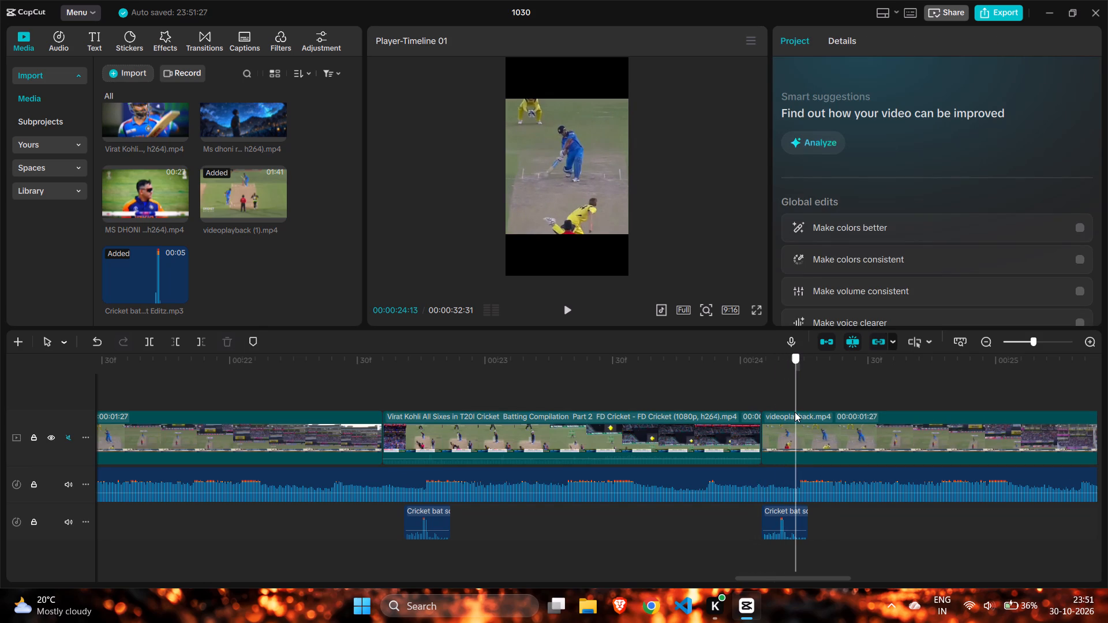
{"action": "left_click_drag", "start_coordinate": [795, 412], "coordinate": [796, 415]}
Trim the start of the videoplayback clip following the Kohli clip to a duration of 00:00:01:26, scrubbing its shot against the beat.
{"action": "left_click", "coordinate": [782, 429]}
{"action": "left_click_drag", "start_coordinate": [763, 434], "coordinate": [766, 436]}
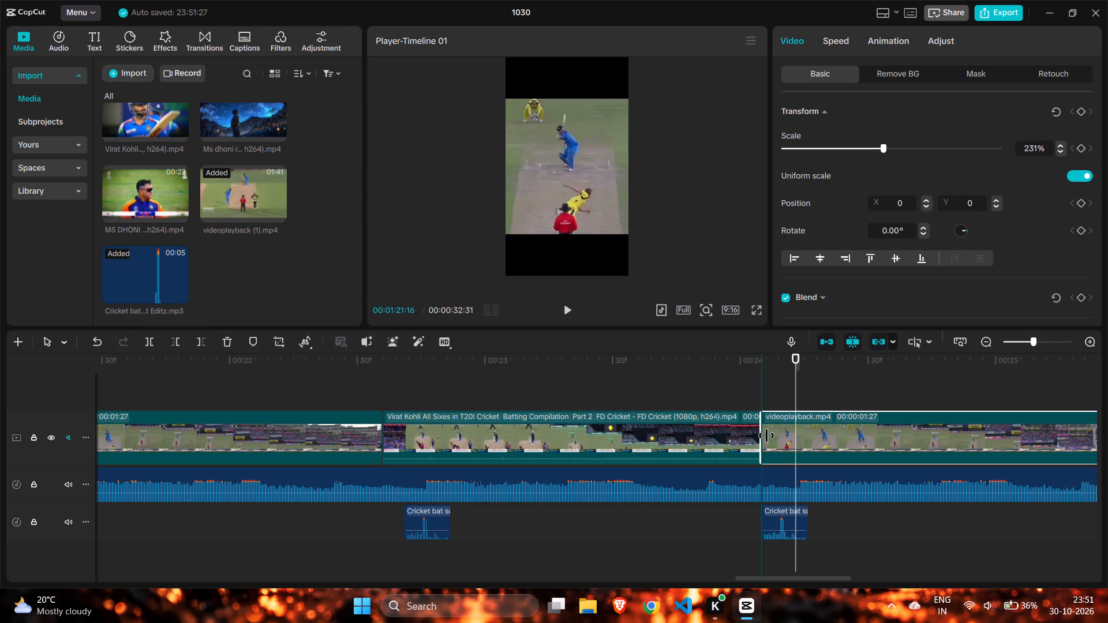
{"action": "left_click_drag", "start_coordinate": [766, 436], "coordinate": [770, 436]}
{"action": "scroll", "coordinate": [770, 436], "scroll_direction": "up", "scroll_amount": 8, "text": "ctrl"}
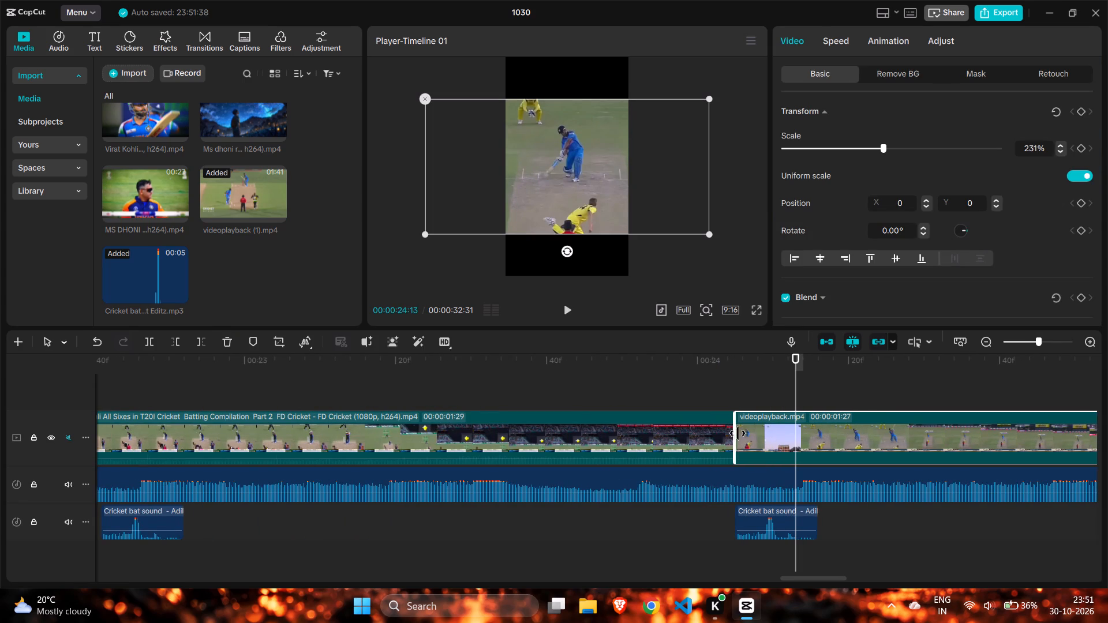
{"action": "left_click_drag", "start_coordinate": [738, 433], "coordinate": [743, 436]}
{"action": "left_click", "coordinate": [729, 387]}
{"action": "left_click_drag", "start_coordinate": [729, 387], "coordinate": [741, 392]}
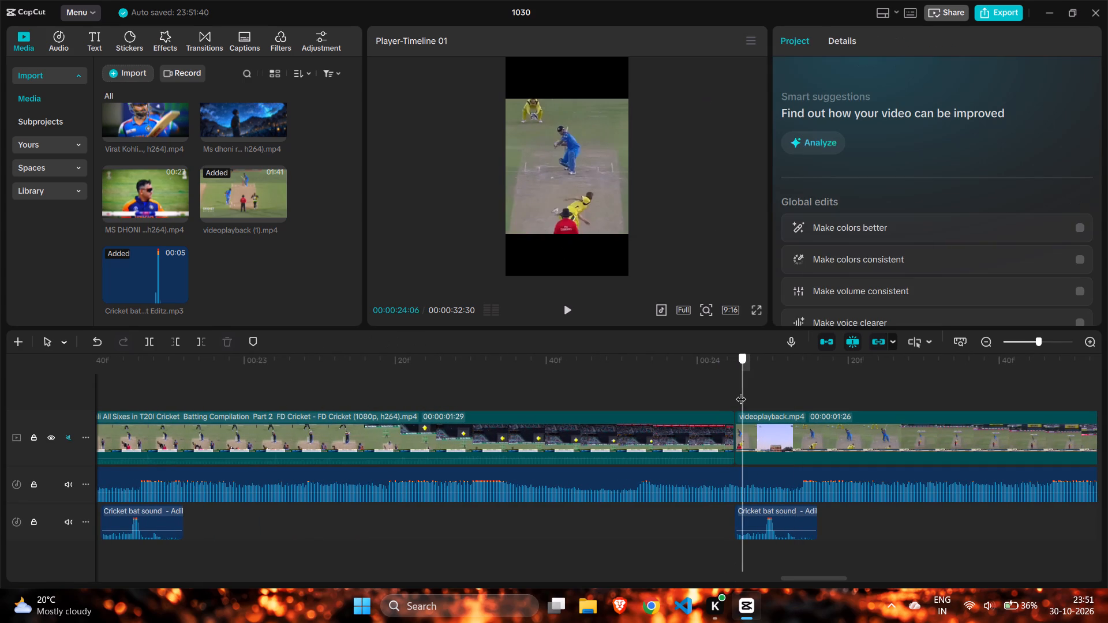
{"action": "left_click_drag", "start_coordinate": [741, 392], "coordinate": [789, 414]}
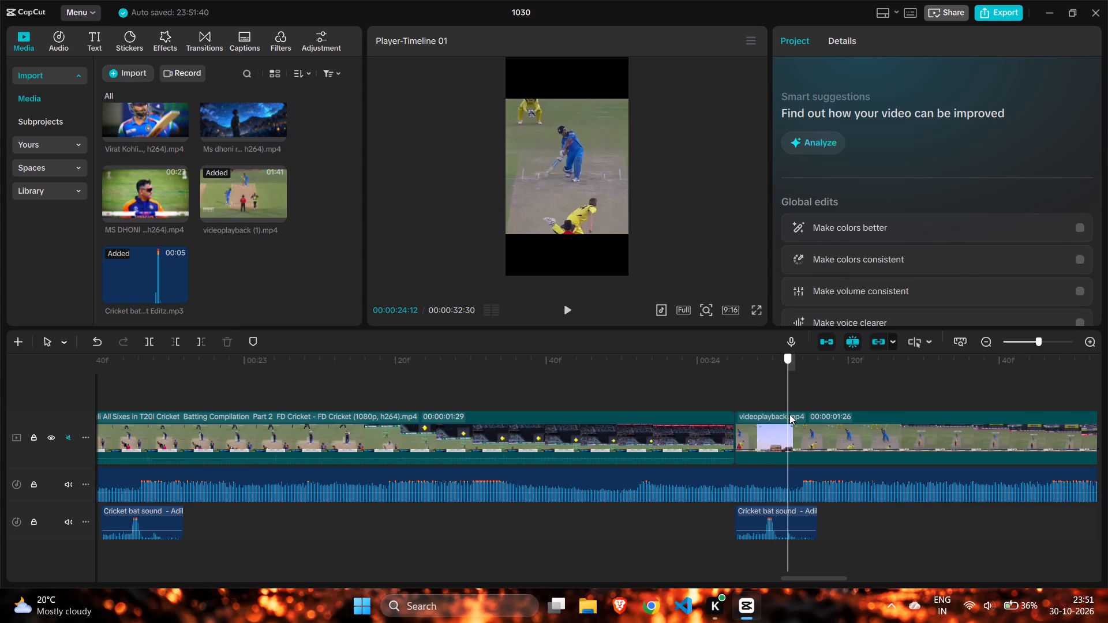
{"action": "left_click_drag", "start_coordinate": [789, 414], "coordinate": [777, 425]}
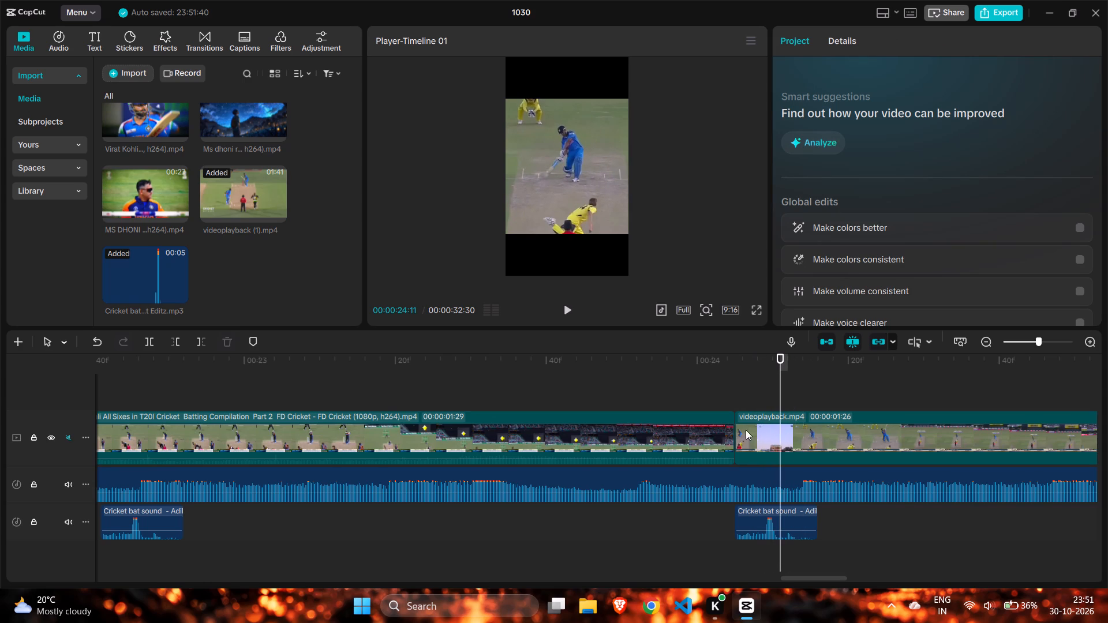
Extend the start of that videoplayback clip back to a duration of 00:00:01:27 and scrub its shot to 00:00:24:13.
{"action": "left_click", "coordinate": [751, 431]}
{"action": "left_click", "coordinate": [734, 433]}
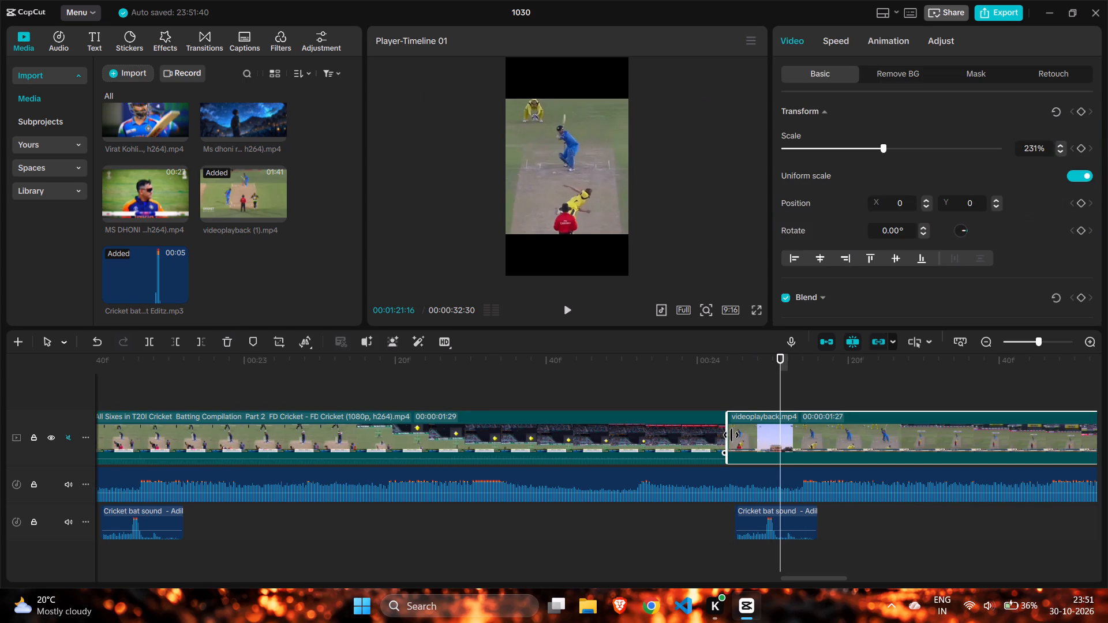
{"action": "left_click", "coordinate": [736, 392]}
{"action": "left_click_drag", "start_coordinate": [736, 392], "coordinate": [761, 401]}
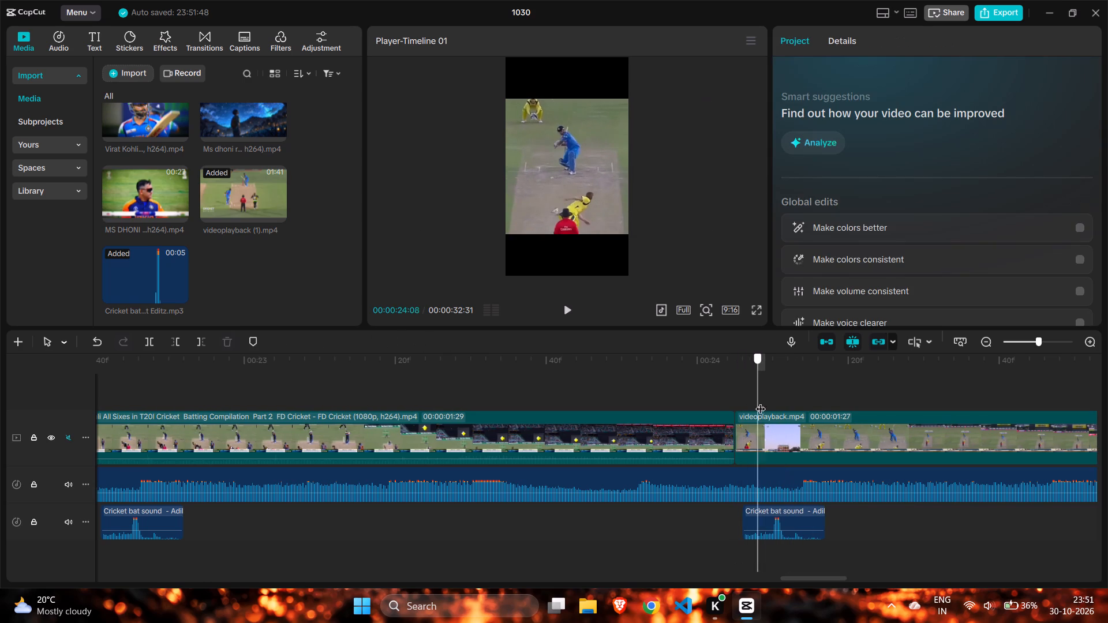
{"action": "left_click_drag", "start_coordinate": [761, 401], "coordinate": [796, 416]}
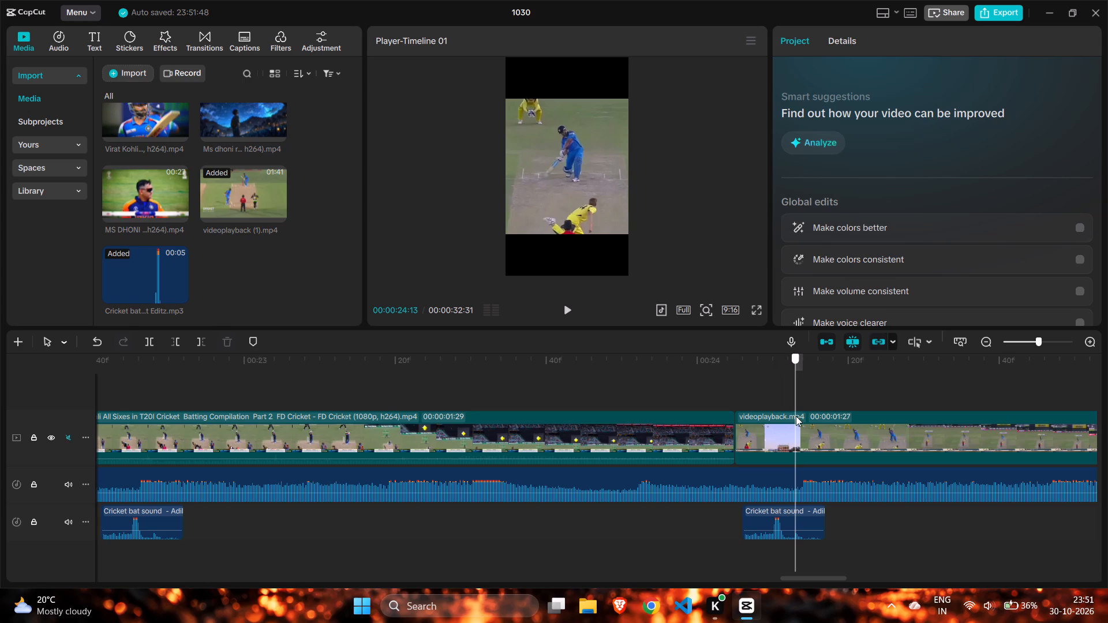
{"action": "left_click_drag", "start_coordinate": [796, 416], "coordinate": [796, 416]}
Extend the end of the Kohli clip to a duration of 00:00:01:30 and scrub through the start of the following shot.
{"action": "left_click", "coordinate": [668, 434]}
{"action": "left_click", "coordinate": [736, 428]}
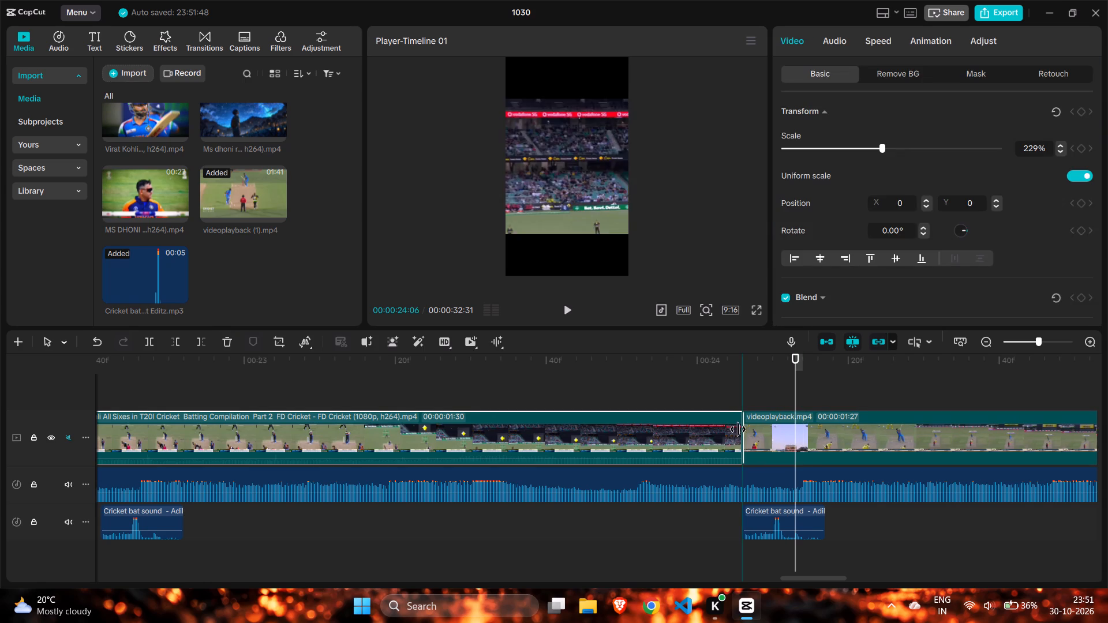
{"action": "left_click", "coordinate": [742, 392]}
{"action": "left_click_drag", "start_coordinate": [742, 392], "coordinate": [760, 401]}
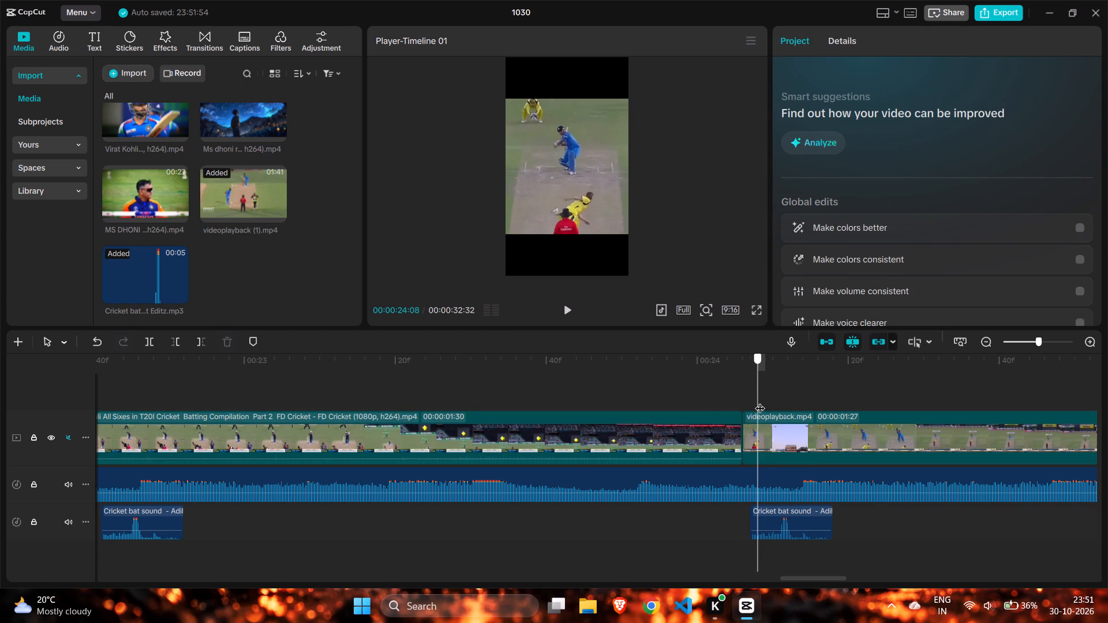
{"action": "left_click_drag", "start_coordinate": [760, 401], "coordinate": [788, 416]}
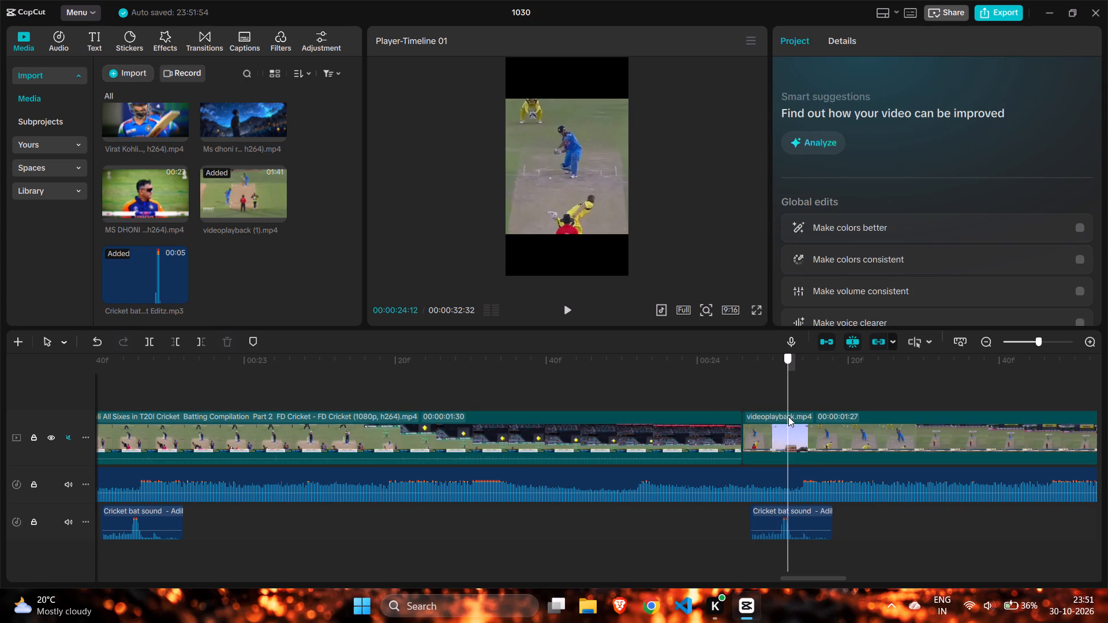
Scrub to 00:00:24:14 and move the third bat sound later so its peak meets the music's beat.
{"action": "left_click_drag", "start_coordinate": [788, 416], "coordinate": [803, 422]}
{"action": "left_click_drag", "start_coordinate": [804, 516], "coordinate": [821, 518]}
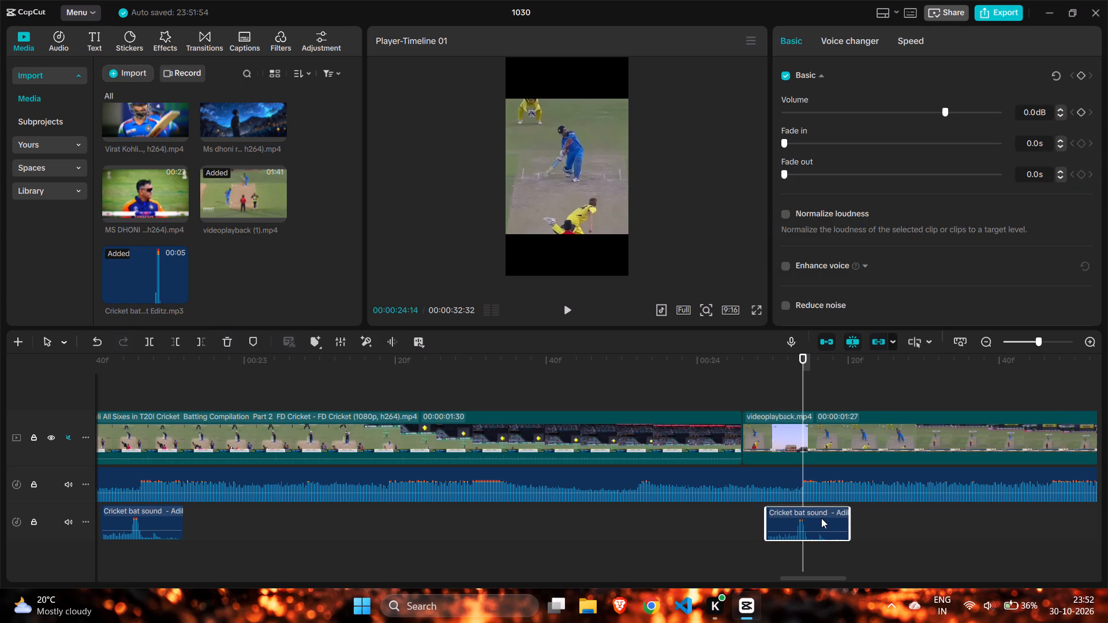
{"action": "left_click_drag", "start_coordinate": [821, 518], "coordinate": [825, 516]}
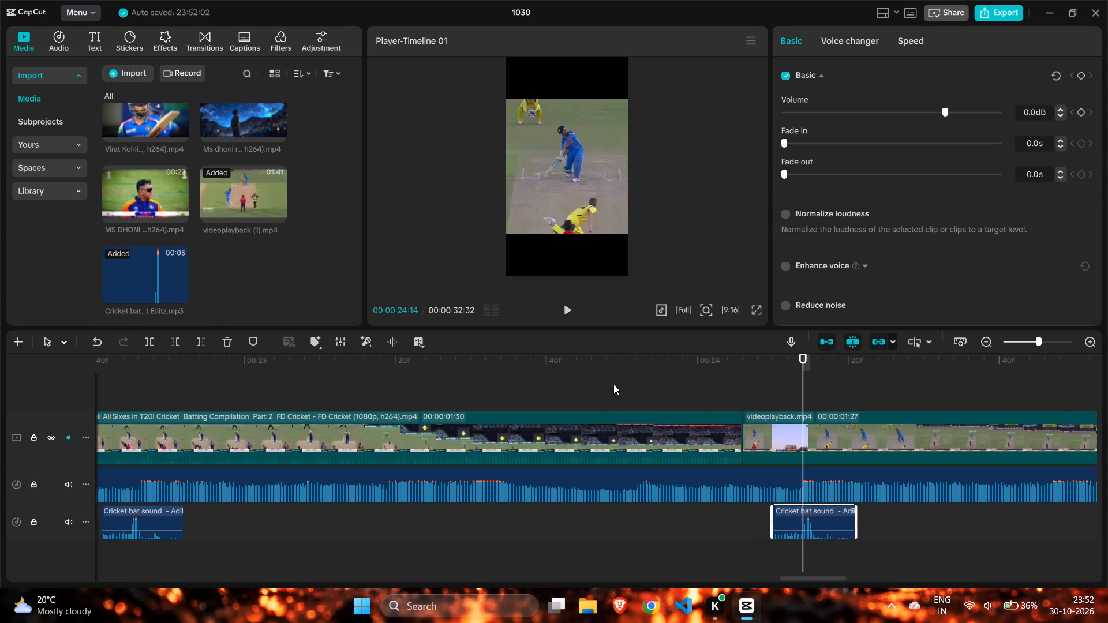
Play from shortly before the third bat sound to check it against the shot and the beat.
{"action": "left_click", "coordinate": [596, 384]}
{"action": "left_click", "coordinate": [571, 302]}
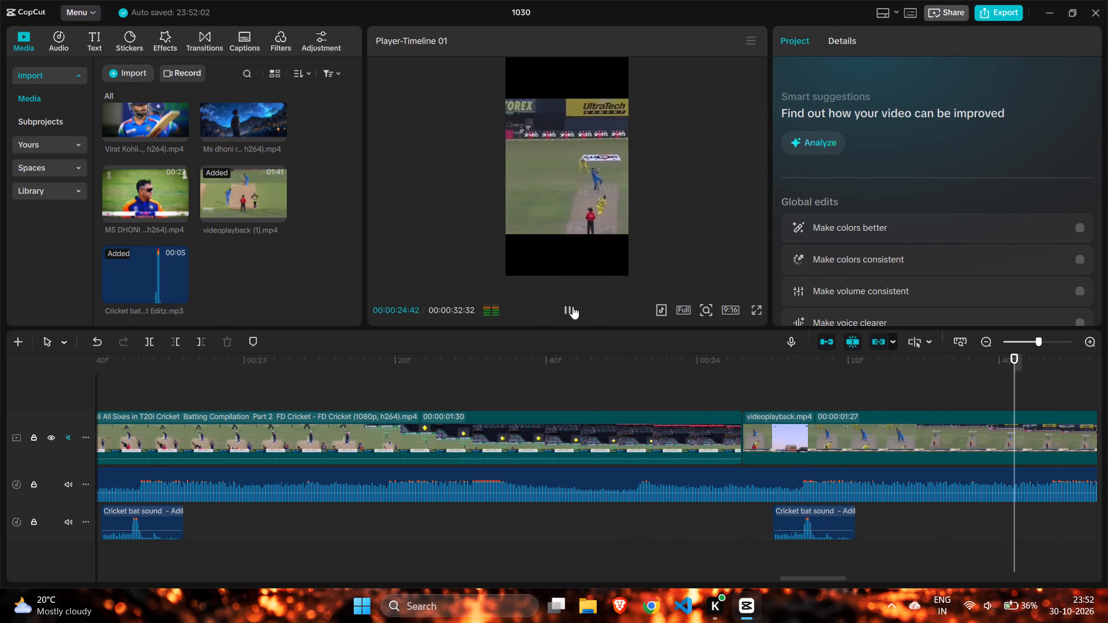
{"action": "left_click", "coordinate": [572, 313]}
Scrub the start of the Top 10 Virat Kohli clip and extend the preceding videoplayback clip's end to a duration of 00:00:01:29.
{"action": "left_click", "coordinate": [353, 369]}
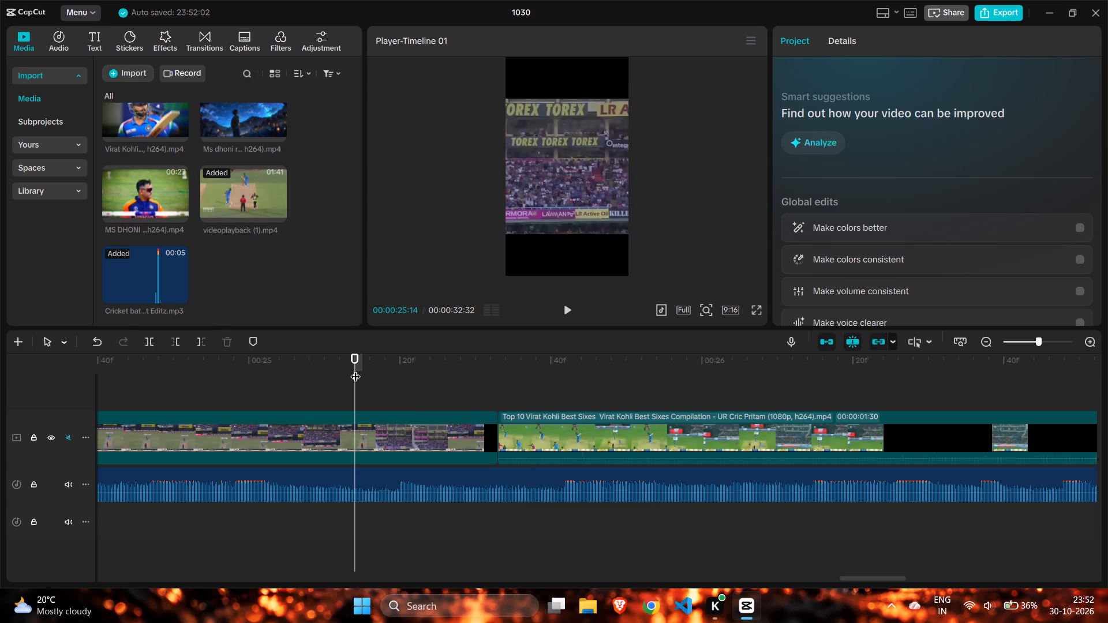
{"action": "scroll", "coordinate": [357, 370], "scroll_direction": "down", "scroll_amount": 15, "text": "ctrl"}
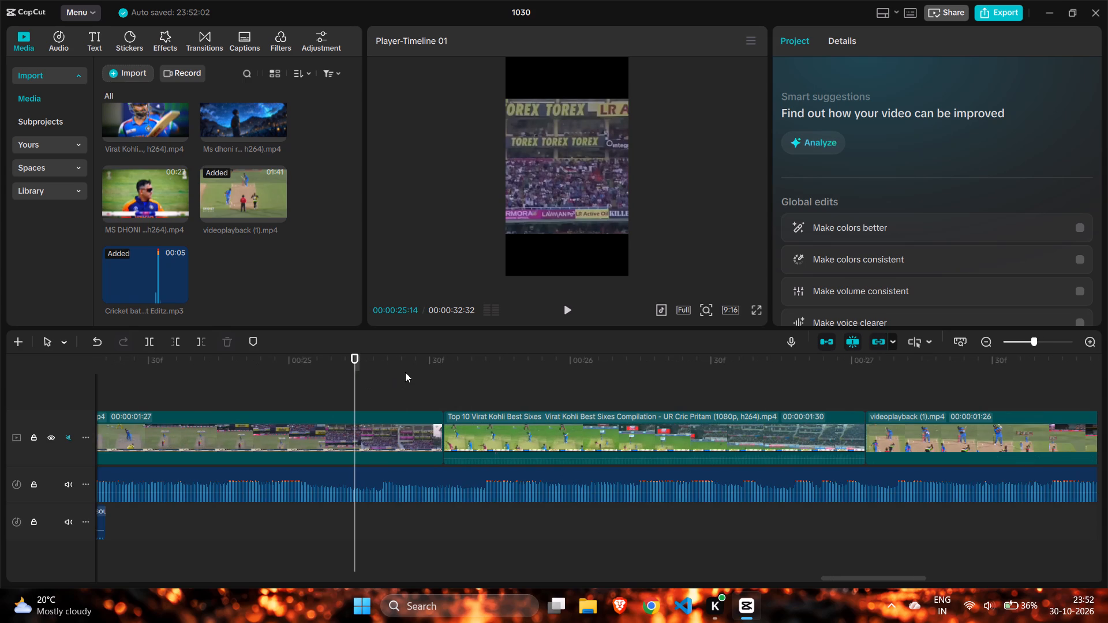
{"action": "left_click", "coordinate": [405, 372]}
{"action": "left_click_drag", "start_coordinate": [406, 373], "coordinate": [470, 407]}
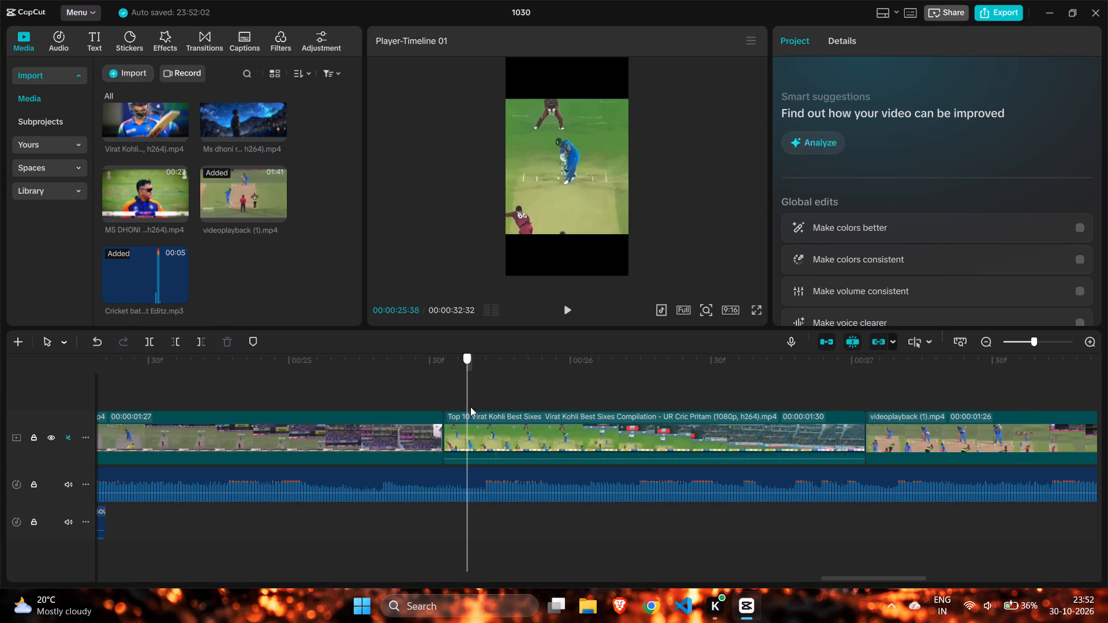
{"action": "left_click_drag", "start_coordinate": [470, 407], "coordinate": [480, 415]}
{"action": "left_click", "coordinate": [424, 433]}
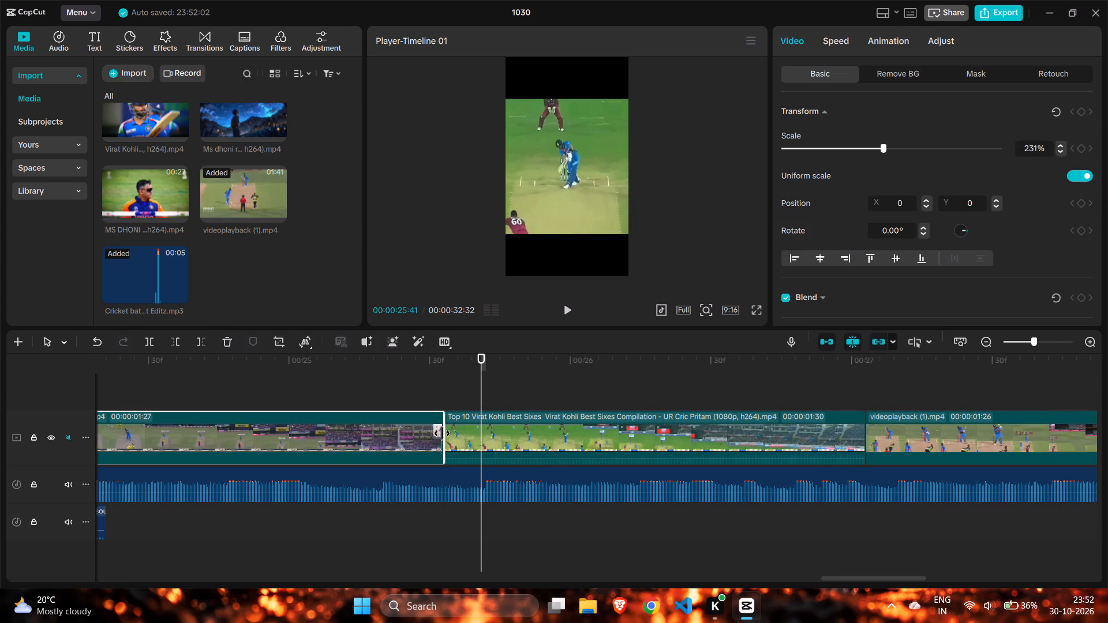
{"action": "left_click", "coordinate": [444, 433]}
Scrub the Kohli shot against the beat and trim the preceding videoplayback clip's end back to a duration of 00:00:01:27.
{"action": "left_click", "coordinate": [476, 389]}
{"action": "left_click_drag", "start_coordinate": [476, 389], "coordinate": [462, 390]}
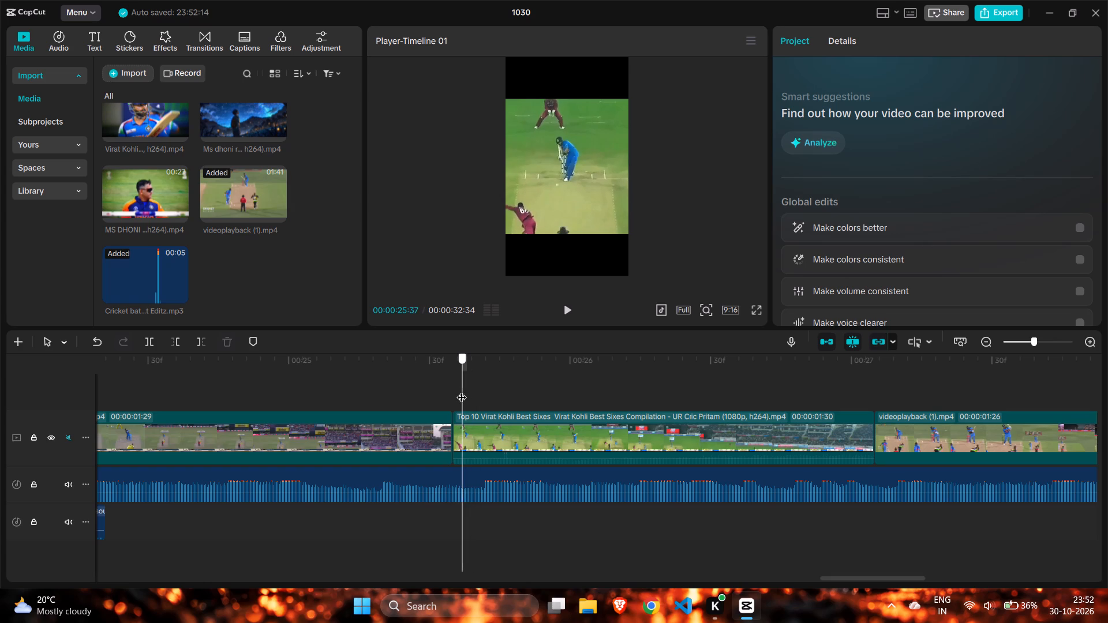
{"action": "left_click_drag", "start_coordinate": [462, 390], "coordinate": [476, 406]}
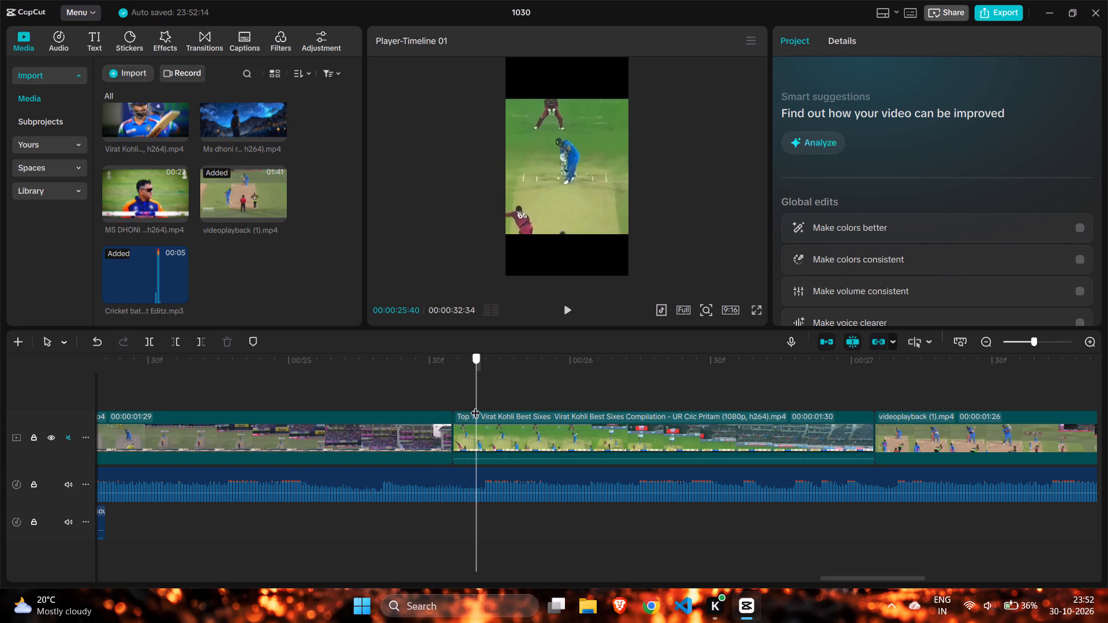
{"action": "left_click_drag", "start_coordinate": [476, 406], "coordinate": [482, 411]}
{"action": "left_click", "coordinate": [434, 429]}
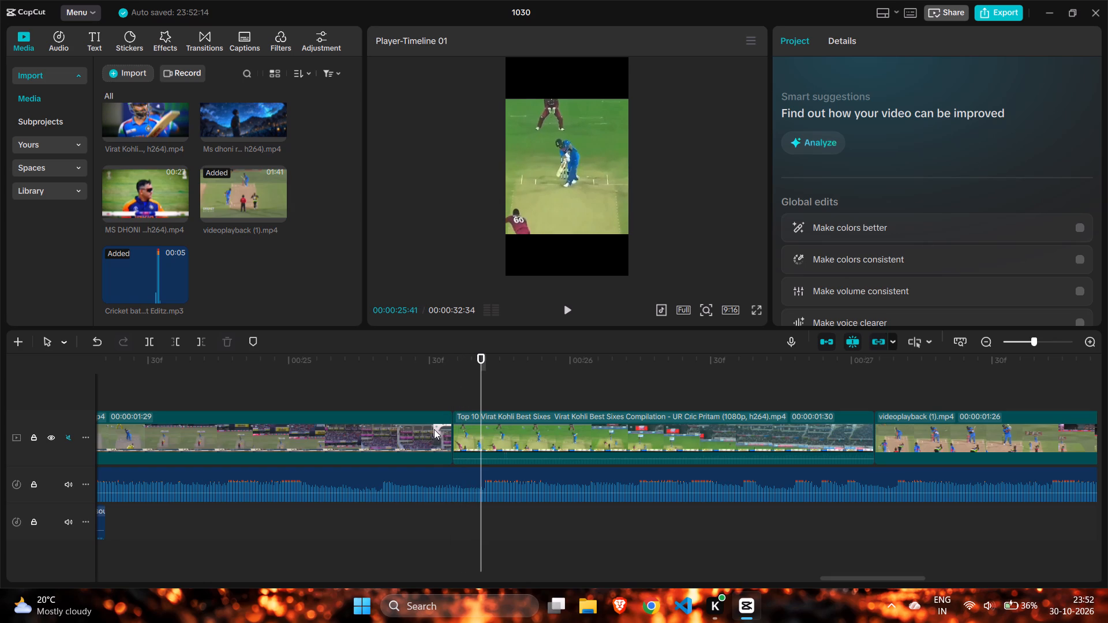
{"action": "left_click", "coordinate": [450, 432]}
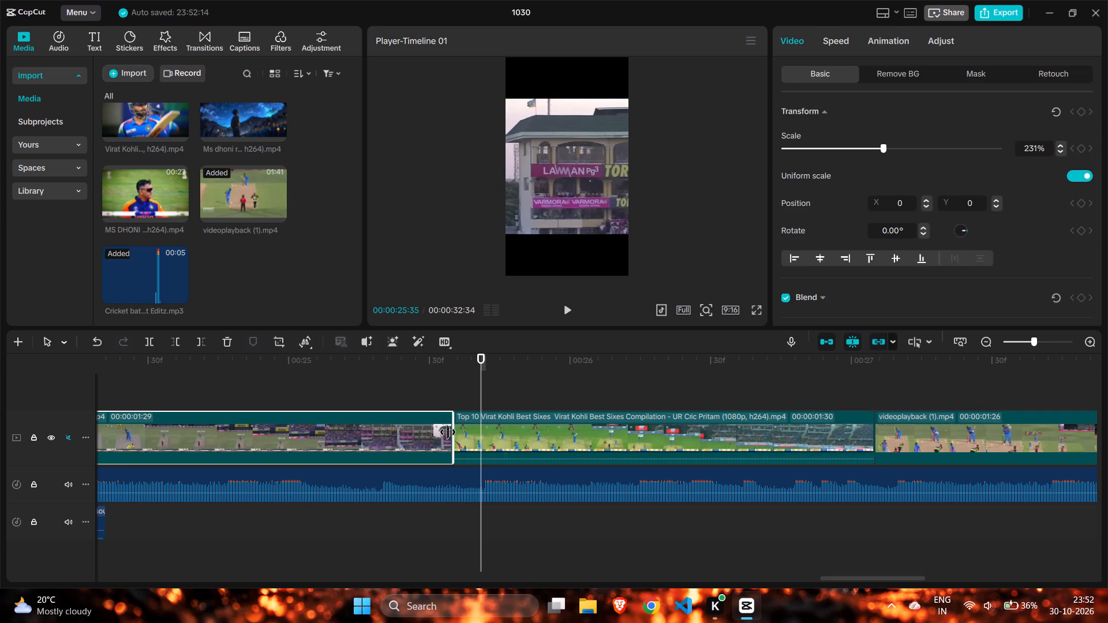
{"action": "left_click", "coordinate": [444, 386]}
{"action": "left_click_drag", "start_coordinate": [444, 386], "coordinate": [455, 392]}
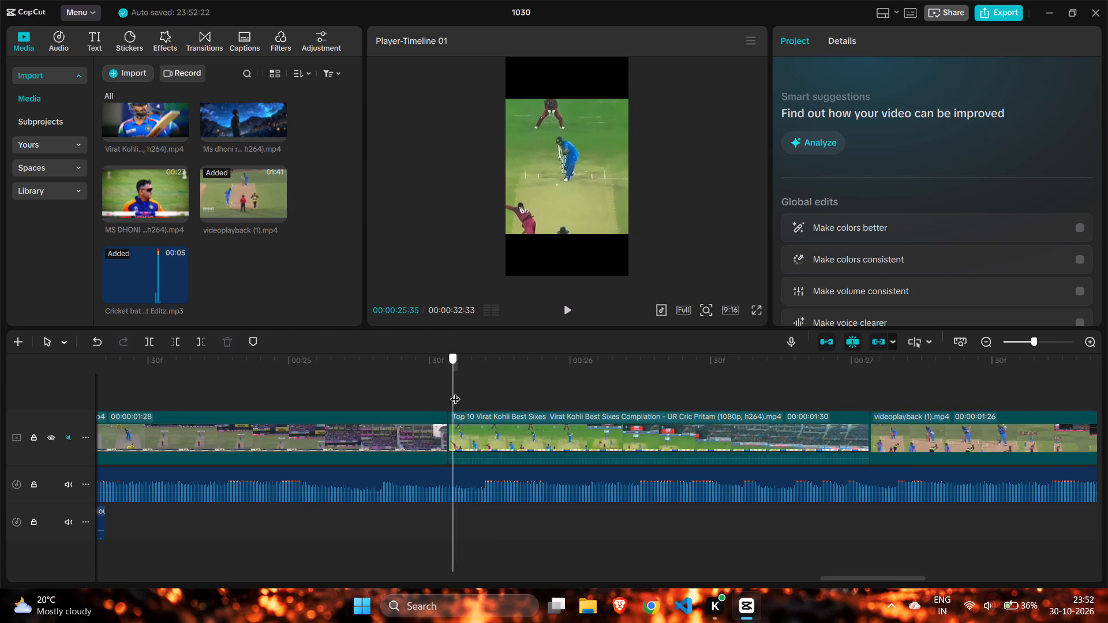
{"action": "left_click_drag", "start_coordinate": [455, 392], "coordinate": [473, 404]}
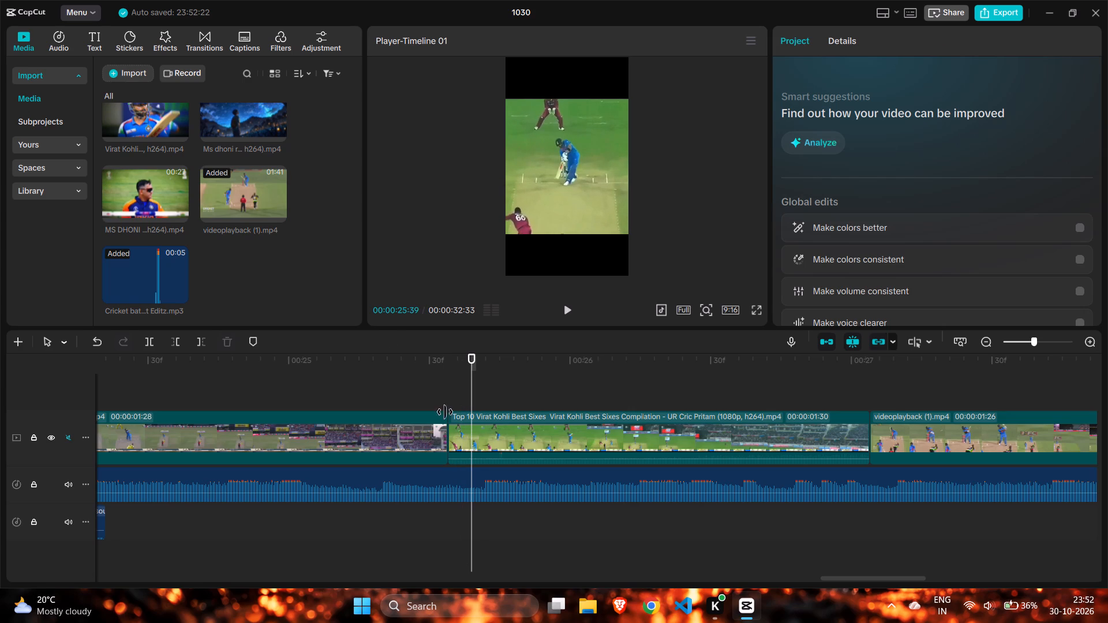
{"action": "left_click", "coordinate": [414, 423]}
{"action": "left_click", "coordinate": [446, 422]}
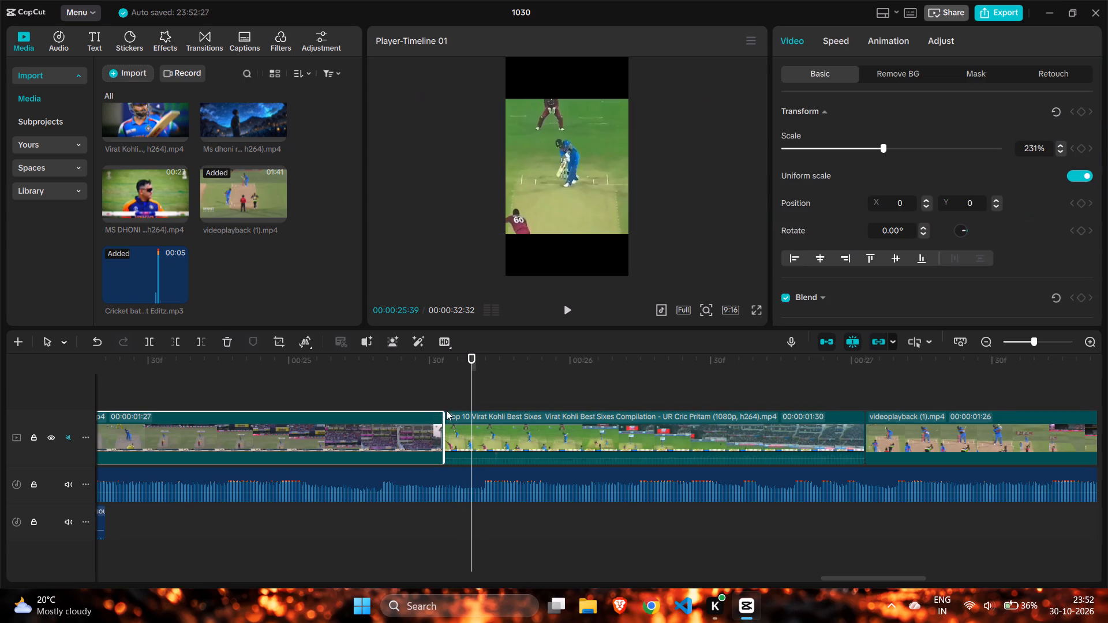
Scrub the start of the Kohli shot again and extend the preceding videoplayback clip's end to a duration of 00:00:01:30.
{"action": "left_click", "coordinate": [449, 398]}
{"action": "left_click_drag", "start_coordinate": [449, 398], "coordinate": [477, 412]}
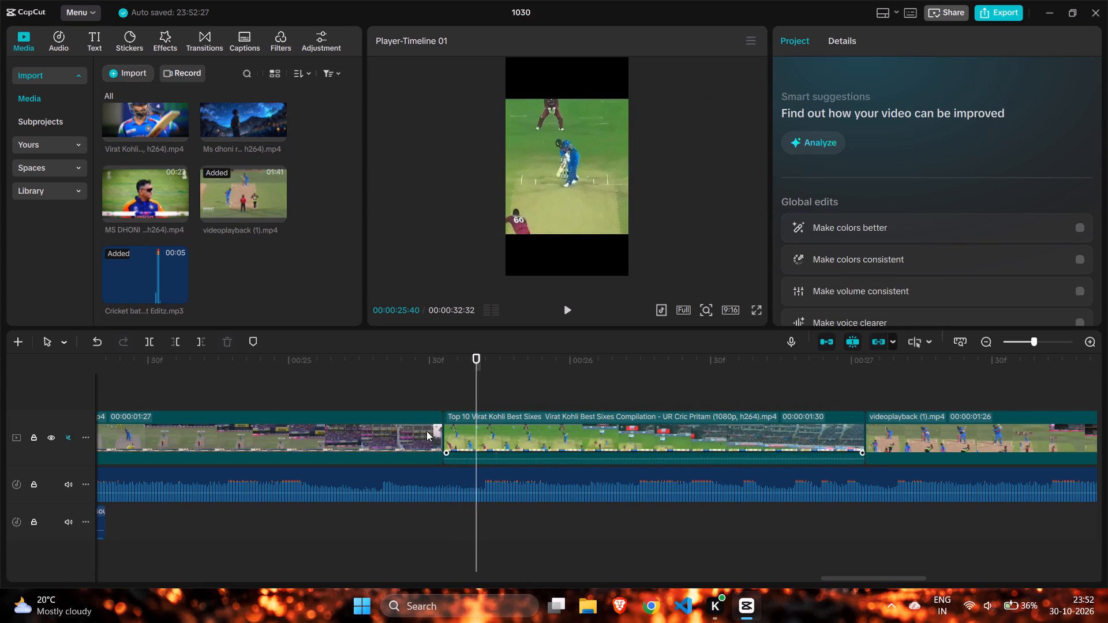
{"action": "left_click", "coordinate": [400, 442]}
{"action": "left_click", "coordinate": [444, 427]}
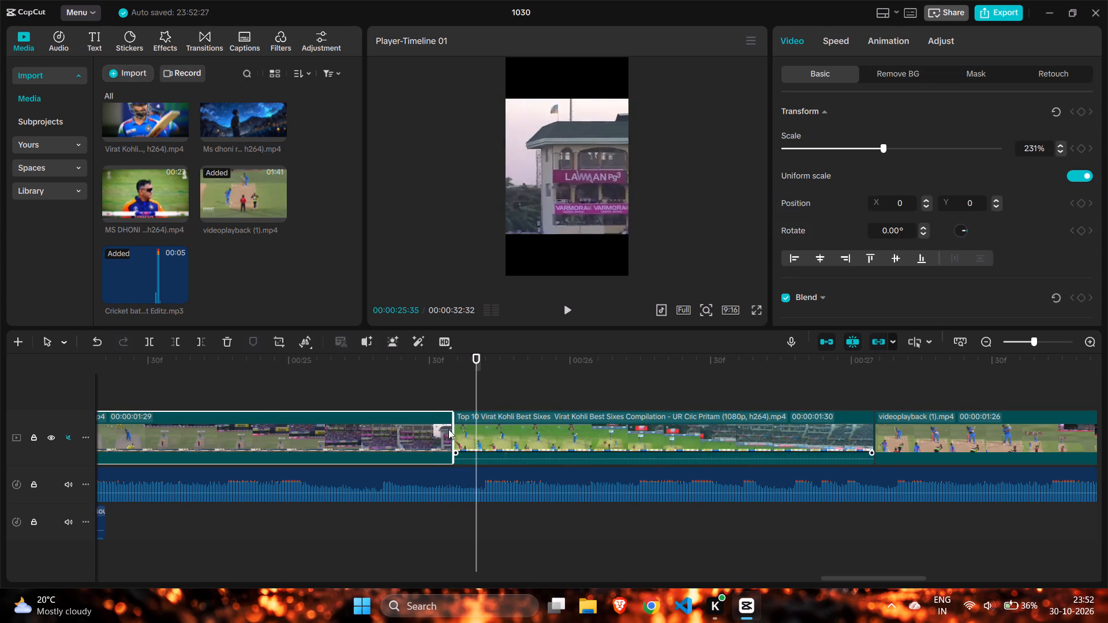
{"action": "left_click", "coordinate": [465, 397]}
{"action": "left_click_drag", "start_coordinate": [466, 396], "coordinate": [481, 408]}
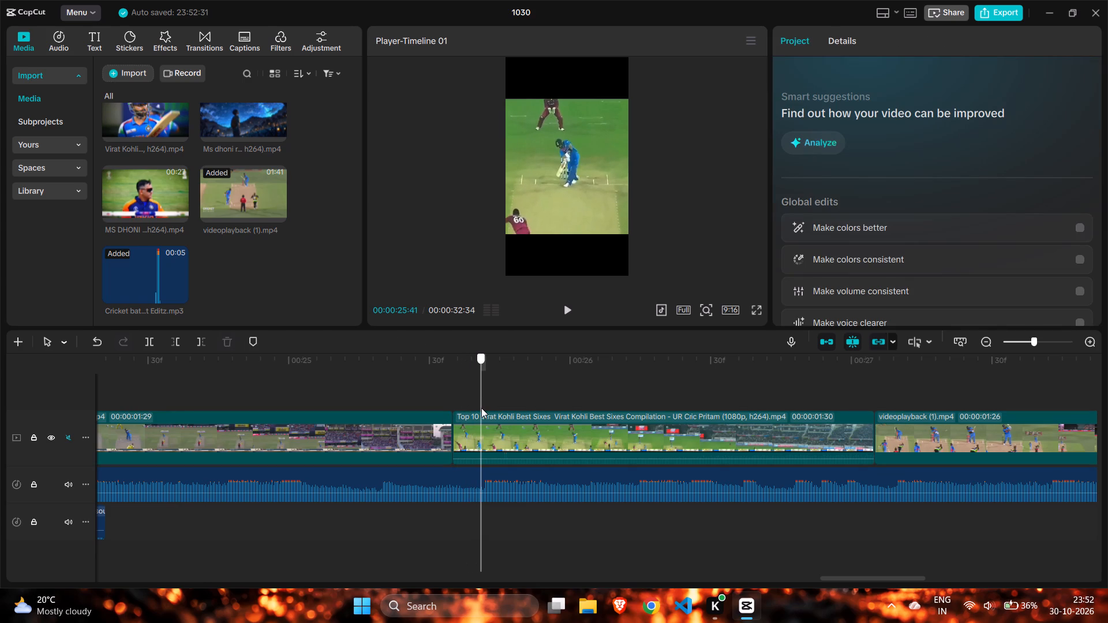
{"action": "left_click_drag", "start_coordinate": [481, 408], "coordinate": [482, 408]}
{"action": "left_click", "coordinate": [431, 429]}
{"action": "left_click", "coordinate": [451, 430]}
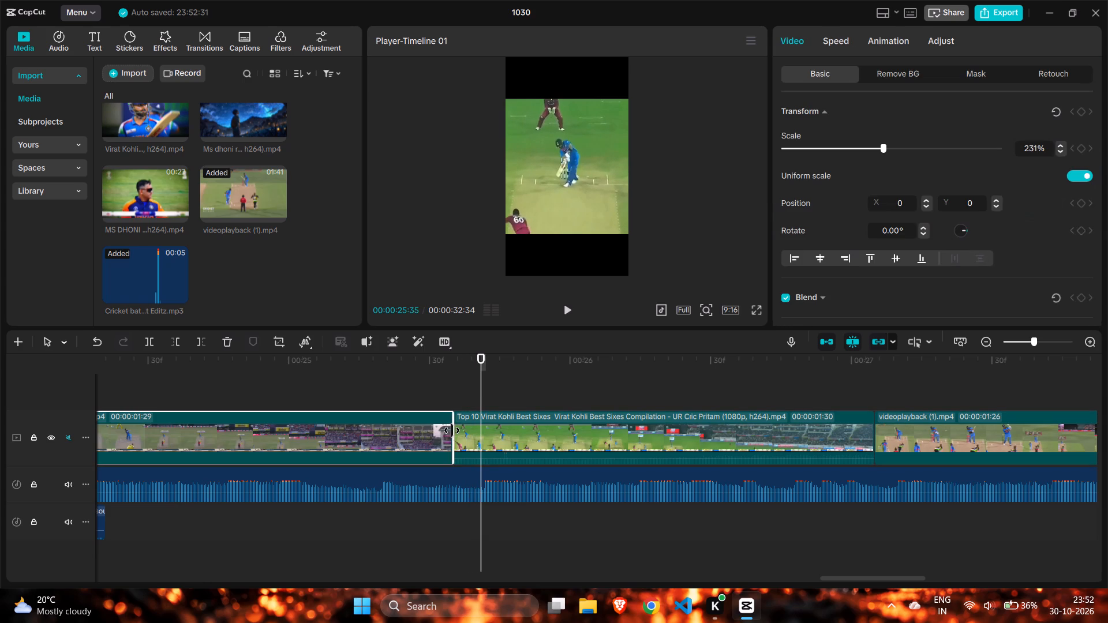
Scrub to 00:00:25:42, paste a fourth bat sound and move it earlier so its peak meets the music's beat.
{"action": "left_click", "coordinate": [468, 403]}
{"action": "left_click_drag", "start_coordinate": [468, 402], "coordinate": [465, 401]}
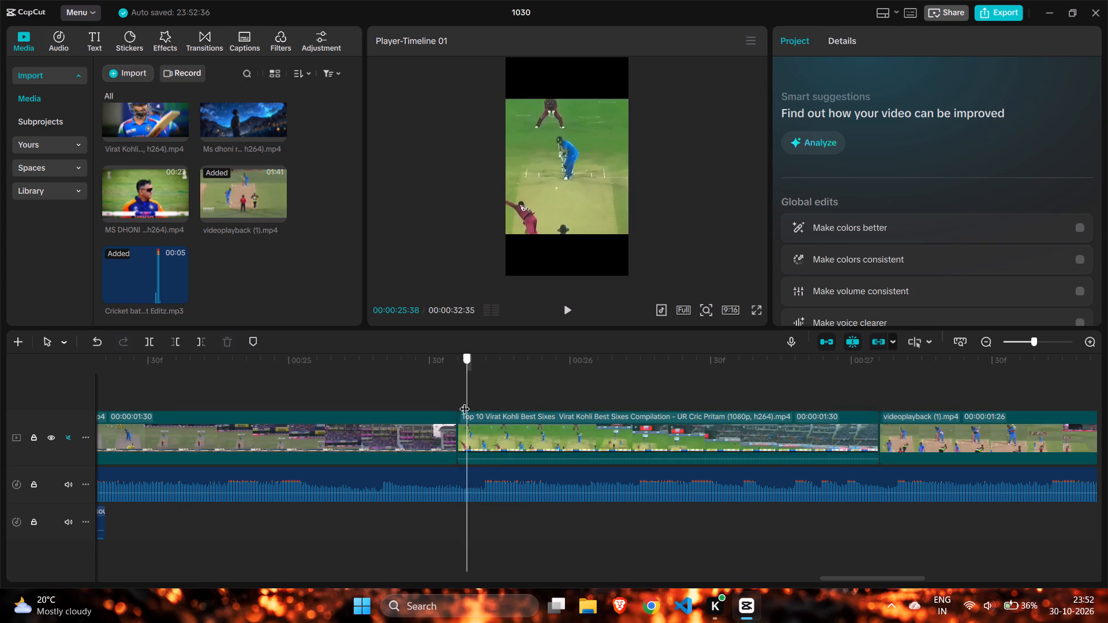
{"action": "left_click_drag", "start_coordinate": [465, 401], "coordinate": [482, 412]}
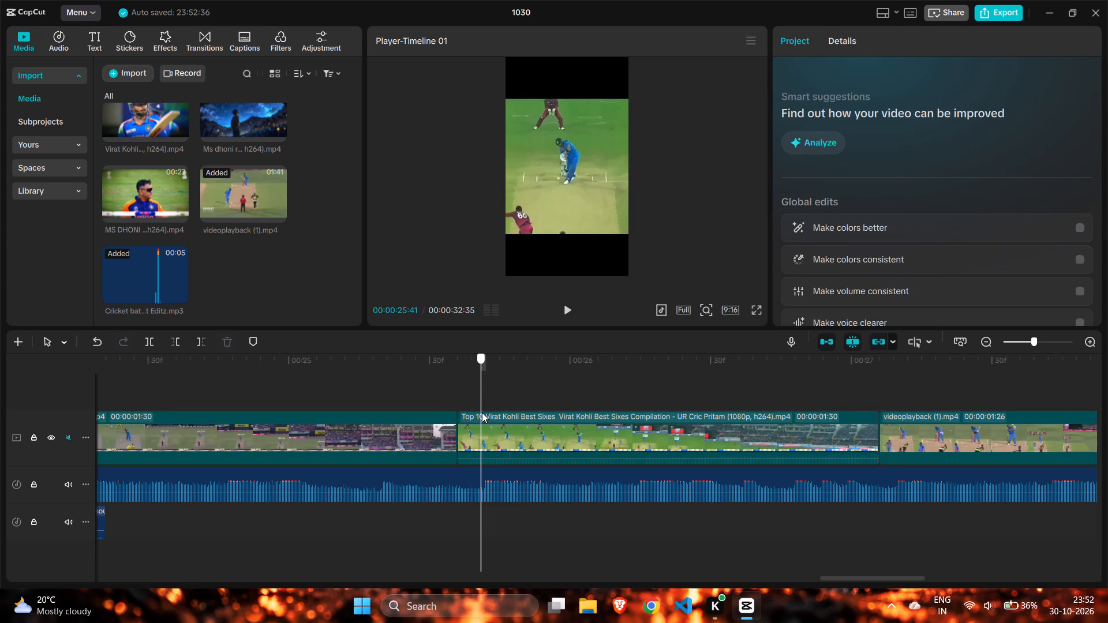
{"action": "left_click_drag", "start_coordinate": [482, 412], "coordinate": [484, 414]}
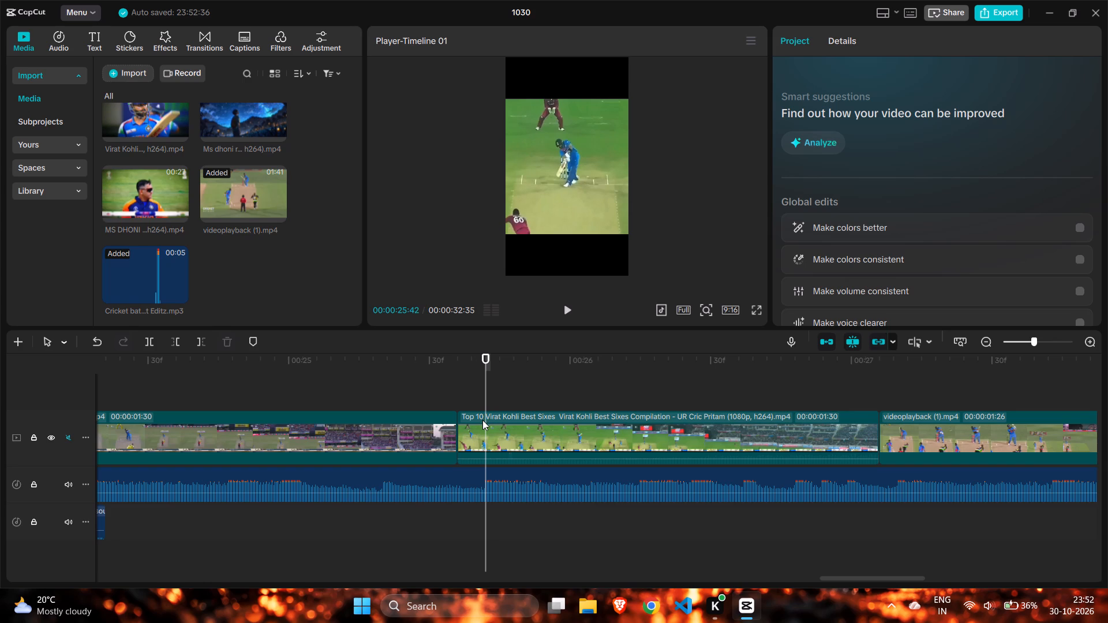
{"action": "key", "text": "ctrl+c"}
{"action": "key", "text": "ctrl+v"}
{"action": "left_click_drag", "start_coordinate": [519, 515], "coordinate": [497, 515]}
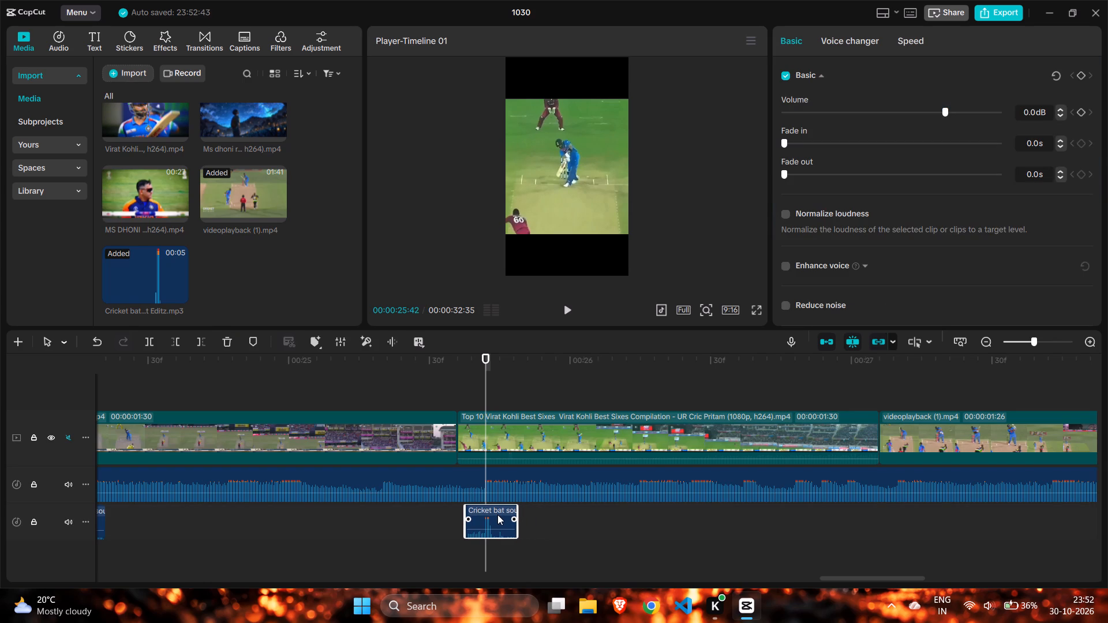
{"action": "left_click_drag", "start_coordinate": [497, 515], "coordinate": [496, 515]}
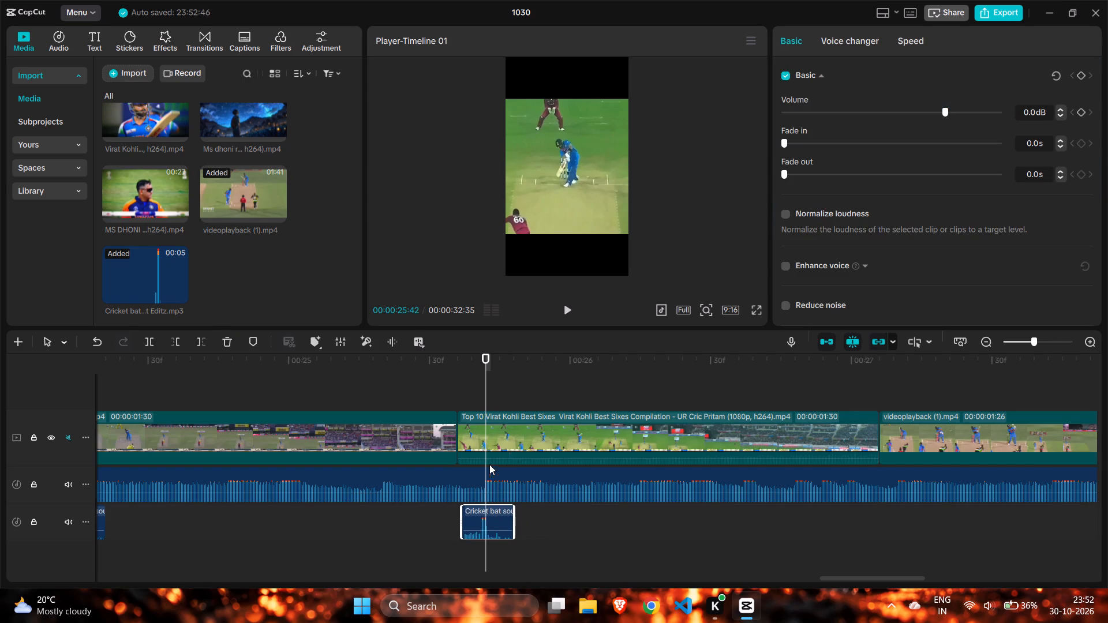
Play from shortly before the fourth bat sound to check it against the Kohli shot and the beat.
{"action": "left_click", "coordinate": [436, 396]}
{"action": "left_click", "coordinate": [563, 309]}
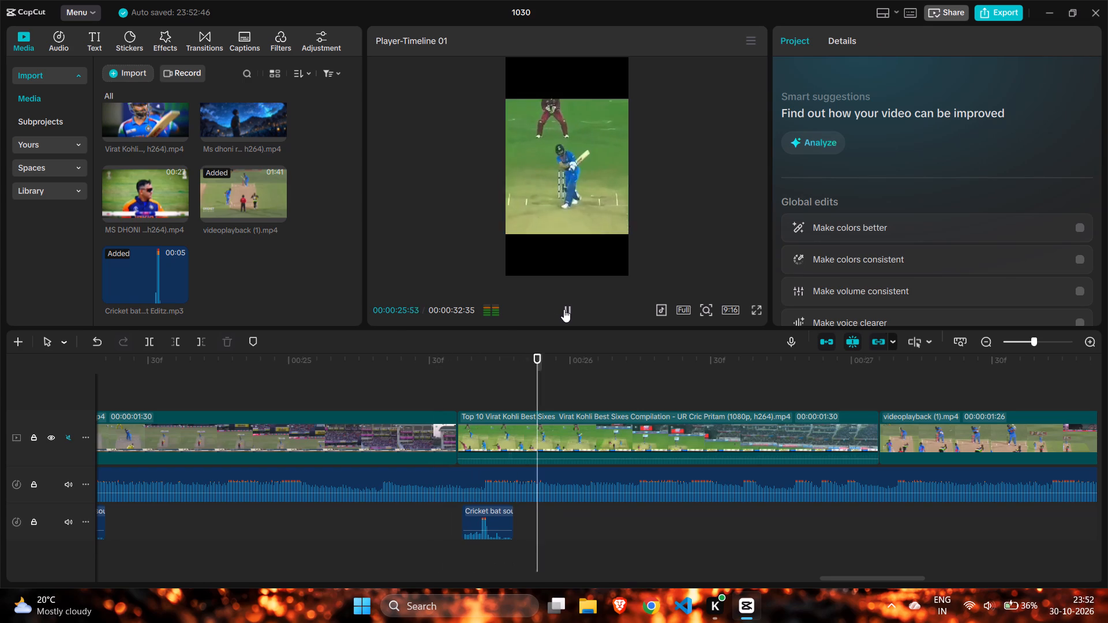
{"action": "left_click", "coordinate": [566, 309]}
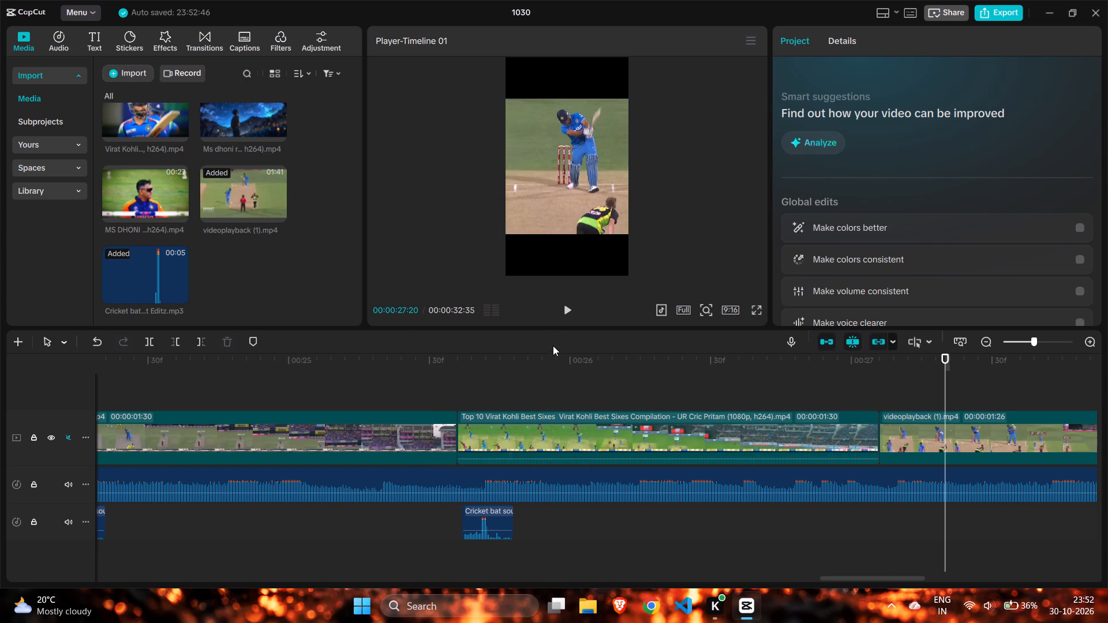
Play the sequence from 00:00:20:48 through all four bat sounds to check their timing against the shots and the music.
{"action": "scroll", "coordinate": [550, 354], "scroll_direction": "down", "scroll_amount": 10, "text": "ctrl"}
{"action": "scroll", "coordinate": [481, 426], "scroll_direction": "down", "scroll_amount": 9, "text": "ctrl"}
{"action": "scroll", "coordinate": [364, 425], "scroll_direction": "down", "scroll_amount": 5, "text": "ctrl"}
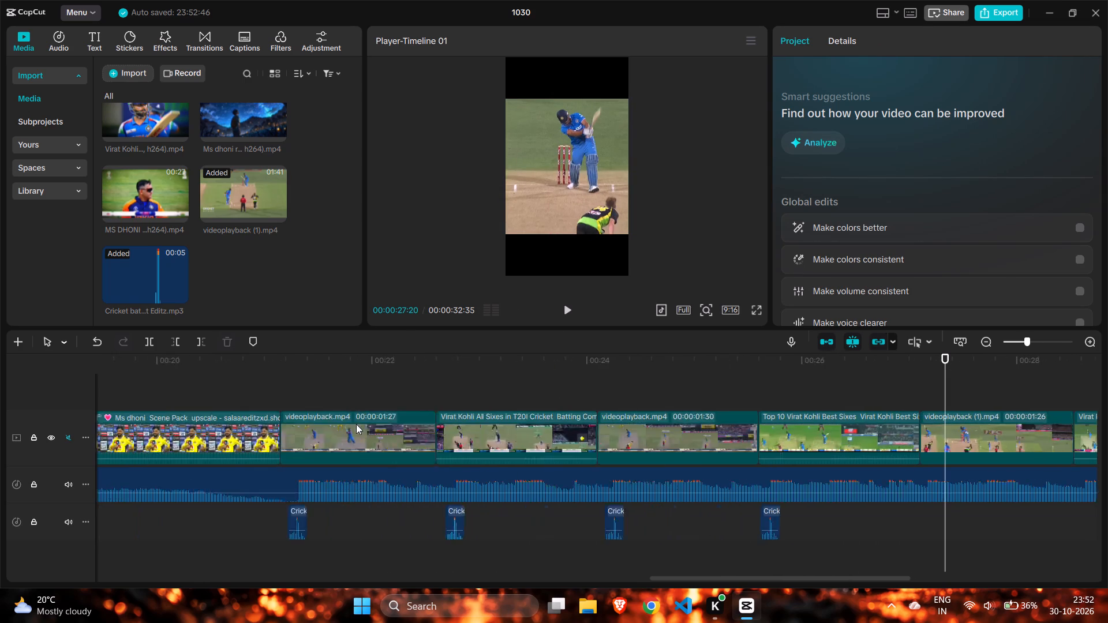
{"action": "scroll", "coordinate": [356, 424], "scroll_direction": "down", "scroll_amount": 6, "text": "ctrl"}
{"action": "left_click", "coordinate": [493, 376]}
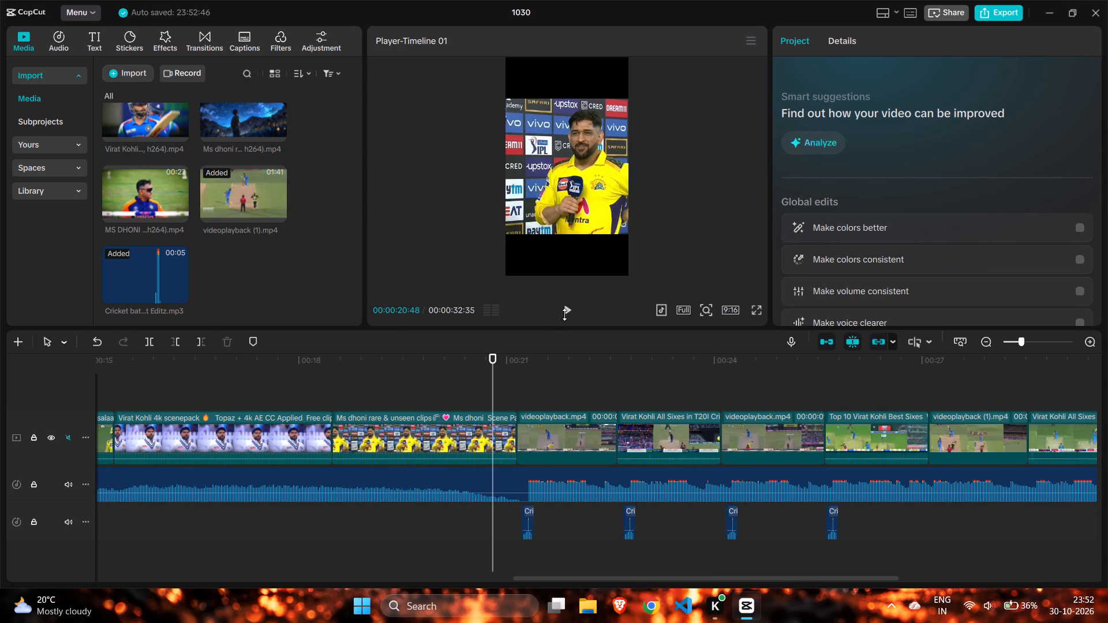
{"action": "left_click", "coordinate": [570, 307]}
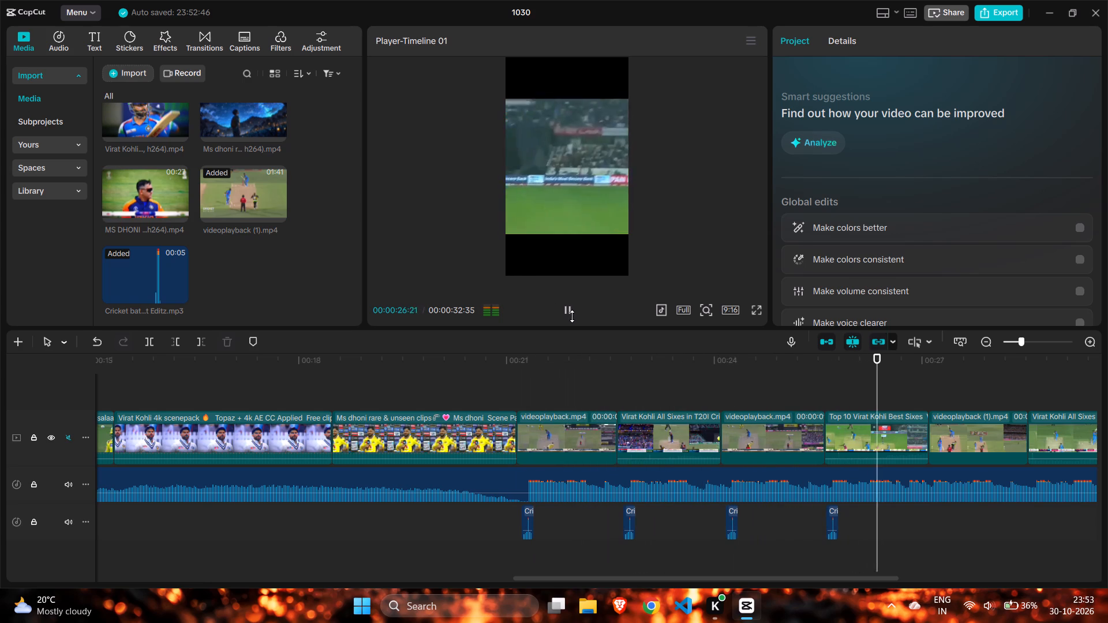
{"action": "left_click", "coordinate": [572, 317]}
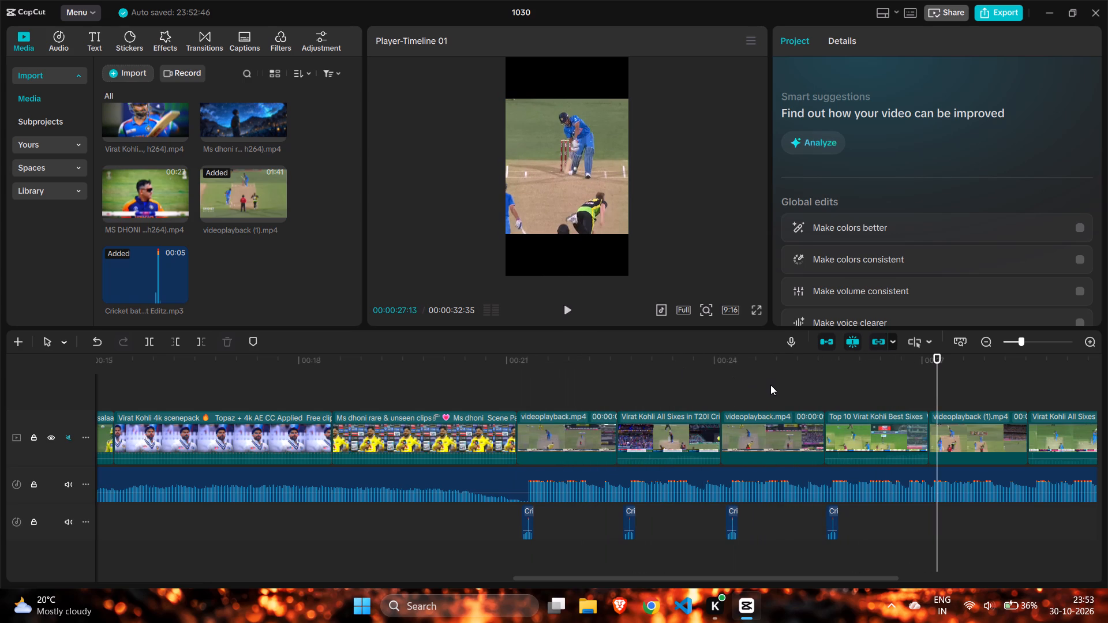
Scrub the start of the videoplayback (1) clip to 00:00:27:13 and trim its start to a duration of 00:00:01:23.
{"action": "scroll", "coordinate": [770, 385], "scroll_direction": "up", "scroll_amount": 20, "text": "ctrl"}
{"action": "scroll", "coordinate": [773, 399], "scroll_direction": "left", "scroll_amount": 1}
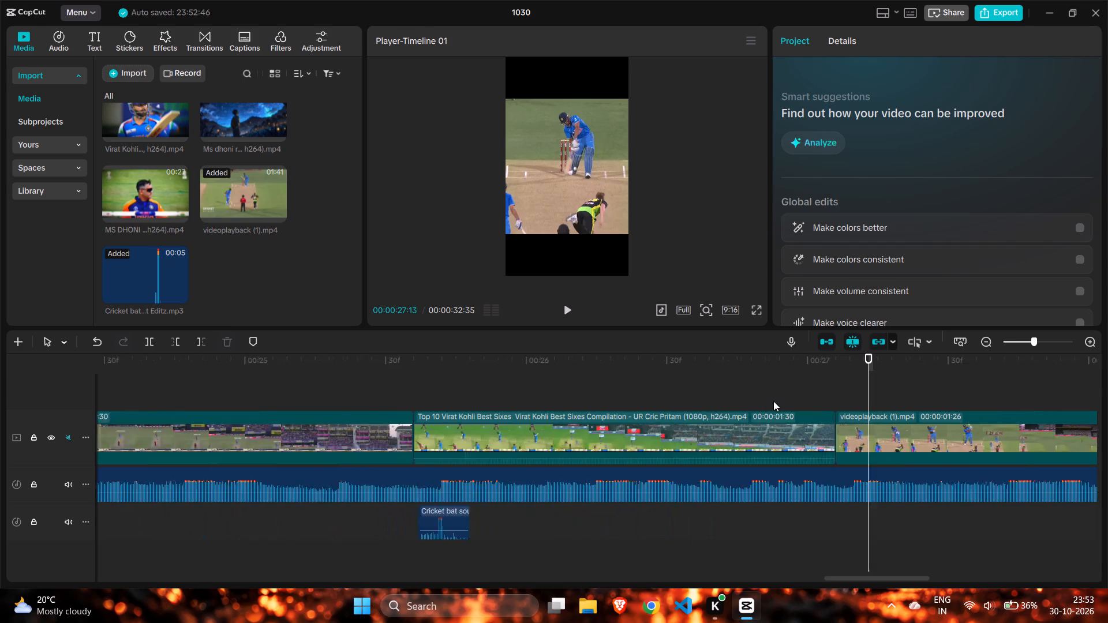
{"action": "scroll", "coordinate": [773, 401], "scroll_direction": "left", "scroll_amount": 1}
{"action": "left_click", "coordinate": [643, 386]}
{"action": "left_click_drag", "start_coordinate": [643, 386], "coordinate": [656, 393]}
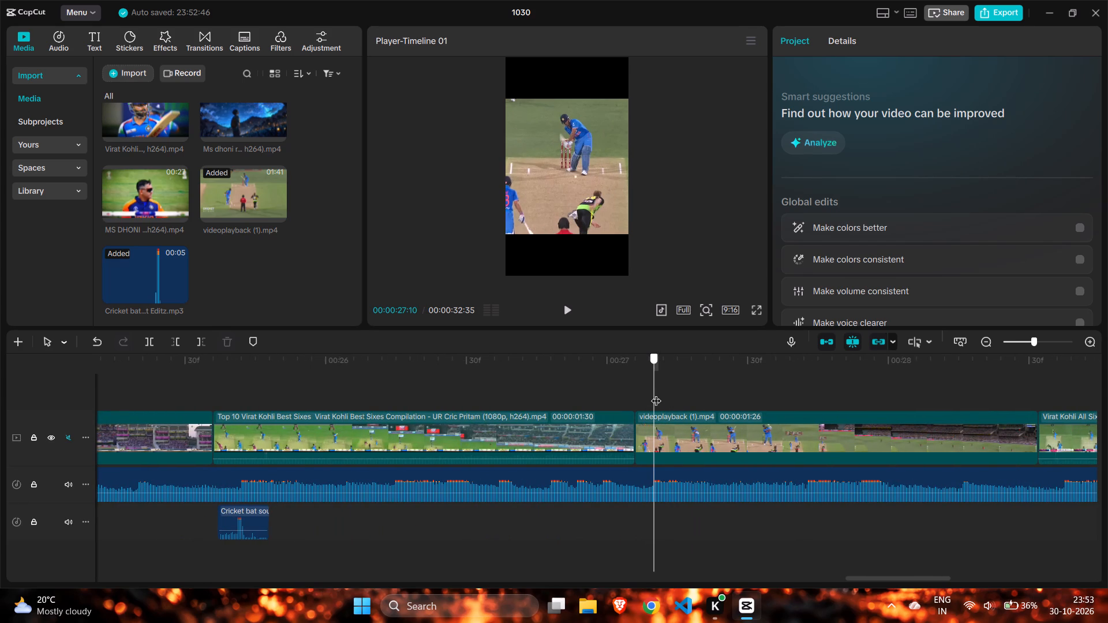
{"action": "left_click_drag", "start_coordinate": [656, 393], "coordinate": [654, 395]}
{"action": "left_click_drag", "start_coordinate": [654, 395], "coordinate": [654, 395]}
{"action": "left_click_drag", "start_coordinate": [654, 395], "coordinate": [668, 406]}
{"action": "left_click", "coordinate": [646, 427]}
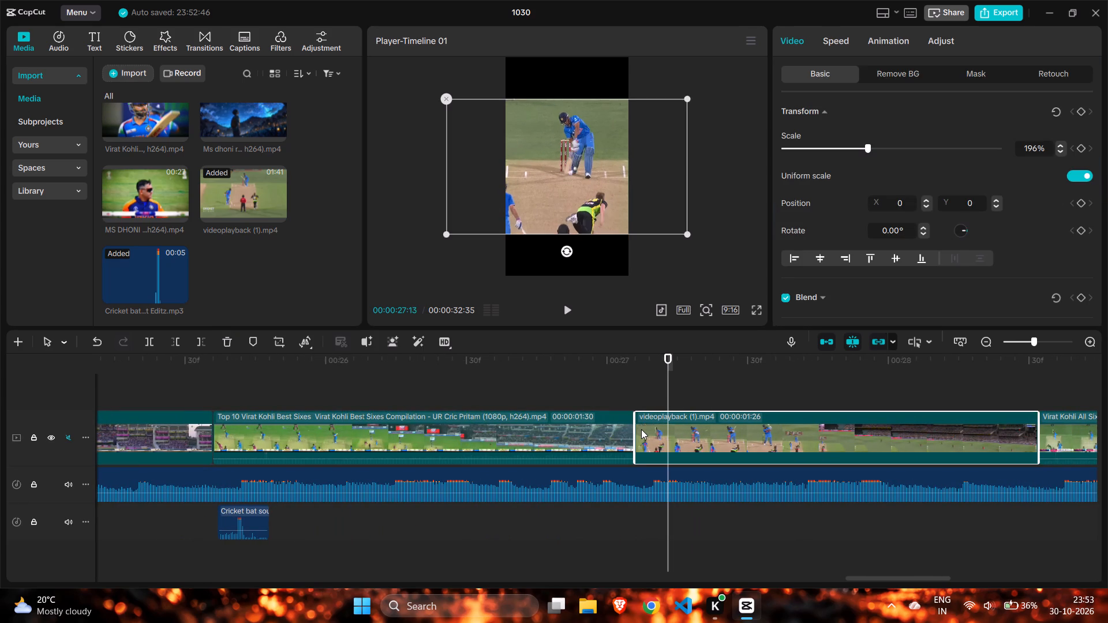
{"action": "left_click_drag", "start_coordinate": [636, 429], "coordinate": [649, 434]}
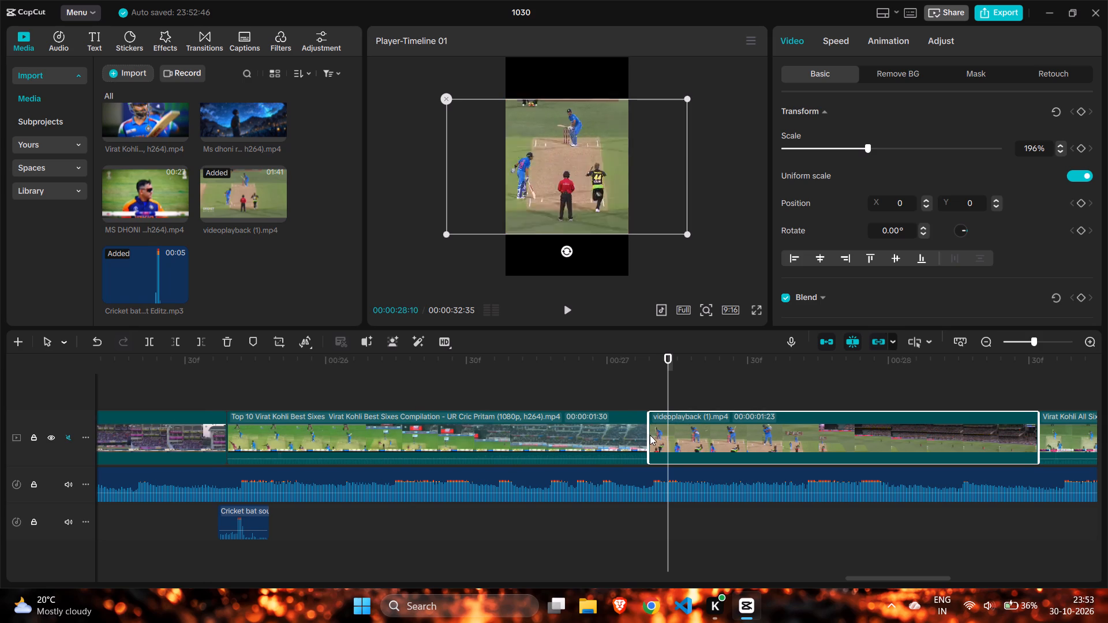
Scrub the start of the videoplayback (1) shot again and trim the clip's start further to a duration of 00:00:01:21.
{"action": "left_click", "coordinate": [628, 384]}
{"action": "left_click_drag", "start_coordinate": [631, 385], "coordinate": [646, 391]}
{"action": "left_click", "coordinate": [645, 391]}
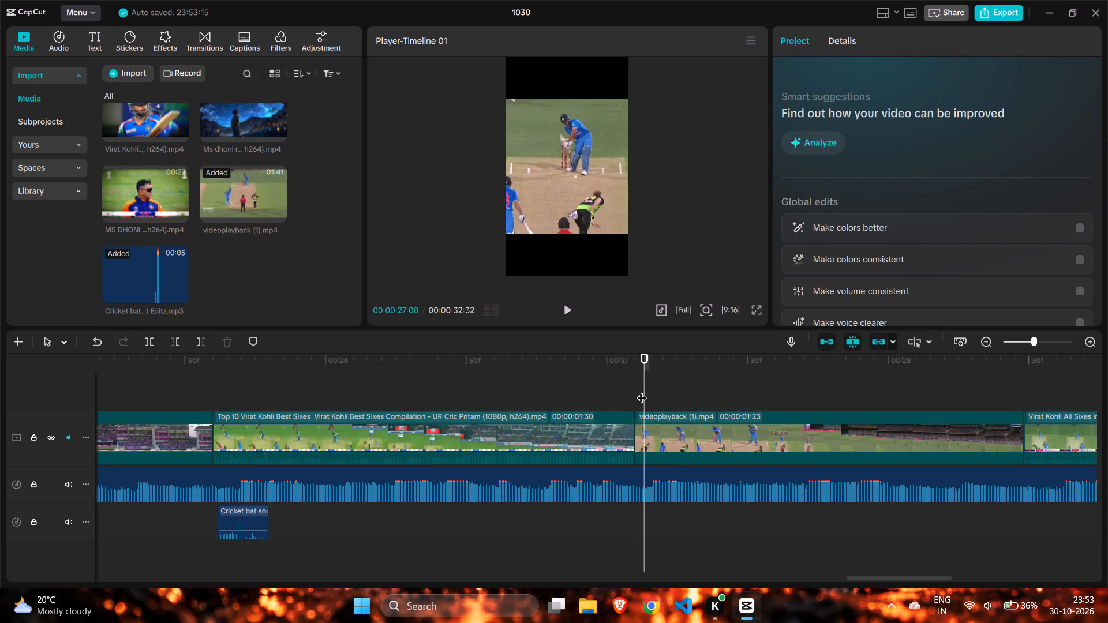
{"action": "left_click_drag", "start_coordinate": [642, 391], "coordinate": [662, 405]}
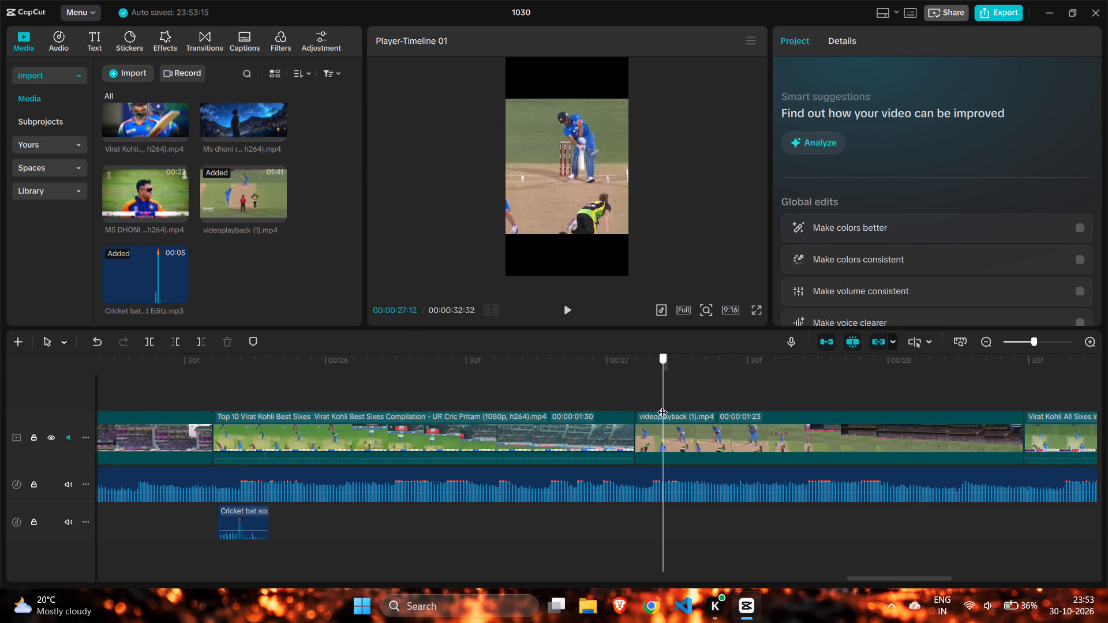
{"action": "left_click_drag", "start_coordinate": [662, 405], "coordinate": [657, 407]}
{"action": "left_click", "coordinate": [645, 432]}
{"action": "left_click_drag", "start_coordinate": [638, 430], "coordinate": [649, 435]}
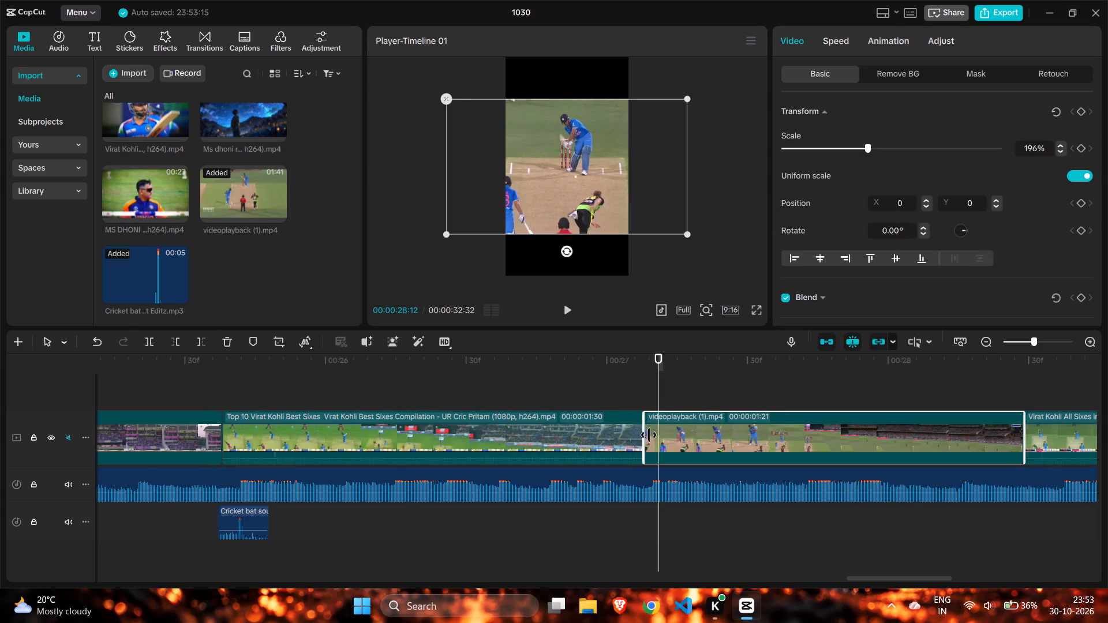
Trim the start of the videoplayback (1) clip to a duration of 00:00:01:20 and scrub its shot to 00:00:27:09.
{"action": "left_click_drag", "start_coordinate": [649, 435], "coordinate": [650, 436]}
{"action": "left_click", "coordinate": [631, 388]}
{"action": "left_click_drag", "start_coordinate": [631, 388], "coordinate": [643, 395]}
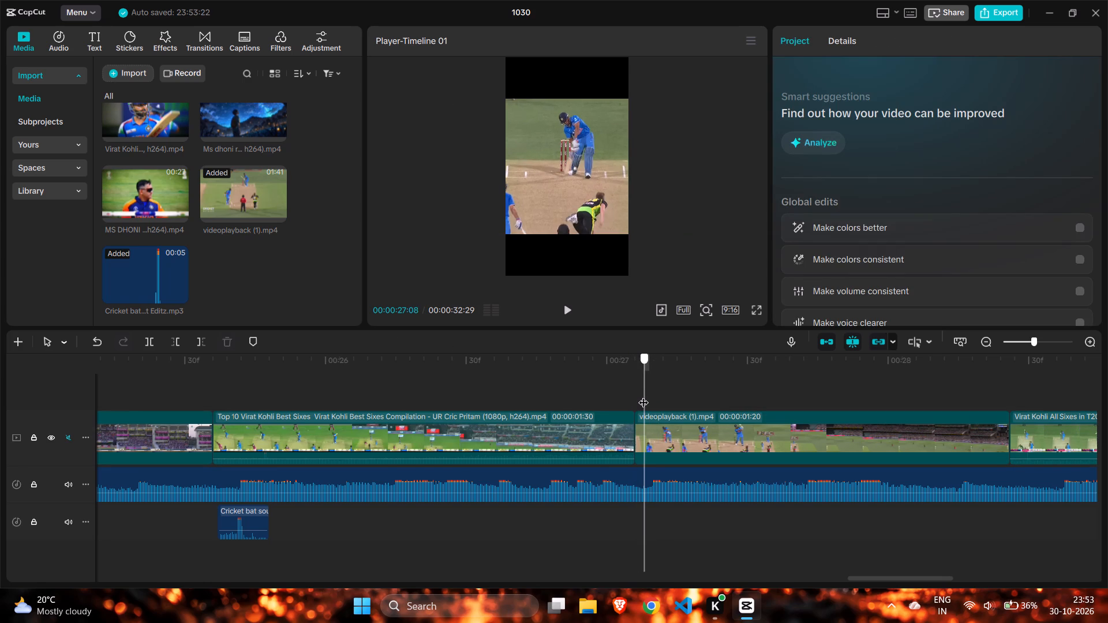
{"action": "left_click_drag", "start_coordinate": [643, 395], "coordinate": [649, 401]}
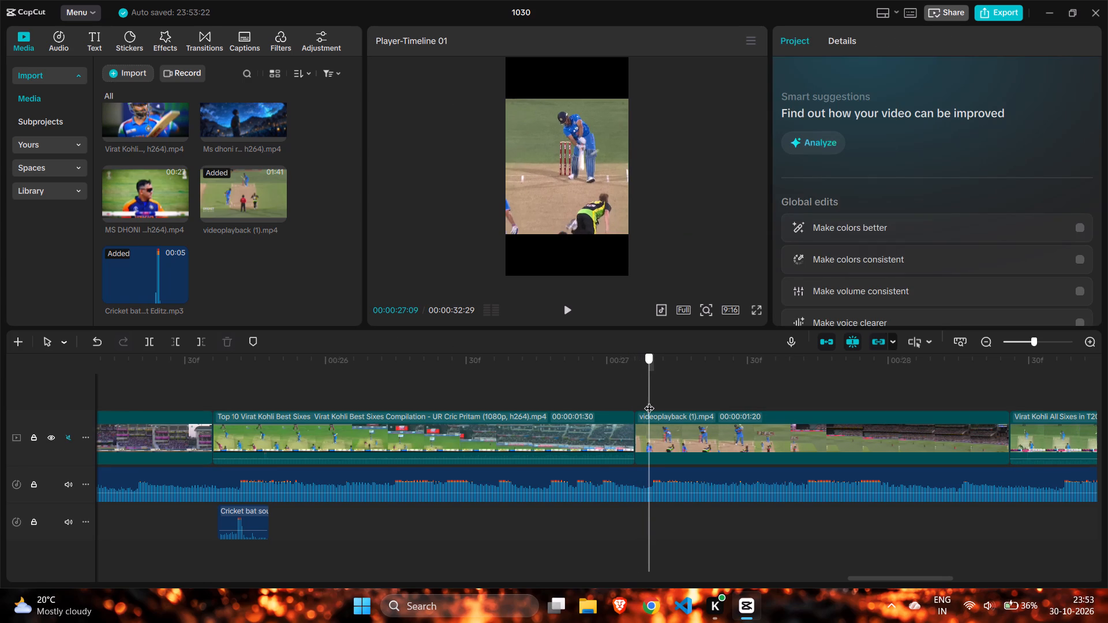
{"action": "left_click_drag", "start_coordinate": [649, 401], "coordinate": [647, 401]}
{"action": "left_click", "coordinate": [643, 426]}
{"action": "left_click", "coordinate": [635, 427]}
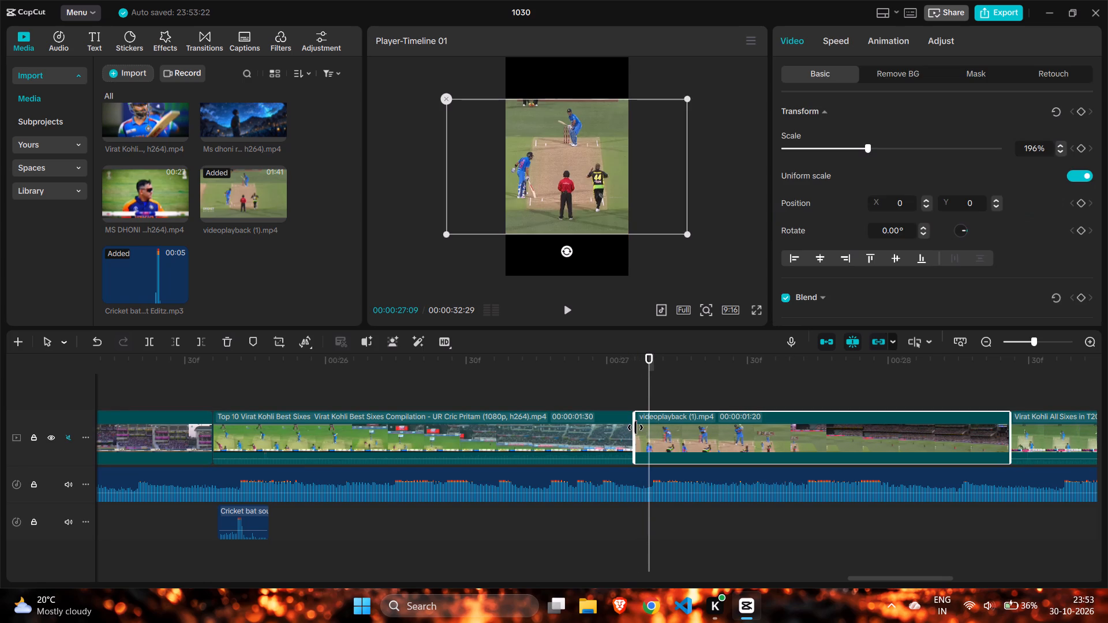
Trim the end of the preceding Top 10 Virat Kohli Best Sixes clip to a duration of 00:00:01:29.
{"action": "left_click", "coordinate": [612, 431]}
{"action": "left_click_drag", "start_coordinate": [634, 430], "coordinate": [632, 430]}
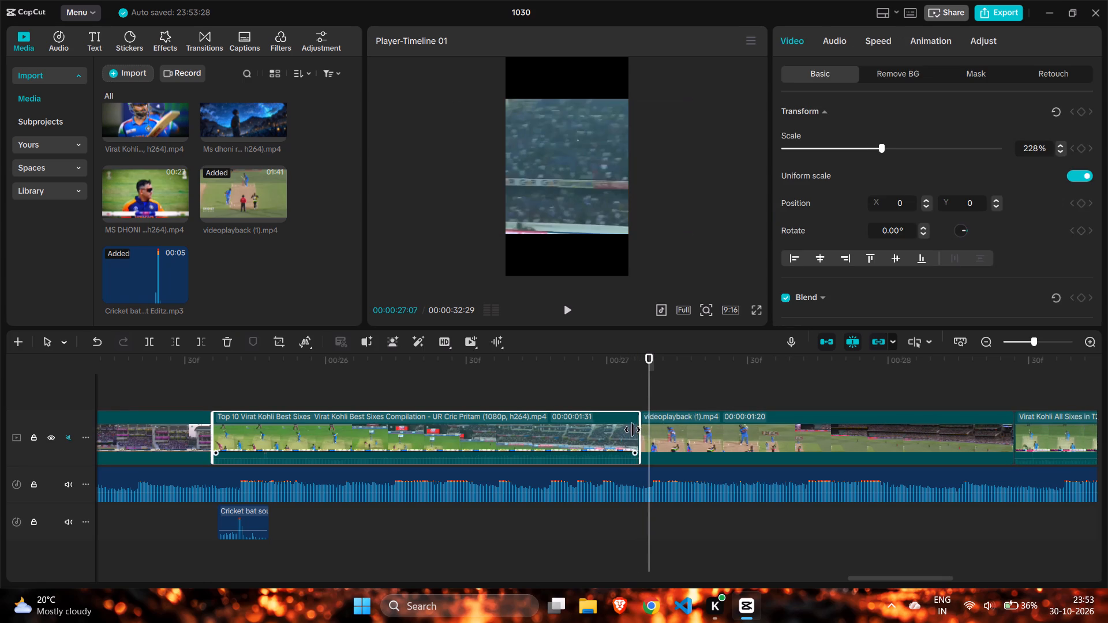
{"action": "left_click_drag", "start_coordinate": [632, 430], "coordinate": [625, 430]}
Scrub the opening shot of the videoplayback (1) clip and extend the clip's start to a duration of 00:00:01:22.
{"action": "left_click", "coordinate": [631, 399]}
{"action": "left_click_drag", "start_coordinate": [631, 398], "coordinate": [637, 400]}
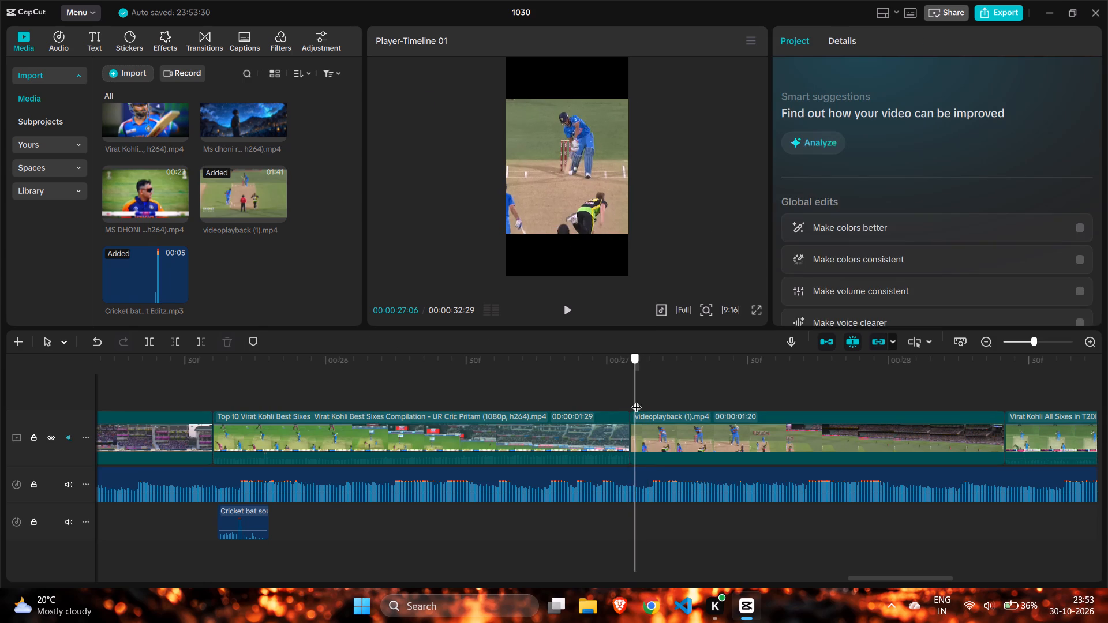
{"action": "left_click_drag", "start_coordinate": [637, 400], "coordinate": [648, 406]}
{"action": "left_click", "coordinate": [639, 426]}
{"action": "left_click", "coordinate": [630, 427]}
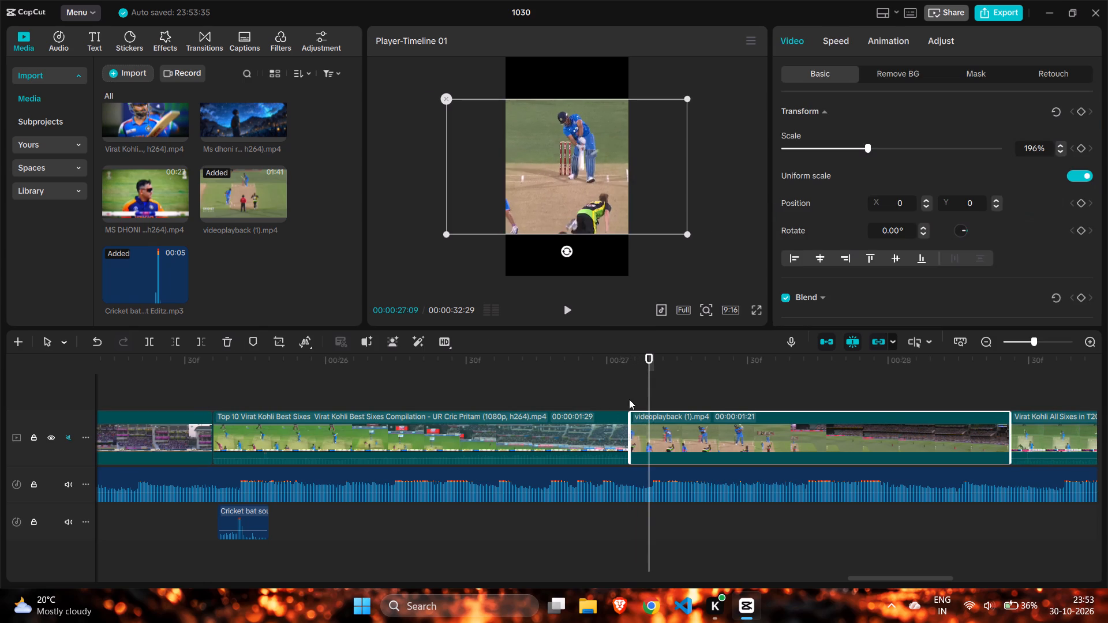
{"action": "left_click", "coordinate": [629, 399]}
{"action": "left_click_drag", "start_coordinate": [630, 399], "coordinate": [650, 410]}
{"action": "left_click", "coordinate": [644, 430]}
{"action": "left_click", "coordinate": [630, 432]}
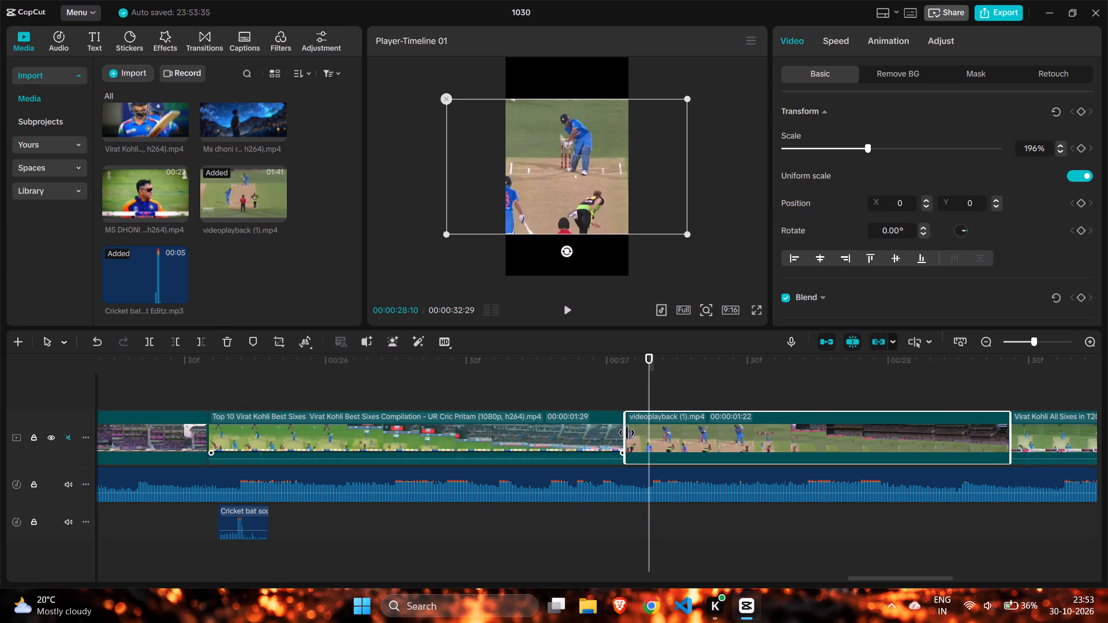
Paste the cricket bat sound at the Dhoni shot at 00:00:27:10 and shift it so its peak meets the hit.
{"action": "left_click", "coordinate": [631, 393]}
{"action": "left_click_drag", "start_coordinate": [633, 393], "coordinate": [653, 400]}
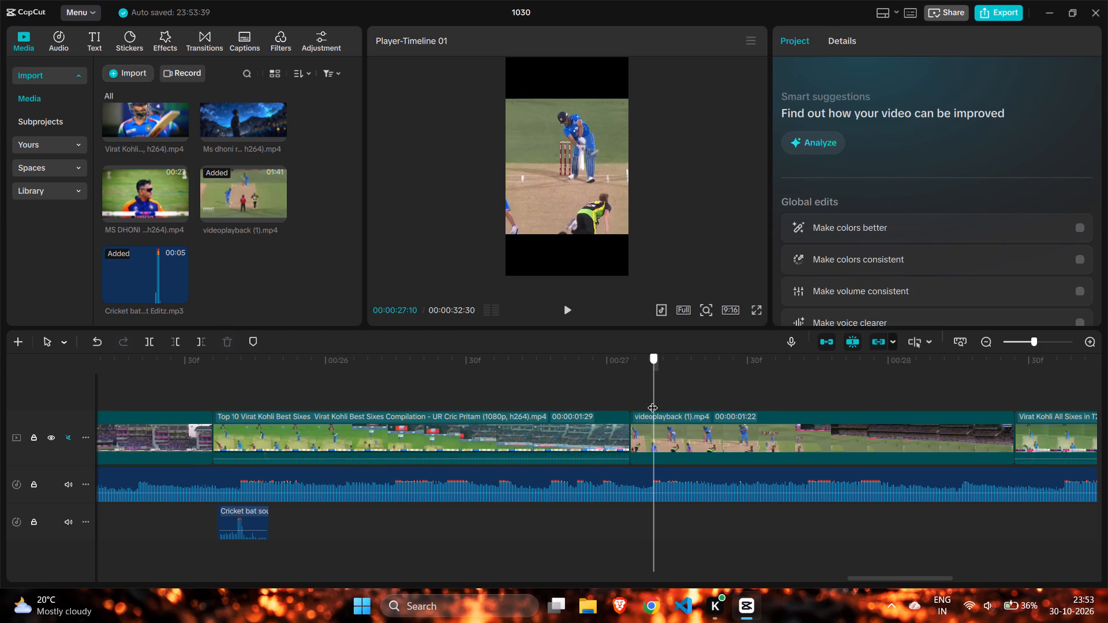
{"action": "left_click_drag", "start_coordinate": [653, 400], "coordinate": [653, 401]}
{"action": "key", "text": "ctrl+v"}
{"action": "left_click_drag", "start_coordinate": [670, 516], "coordinate": [650, 515]}
{"action": "left_click", "coordinate": [650, 515]}
Play from shortly before the fifth bat sound to check it against the Dhoni shot and the beat.
{"action": "left_click", "coordinate": [629, 378]}
{"action": "left_click_drag", "start_coordinate": [629, 378], "coordinate": [525, 380]}
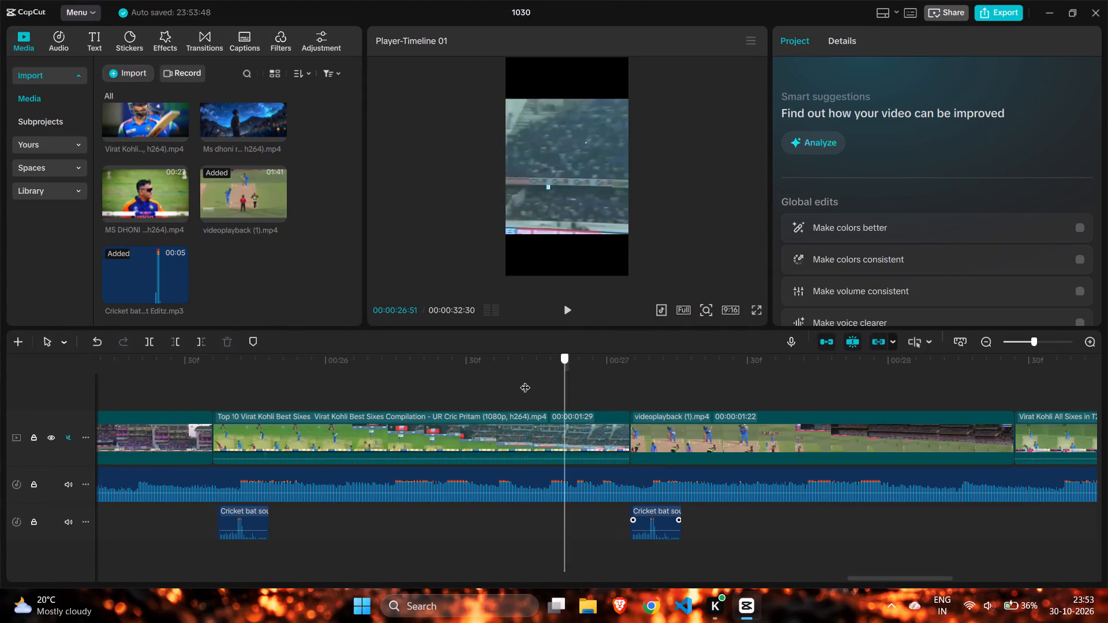
{"action": "left_click_drag", "start_coordinate": [525, 380], "coordinate": [522, 380]}
{"action": "left_click", "coordinate": [572, 304]}
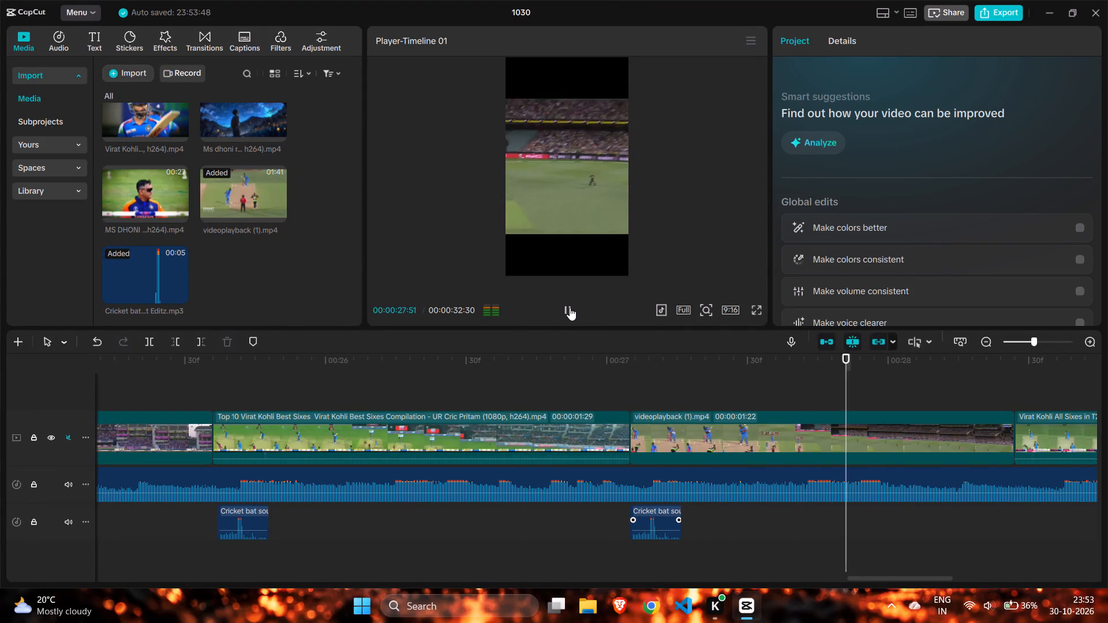
{"action": "left_click", "coordinate": [565, 311]}
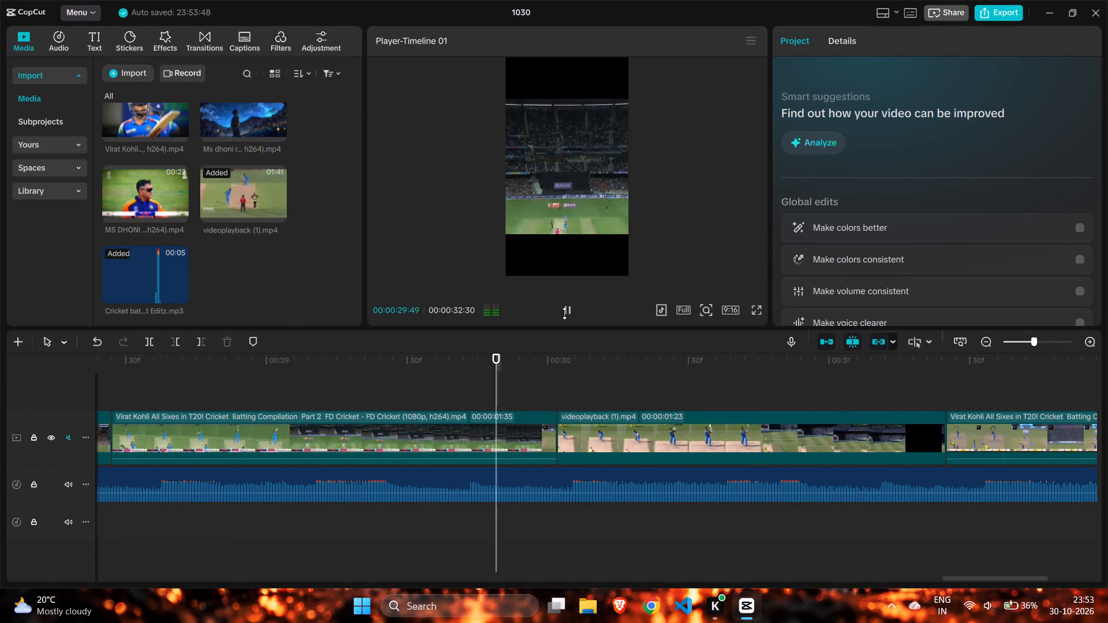
Paste the bat sound at the following Virat Kohli shot at 00:00:28:36 and shift it earlier so its peak meets the hit.
{"action": "scroll", "coordinate": [199, 388], "scroll_direction": "right", "scroll_amount": 1}
{"action": "left_click", "coordinate": [317, 381]}
{"action": "left_click_drag", "start_coordinate": [320, 381], "coordinate": [328, 384]}
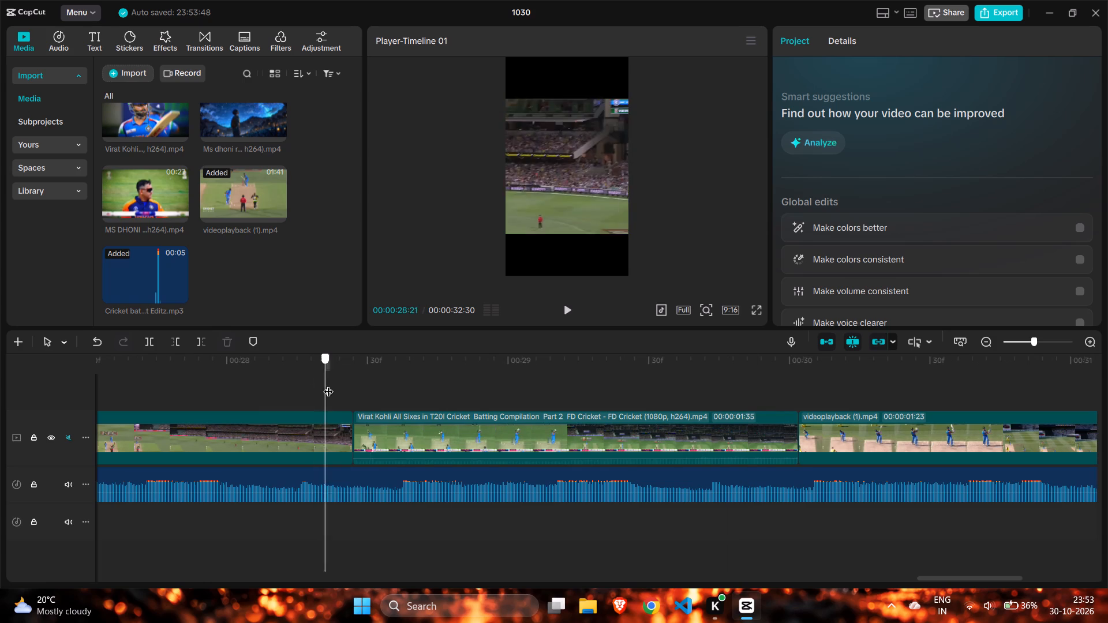
{"action": "left_click_drag", "start_coordinate": [328, 384], "coordinate": [403, 419]}
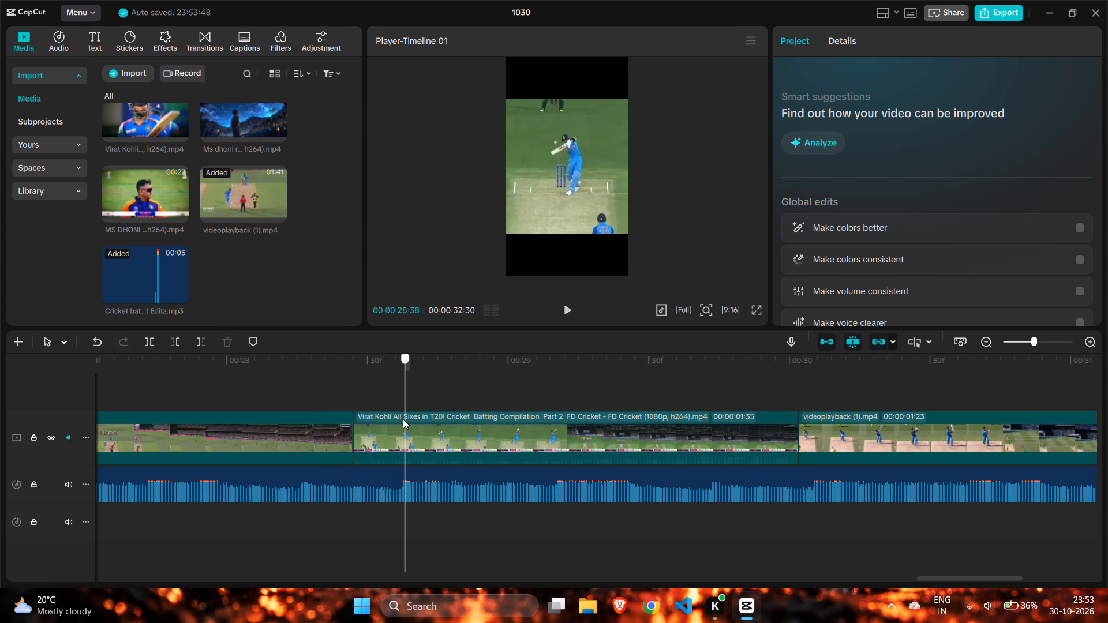
{"action": "left_click_drag", "start_coordinate": [403, 419], "coordinate": [395, 420]}
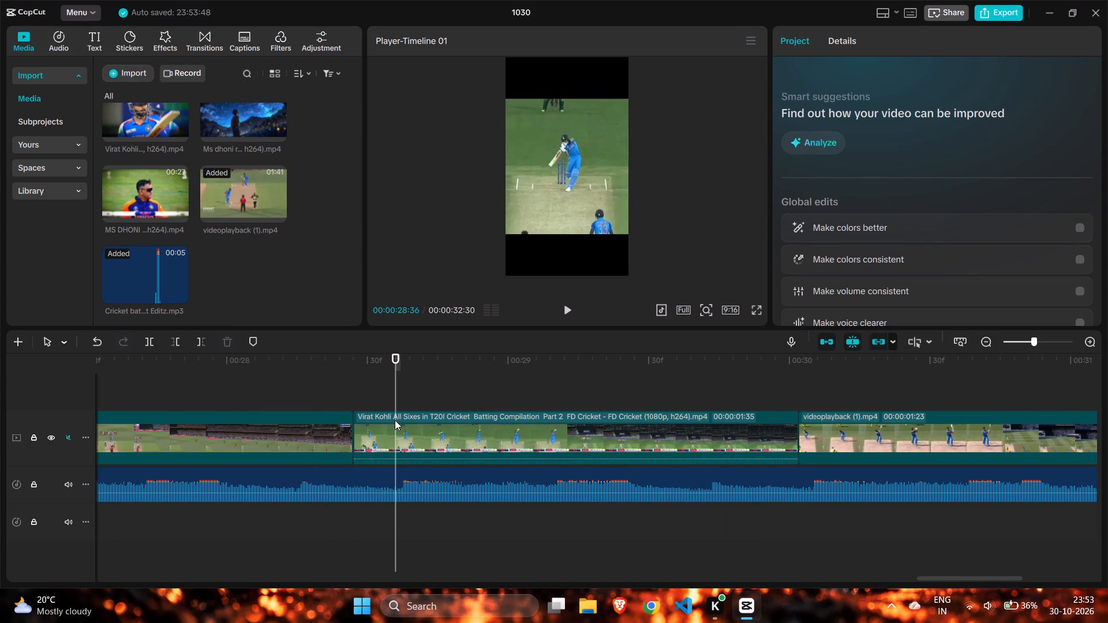
{"action": "key", "text": "ctrl+v"}
{"action": "left_click_drag", "start_coordinate": [422, 509], "coordinate": [415, 511]}
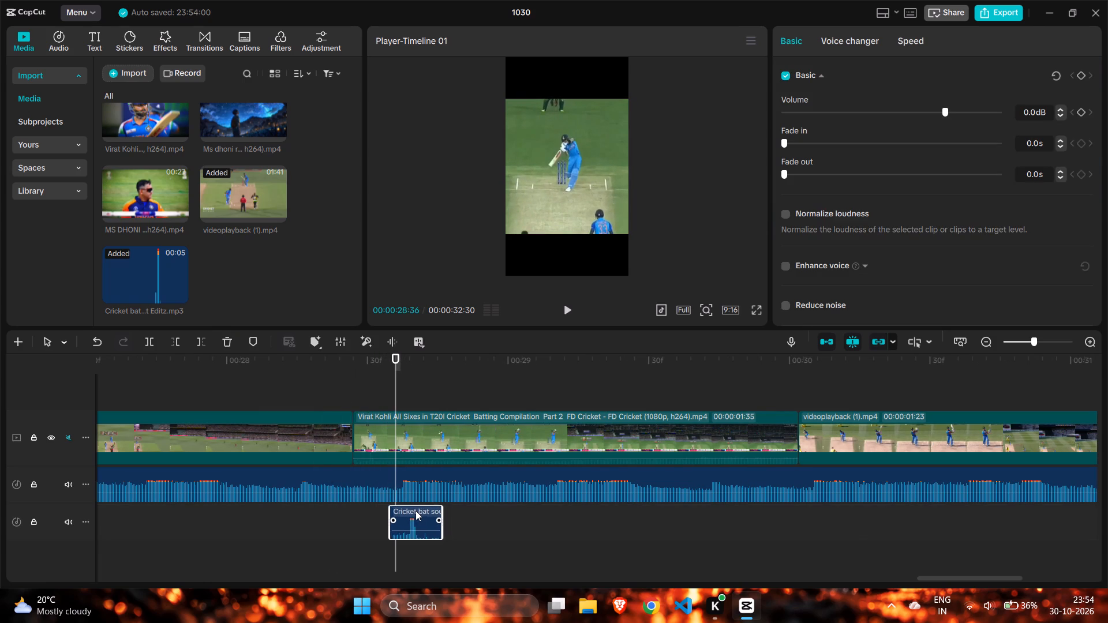
{"action": "left_click_drag", "start_coordinate": [415, 511], "coordinate": [404, 511]}
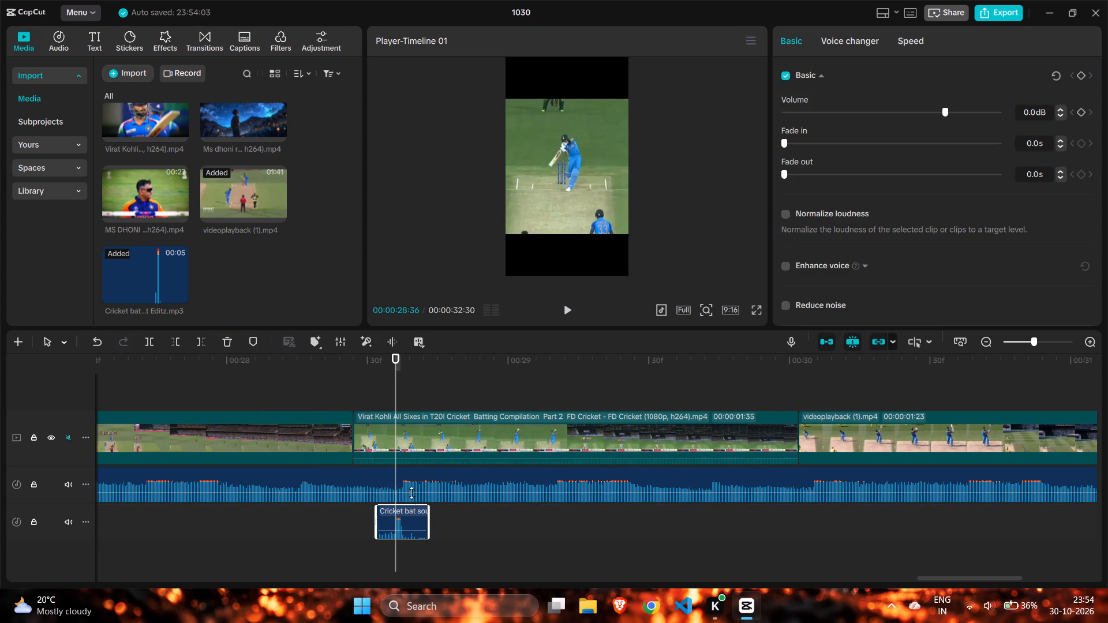
Play from 00:00:28:32 to check the sixth bat sound against the Kohli shot.
{"action": "left_click", "coordinate": [380, 386]}
{"action": "left_click", "coordinate": [573, 318]}
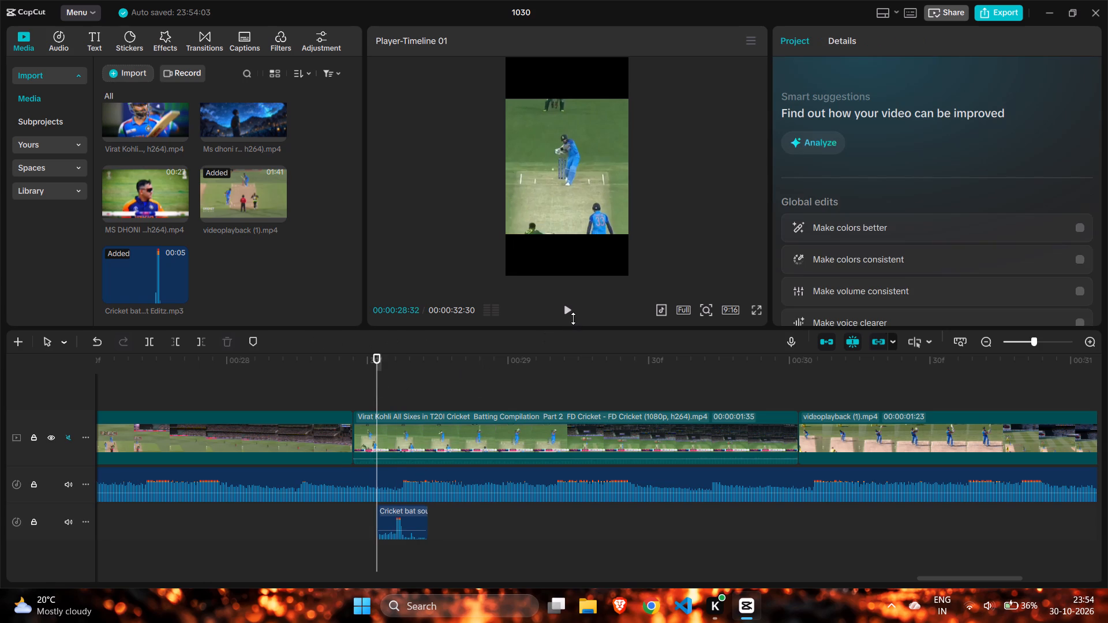
{"action": "left_click", "coordinate": [568, 315]}
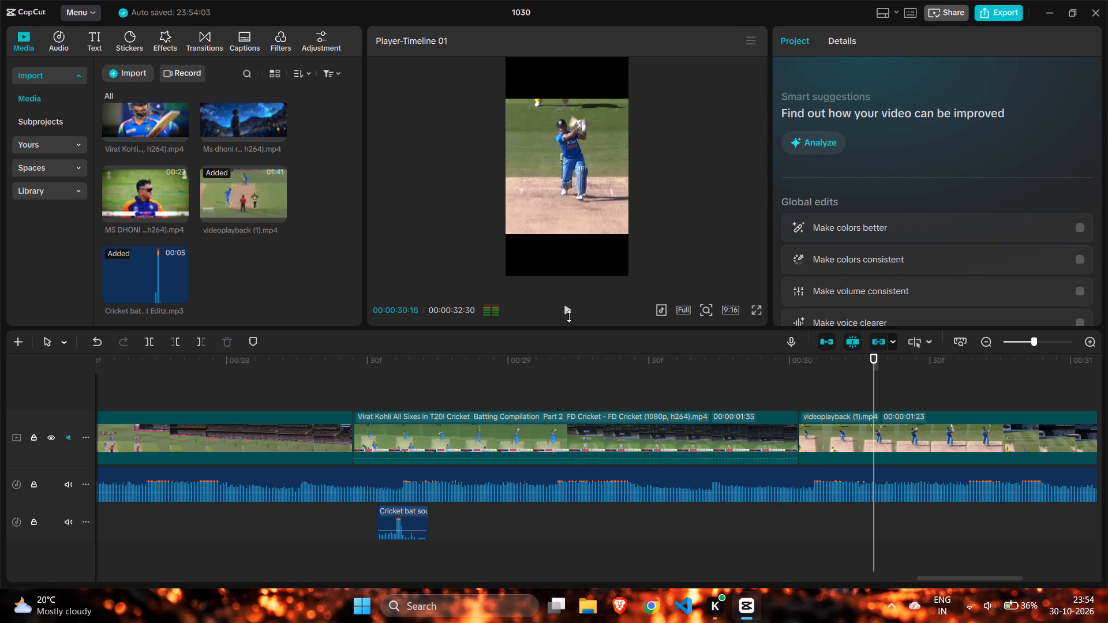
Paste the bat sound at 00:00:30:06 and move it back to the start of the second videoplayback (1) clip.
{"action": "left_click", "coordinate": [800, 378]}
{"action": "left_click_drag", "start_coordinate": [800, 378], "coordinate": [818, 389]}
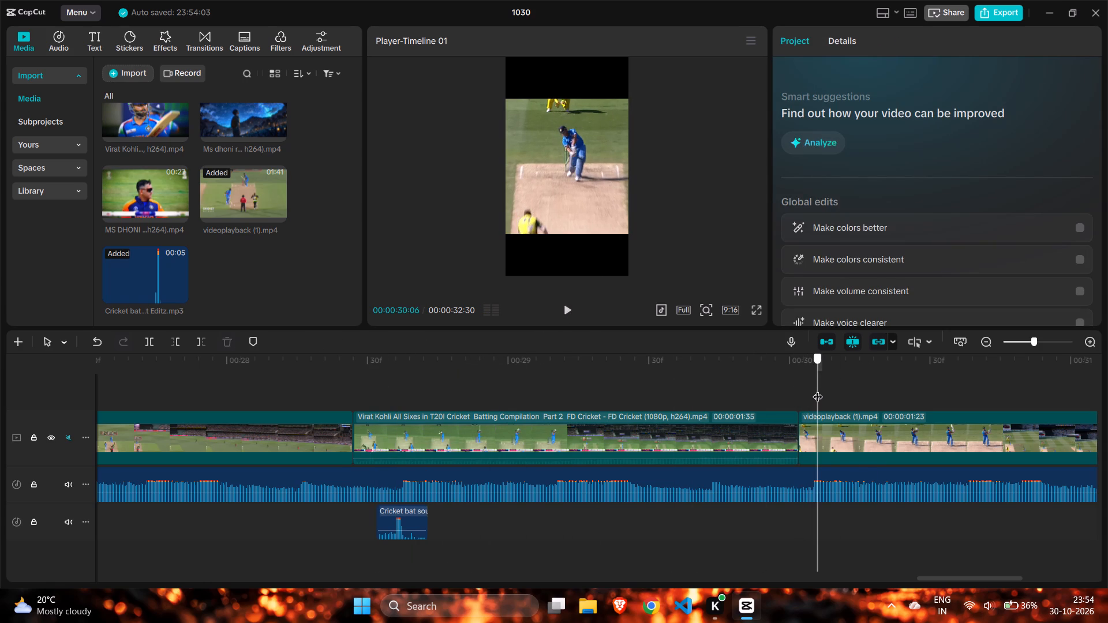
{"action": "left_click_drag", "start_coordinate": [818, 389], "coordinate": [819, 391]}
{"action": "key", "text": "ctrl+v"}
{"action": "left_click_drag", "start_coordinate": [827, 516], "coordinate": [808, 516]}
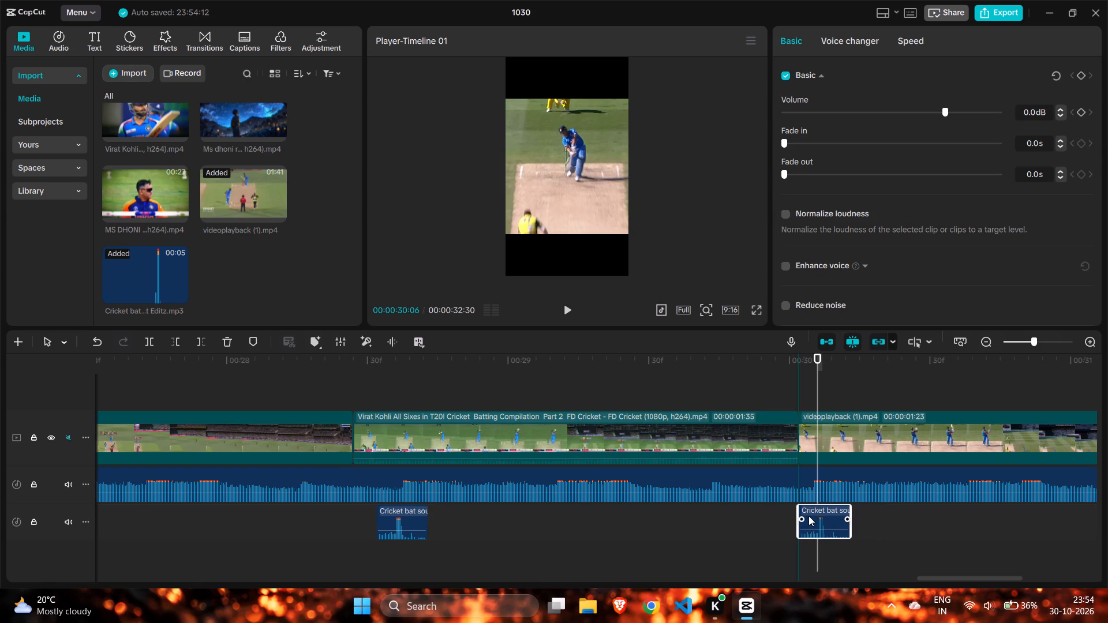
{"action": "left_click_drag", "start_coordinate": [808, 516], "coordinate": [805, 516]}
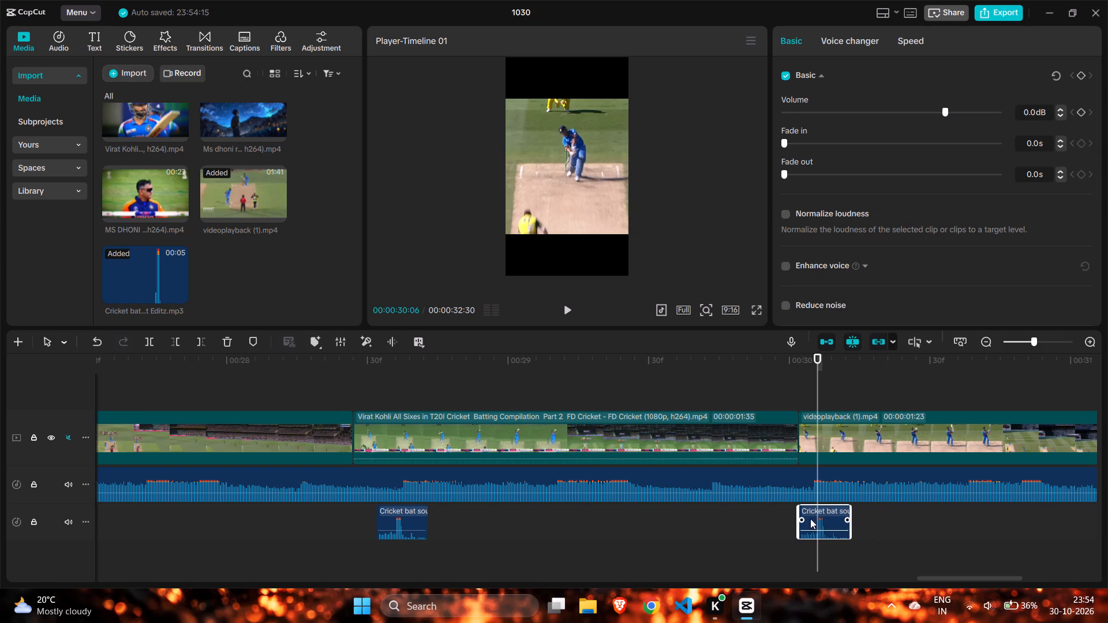
Play from 00:00:30:00 to check the seventh bat sound against the shot and the beat.
{"action": "left_click", "coordinate": [789, 386]}
{"action": "left_click", "coordinate": [572, 308]}
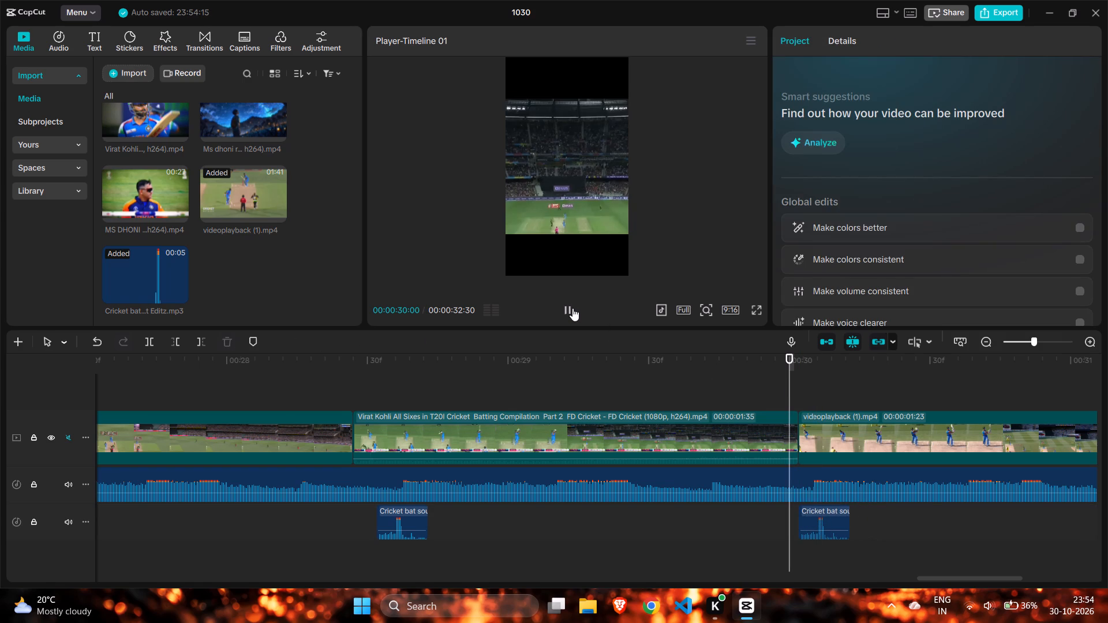
{"action": "left_click", "coordinate": [569, 307]}
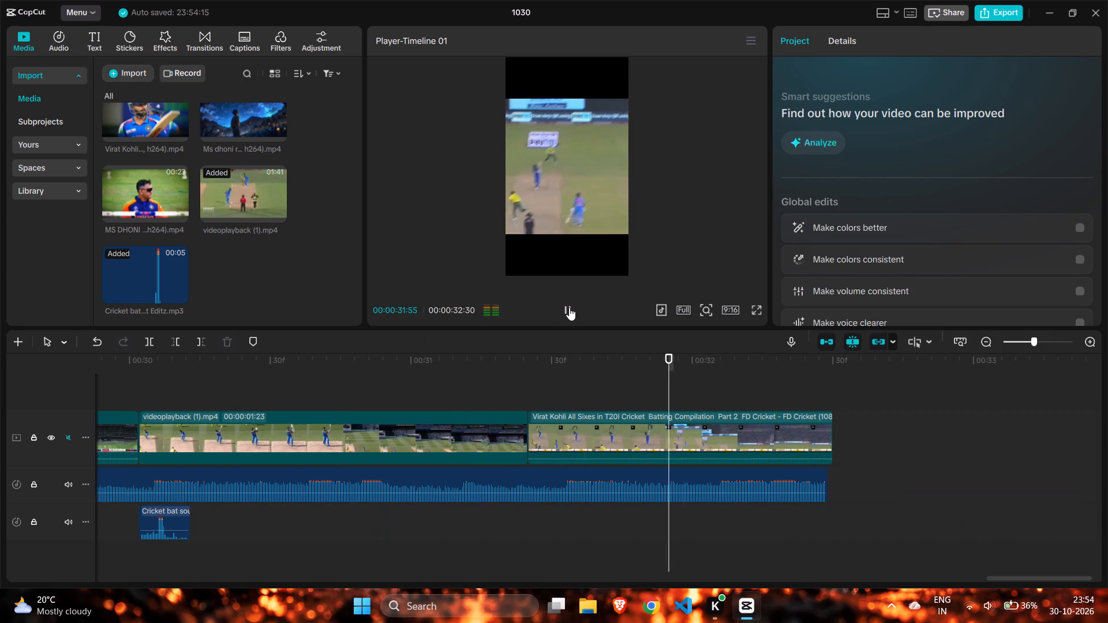
Paste the bat sound at 00:00:31:32 in the last Virat Kohli clip and shift it earlier so its peak meets the hit.
{"action": "left_click", "coordinate": [528, 385]}
{"action": "left_click_drag", "start_coordinate": [528, 385], "coordinate": [556, 404]}
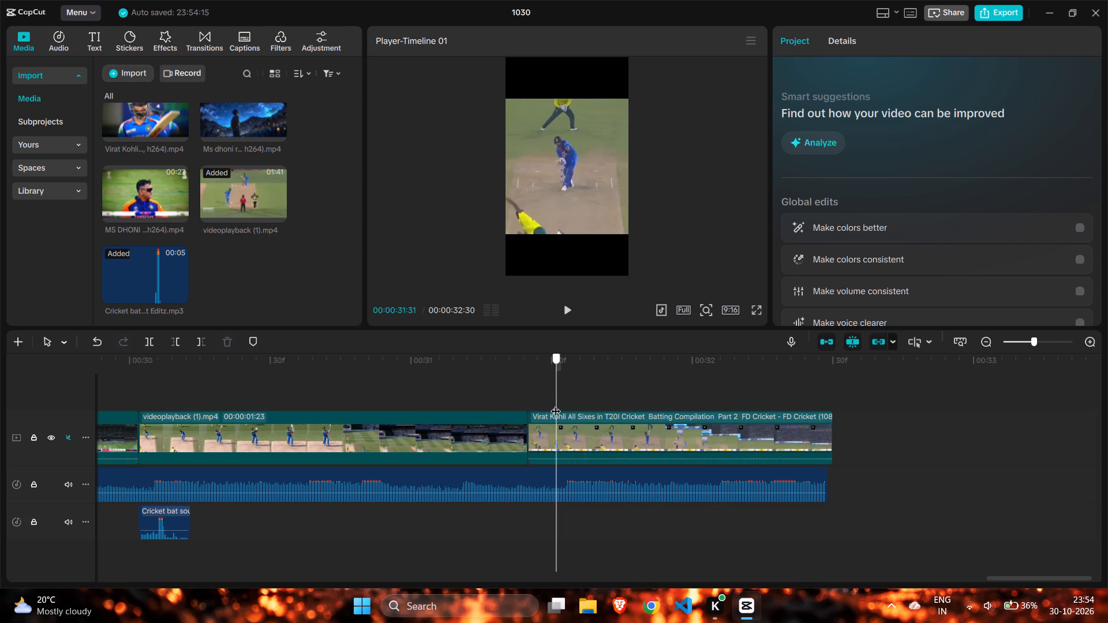
{"action": "left_click_drag", "start_coordinate": [556, 404], "coordinate": [559, 408]}
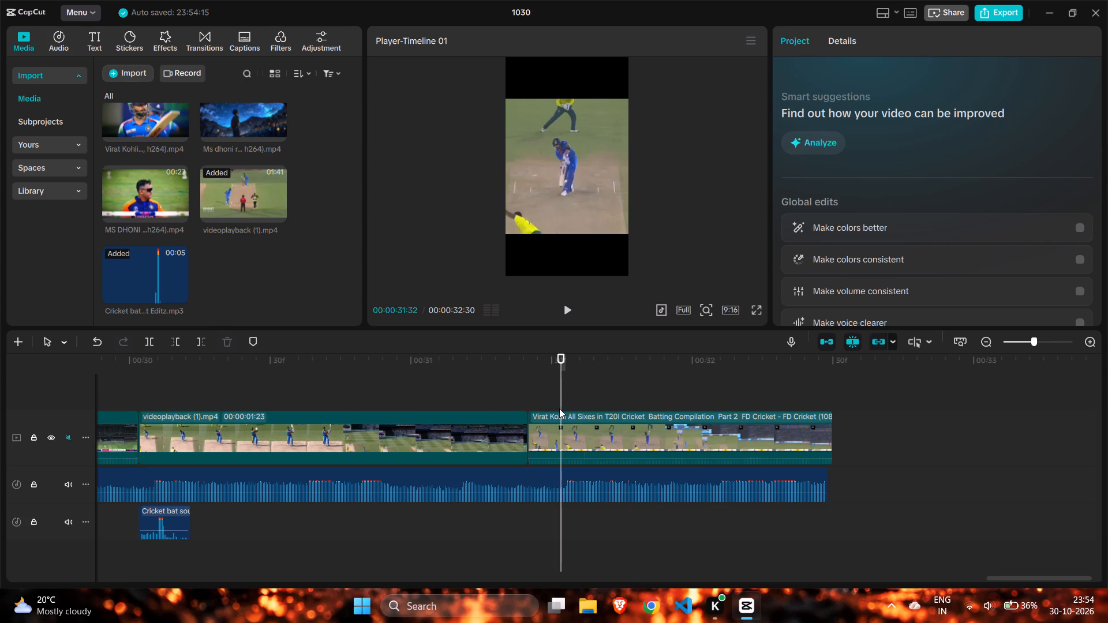
{"action": "key", "text": "ctrl+v"}
{"action": "left_click_drag", "start_coordinate": [582, 520], "coordinate": [569, 522]}
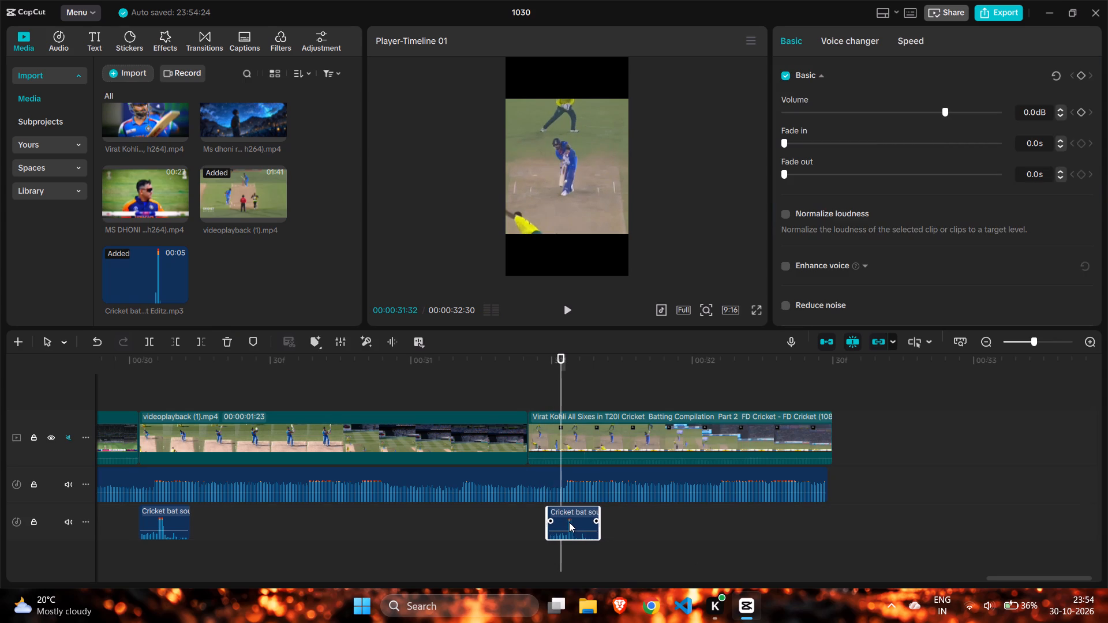
{"action": "left_click_drag", "start_coordinate": [569, 522], "coordinate": [565, 521]}
Play from 00:00:31:20 to the end to check the last bat sound against the Kohli shot.
{"action": "left_click", "coordinate": [503, 392]}
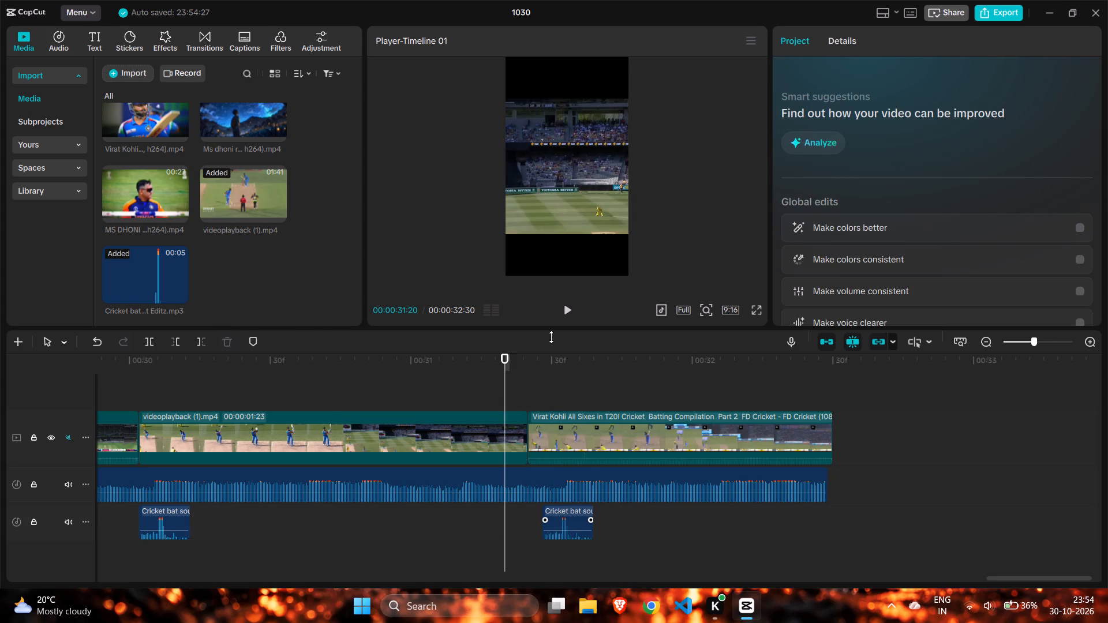
{"action": "left_click", "coordinate": [567, 313]}
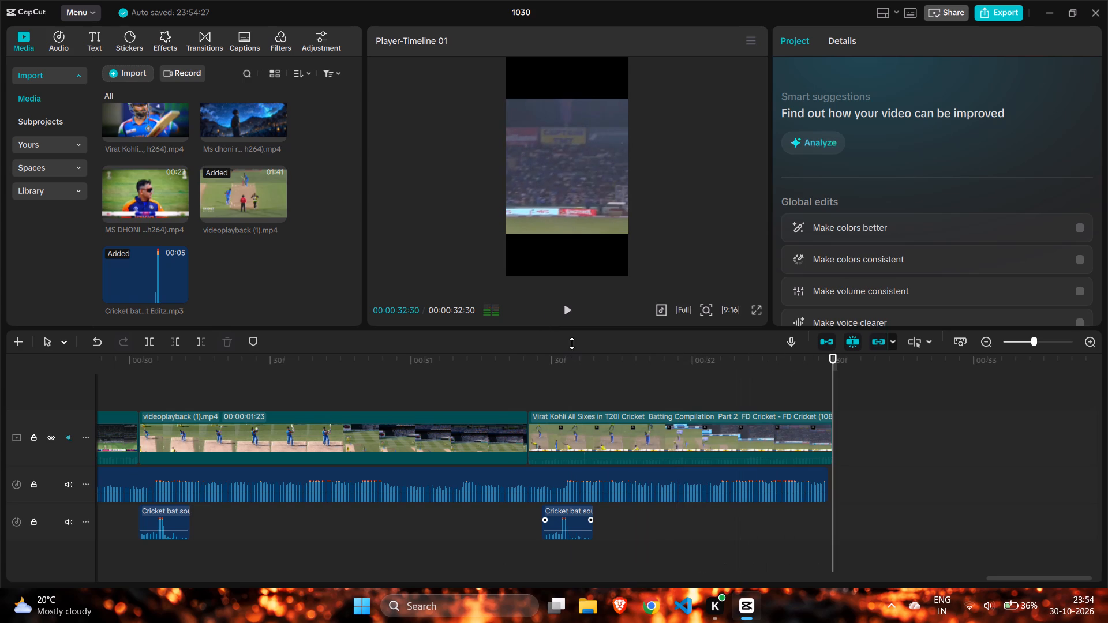
Trim the end of the last Virat Kohli clip to 00:00:32:29, closer to the end of the music.
{"action": "left_click", "coordinate": [796, 433]}
{"action": "left_click", "coordinate": [832, 434]}
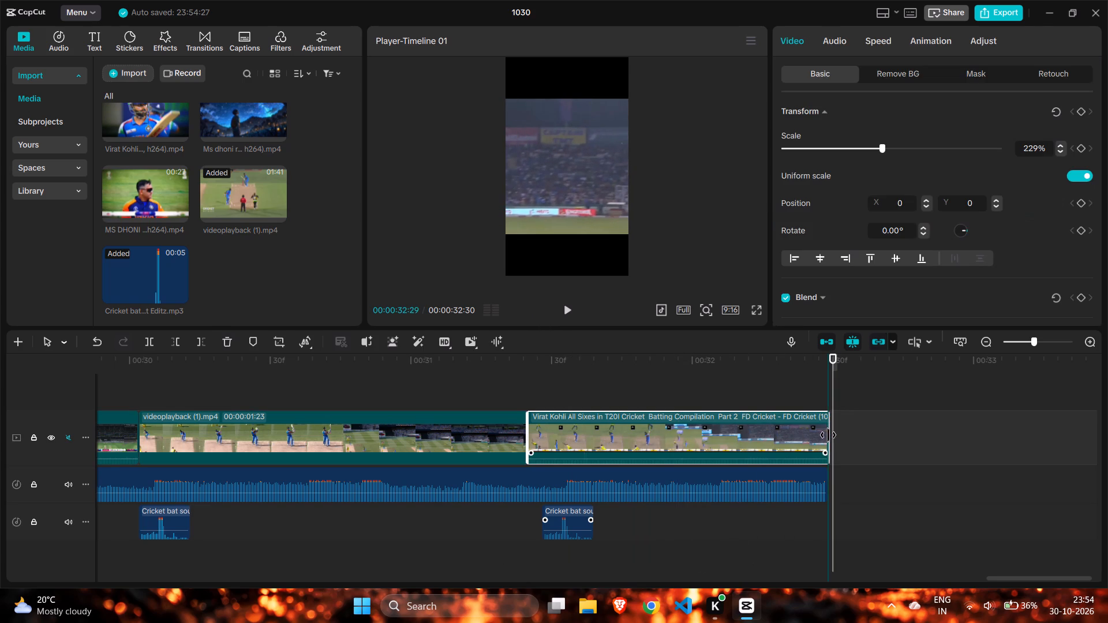
Play the whole edit from 00:00:00:00 to review the clips, the music and all the bat sounds.
{"action": "left_click", "coordinate": [717, 383]}
{"action": "scroll", "coordinate": [716, 383], "scroll_direction": "left", "scroll_amount": 1}
{"action": "scroll", "coordinate": [716, 383], "scroll_direction": "down", "scroll_amount": 13, "text": "ctrl"}
{"action": "scroll", "coordinate": [716, 383], "scroll_direction": "up", "scroll_amount": 1}
{"action": "scroll", "coordinate": [716, 383], "scroll_direction": "down", "scroll_amount": 1}
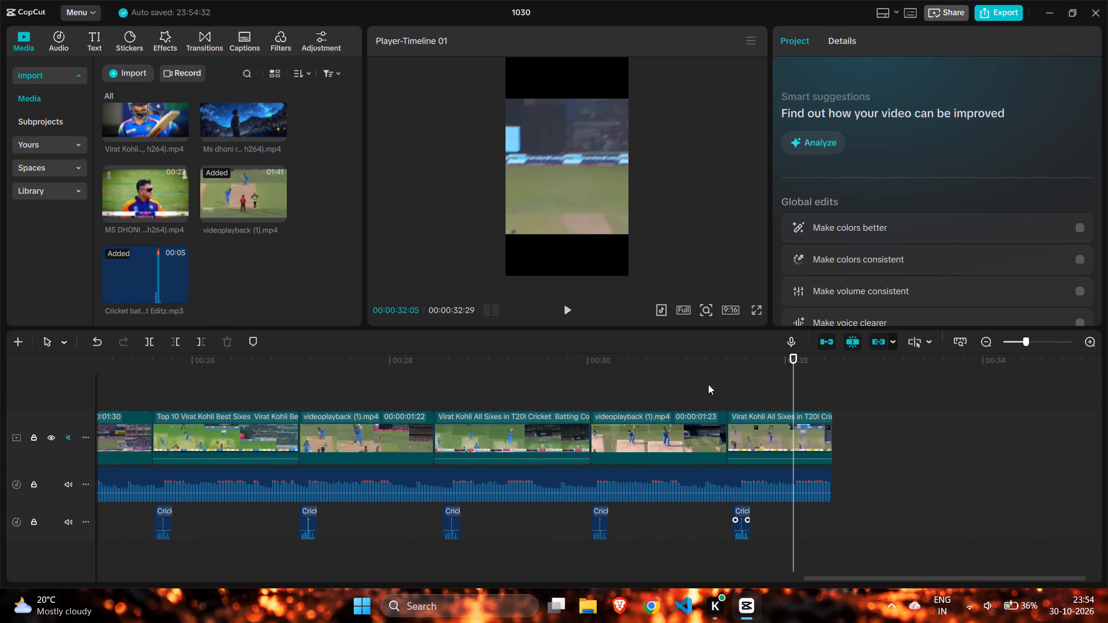
{"action": "scroll", "coordinate": [615, 384], "scroll_direction": "down", "scroll_amount": 10, "text": "ctrl"}
{"action": "left_click", "coordinate": [526, 386]}
{"action": "left_click_drag", "start_coordinate": [526, 386], "coordinate": [0, 422]}
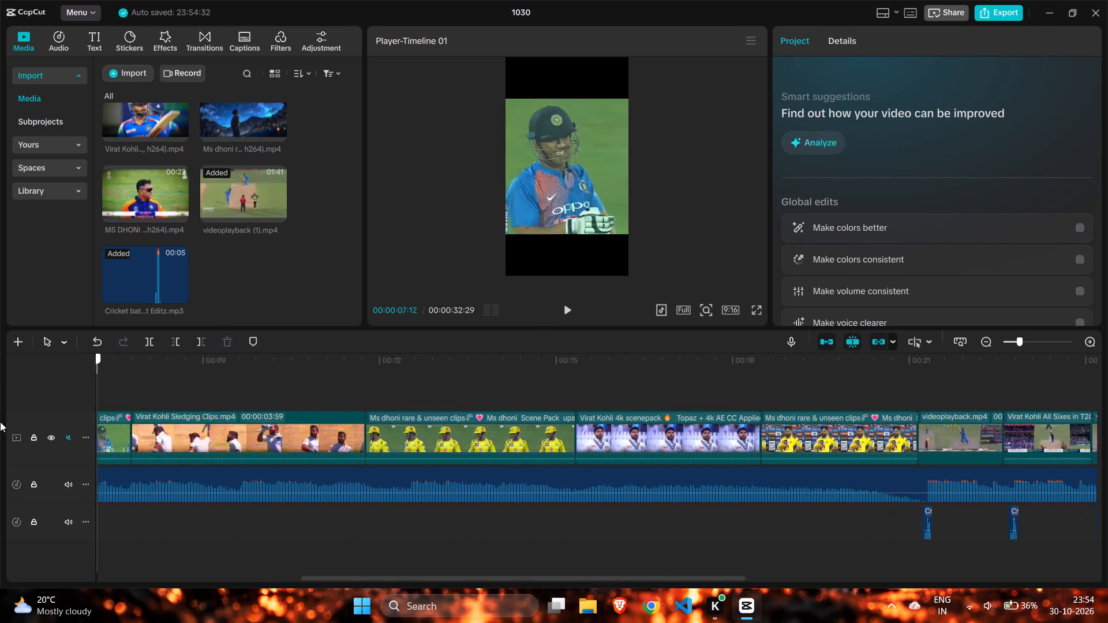
{"action": "left_click_drag", "start_coordinate": [0, 422], "coordinate": [0, 422]}
{"action": "scroll", "coordinate": [360, 416], "scroll_direction": "down", "scroll_amount": 17, "text": "ctrl"}
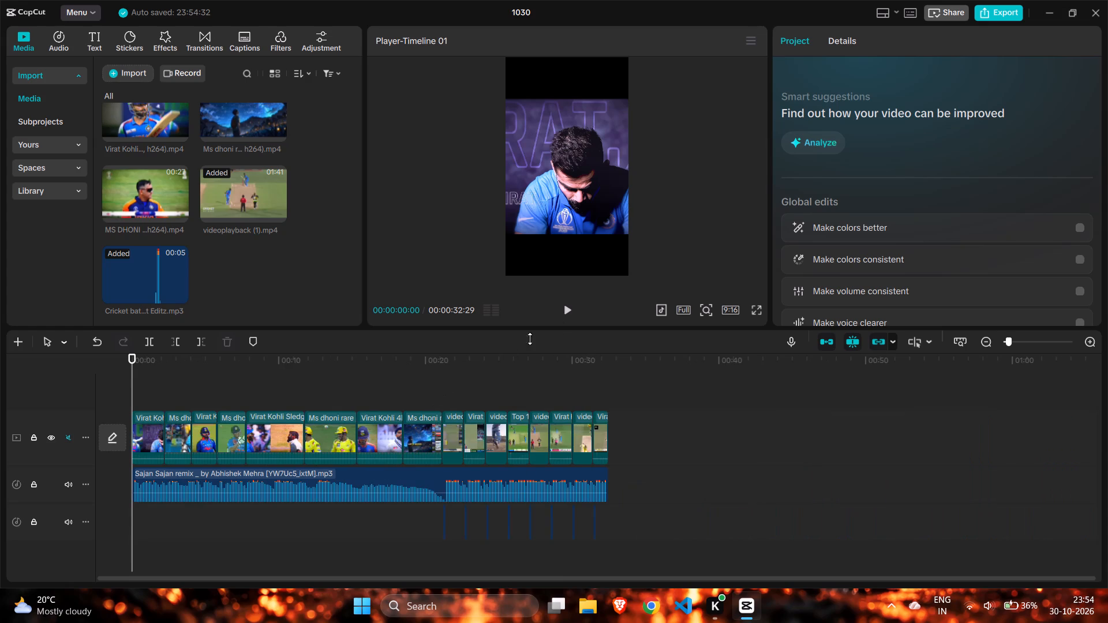
{"action": "left_click", "coordinate": [569, 317]}
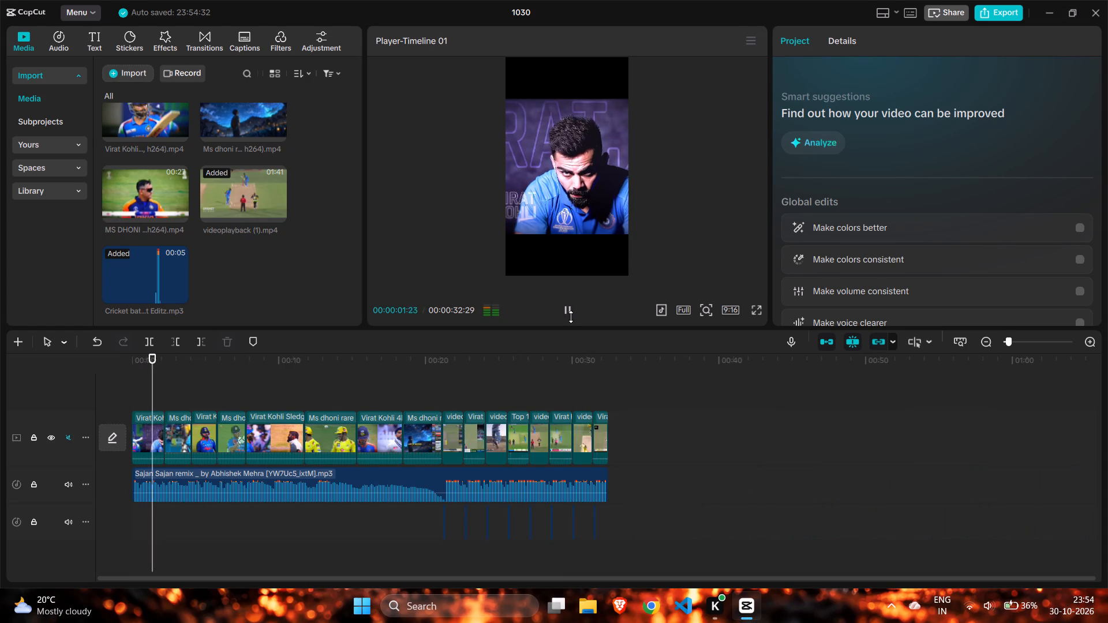
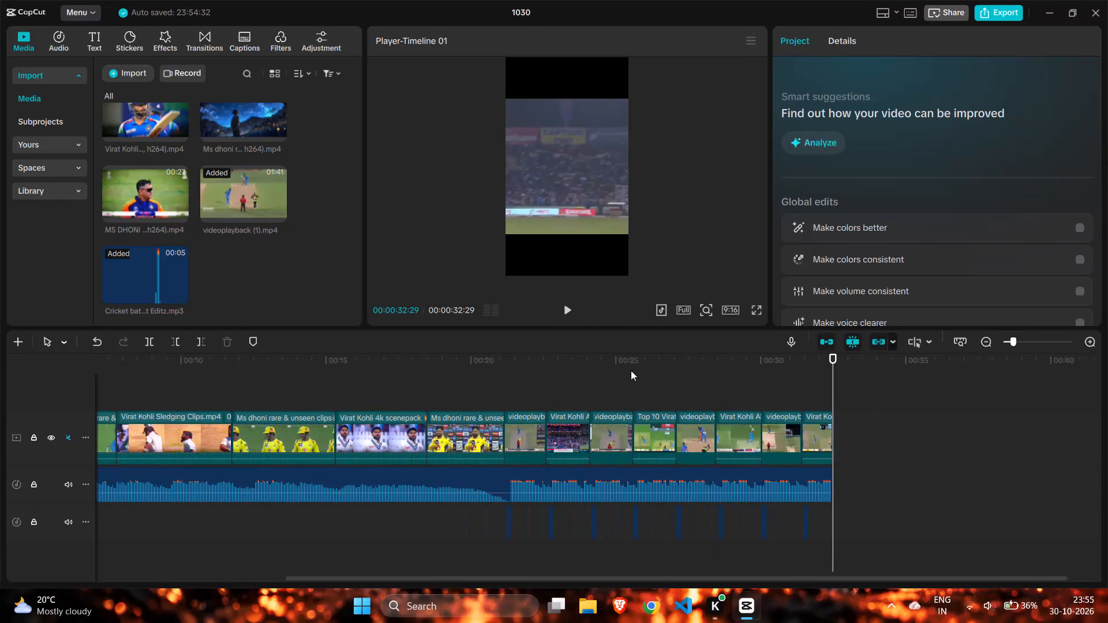
Play back the batting section from about 21 seconds to the end of the timeline to review it.
{"action": "scroll", "coordinate": [631, 369], "scroll_direction": "up", "scroll_amount": 7, "text": "ctrl"}
{"action": "left_click_drag", "start_coordinate": [385, 377], "coordinate": [391, 379]}
{"action": "left_click", "coordinate": [450, 380]}
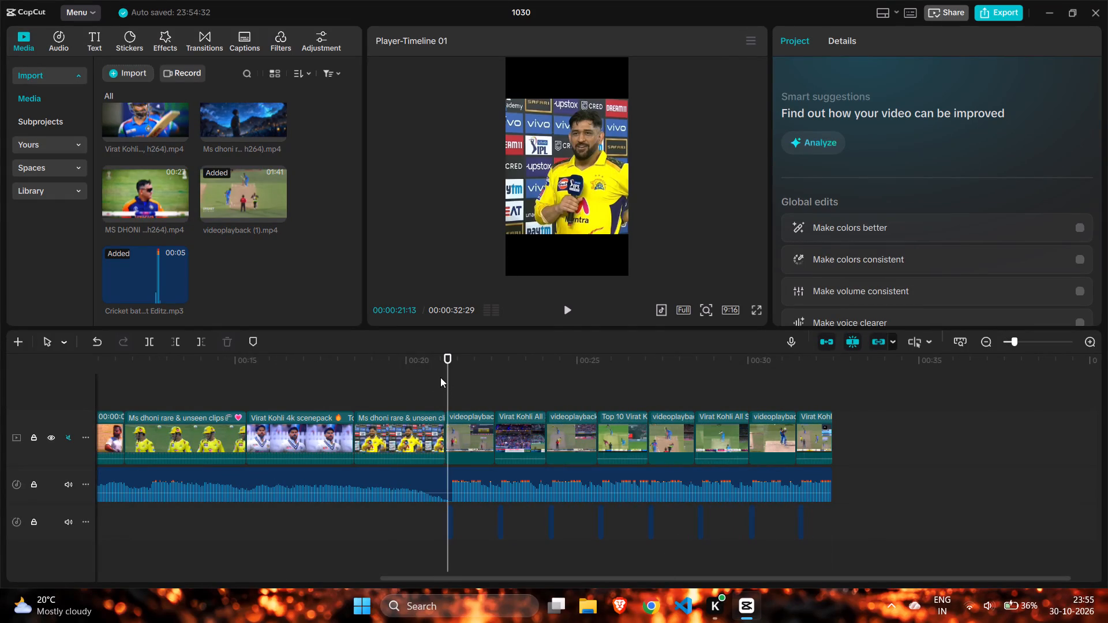
{"action": "left_click", "coordinate": [440, 377]}
{"action": "left_click", "coordinate": [436, 377]}
{"action": "left_click", "coordinate": [567, 315]}
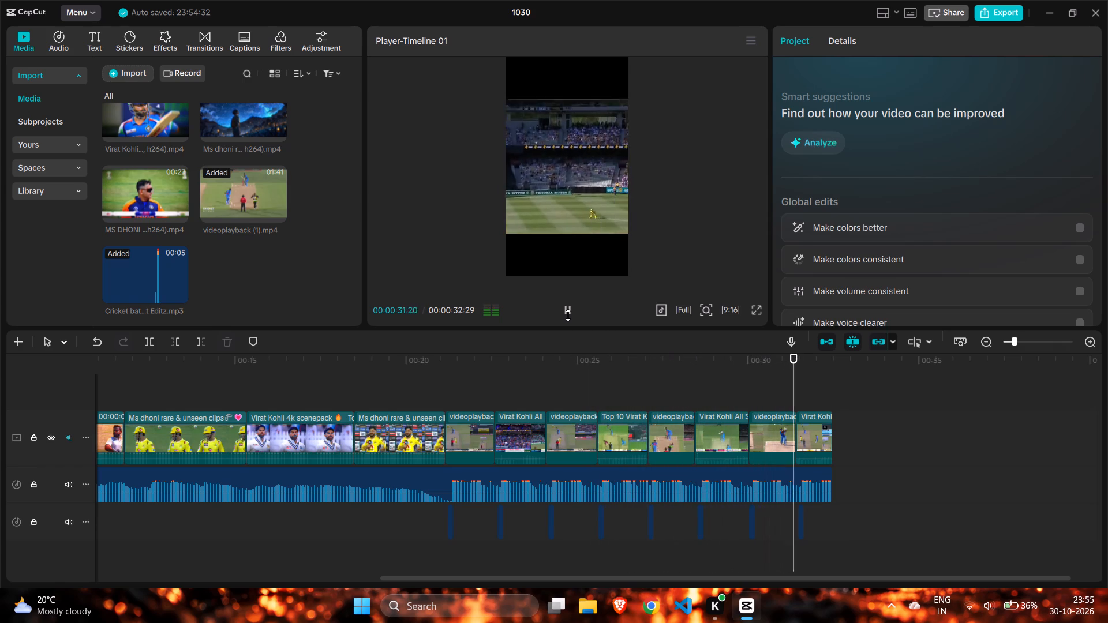
{"action": "left_click", "coordinate": [570, 316]}
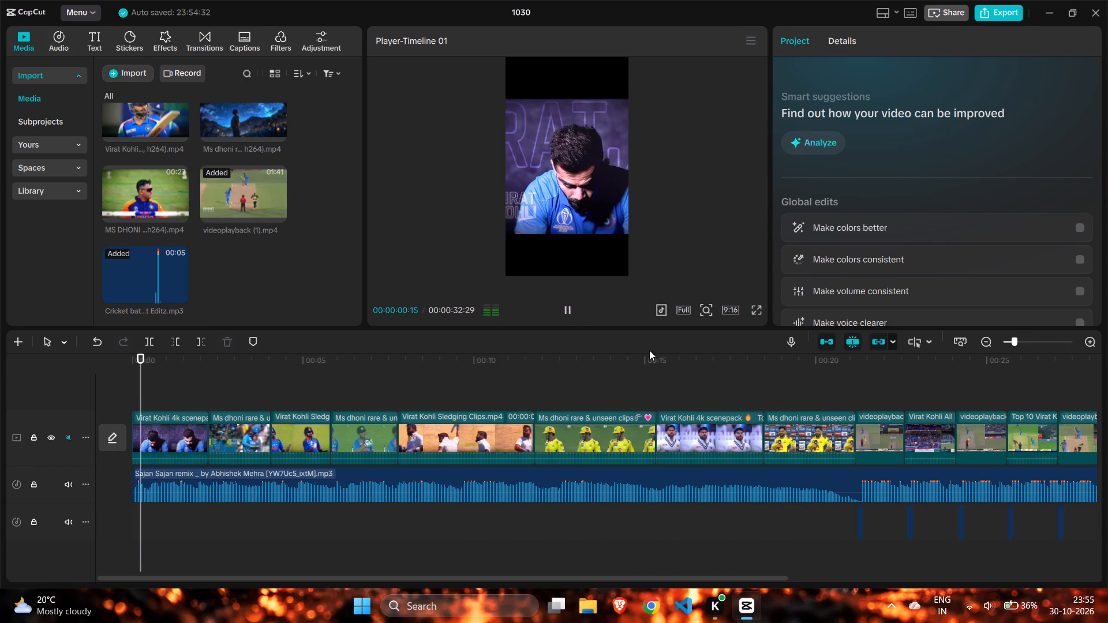
{"action": "scroll", "coordinate": [680, 355], "scroll_direction": "up", "scroll_amount": 4, "text": "ctrl"}
{"action": "left_click", "coordinate": [692, 356], "text": "ctrl"}
{"action": "left_click_drag", "start_coordinate": [691, 361], "coordinate": [1039, 422]}
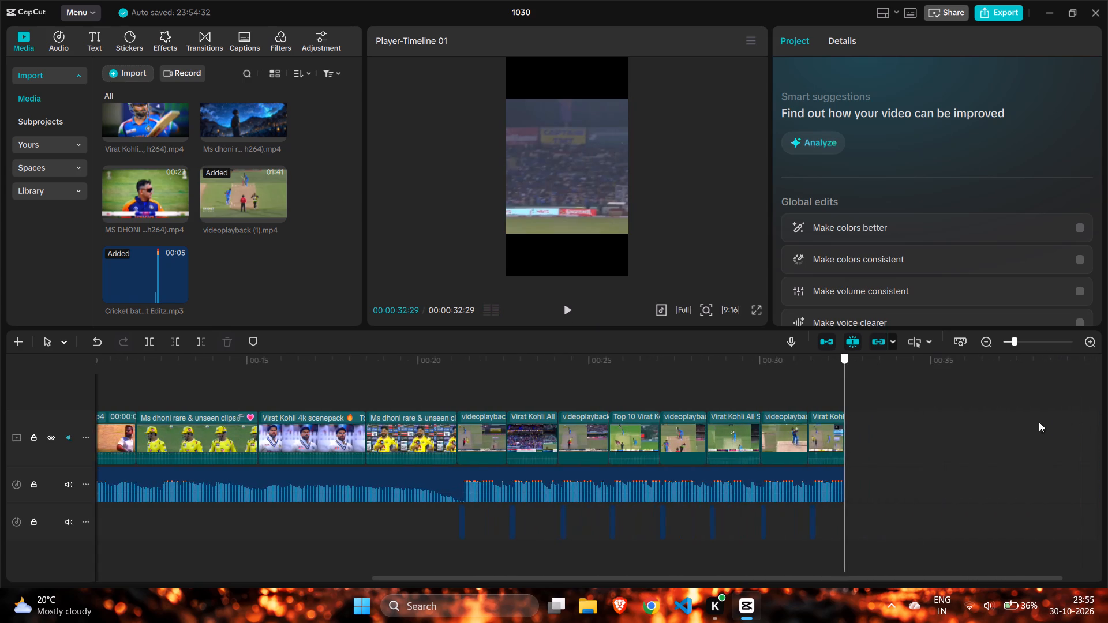
Replay the last Virat Kohli clip closely to check the bat sound's timing against the shot.
{"action": "left_click_drag", "start_coordinate": [1039, 422], "coordinate": [956, 424]}
{"action": "scroll", "coordinate": [953, 423], "scroll_direction": "up", "scroll_amount": 12, "text": "ctrl"}
{"action": "scroll", "coordinate": [798, 426], "scroll_direction": "up", "scroll_amount": 11, "text": "ctrl"}
{"action": "scroll", "coordinate": [688, 395], "scroll_direction": "up", "scroll_amount": 1, "text": "ctrl"}
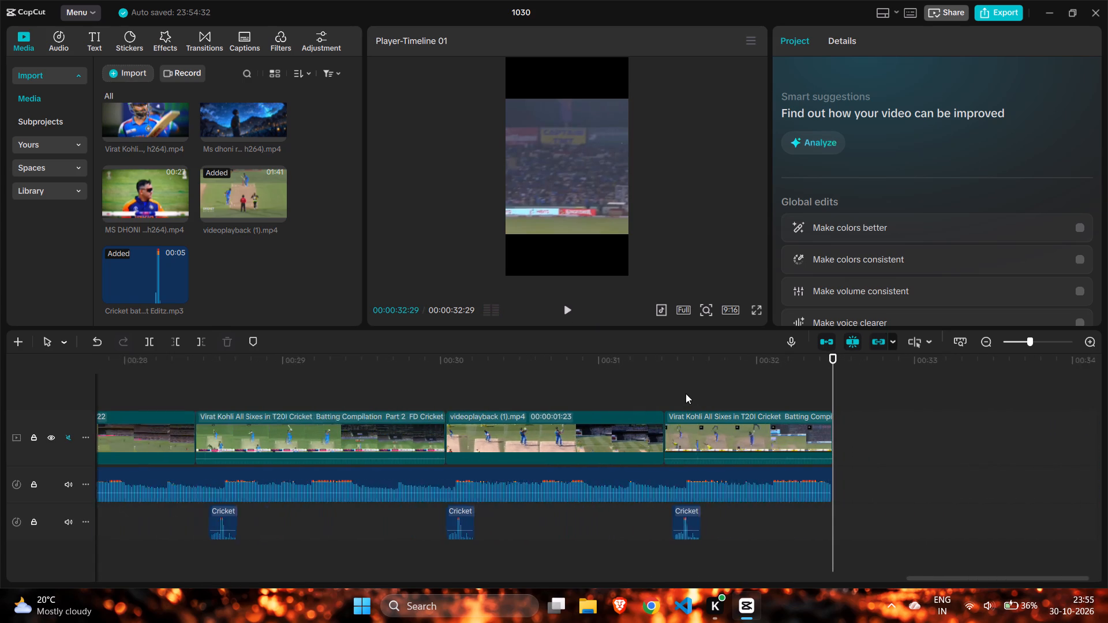
{"action": "scroll", "coordinate": [686, 393], "scroll_direction": "up", "scroll_amount": 1, "text": "ctrl"}
{"action": "left_click", "coordinate": [604, 377]}
{"action": "left_click", "coordinate": [568, 316]}
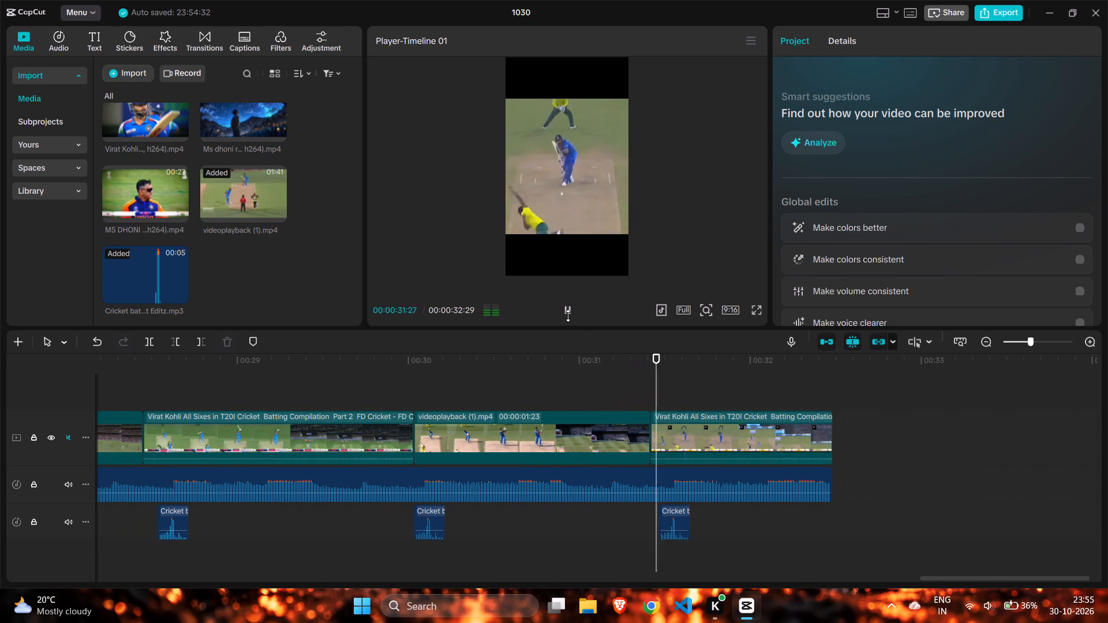
{"action": "left_click", "coordinate": [568, 316]}
Trim the start of the last Virat Kohli clip slightly to adjust the timing of the bat contact.
{"action": "scroll", "coordinate": [651, 397], "scroll_direction": "up", "scroll_amount": 3, "text": "ctrl"}
{"action": "left_click", "coordinate": [633, 385]}
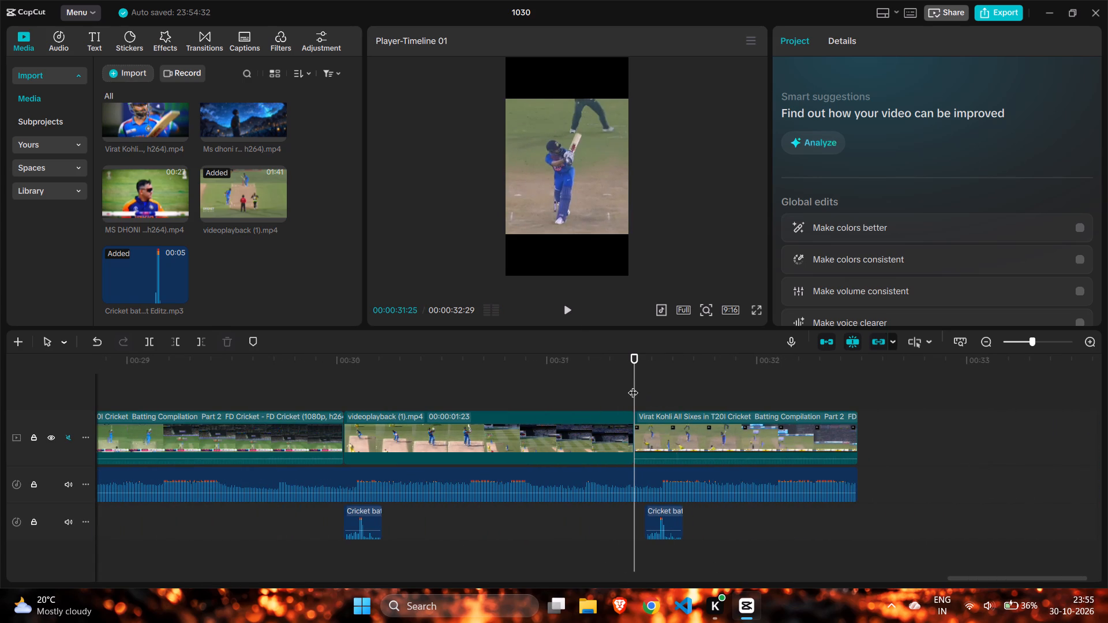
{"action": "left_click_drag", "start_coordinate": [633, 385], "coordinate": [657, 396]}
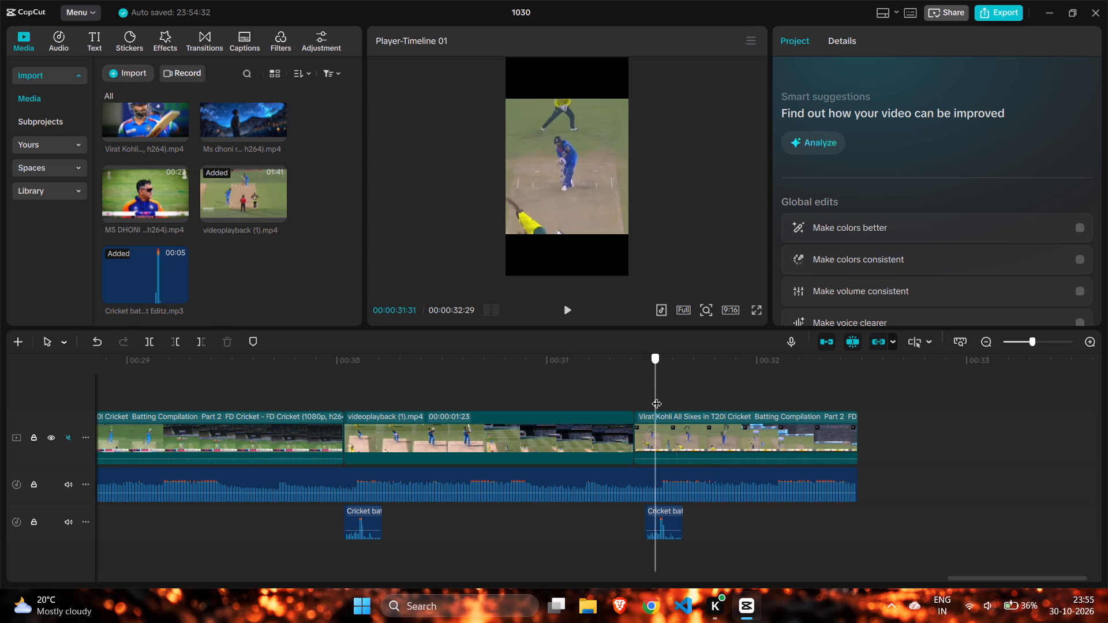
{"action": "left_click_drag", "start_coordinate": [657, 396], "coordinate": [658, 397]}
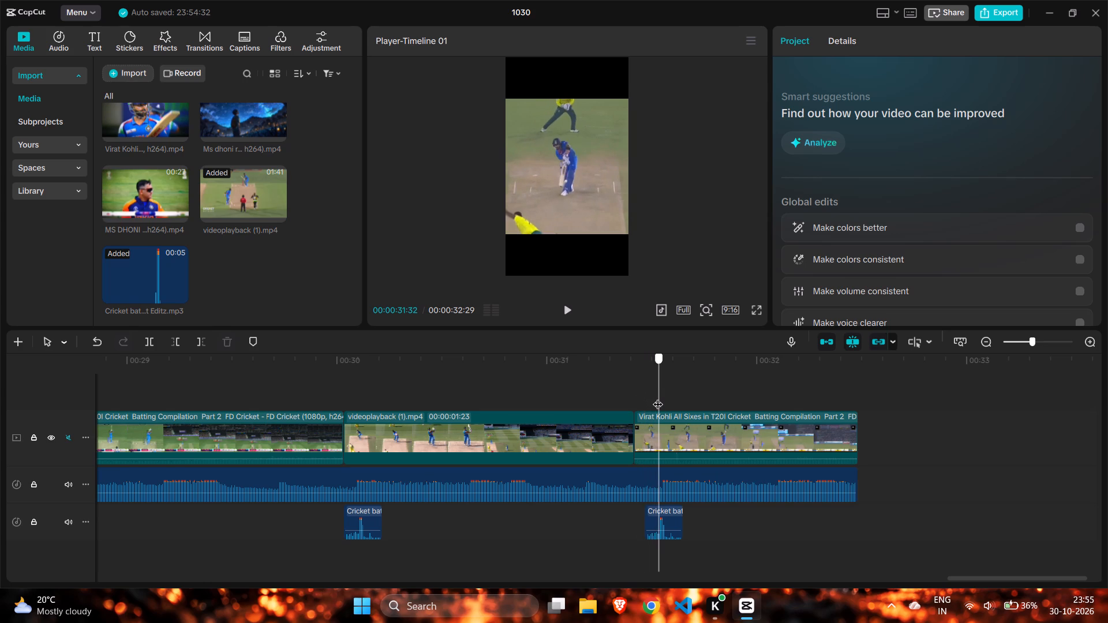
{"action": "left_click_drag", "start_coordinate": [658, 397], "coordinate": [658, 397]}
{"action": "left_click", "coordinate": [650, 430]}
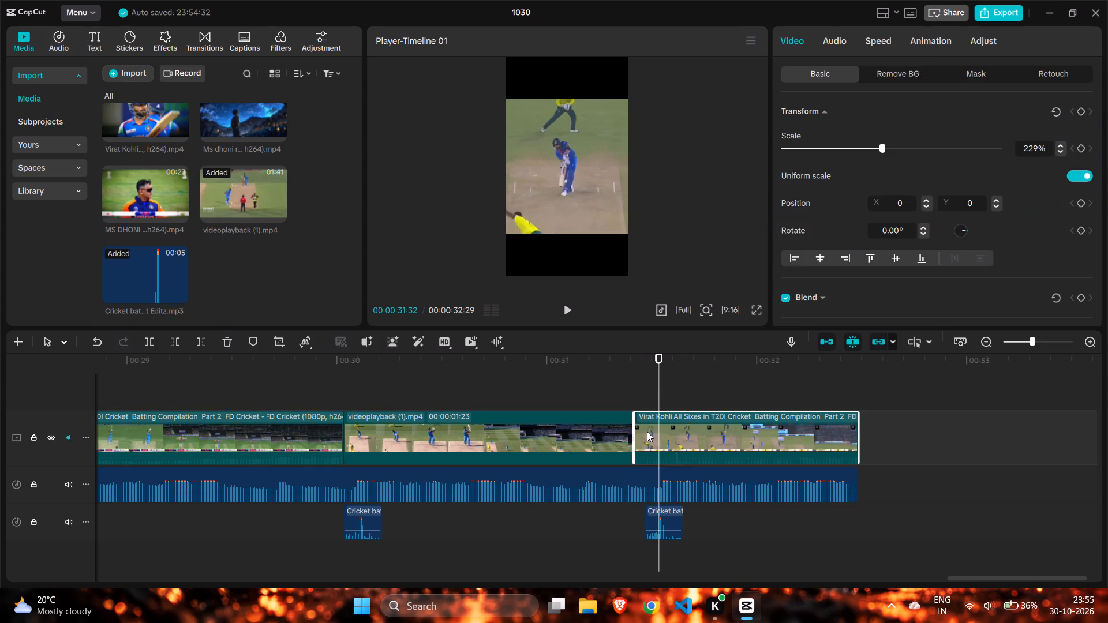
{"action": "left_click", "coordinate": [636, 425]}
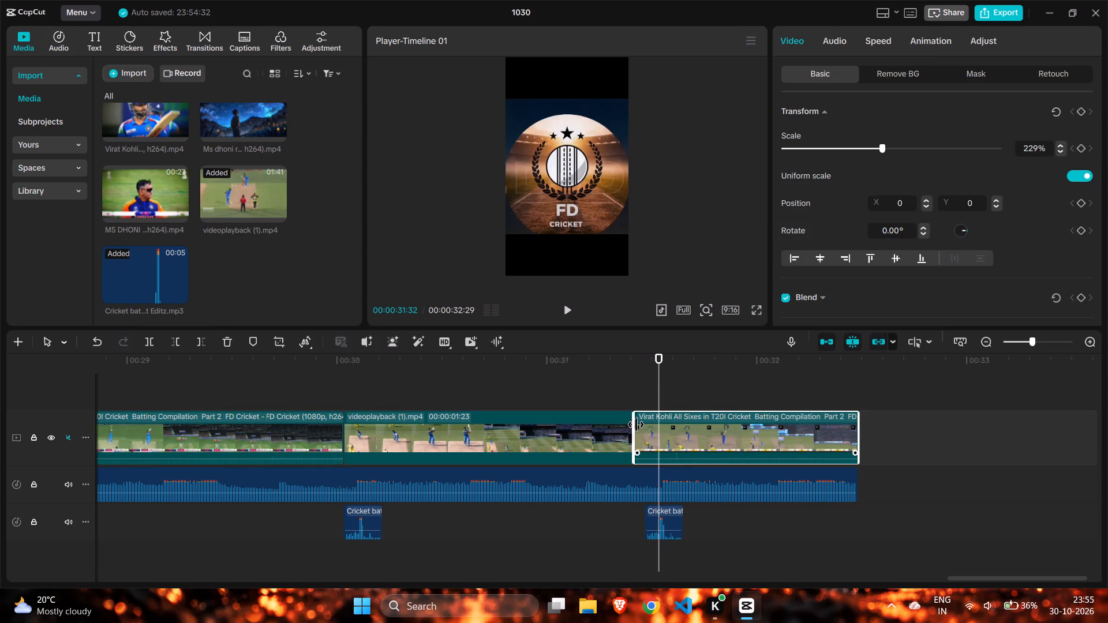
Shift the last cricket bat sound effect slightly so its peak lines up with the bat contact at about 00:00:31:33.
{"action": "left_click", "coordinate": [635, 394]}
{"action": "left_click_drag", "start_coordinate": [635, 394], "coordinate": [661, 404]}
{"action": "left_click_drag", "start_coordinate": [661, 516], "coordinate": [663, 517]}
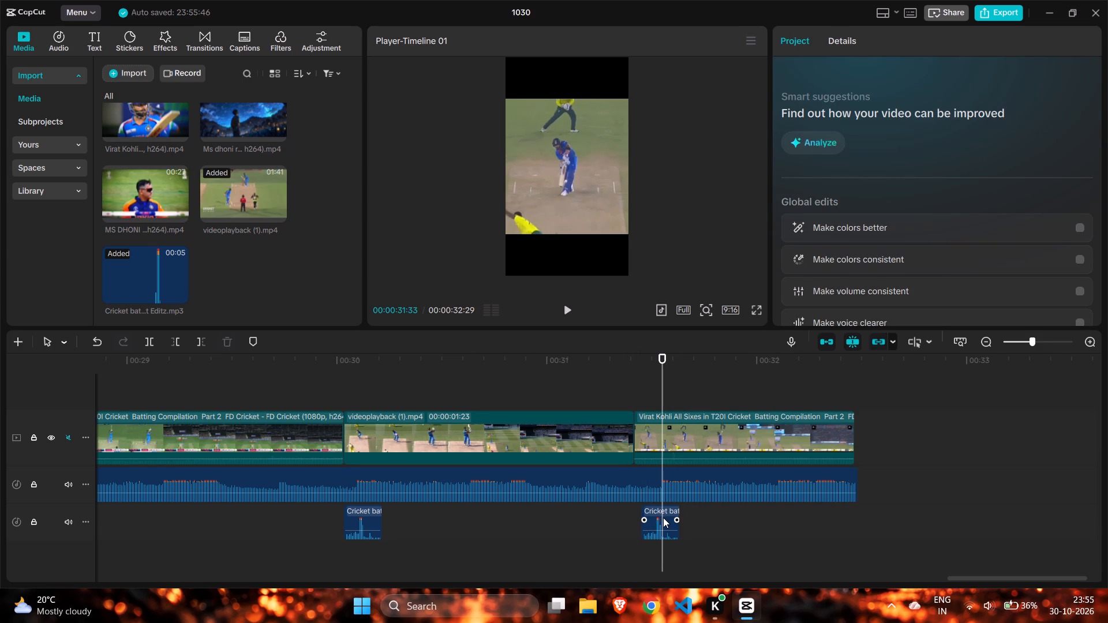
{"action": "left_click_drag", "start_coordinate": [663, 517], "coordinate": [668, 517]}
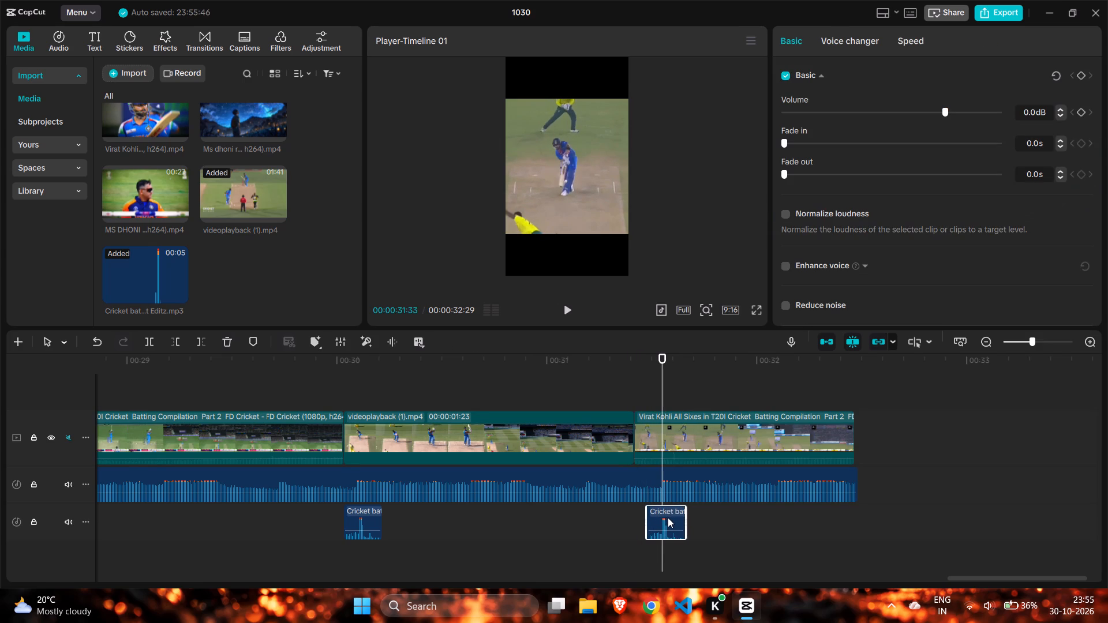
{"action": "left_click_drag", "start_coordinate": [668, 517], "coordinate": [668, 517]}
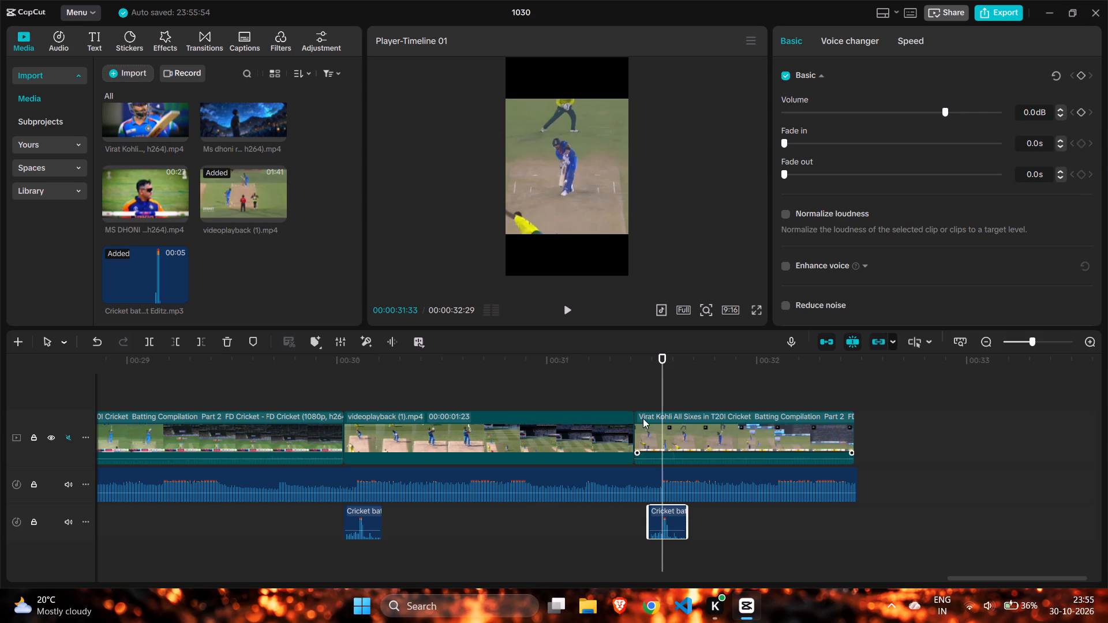
Review the ending and extend the last Virat Kohli clip's end to match the music's end at 00:00:32:29.
{"action": "left_click", "coordinate": [623, 385]}
{"action": "left_click", "coordinate": [568, 311]}
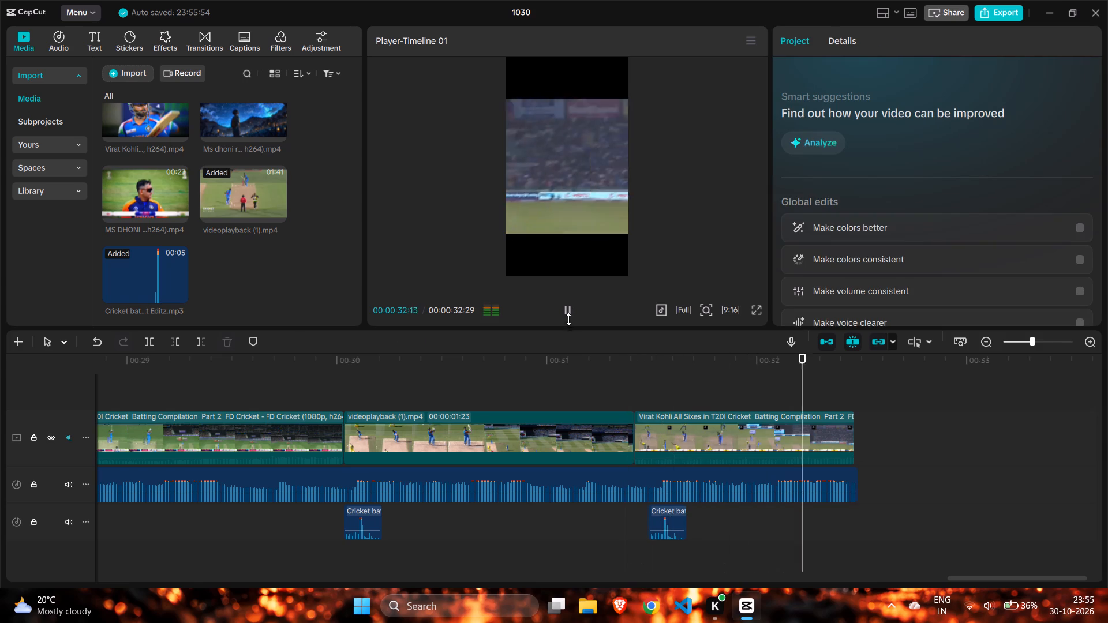
{"action": "left_click", "coordinate": [501, 381]}
{"action": "left_click", "coordinate": [574, 316]}
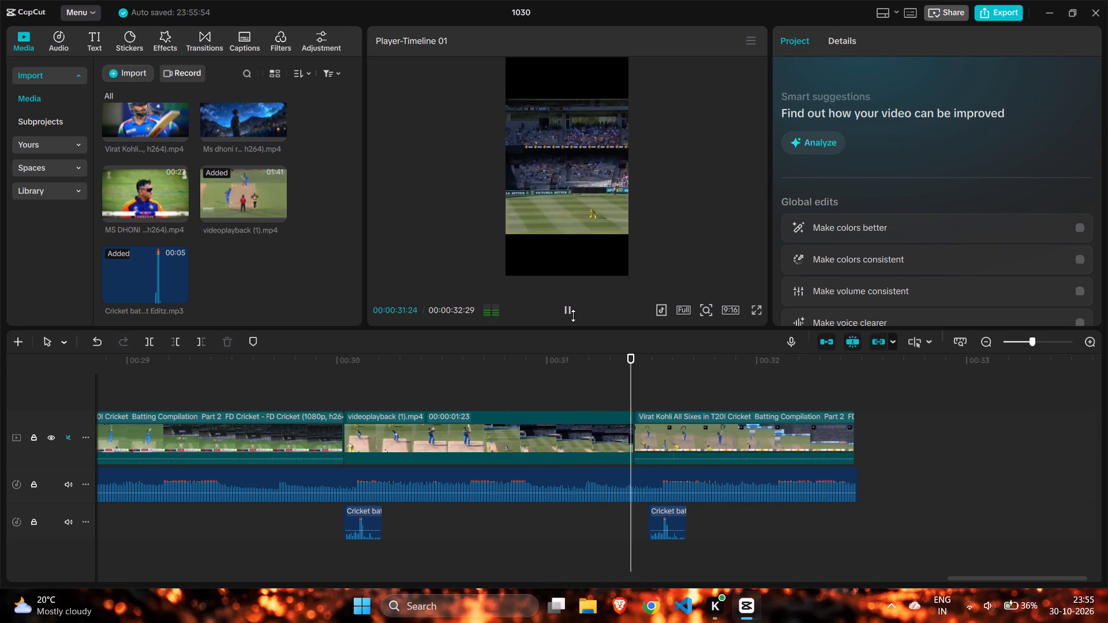
{"action": "left_click", "coordinate": [770, 430]}
{"action": "left_click", "coordinate": [857, 431]}
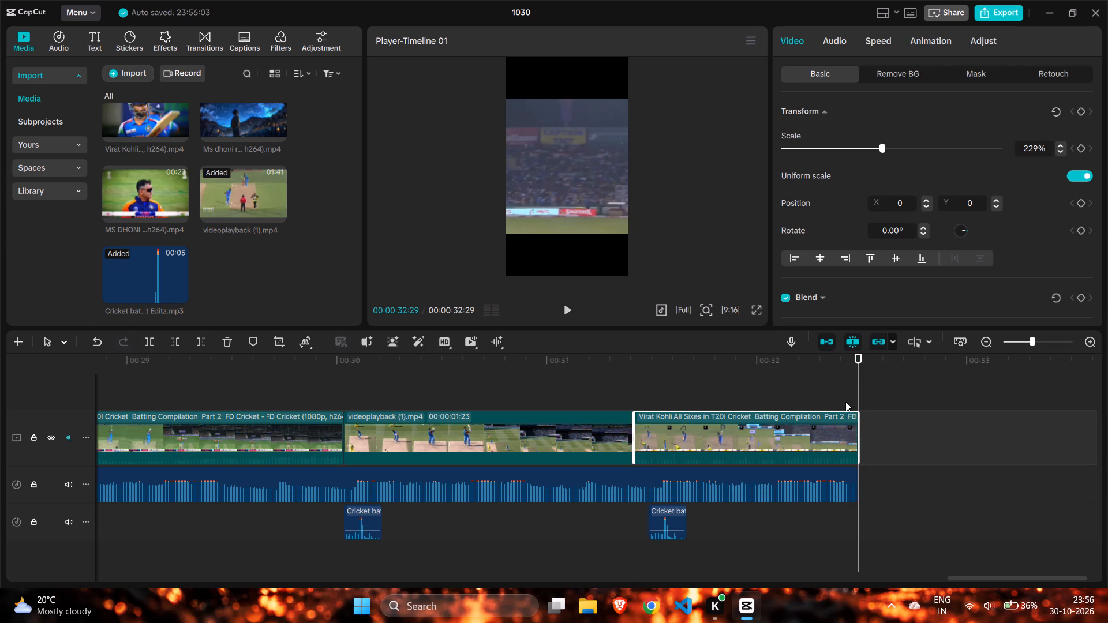
Apply the basic Fade Out exit animation to the last Virat Kohli clip.
{"action": "left_click", "coordinate": [844, 399]}
{"action": "left_click_drag", "start_coordinate": [843, 397], "coordinate": [823, 397]}
{"action": "left_click", "coordinate": [815, 450]}
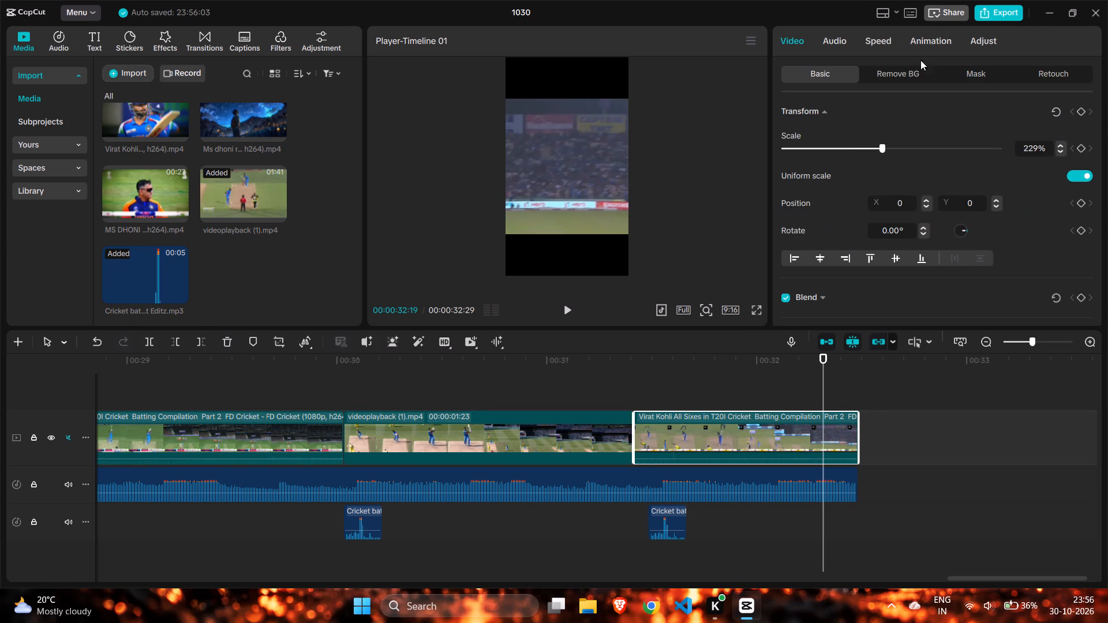
{"action": "left_click", "coordinate": [928, 48]}
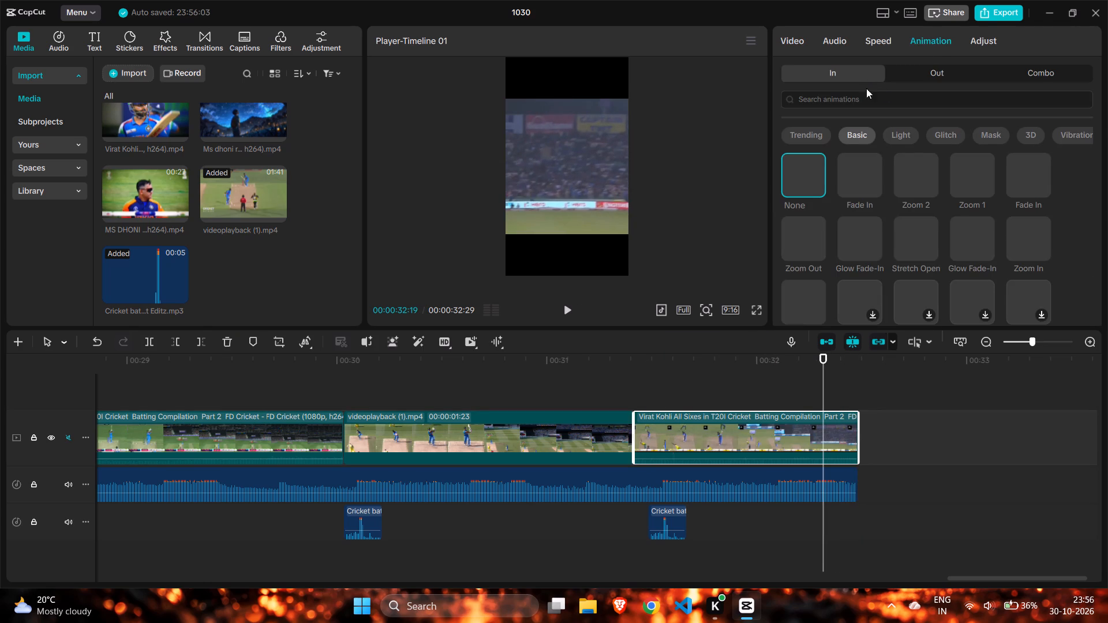
{"action": "left_click", "coordinate": [929, 75]}
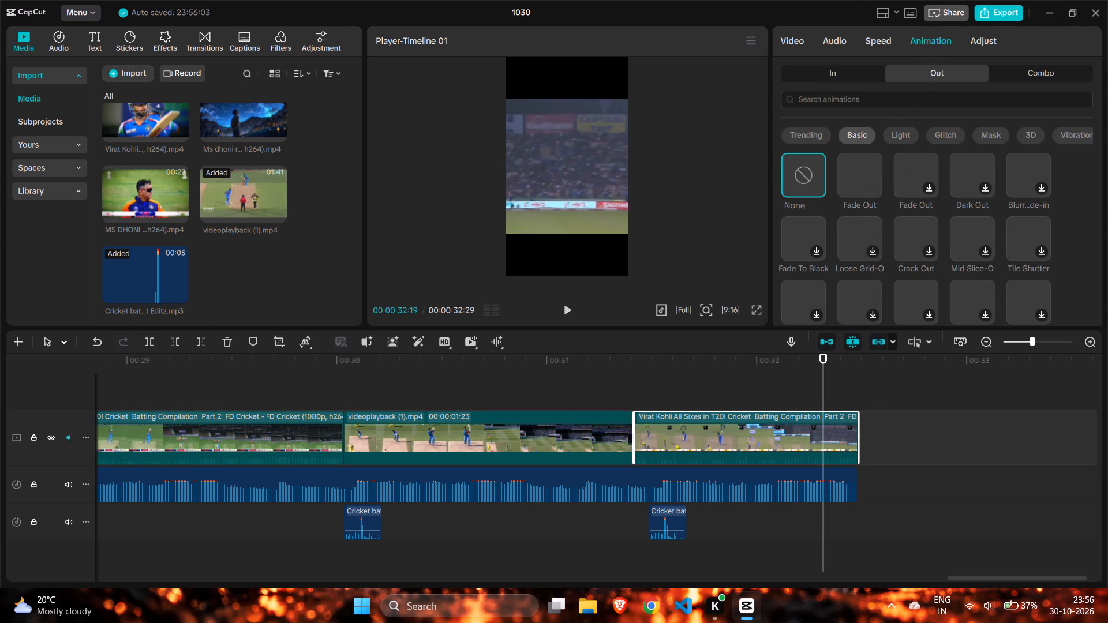
{"action": "left_click", "coordinate": [852, 168]}
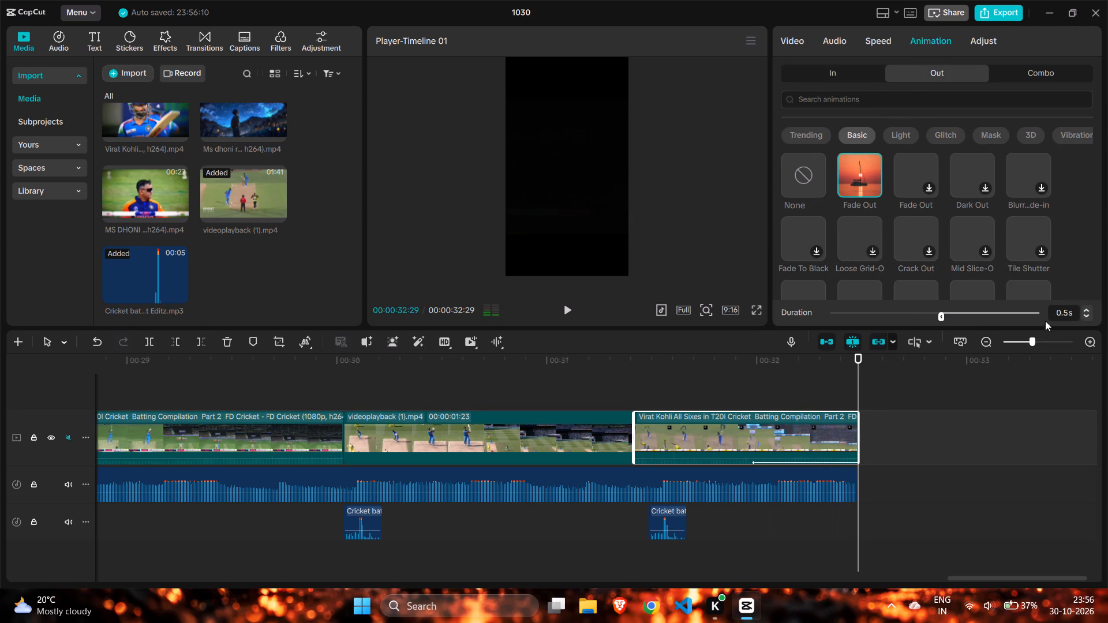
Set the fade-out of the background music track to 0.5 s.
{"action": "left_click", "coordinate": [806, 476]}
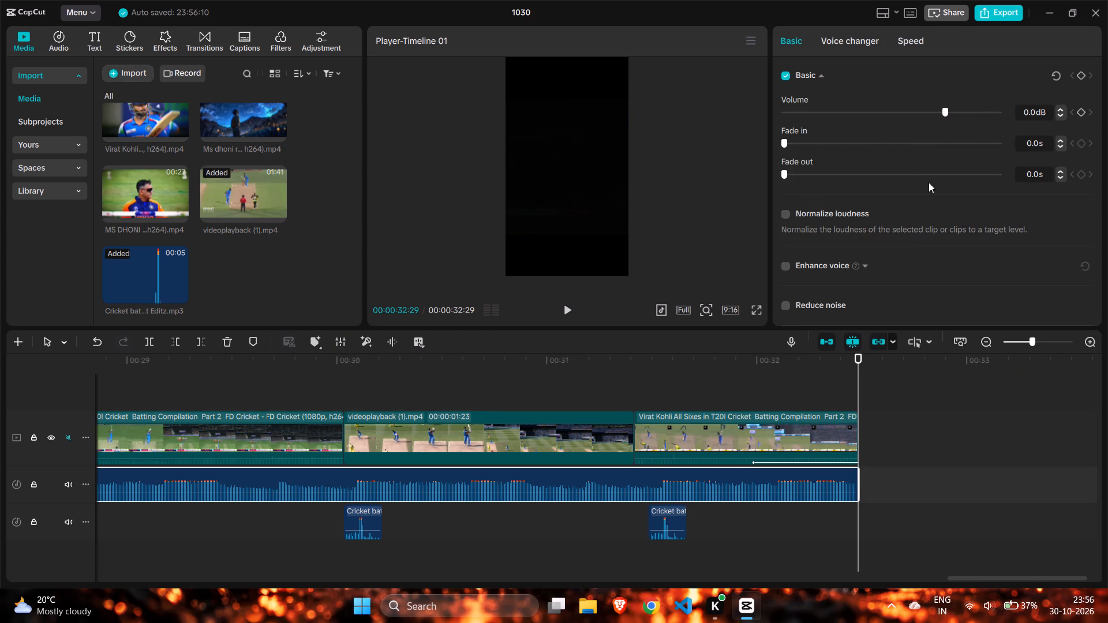
{"action": "triple_click", "coordinate": [1061, 171]}
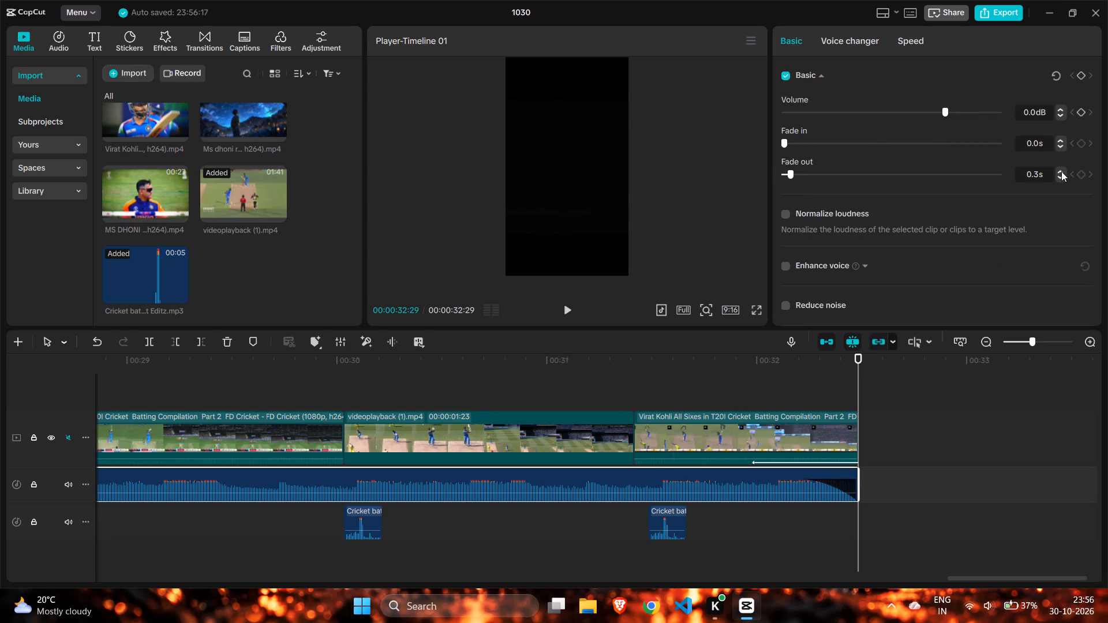
{"action": "double_click", "coordinate": [1061, 171]}
{"action": "left_click", "coordinate": [567, 388]}
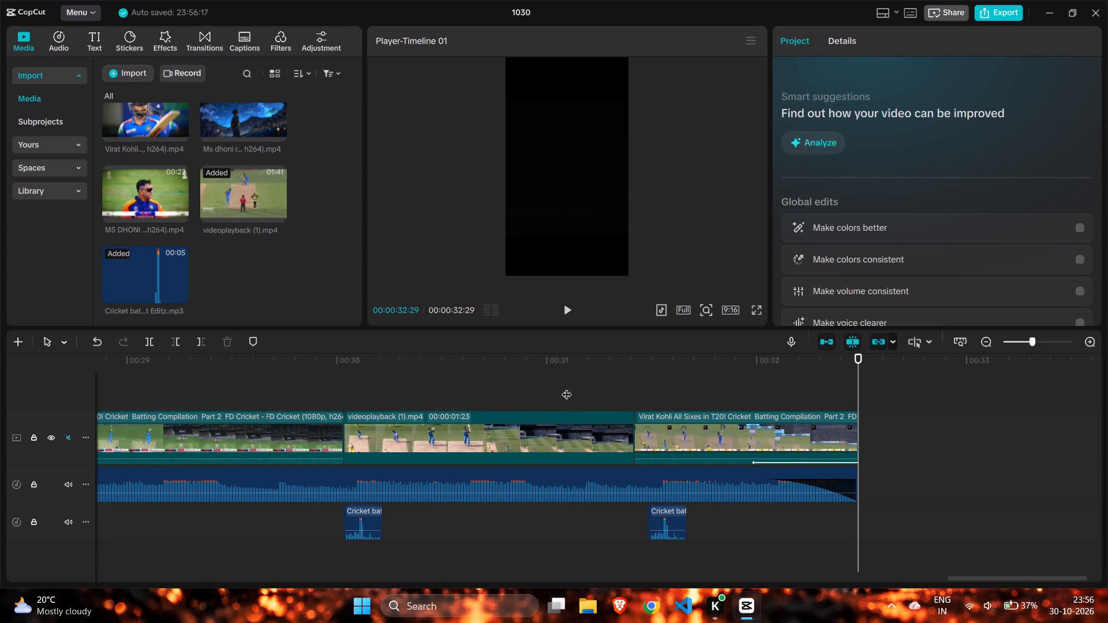
Add the classic Black Fade transition at the first two cuts at the beginning of the video track.
{"action": "scroll", "coordinate": [567, 387], "scroll_direction": "down", "scroll_amount": 11, "text": "ctrl"}
{"action": "scroll", "coordinate": [428, 376], "scroll_direction": "down", "scroll_amount": 9, "text": "ctrl"}
{"action": "scroll", "coordinate": [364, 376], "scroll_direction": "down", "scroll_amount": 6, "text": "ctrl"}
{"action": "left_click", "coordinate": [252, 372]}
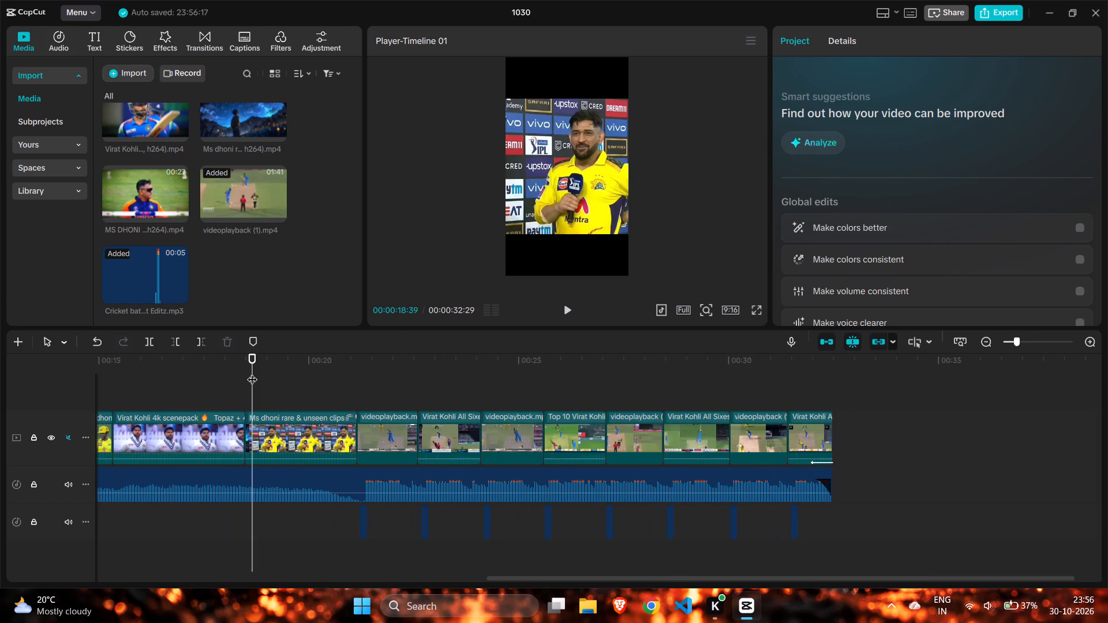
{"action": "left_click_drag", "start_coordinate": [252, 372], "coordinate": [79, 363]}
{"action": "scroll", "coordinate": [175, 371], "scroll_direction": "right", "scroll_amount": 11}
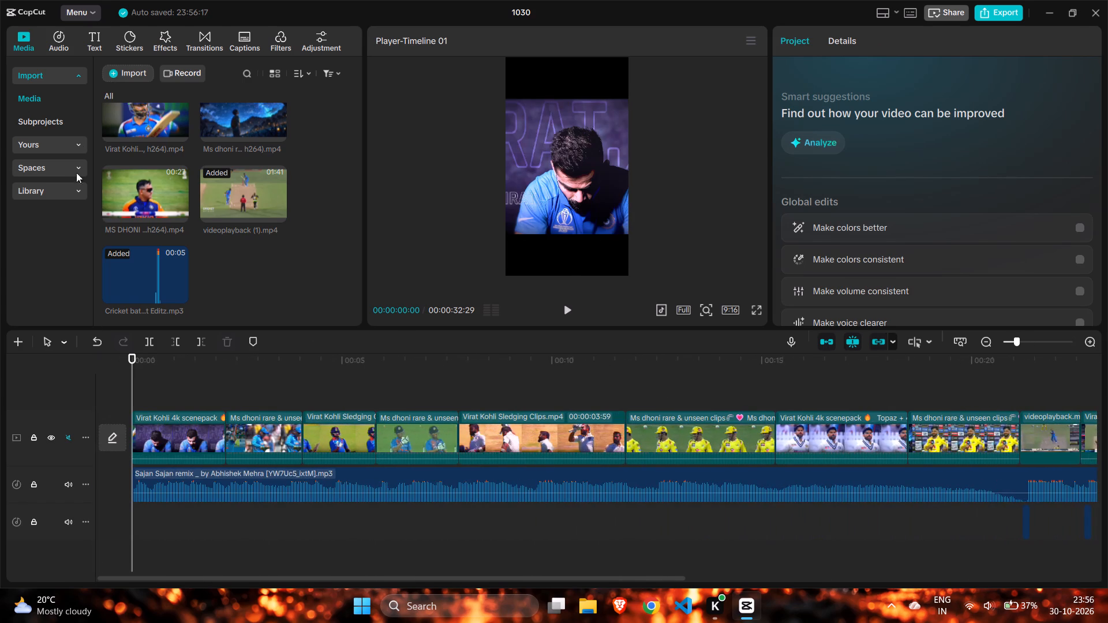
{"action": "left_click", "coordinate": [208, 37]}
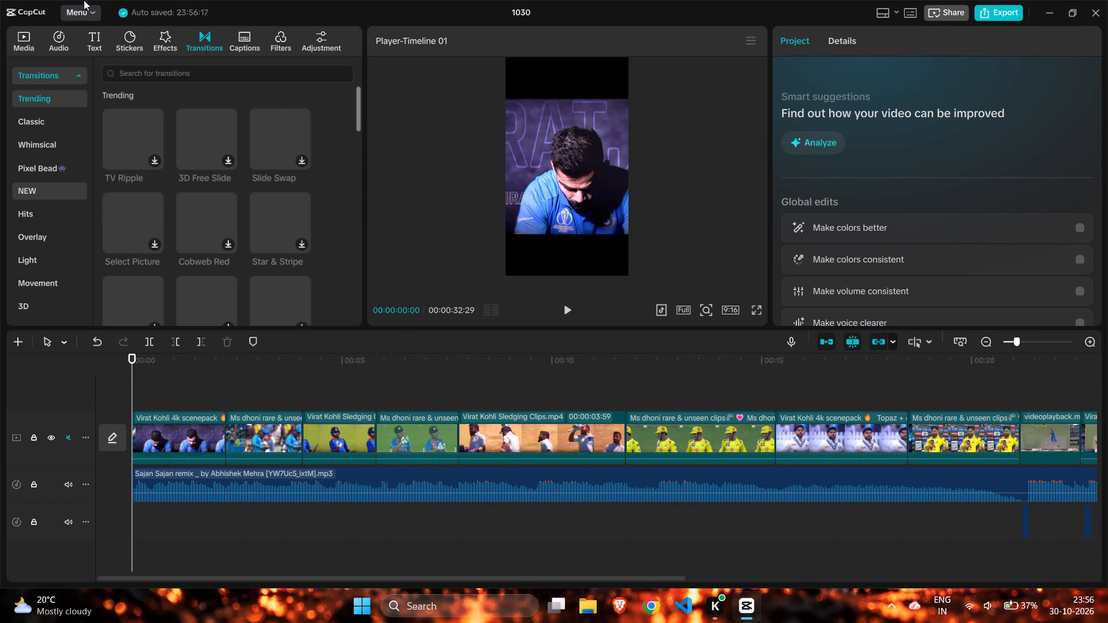
{"action": "left_click", "coordinate": [65, 133]}
{"action": "left_click", "coordinate": [63, 127]}
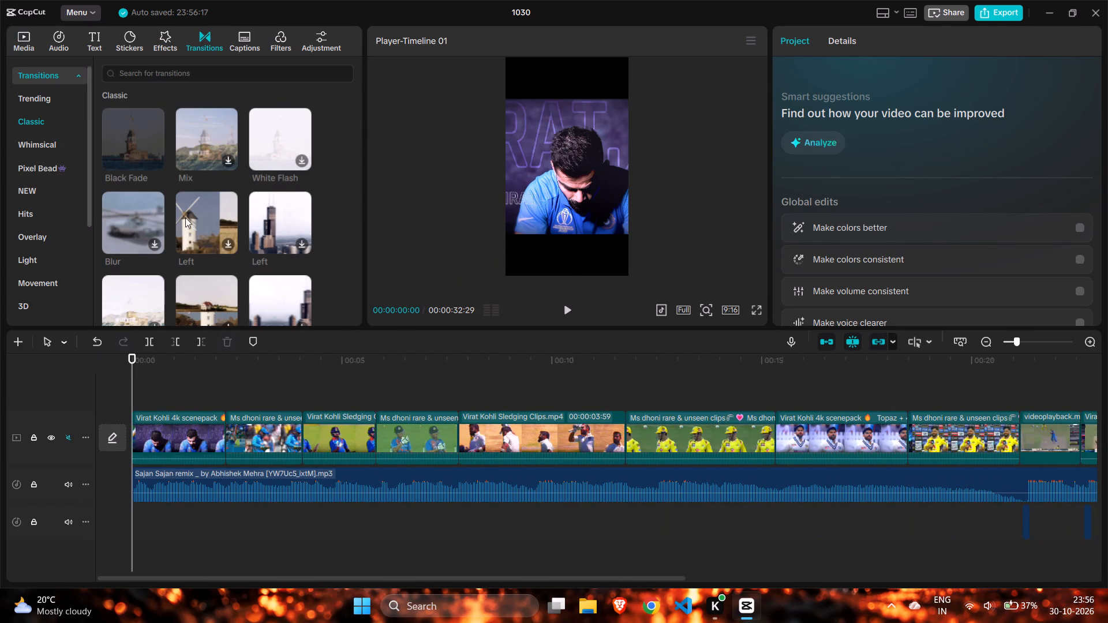
{"action": "left_click_drag", "start_coordinate": [133, 128], "coordinate": [205, 429]}
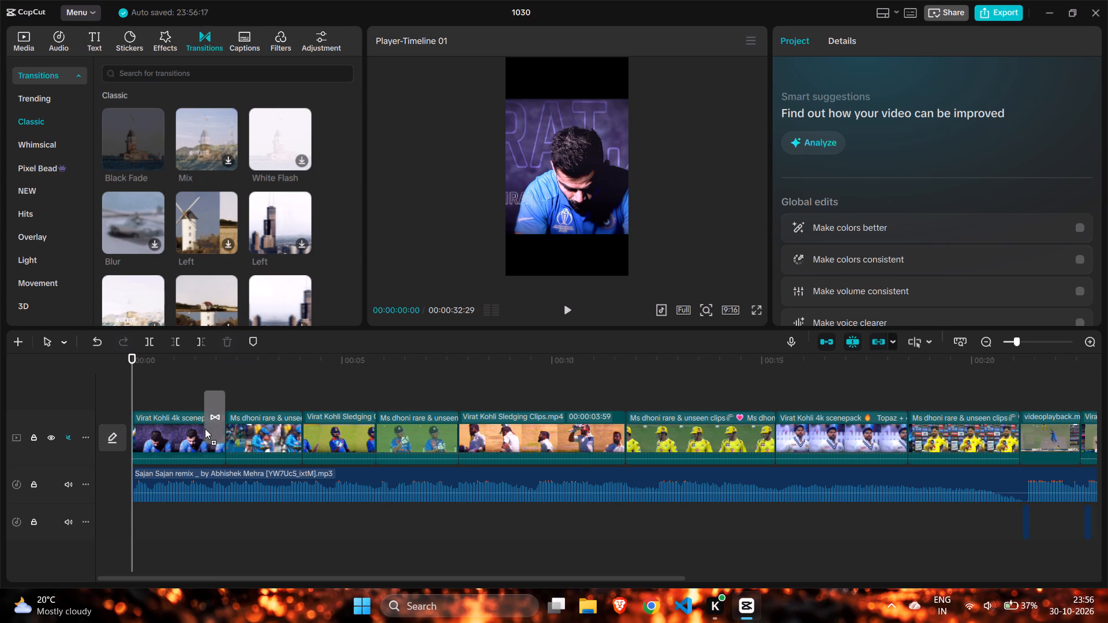
{"action": "left_click_drag", "start_coordinate": [205, 429], "coordinate": [209, 434]}
{"action": "left_click_drag", "start_coordinate": [139, 140], "coordinate": [283, 433]}
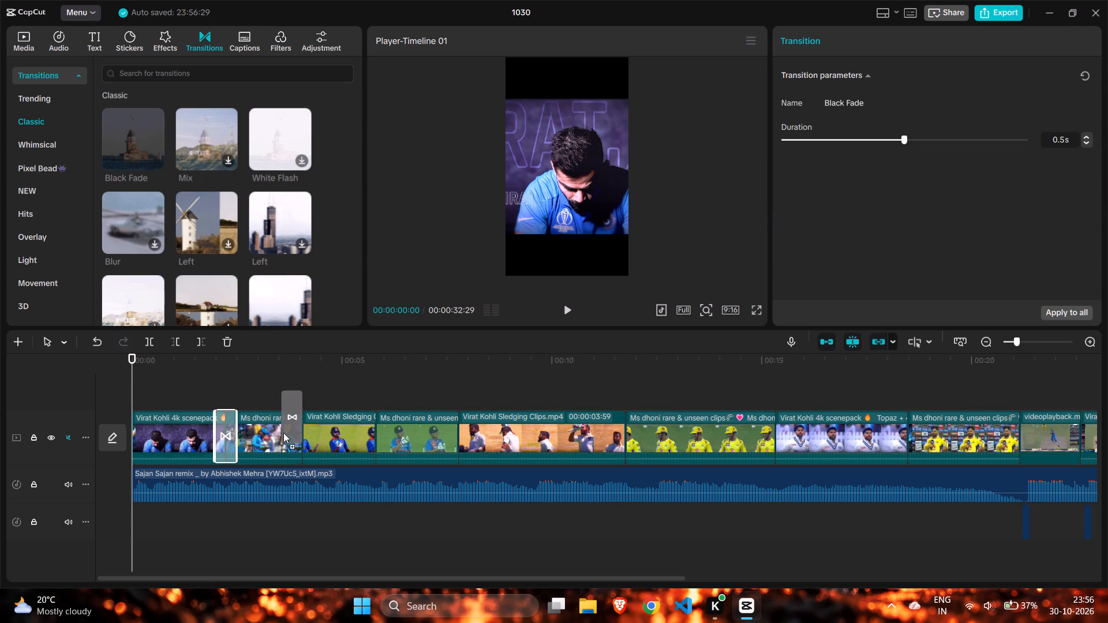
{"action": "left_click_drag", "start_coordinate": [283, 433], "coordinate": [286, 438]}
Add Black Fade transitions at the third, fourth, fifth and sixth cuts of the video track.
{"action": "left_click_drag", "start_coordinate": [148, 132], "coordinate": [358, 443]}
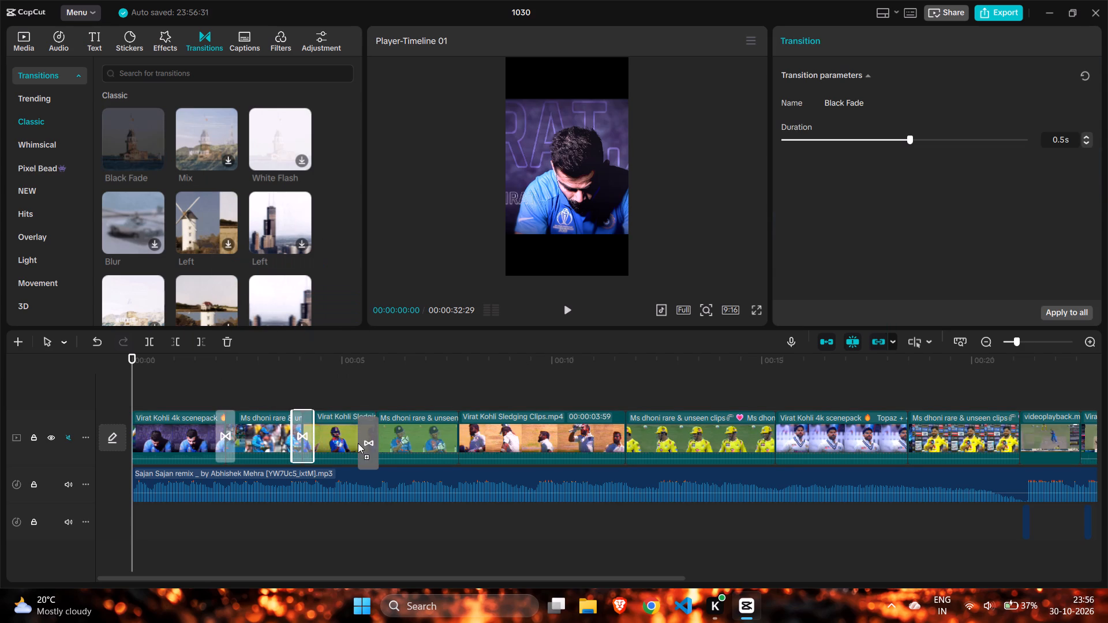
{"action": "left_click_drag", "start_coordinate": [358, 443], "coordinate": [358, 443]}
{"action": "left_click_drag", "start_coordinate": [145, 133], "coordinate": [454, 439]}
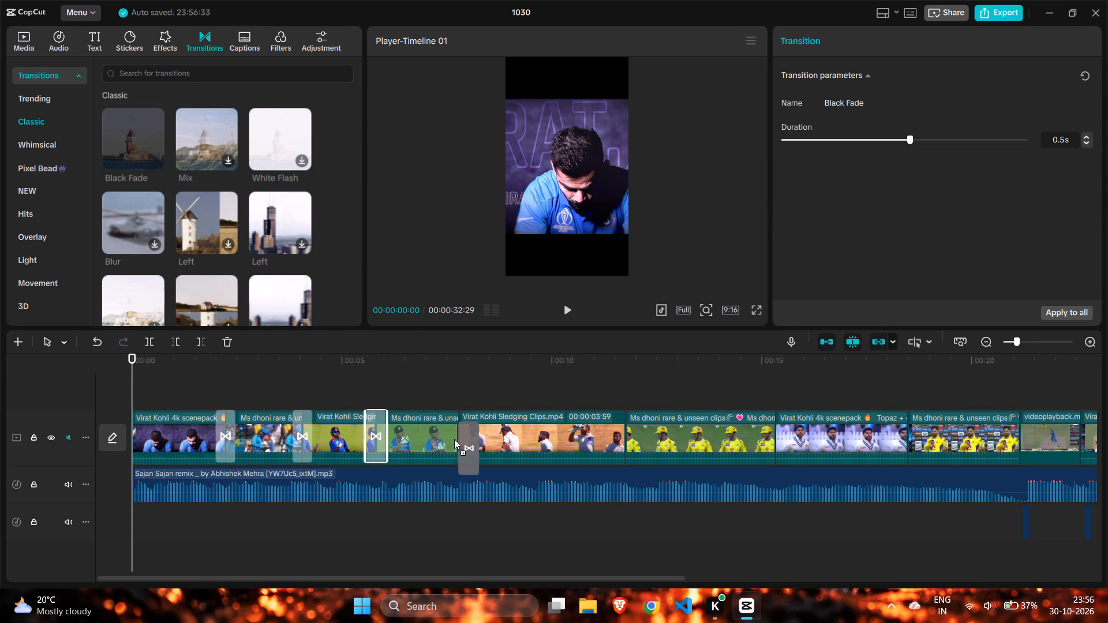
{"action": "left_click_drag", "start_coordinate": [454, 439], "coordinate": [452, 436]}
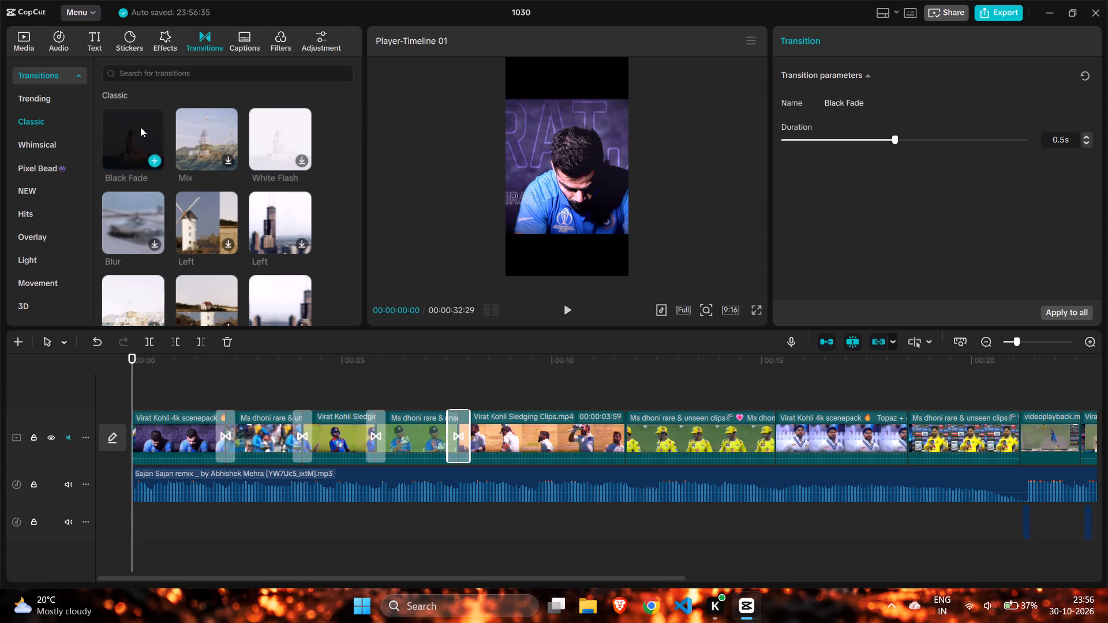
{"action": "left_click_drag", "start_coordinate": [143, 129], "coordinate": [615, 432]}
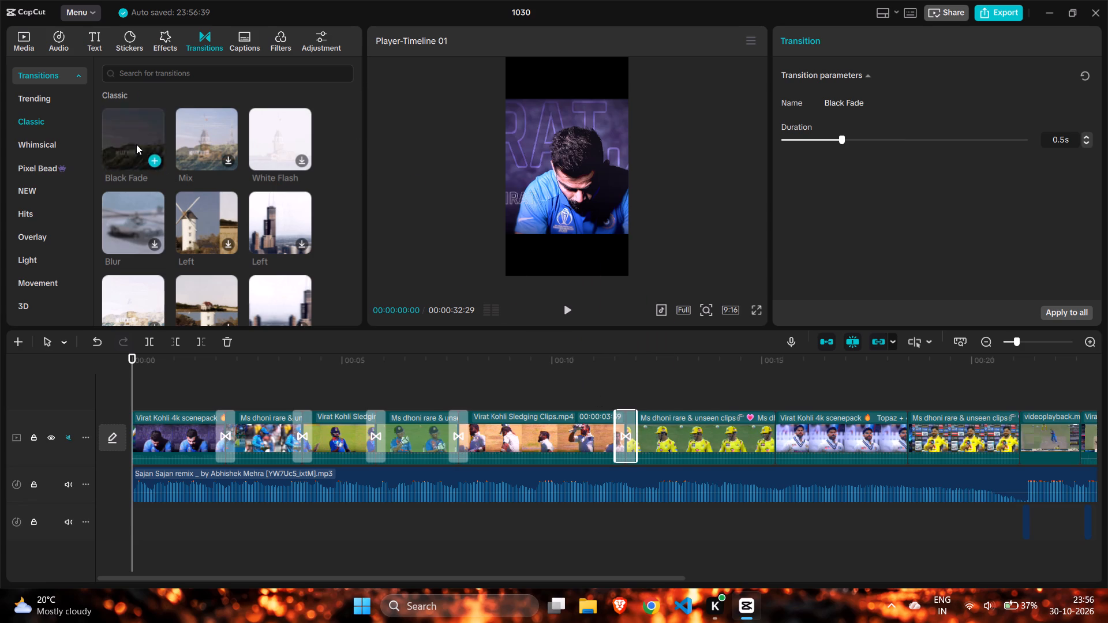
{"action": "left_click_drag", "start_coordinate": [136, 144], "coordinate": [758, 434]}
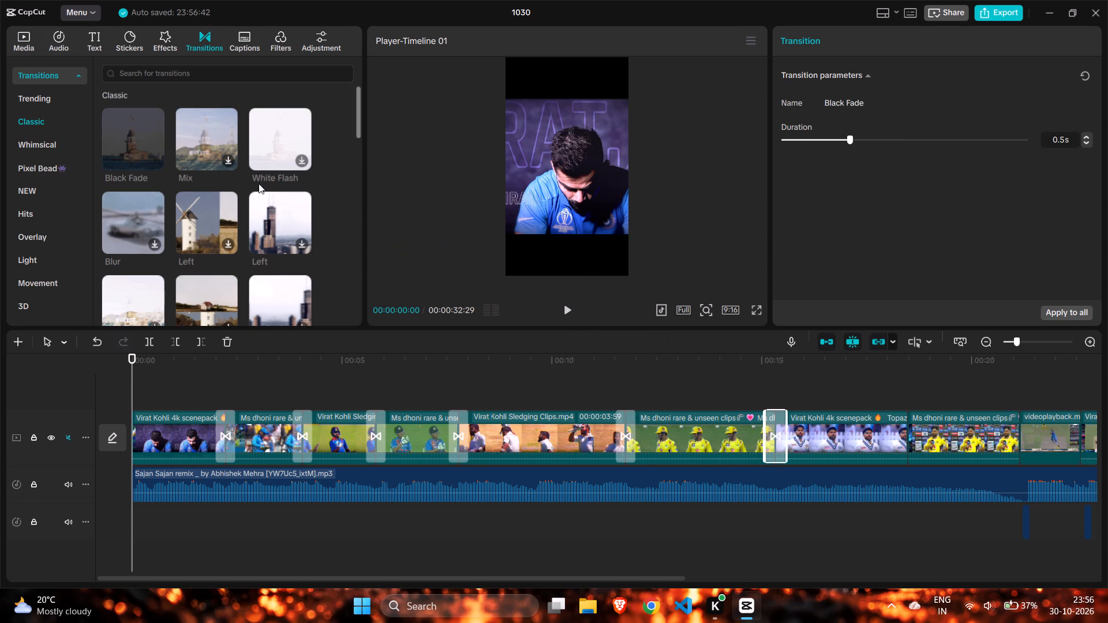
Add the Black Fade transition at the seventh cut, between the Virat Kohli 4k scenepack clip and the following MS Dhoni clip.
{"action": "left_click_drag", "start_coordinate": [132, 134], "coordinate": [930, 449]}
{"action": "left_click", "coordinate": [907, 437]}
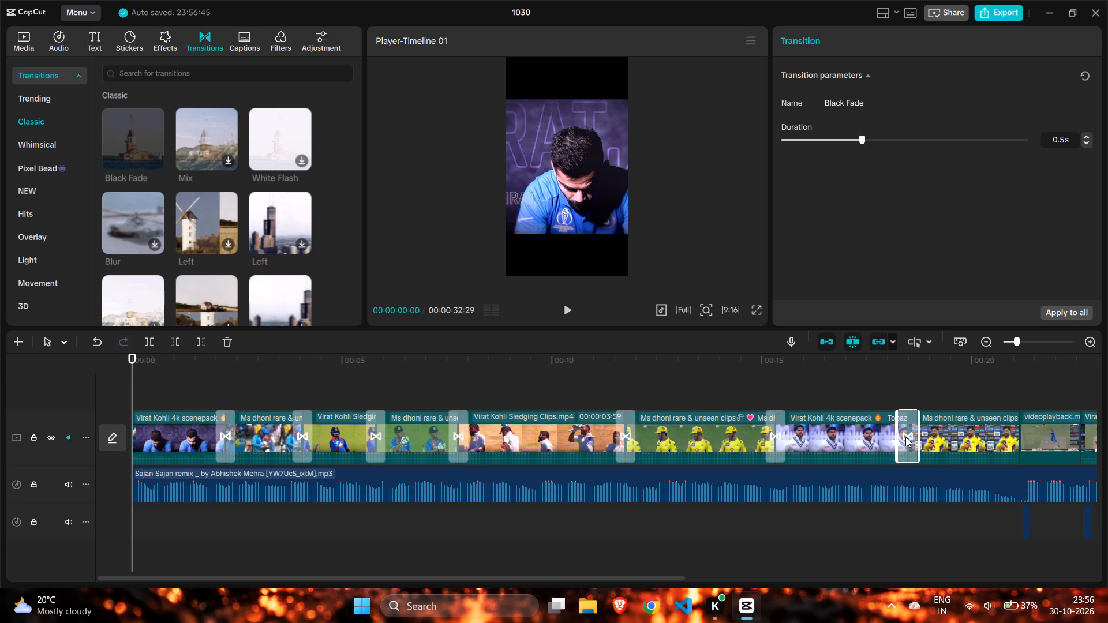
Add the classic Superimpose transition at the eighth cut, between the last MS Dhoni clip and the first videoplayback clip.
{"action": "scroll", "coordinate": [202, 249], "scroll_direction": "down", "scroll_amount": 1}
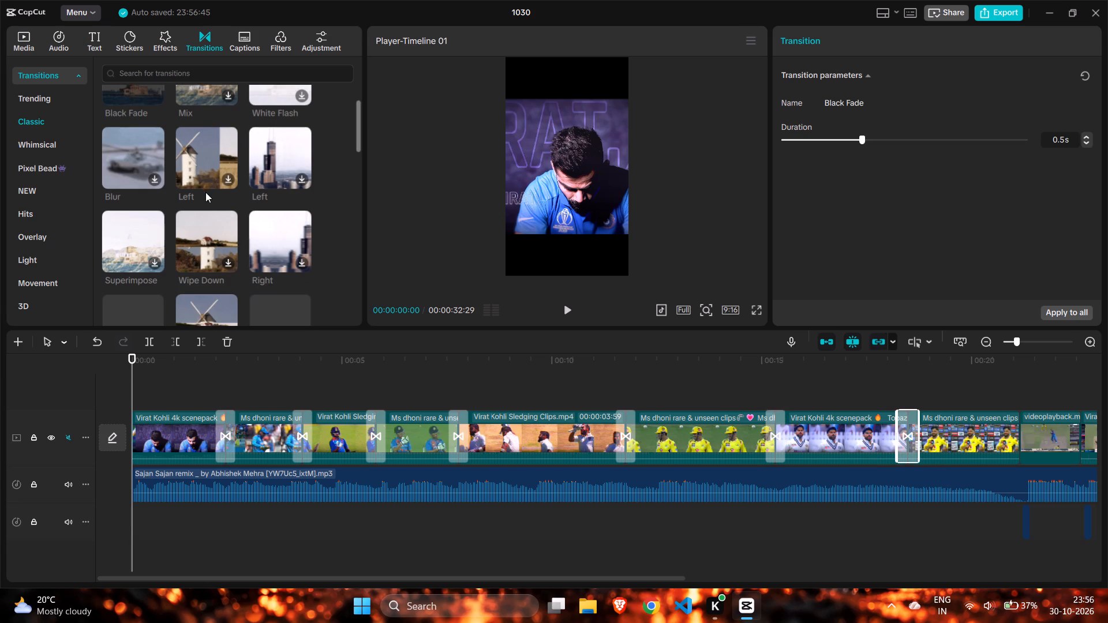
{"action": "left_click_drag", "start_coordinate": [134, 235], "coordinate": [1015, 451]}
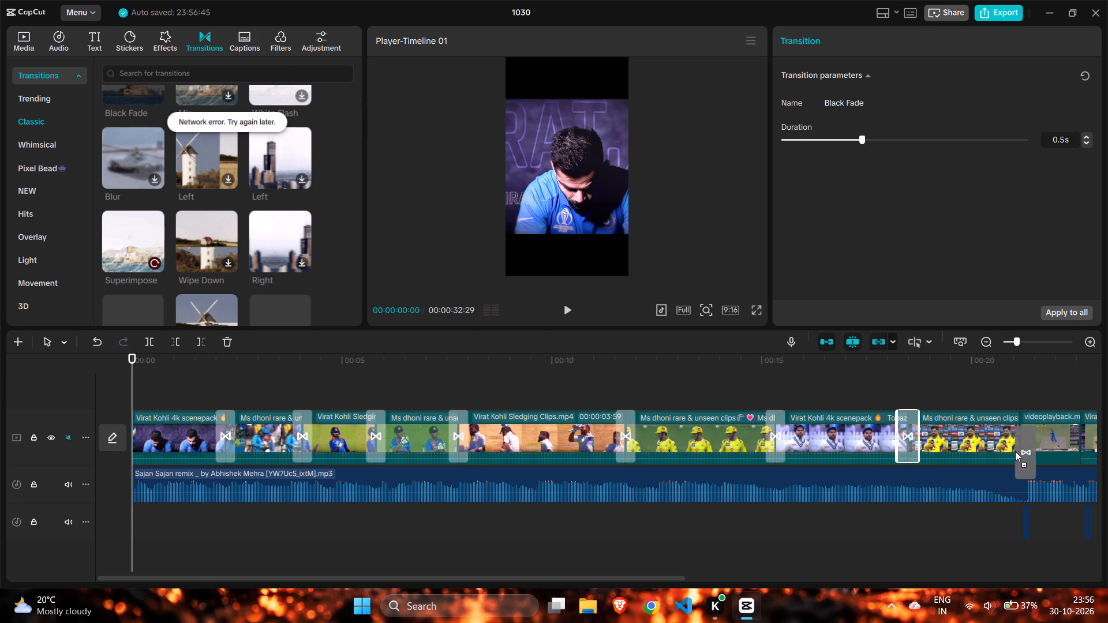
{"action": "left_click_drag", "start_coordinate": [1015, 451], "coordinate": [1012, 442]}
Play the whole edit from the beginning to review the transitions and synced bat sounds.
{"action": "left_click", "coordinate": [571, 316]}
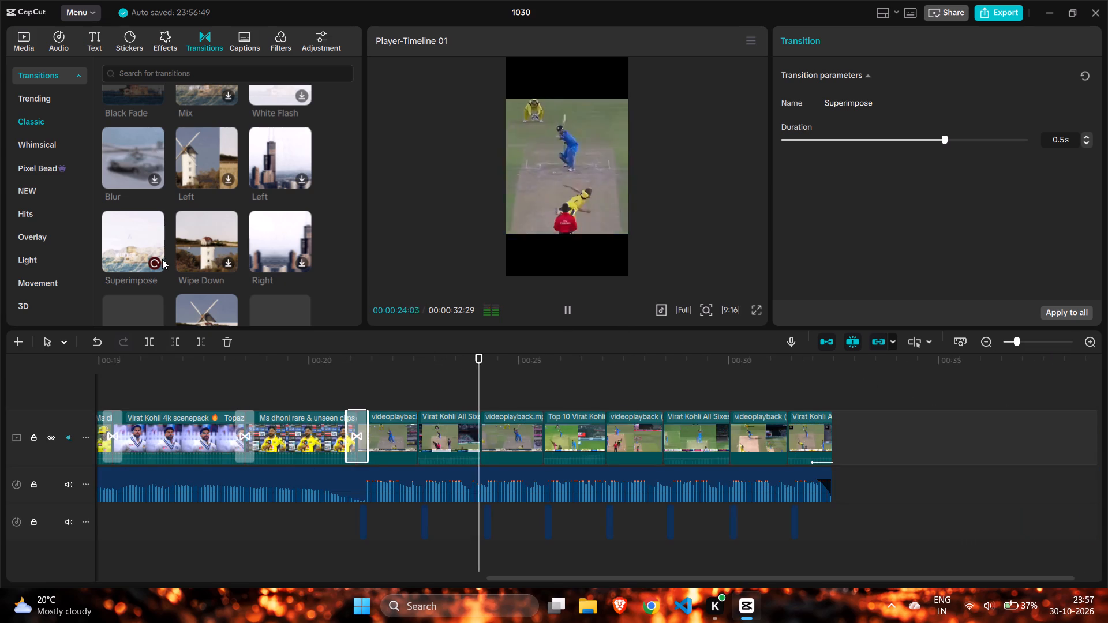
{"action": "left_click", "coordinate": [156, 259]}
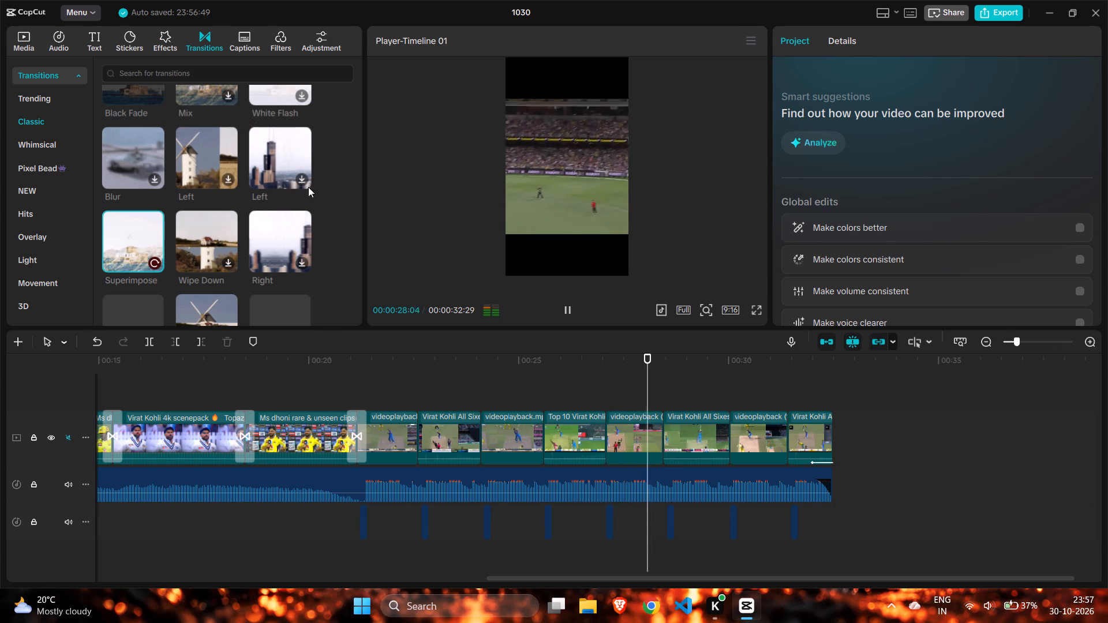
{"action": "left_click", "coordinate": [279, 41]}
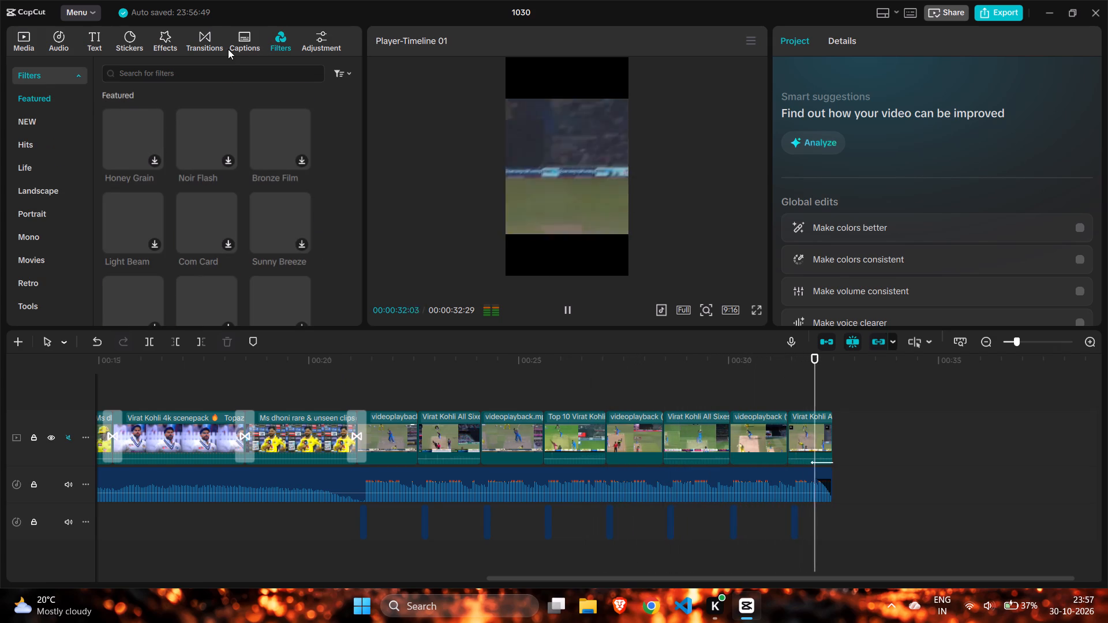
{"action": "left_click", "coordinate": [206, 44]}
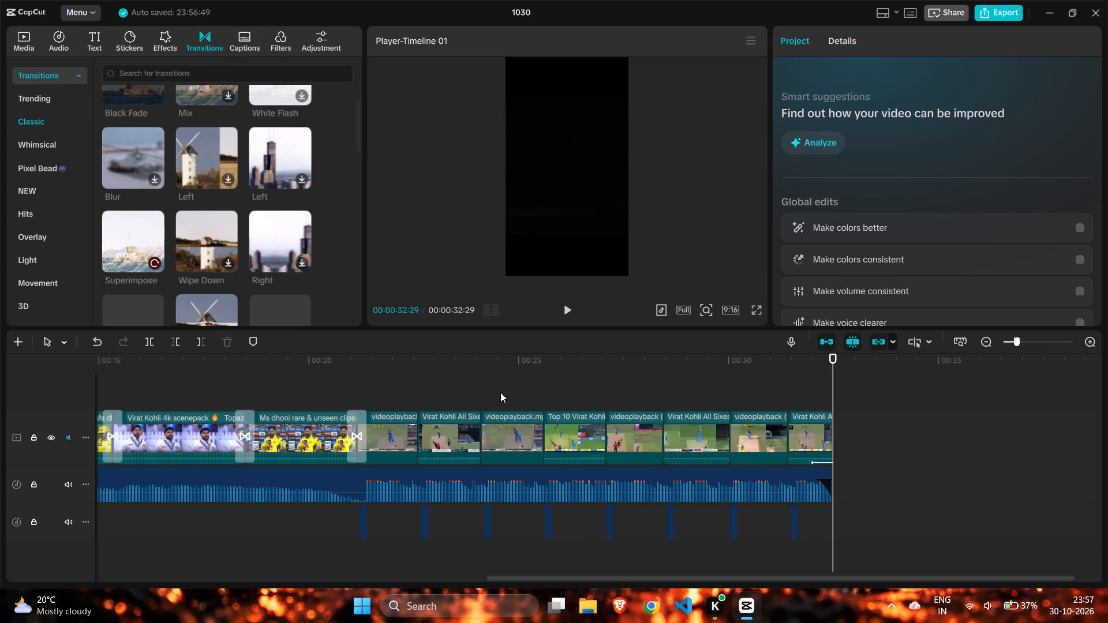
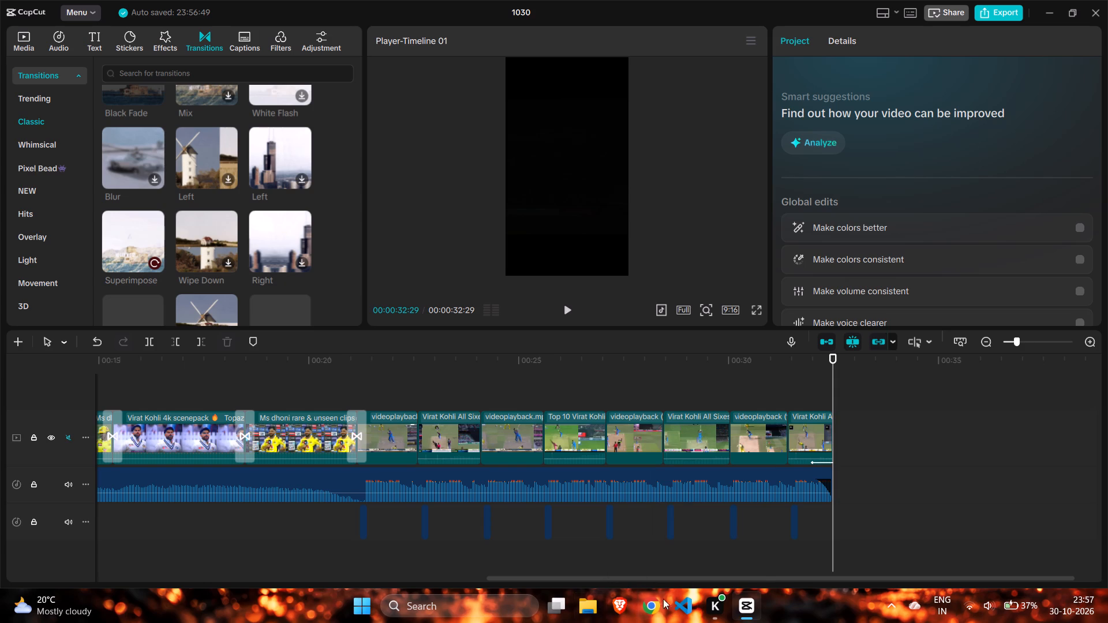
Browse the Trending category of transitions.
{"action": "left_click", "coordinate": [42, 97]}
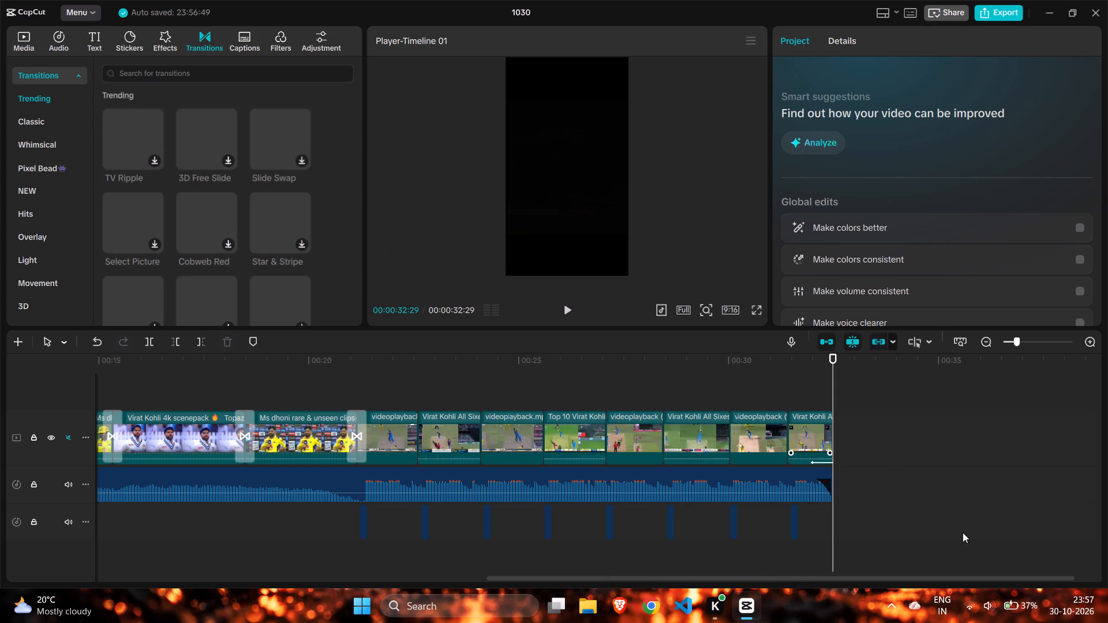
Restart the computer's Wi-Fi by switching it off and on, and reconnect to the HU-INTERNET network.
{"action": "left_click", "coordinate": [998, 610]}
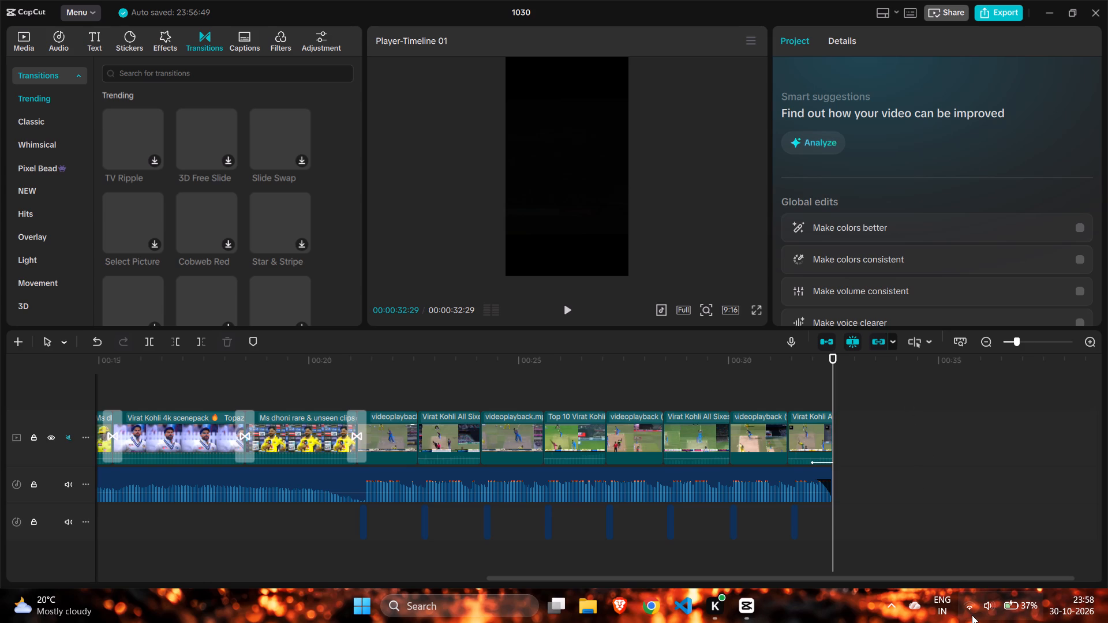
{"action": "left_click", "coordinate": [973, 615]}
{"action": "left_click", "coordinate": [894, 331]}
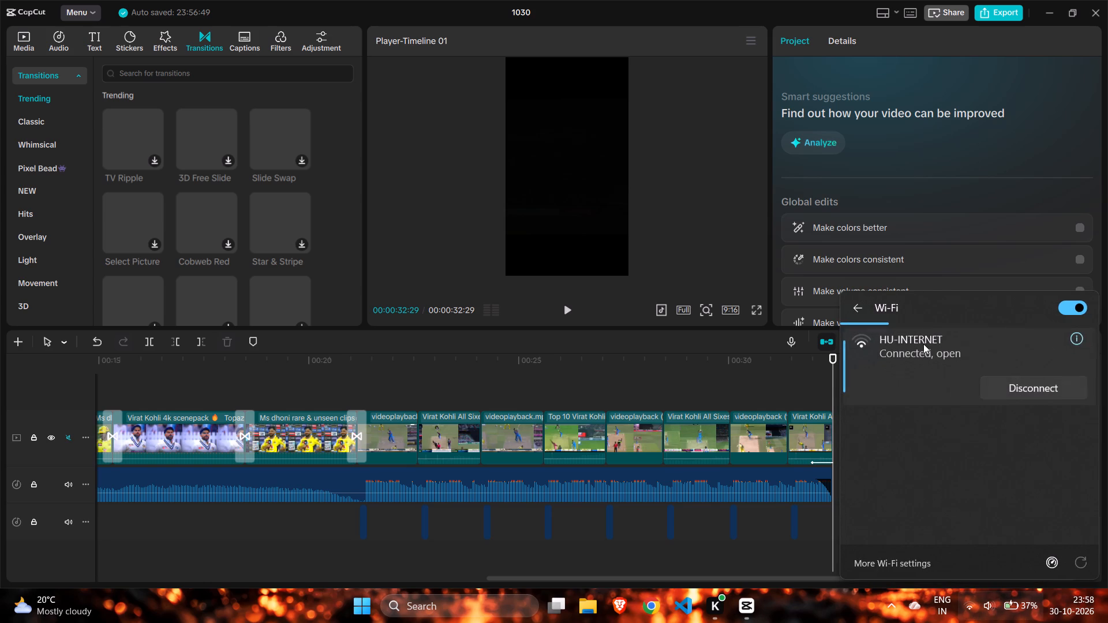
{"action": "left_click", "coordinate": [1084, 306]}
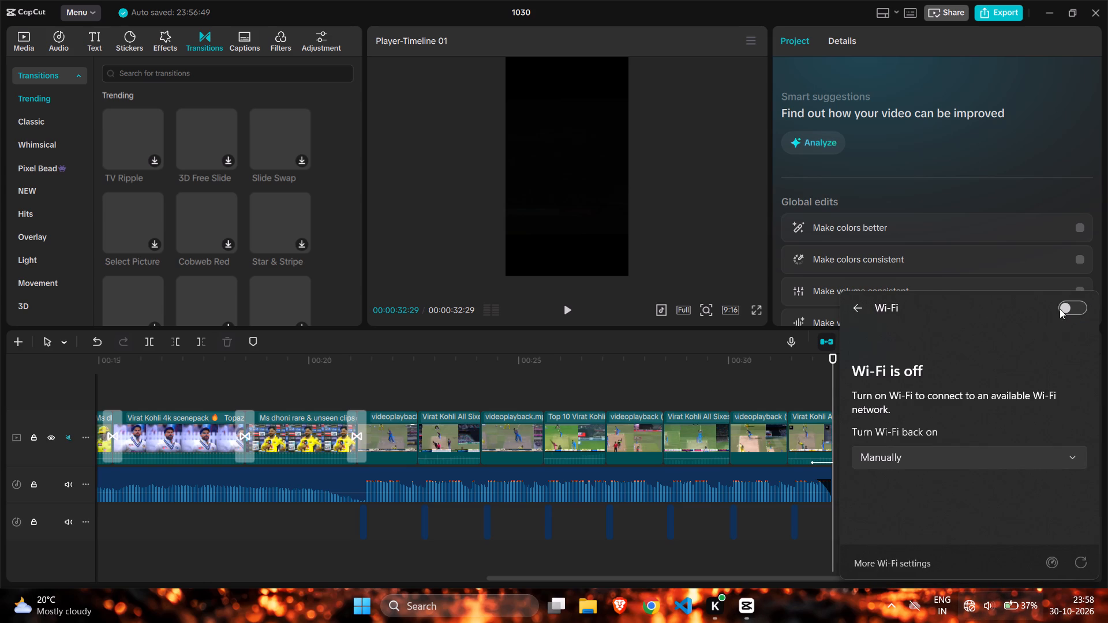
{"action": "left_click", "coordinate": [1064, 307]}
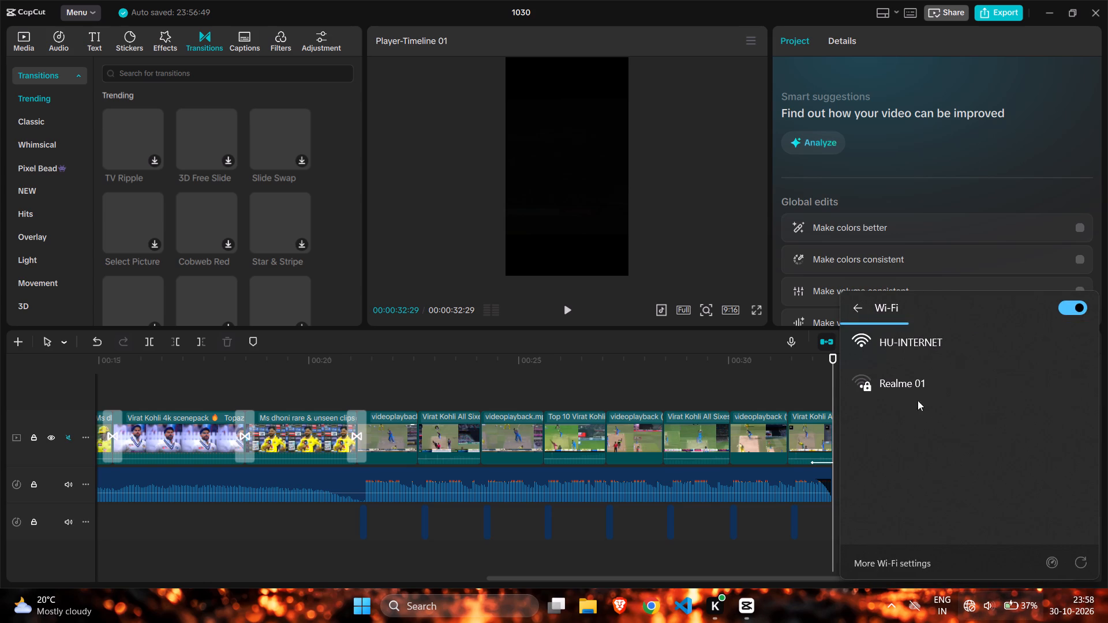
{"action": "left_click", "coordinate": [903, 347]}
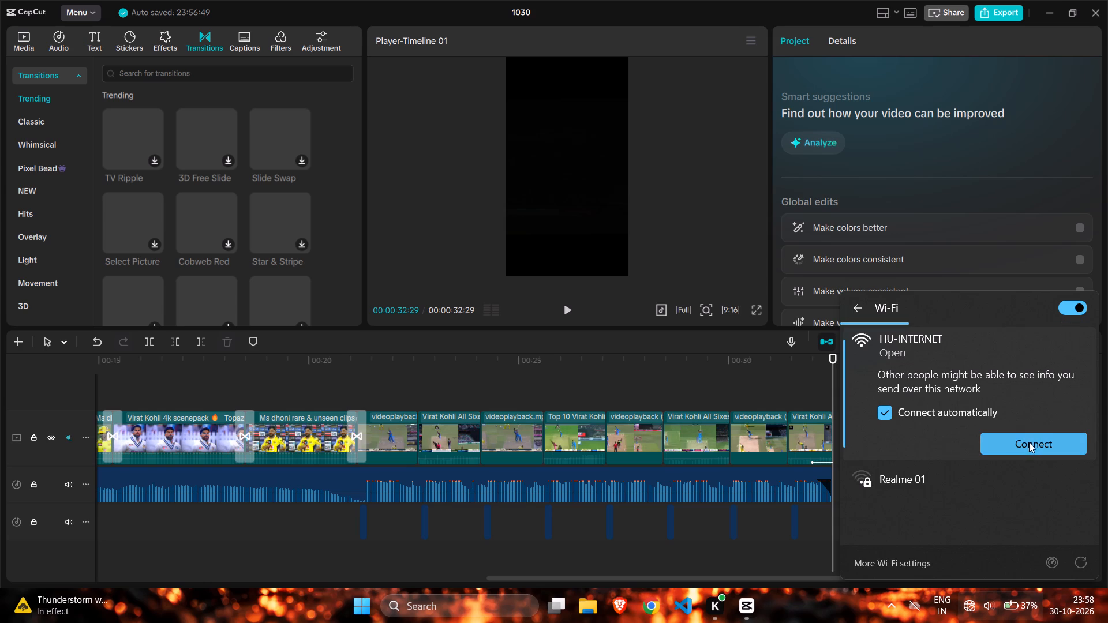
{"action": "left_click", "coordinate": [1029, 442]}
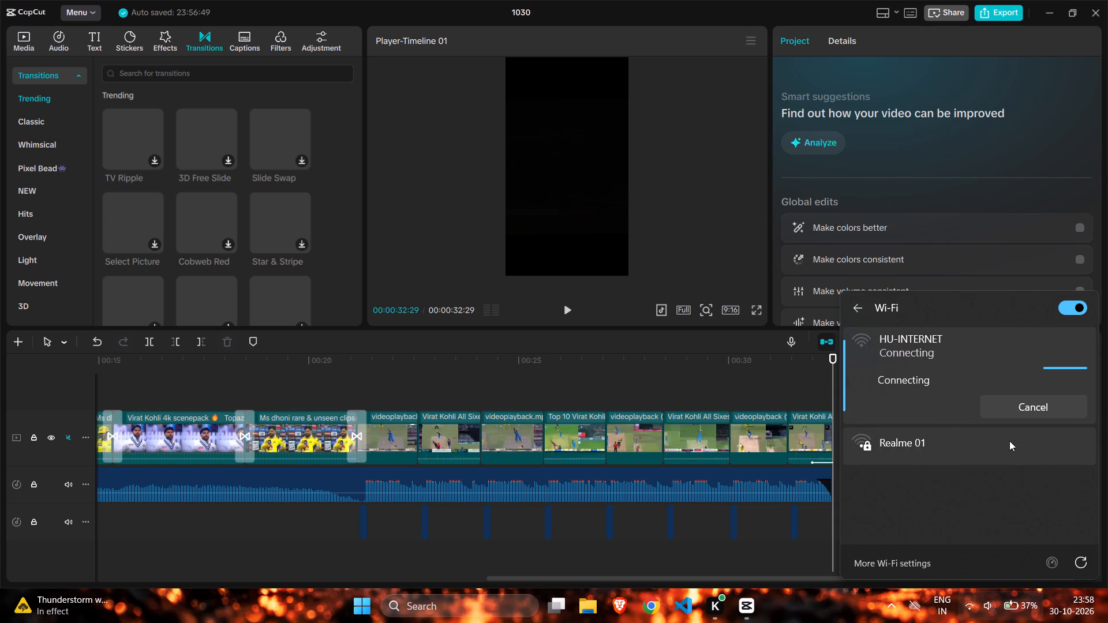
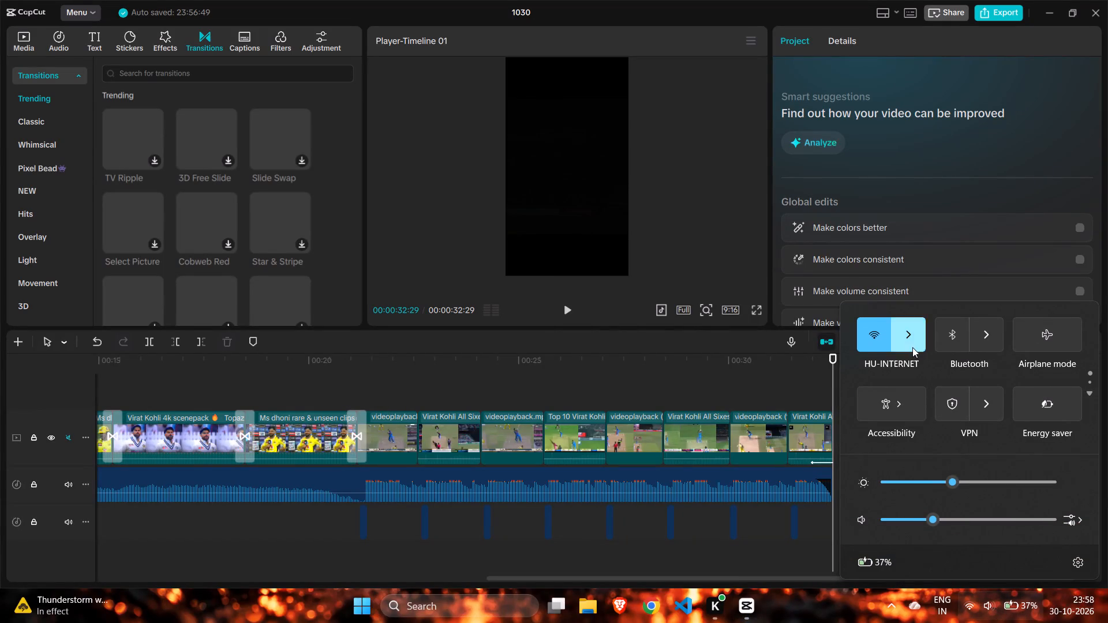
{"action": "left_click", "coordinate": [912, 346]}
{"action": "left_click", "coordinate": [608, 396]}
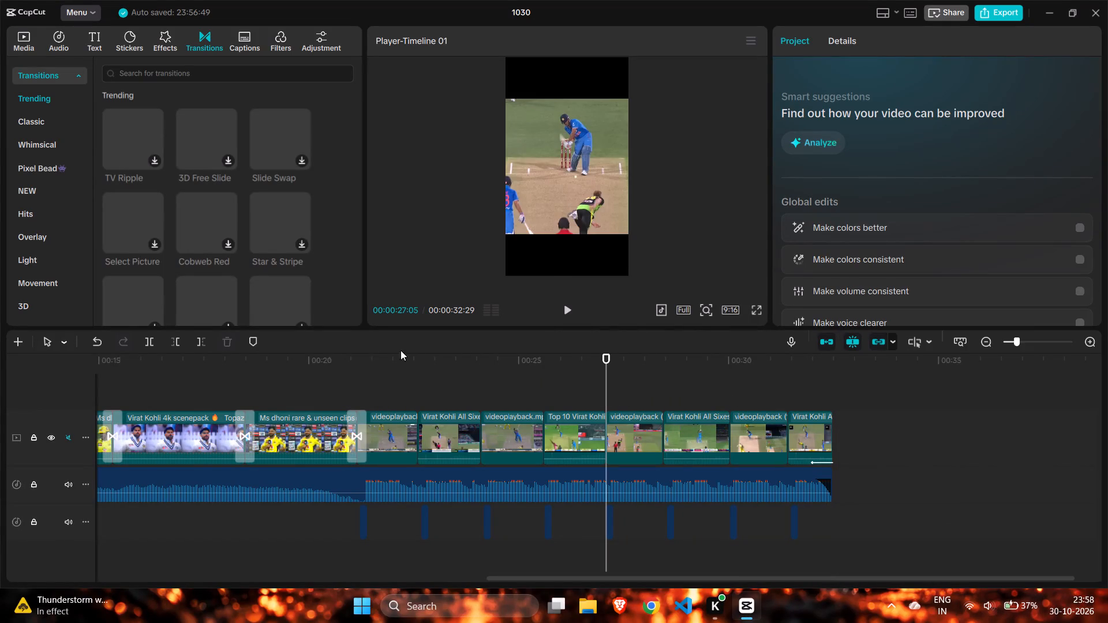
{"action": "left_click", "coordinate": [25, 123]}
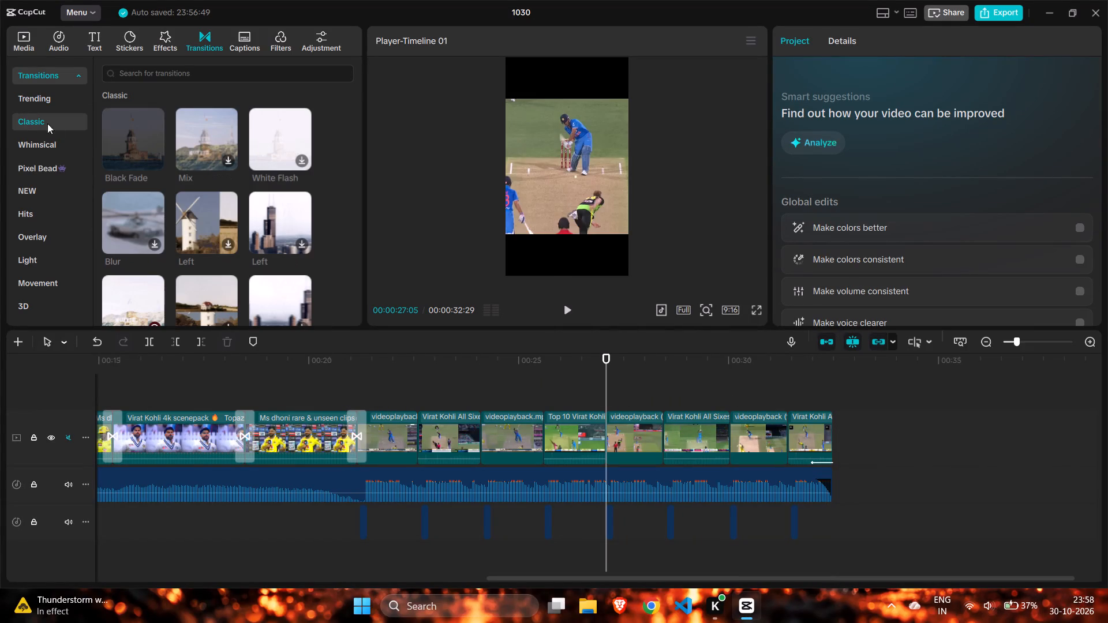
Search the filter library for the recent search term 8k and reload the results.
{"action": "left_click", "coordinate": [279, 40]}
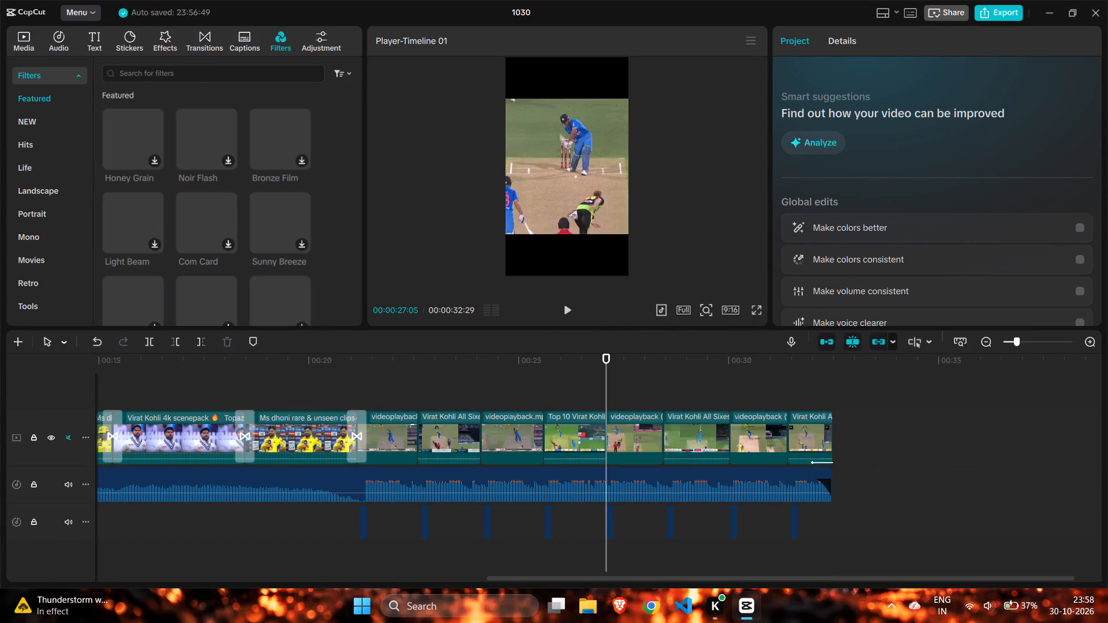
{"action": "left_click", "coordinate": [172, 73]}
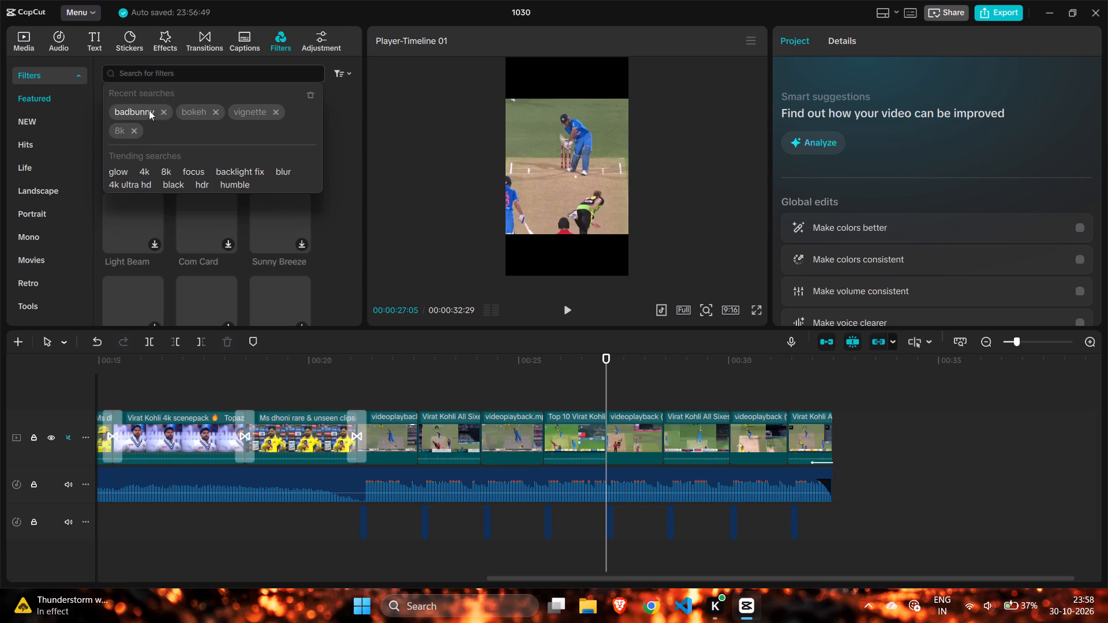
{"action": "left_click", "coordinate": [115, 130]}
{"action": "left_click", "coordinate": [278, 182]}
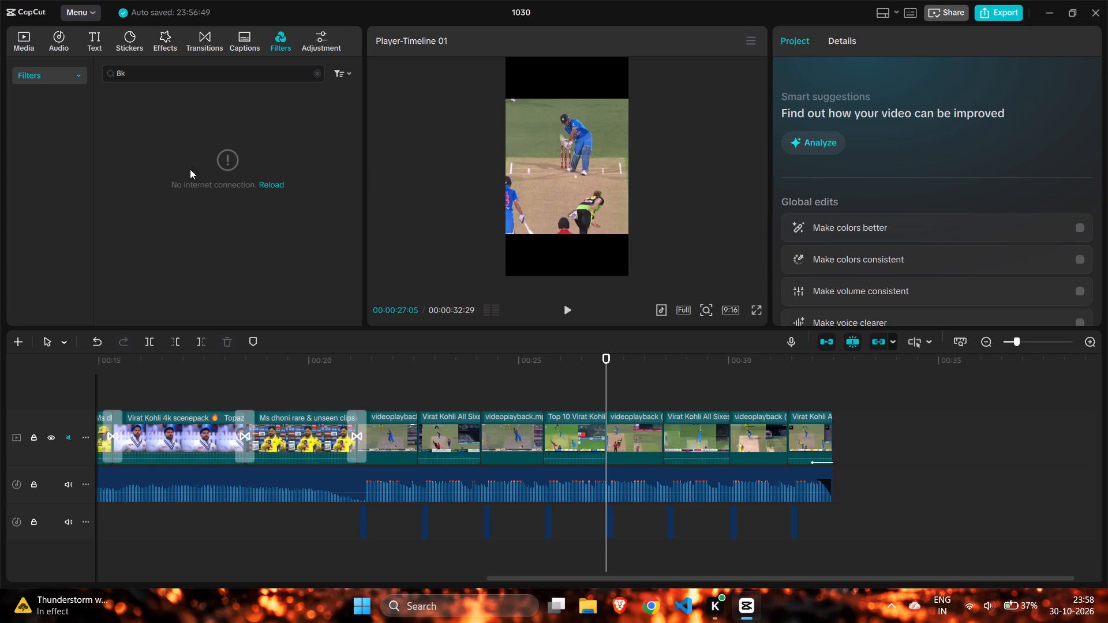
Retry the 8k filter search, clear it, and look through the Featured and NEW filter categories for a suitable filter.
{"action": "left_click", "coordinate": [283, 182]}
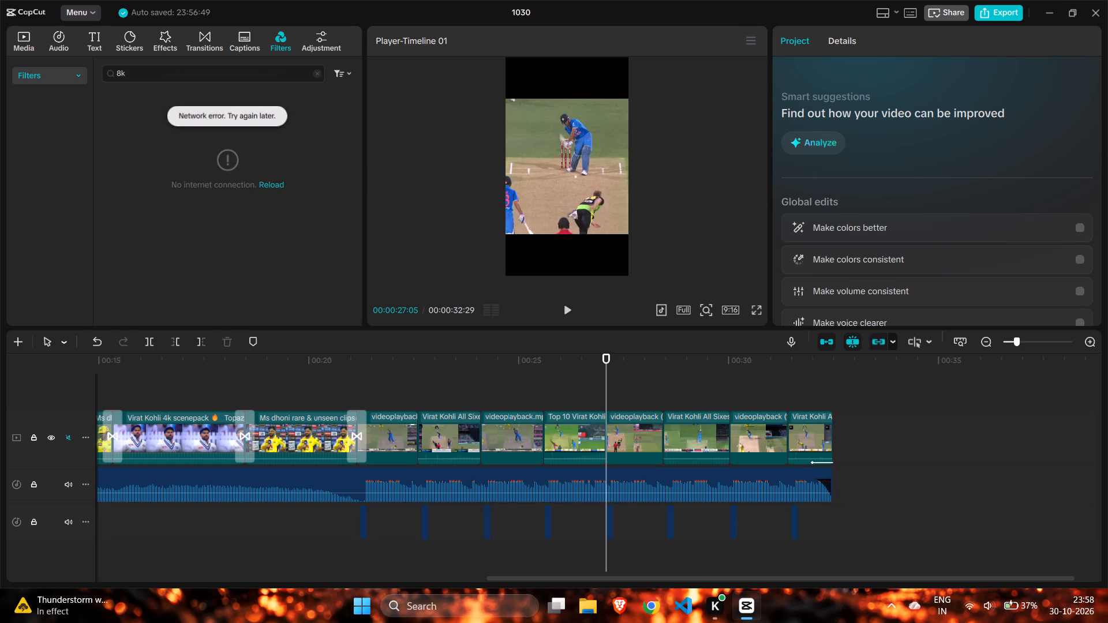
{"action": "left_click", "coordinate": [319, 70]}
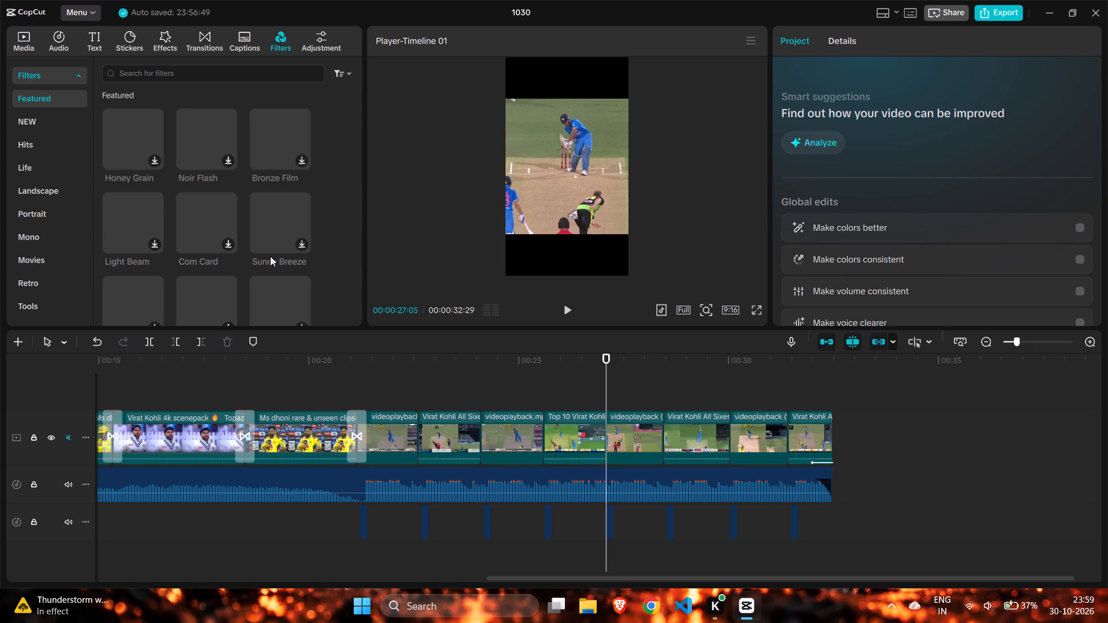
{"action": "scroll", "coordinate": [265, 244], "scroll_direction": "down", "scroll_amount": 3}
{"action": "scroll", "coordinate": [267, 256], "scroll_direction": "up", "scroll_amount": 7}
{"action": "left_click_drag", "start_coordinate": [359, 118], "coordinate": [340, 276]}
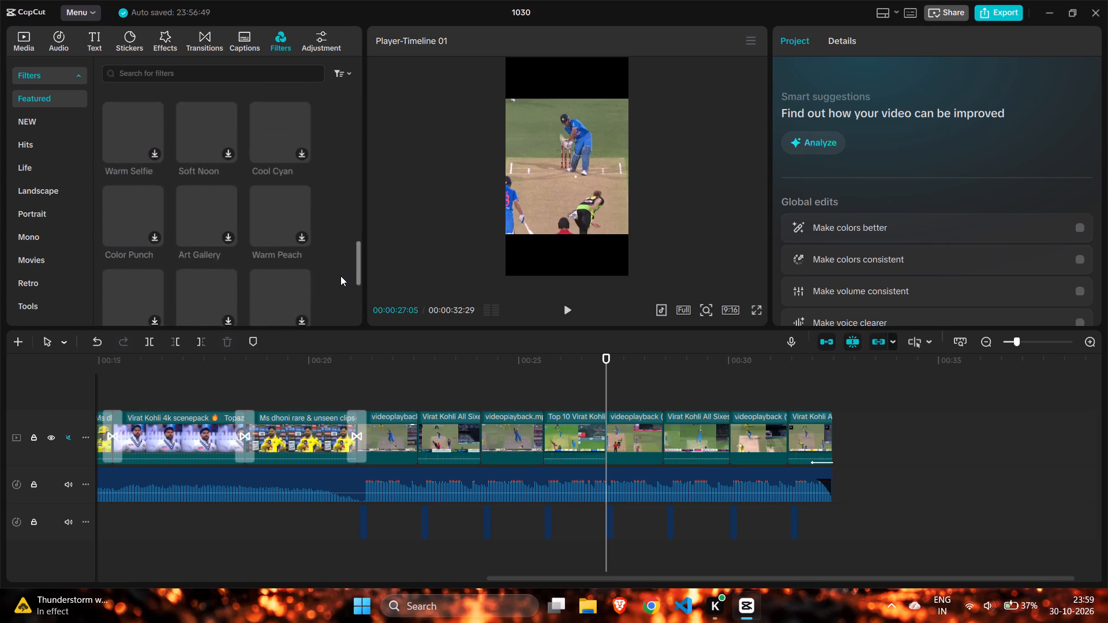
{"action": "left_click_drag", "start_coordinate": [340, 276], "coordinate": [342, 258]}
{"action": "left_click_drag", "start_coordinate": [352, 205], "coordinate": [357, 182]}
{"action": "left_click_drag", "start_coordinate": [369, 116], "coordinate": [373, 84]}
{"action": "left_click", "coordinate": [374, 80]}
{"action": "left_click_drag", "start_coordinate": [358, 263], "coordinate": [358, 255]}
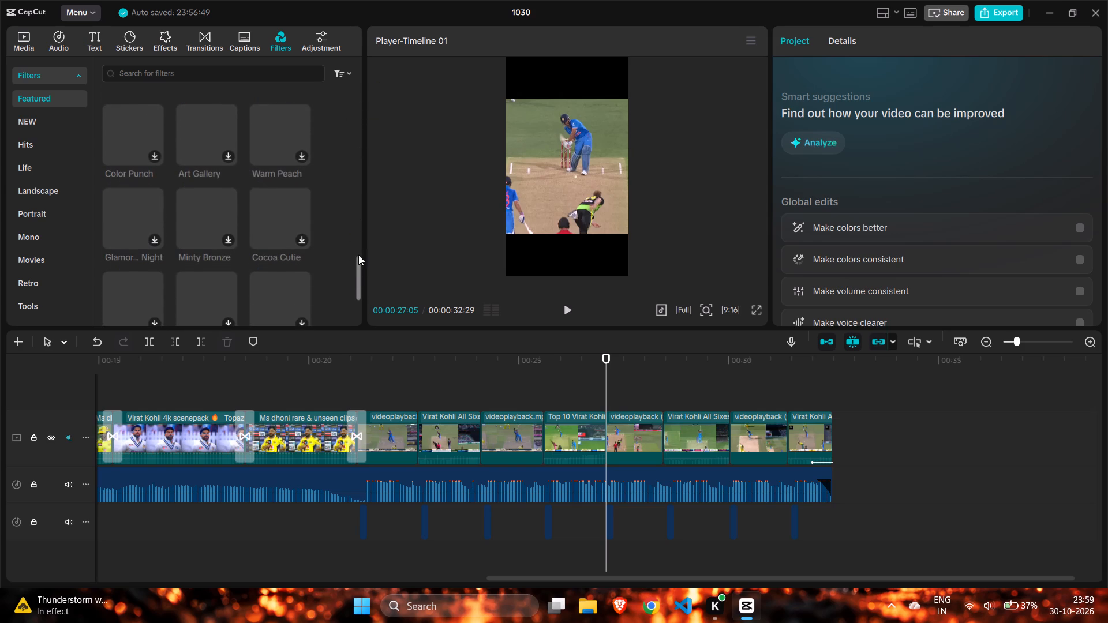
{"action": "left_click_drag", "start_coordinate": [358, 255], "coordinate": [382, 60]}
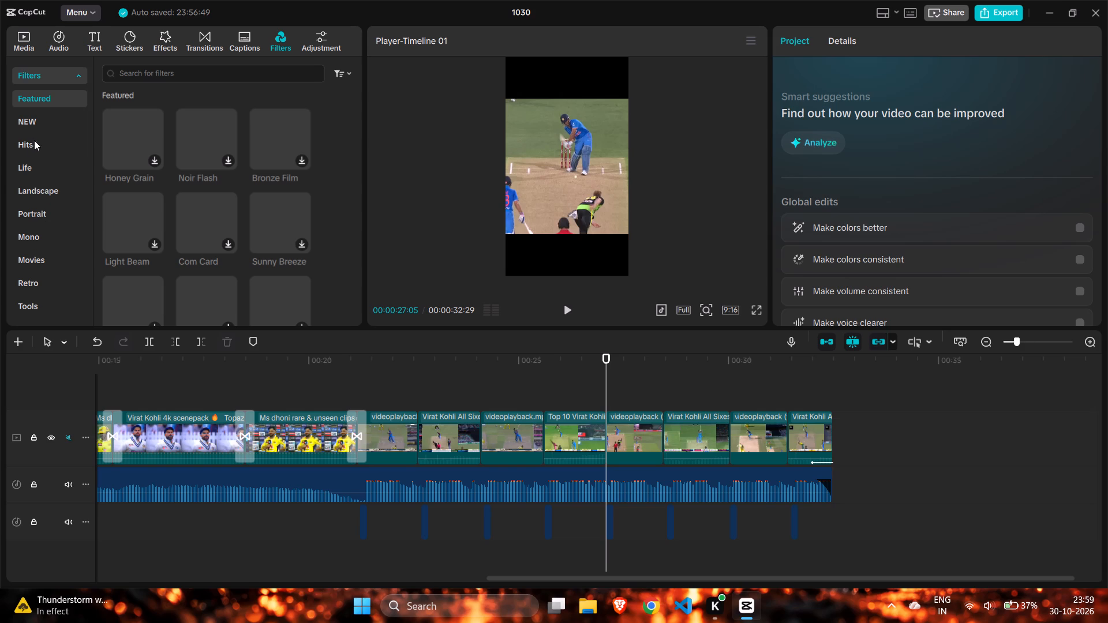
{"action": "left_click", "coordinate": [43, 125]}
{"action": "left_click", "coordinate": [60, 97]}
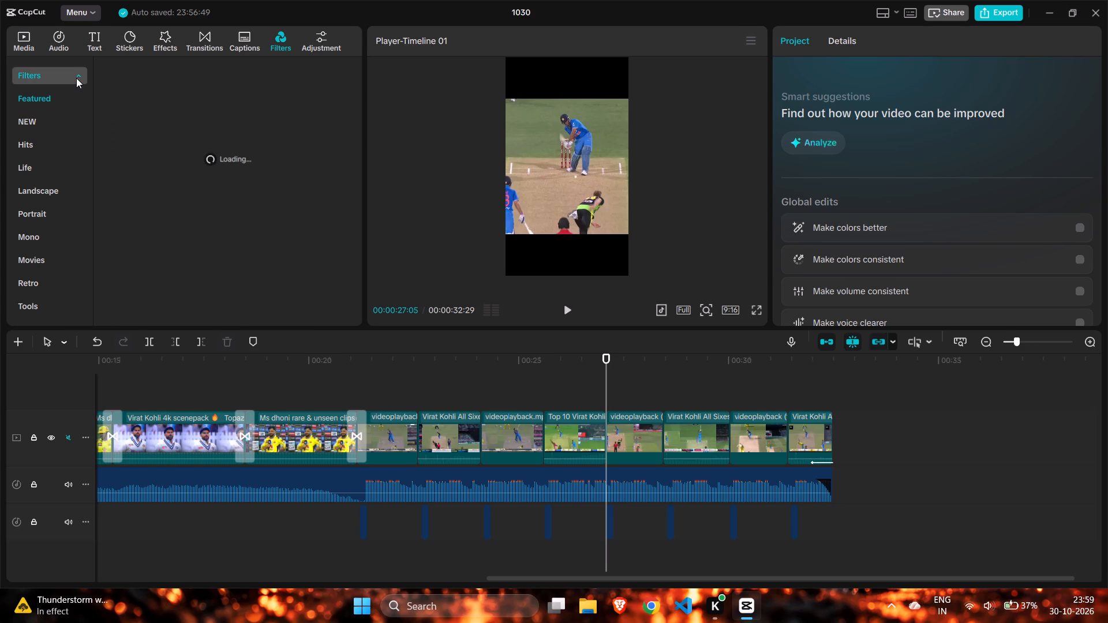
{"action": "left_click", "coordinate": [274, 182]}
Return the playhead to the start of the timeline and play the edit to review it.
{"action": "left_click", "coordinate": [189, 385]}
{"action": "left_click_drag", "start_coordinate": [185, 380], "coordinate": [85, 354]}
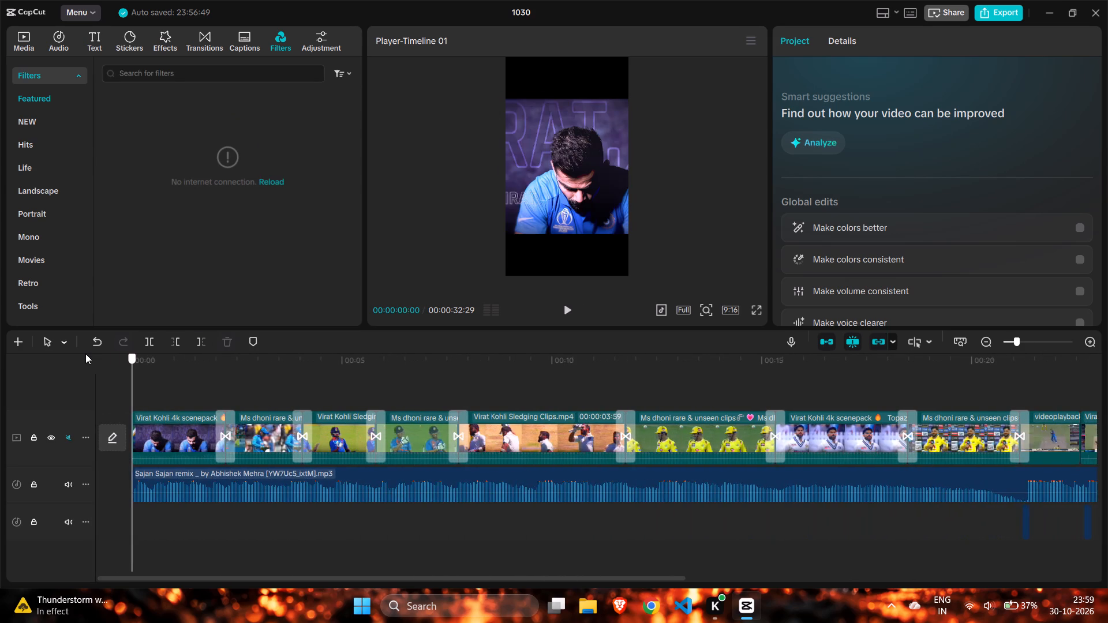
{"action": "left_click_drag", "start_coordinate": [85, 354], "coordinate": [108, 377]}
{"action": "left_click_drag", "start_coordinate": [108, 377], "coordinate": [107, 377]}
{"action": "left_click", "coordinate": [567, 309]}
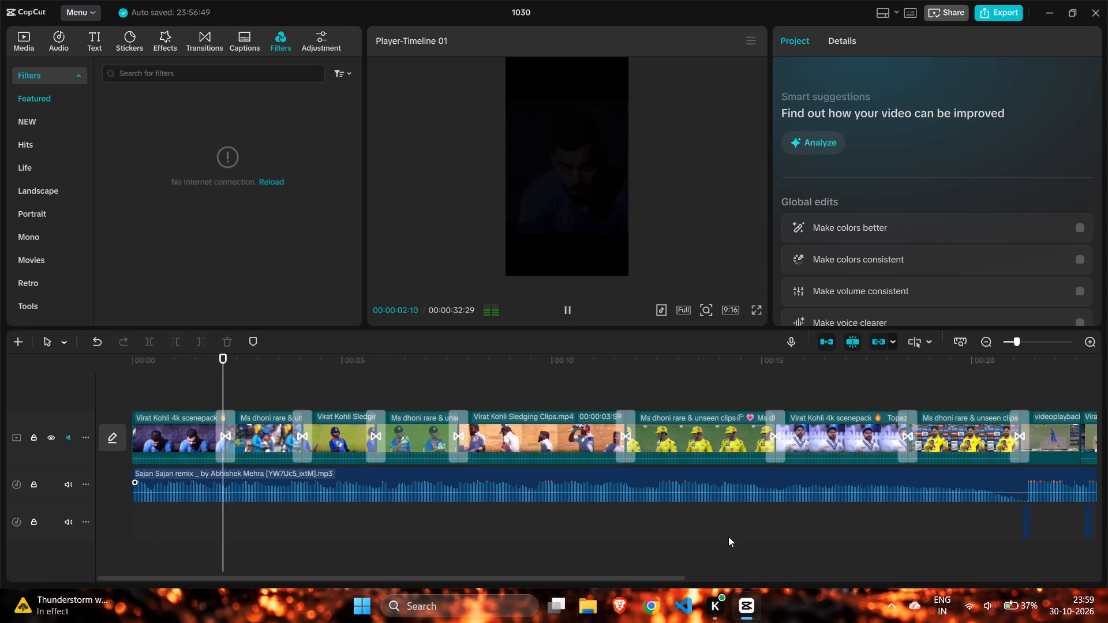
Close the project 1030 editing window.
{"action": "left_click", "coordinate": [1096, 0]}
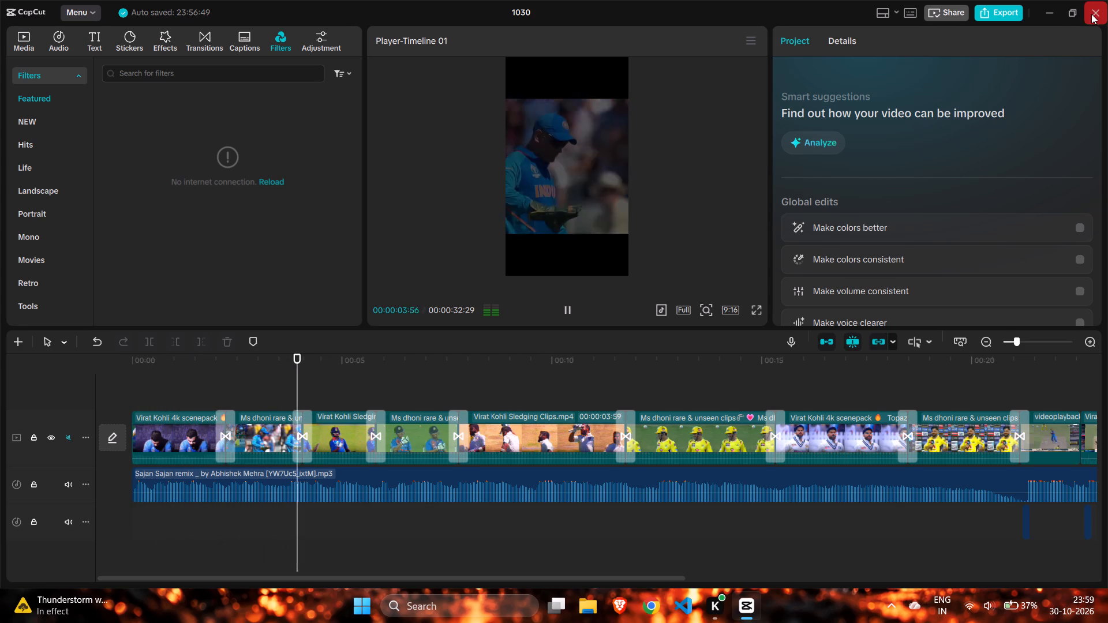
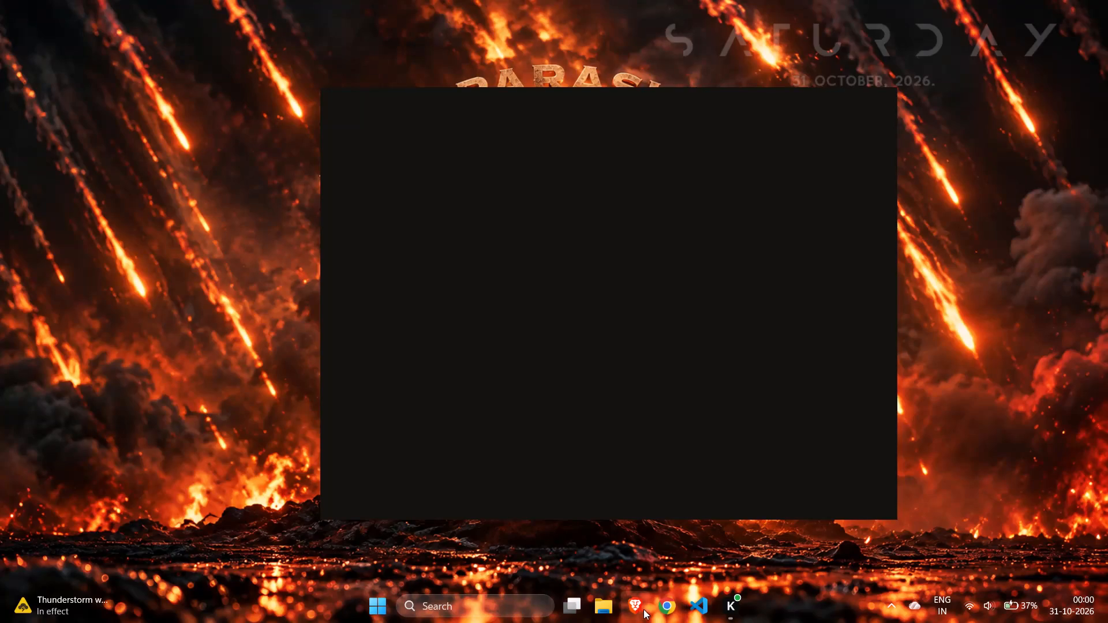
Launch CapCut from the Creativity group of the installed apps.
{"action": "left_click", "coordinate": [376, 605]}
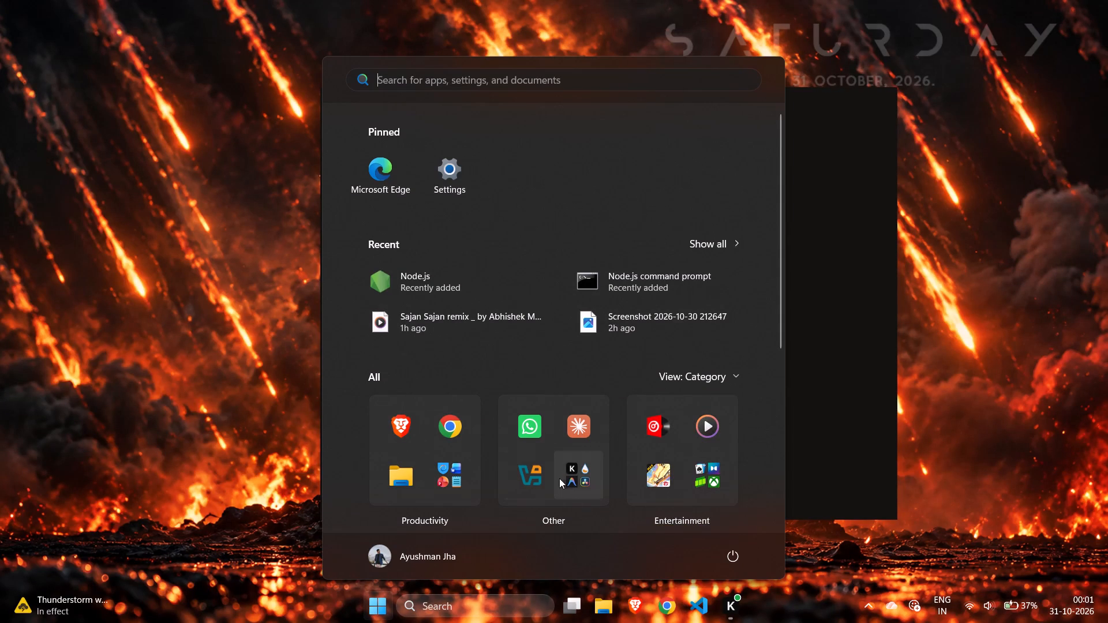
{"action": "scroll", "coordinate": [561, 475], "scroll_direction": "down", "scroll_amount": 3}
{"action": "left_click", "coordinate": [666, 423]}
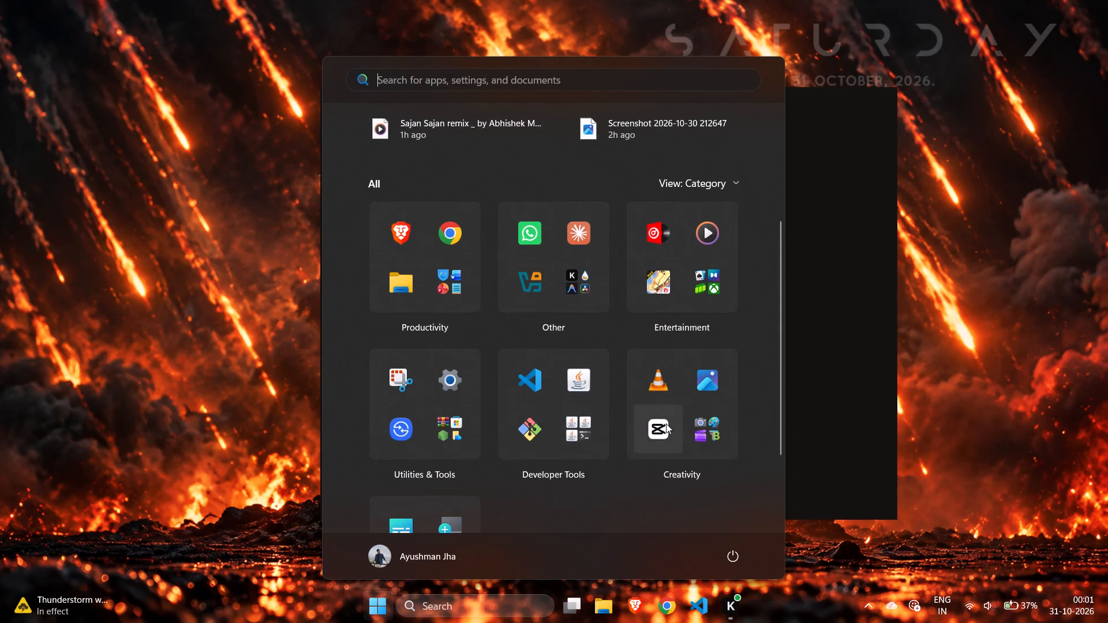
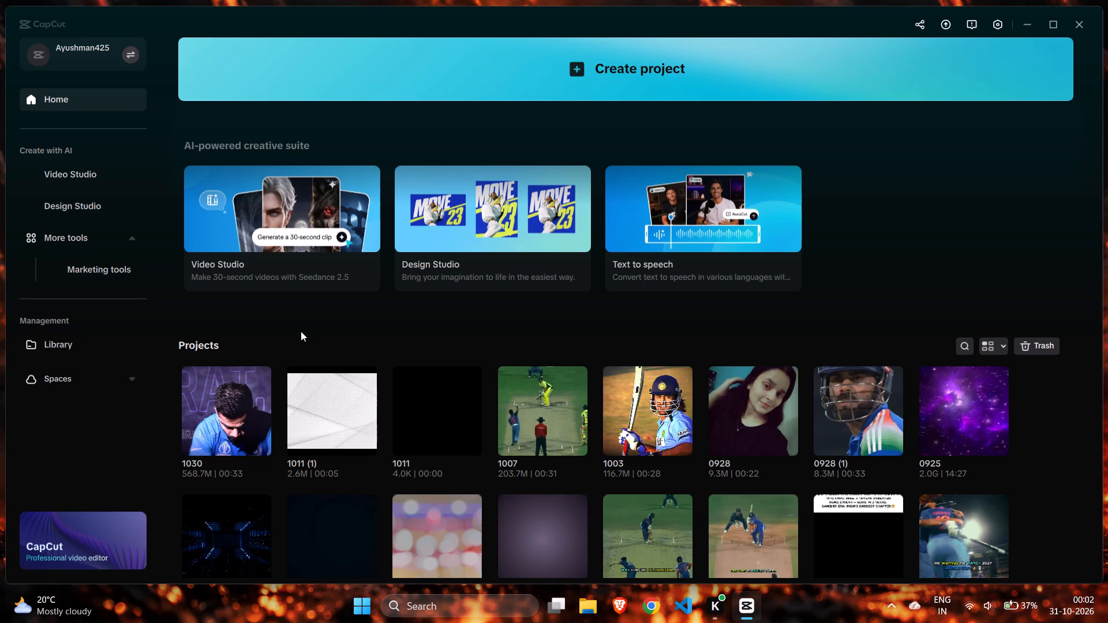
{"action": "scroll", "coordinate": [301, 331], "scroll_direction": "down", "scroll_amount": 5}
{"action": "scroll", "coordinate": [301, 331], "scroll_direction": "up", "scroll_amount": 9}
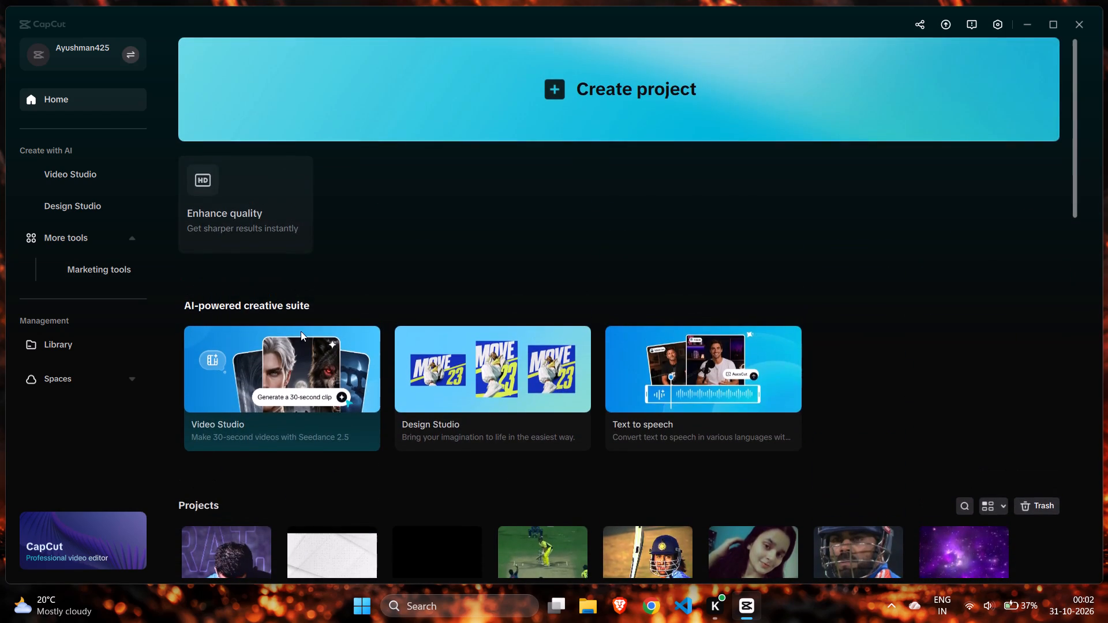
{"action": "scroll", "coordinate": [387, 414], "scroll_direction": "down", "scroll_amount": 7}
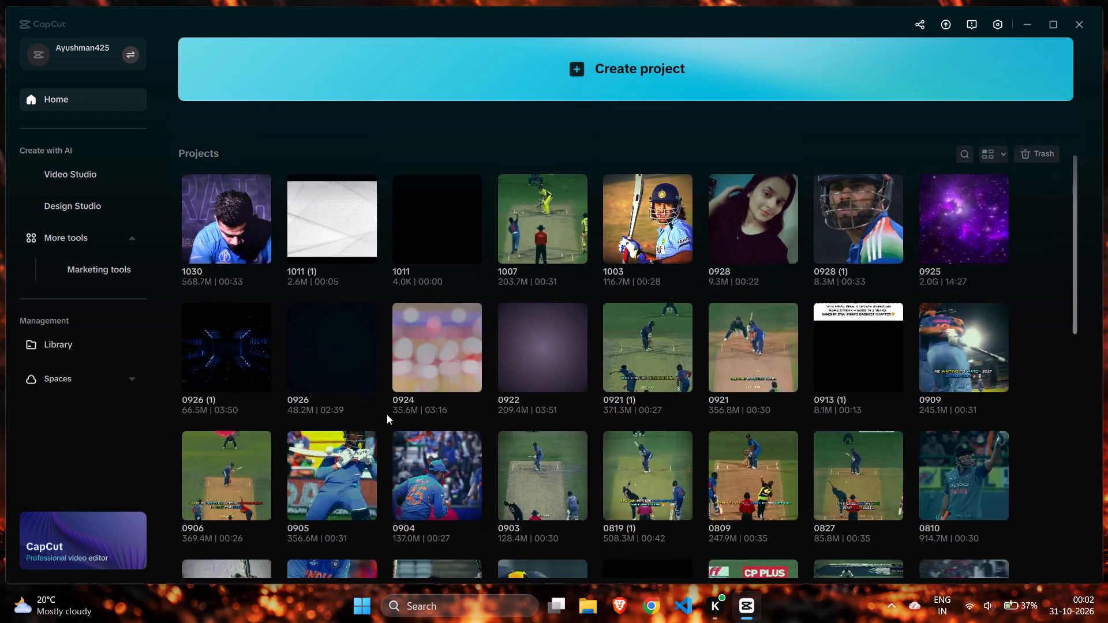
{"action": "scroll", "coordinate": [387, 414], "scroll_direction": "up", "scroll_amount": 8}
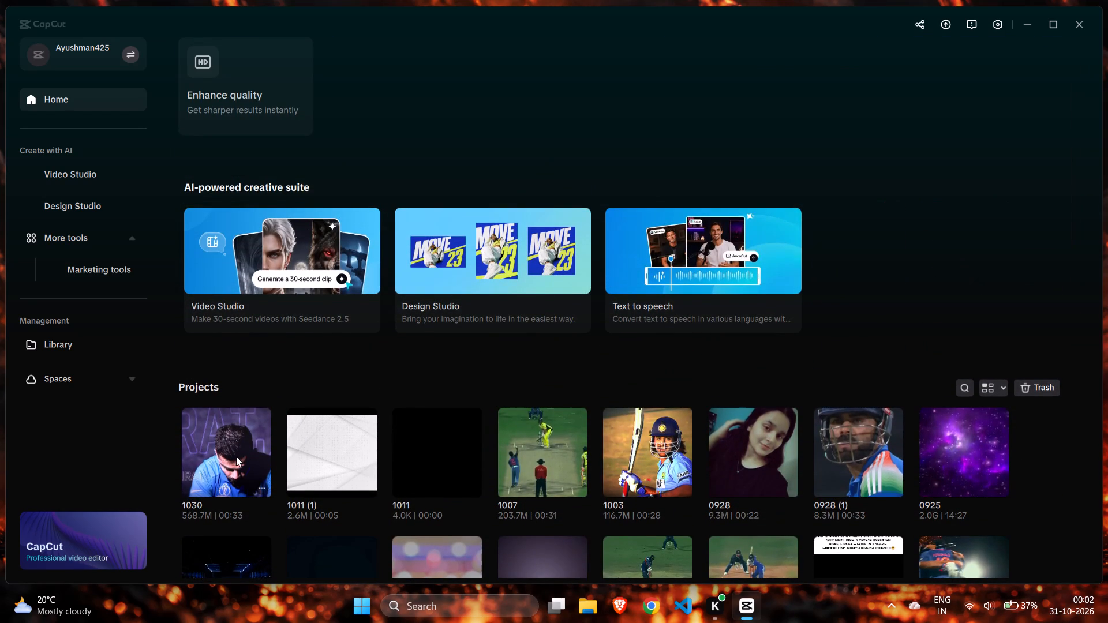
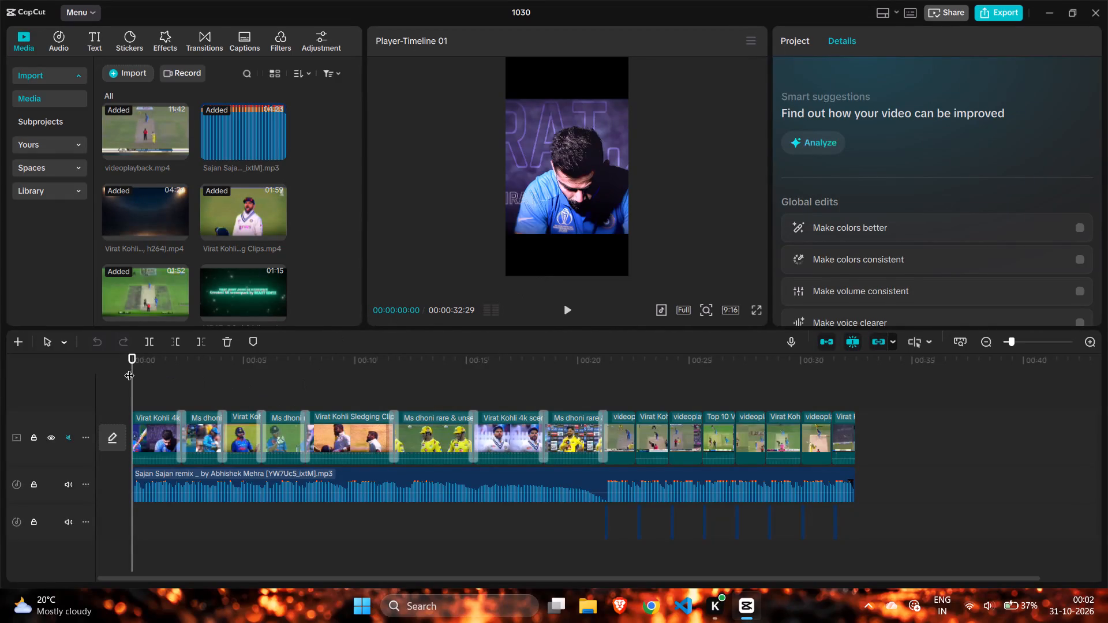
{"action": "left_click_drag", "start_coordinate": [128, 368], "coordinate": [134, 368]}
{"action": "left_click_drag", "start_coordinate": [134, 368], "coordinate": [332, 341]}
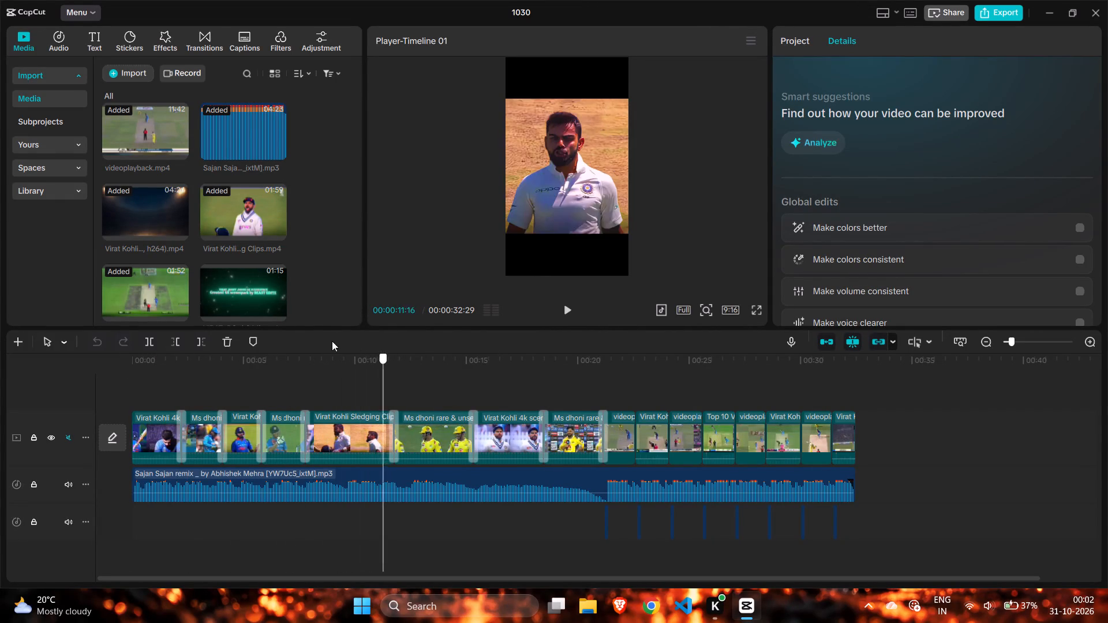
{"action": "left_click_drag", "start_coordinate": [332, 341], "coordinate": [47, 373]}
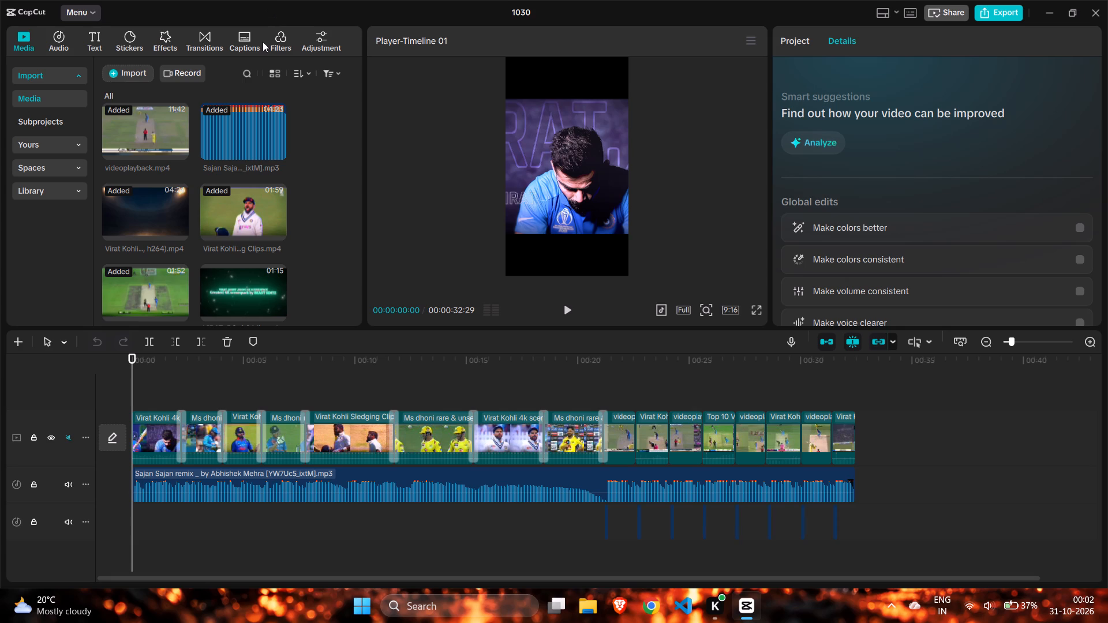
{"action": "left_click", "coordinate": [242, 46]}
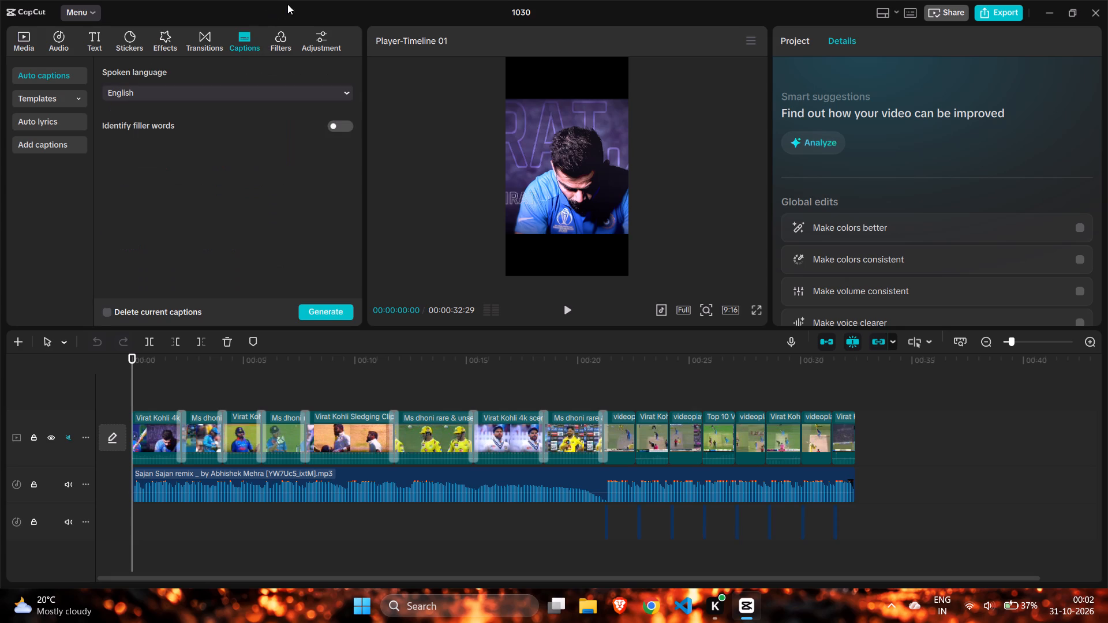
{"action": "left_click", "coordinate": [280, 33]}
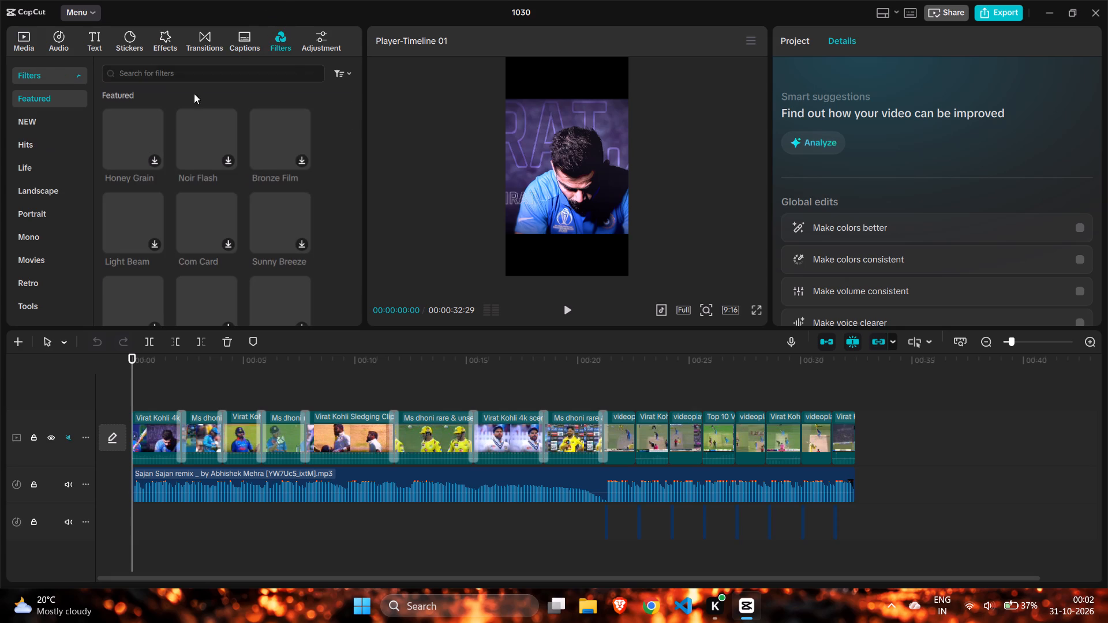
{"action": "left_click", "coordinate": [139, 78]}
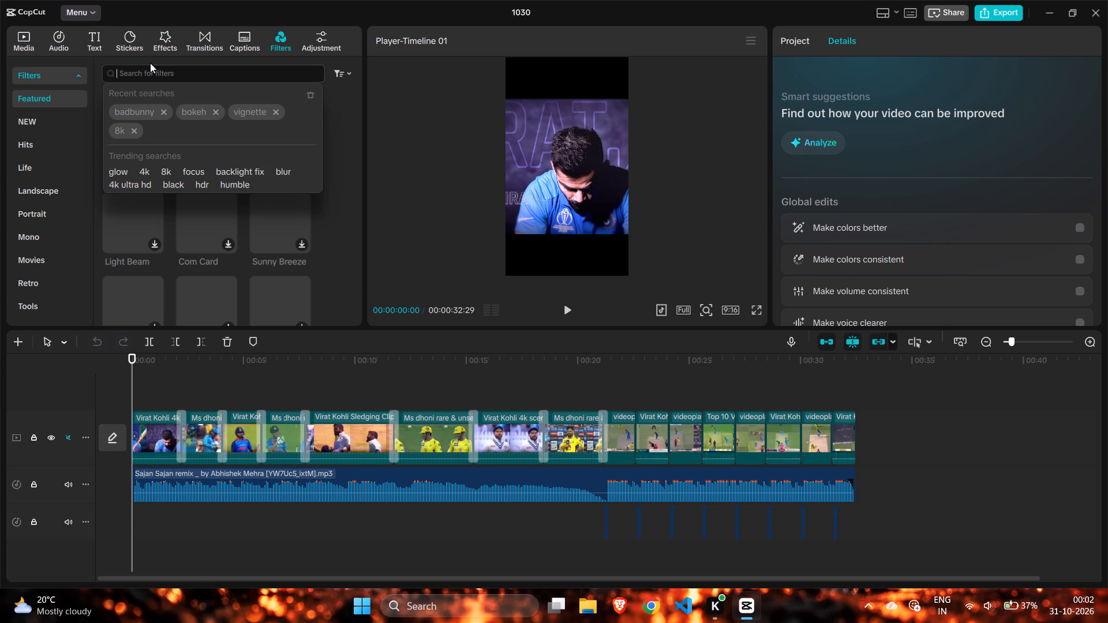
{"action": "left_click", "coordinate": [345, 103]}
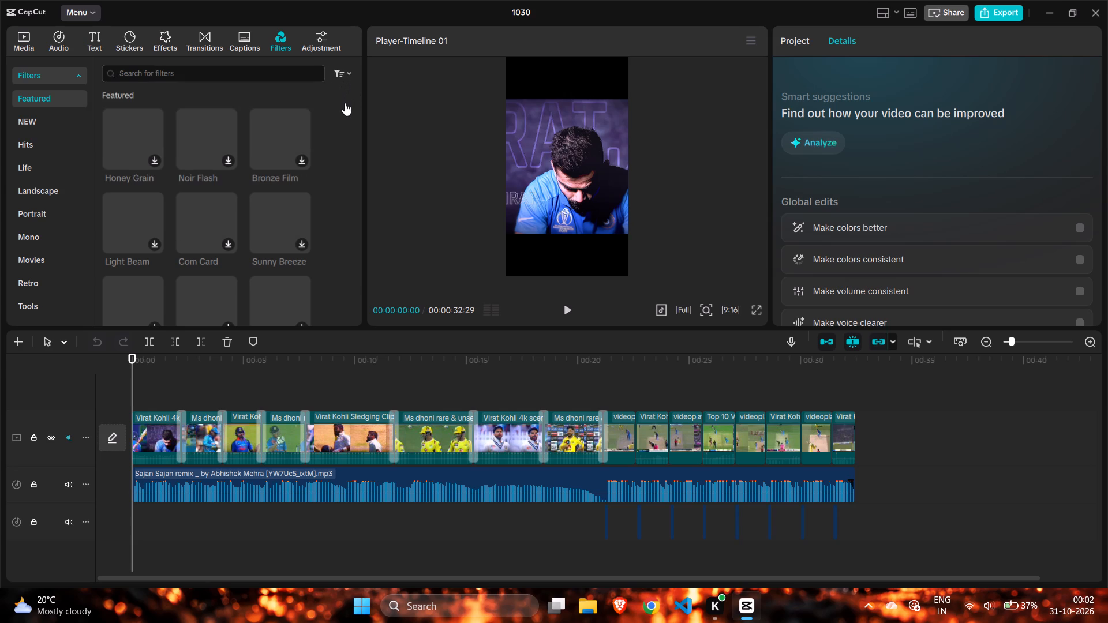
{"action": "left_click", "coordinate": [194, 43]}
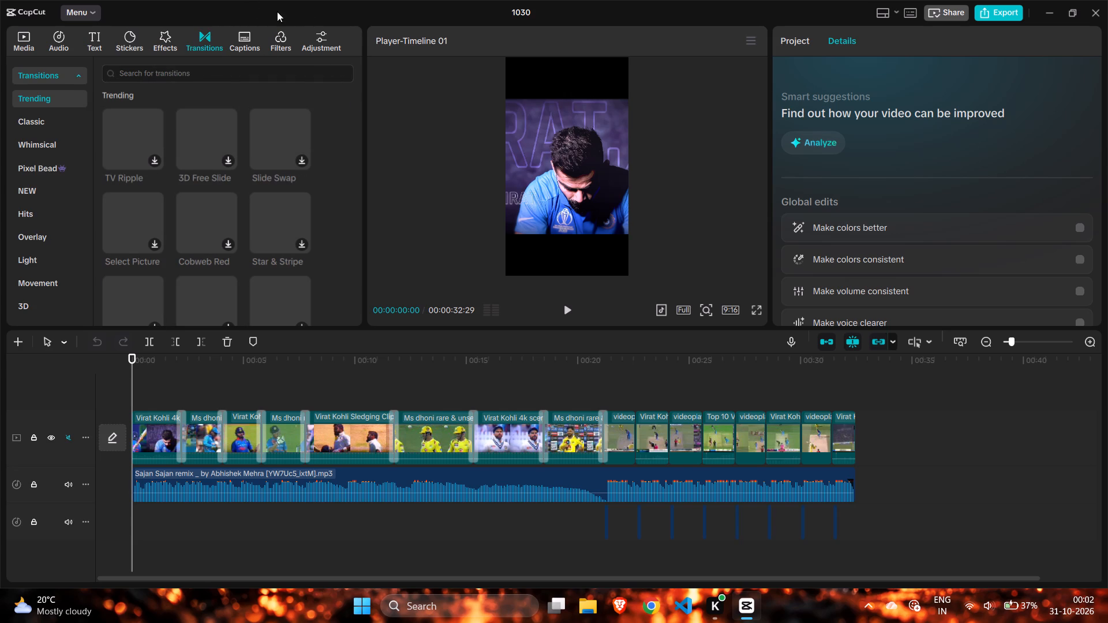
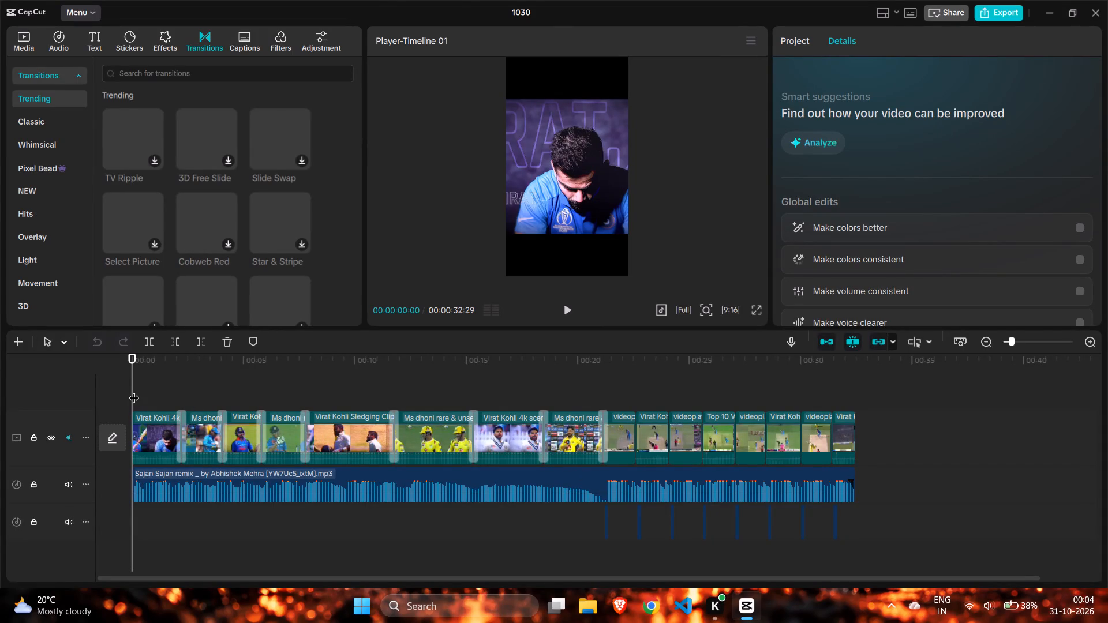
Scrub the full timeline to review the Kohli and Dhoni clips, their transitions and the batting-shot sequence aligned with the bat sounds.
{"action": "left_click_drag", "start_coordinate": [131, 386], "coordinate": [319, 393]}
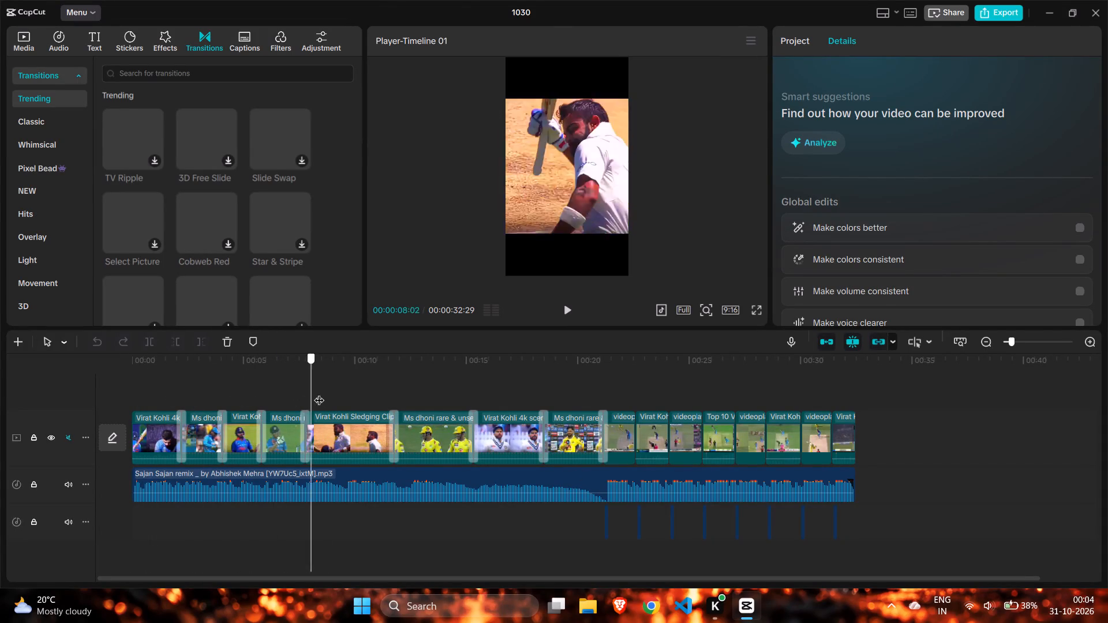
{"action": "left_click_drag", "start_coordinate": [319, 393], "coordinate": [573, 393]}
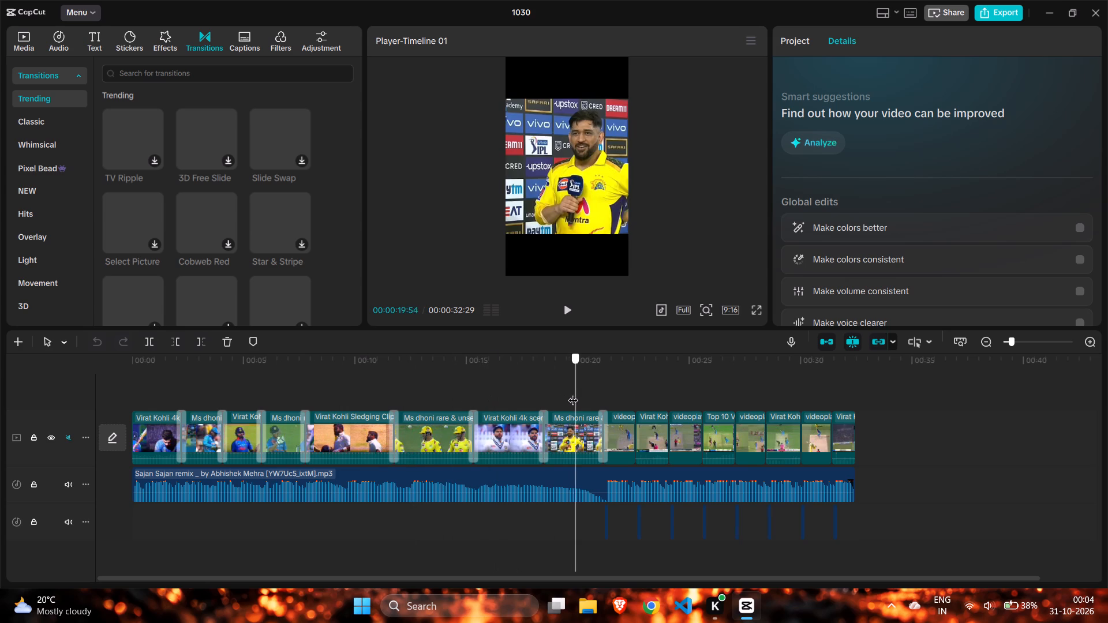
{"action": "left_click_drag", "start_coordinate": [573, 393], "coordinate": [556, 393]}
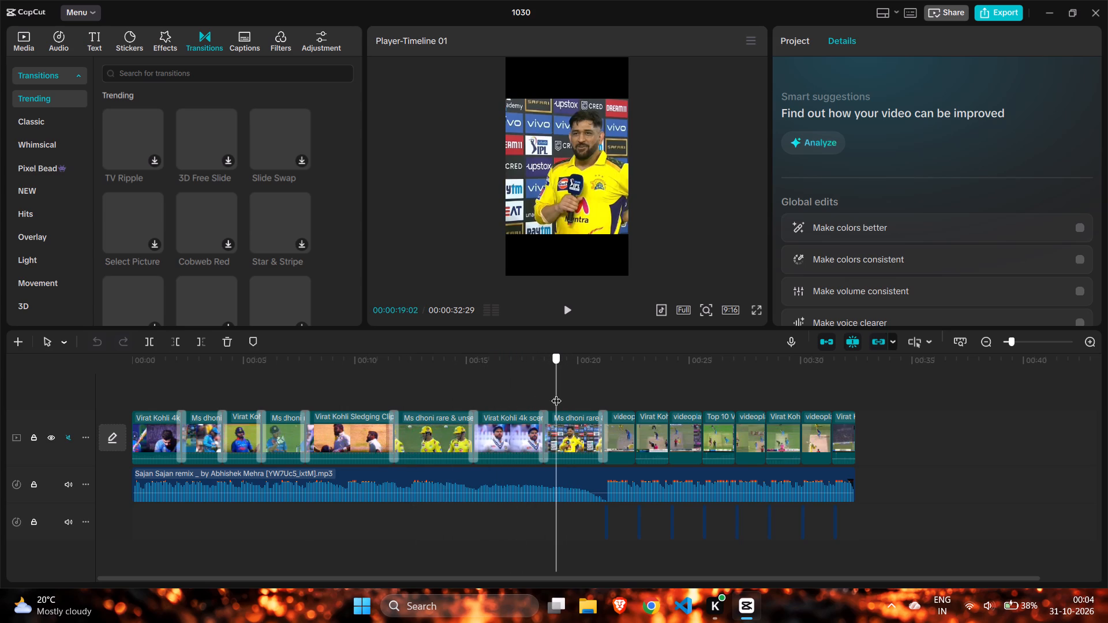
{"action": "left_click_drag", "start_coordinate": [556, 393], "coordinate": [602, 396]}
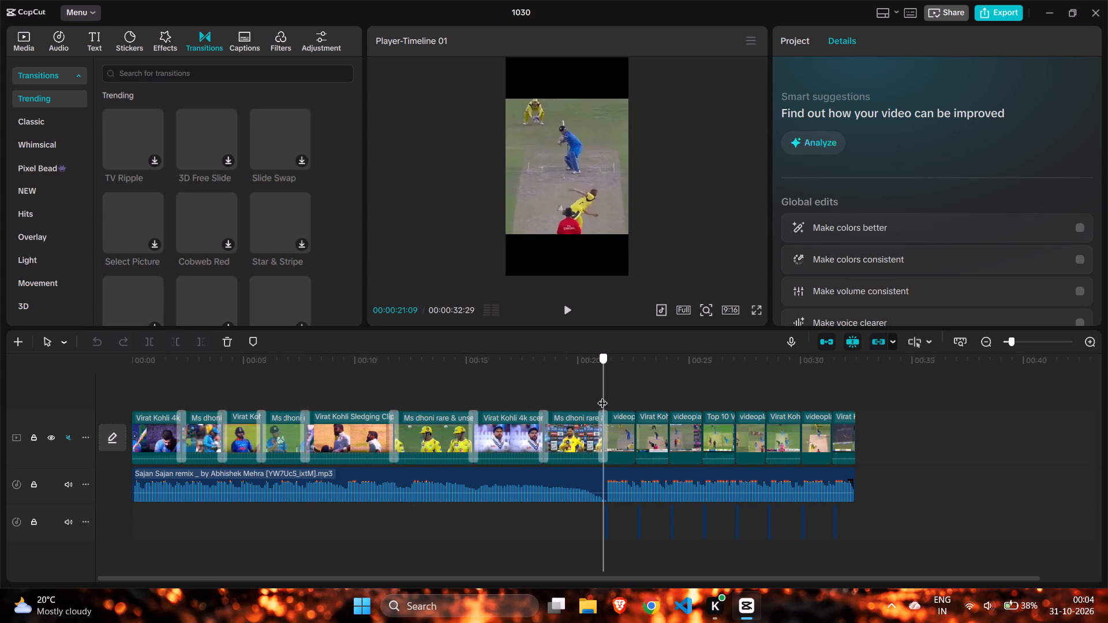
{"action": "left_click_drag", "start_coordinate": [602, 396], "coordinate": [634, 403]}
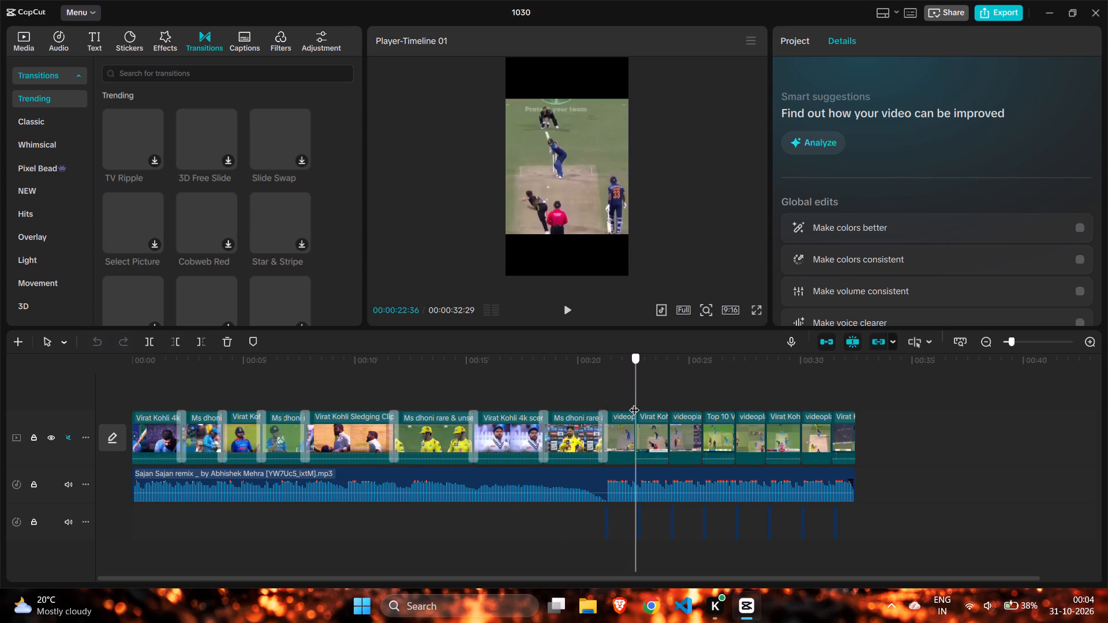
{"action": "left_click_drag", "start_coordinate": [634, 403], "coordinate": [628, 406]}
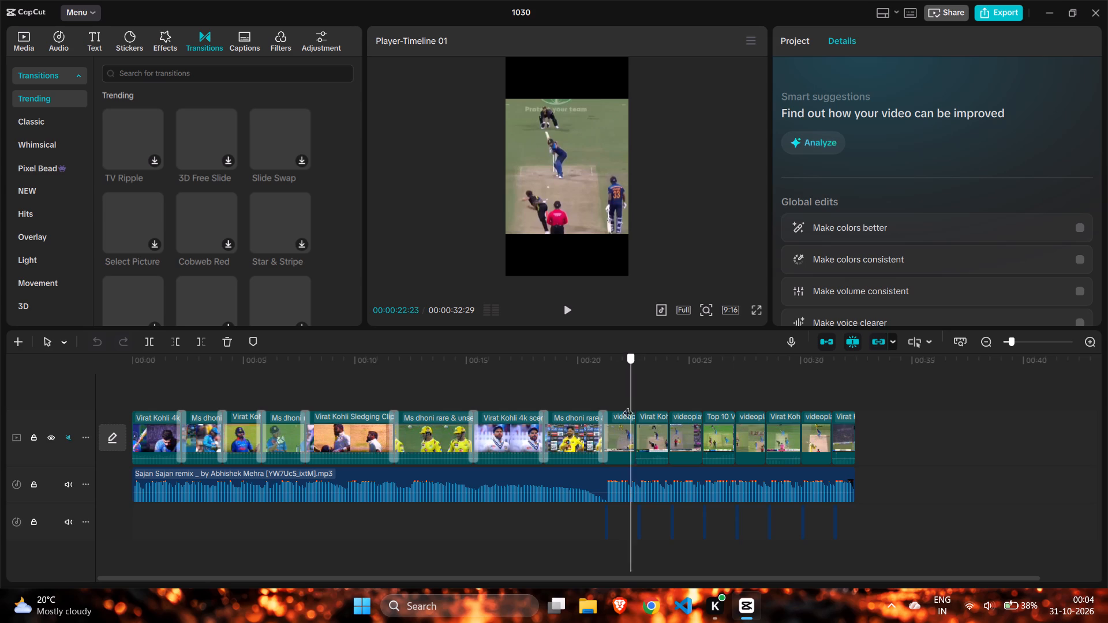
{"action": "left_click_drag", "start_coordinate": [628, 406], "coordinate": [594, 410]}
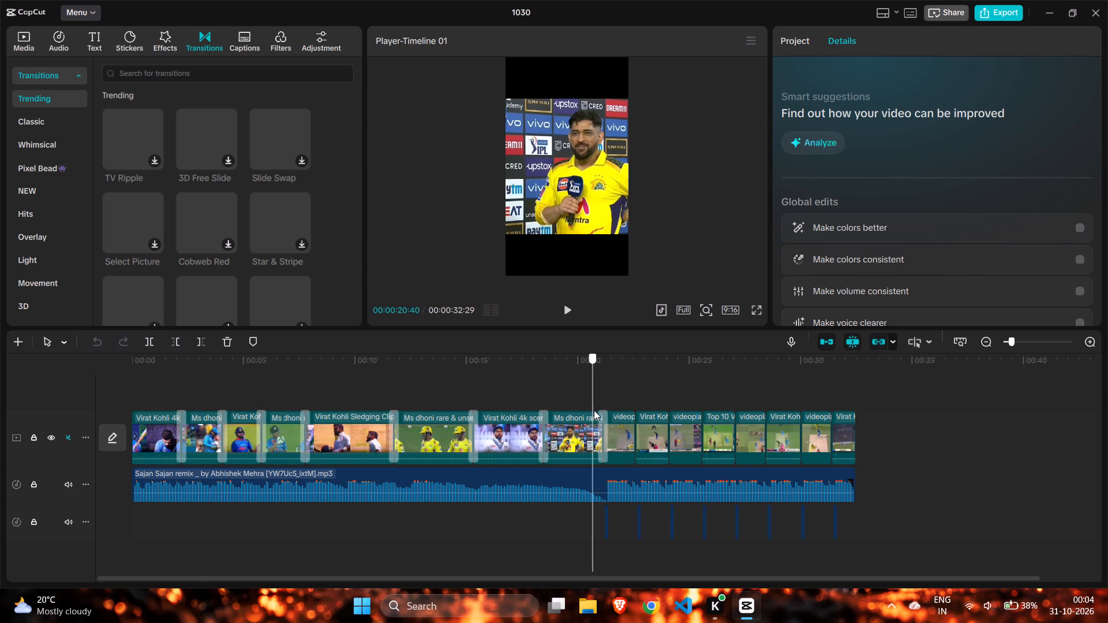
{"action": "left_click_drag", "start_coordinate": [594, 410], "coordinate": [615, 416]}
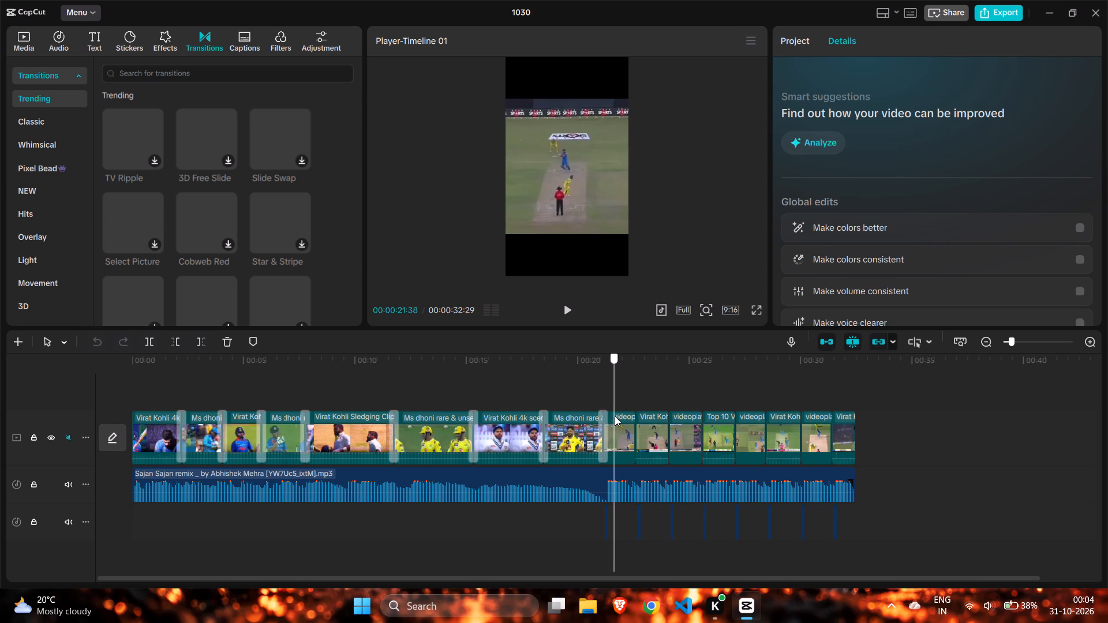
{"action": "left_click_drag", "start_coordinate": [615, 416], "coordinate": [650, 423]}
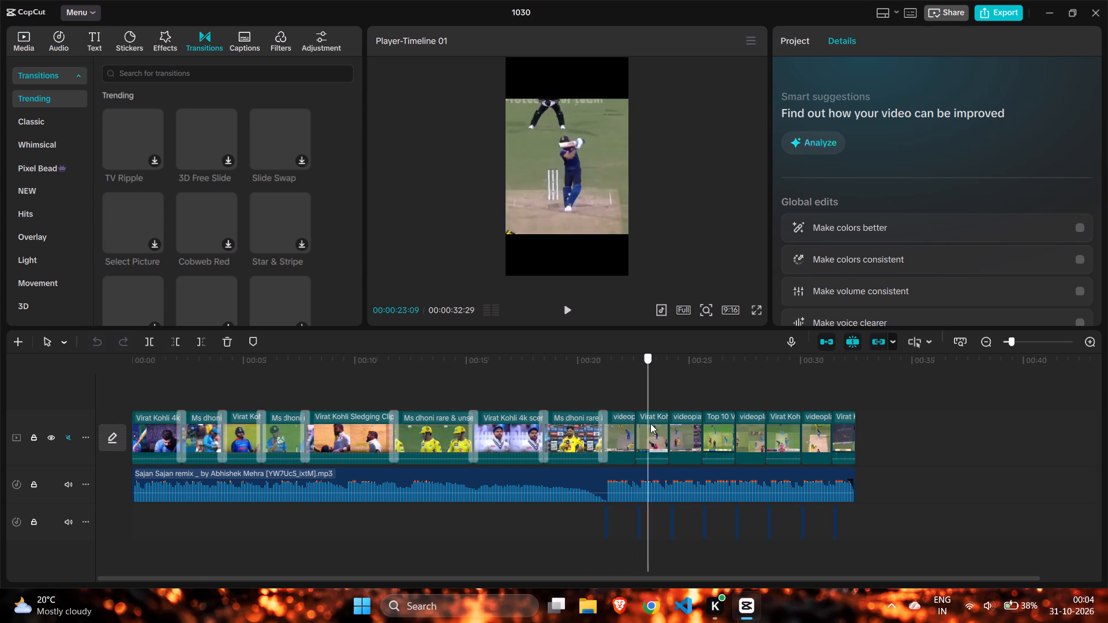
{"action": "left_click_drag", "start_coordinate": [650, 423], "coordinate": [788, 427]}
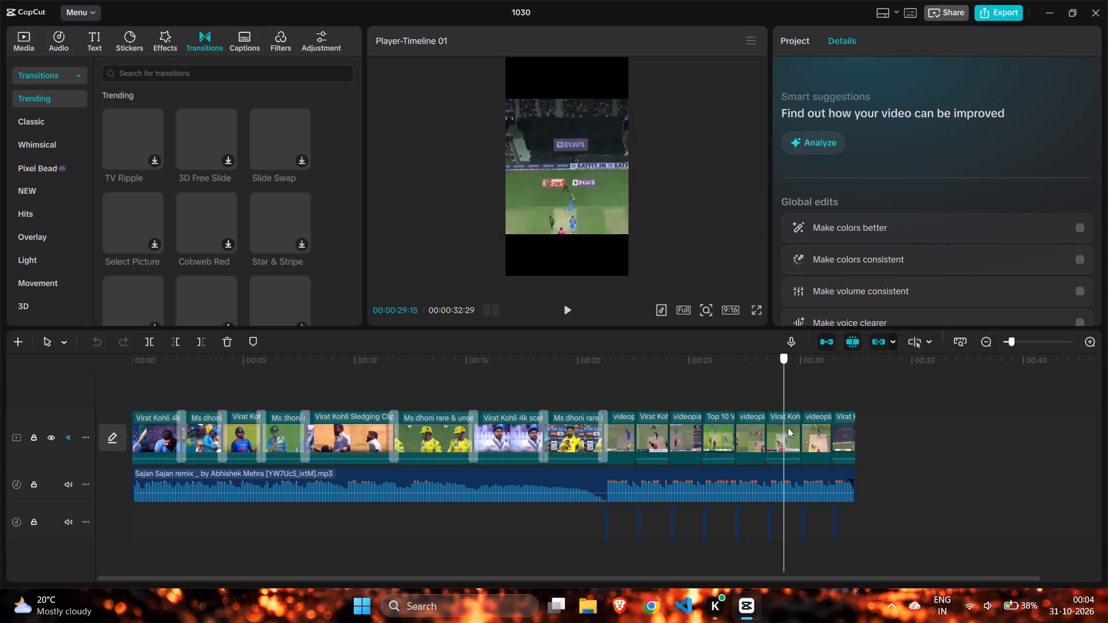
{"action": "left_click_drag", "start_coordinate": [788, 427], "coordinate": [901, 427]}
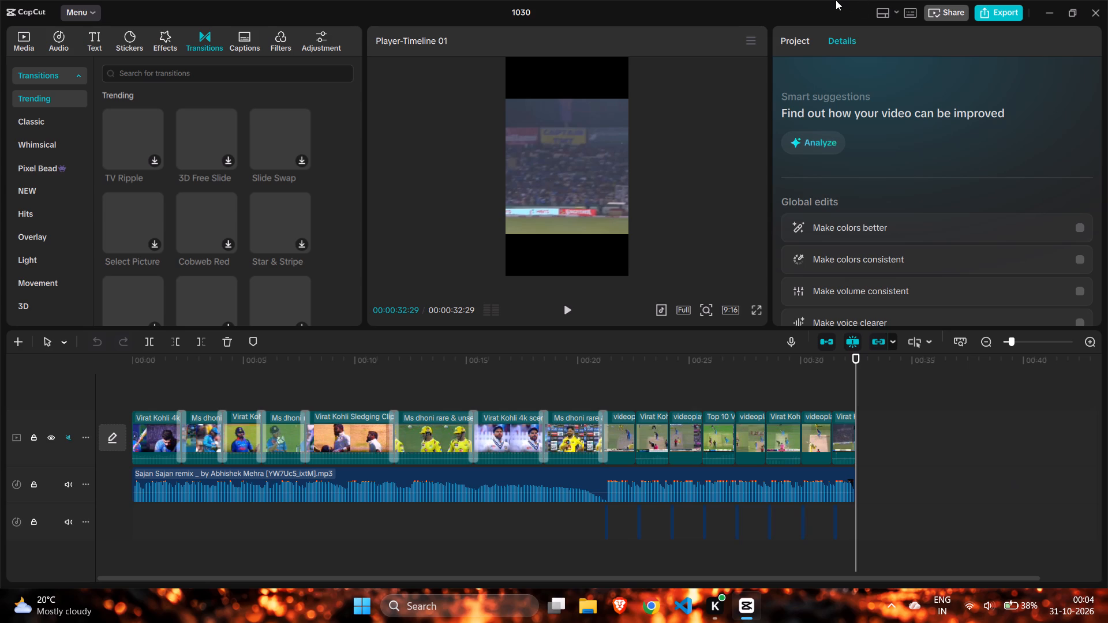
Check the computer's Wi-Fi connection in the system's network list, then return to the project timeline.
{"action": "left_click", "coordinate": [1005, 622]}
{"action": "left_click", "coordinate": [912, 343]}
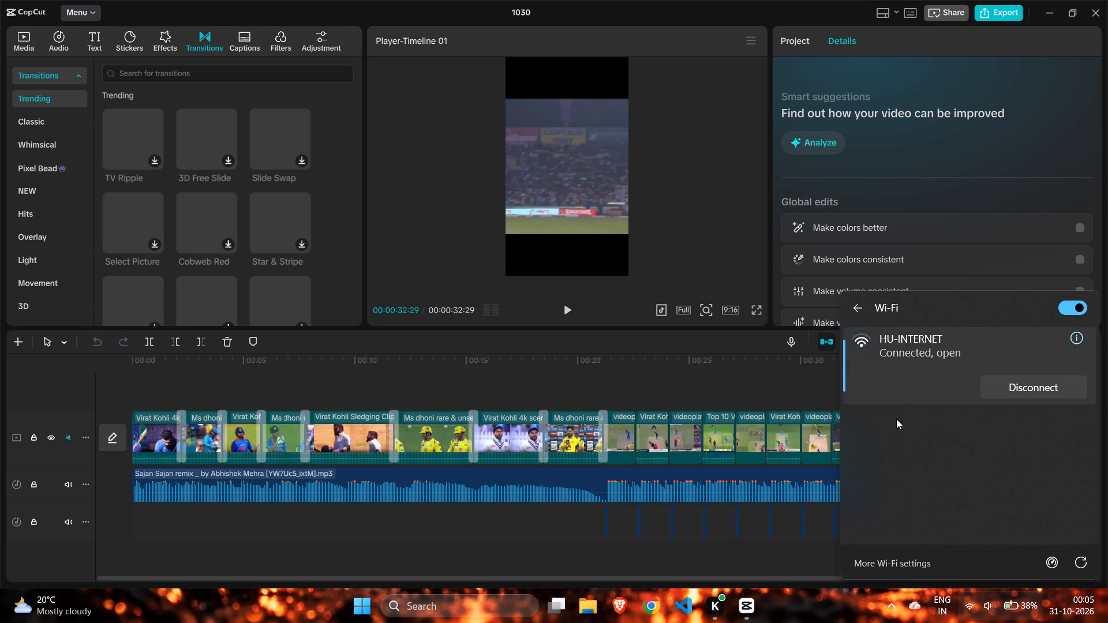
{"action": "left_click", "coordinate": [785, 400]}
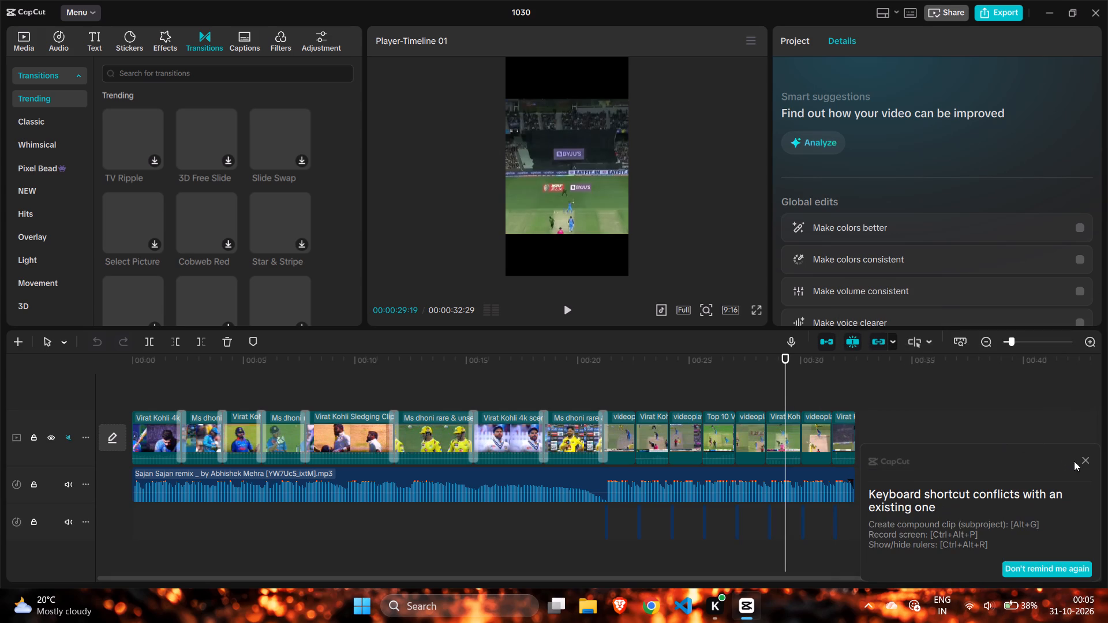
Dismiss the notification about conflicting keyboard shortcuts.
{"action": "left_click", "coordinate": [1080, 459]}
{"action": "left_click", "coordinate": [1084, 459]}
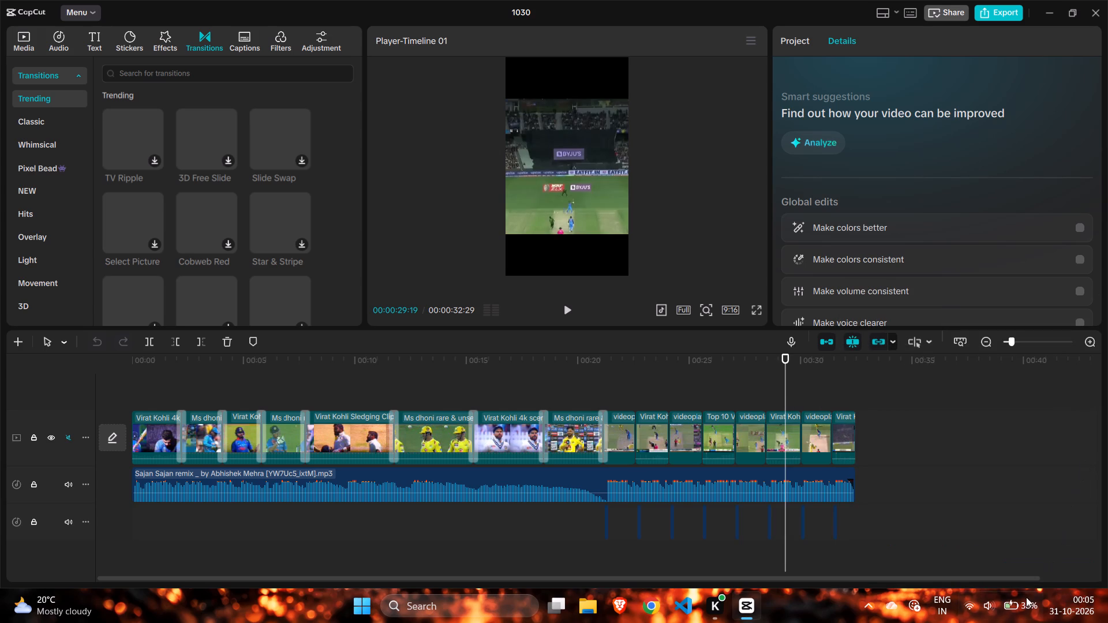
Recheck the Wi-Fi connection in the system's network list and close it.
{"action": "left_click", "coordinate": [1018, 608]}
{"action": "left_click", "coordinate": [907, 344]}
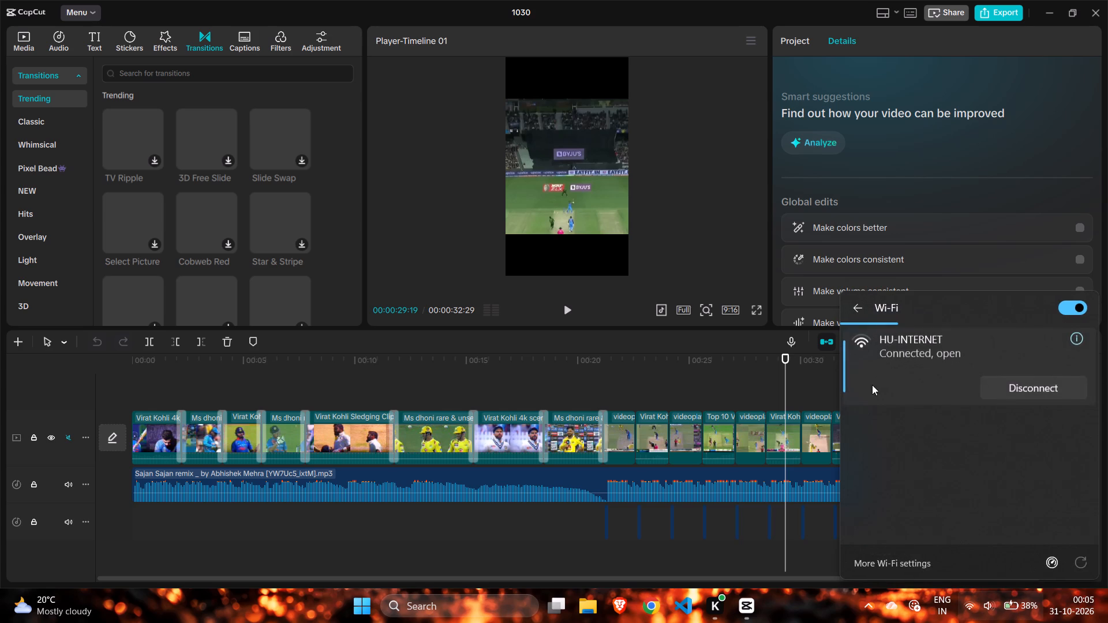
{"action": "left_click", "coordinate": [802, 386]}
Return the playhead to the start of the timeline at 00:00:00:00.
{"action": "left_click", "coordinate": [742, 387]}
{"action": "left_click_drag", "start_coordinate": [741, 387], "coordinate": [0, 418]}
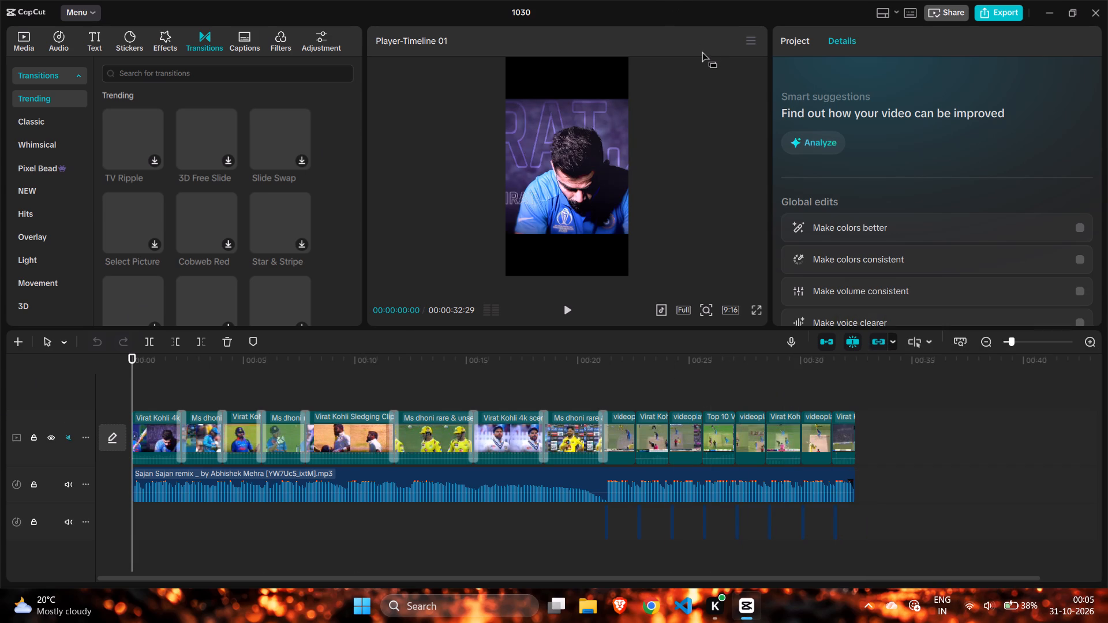